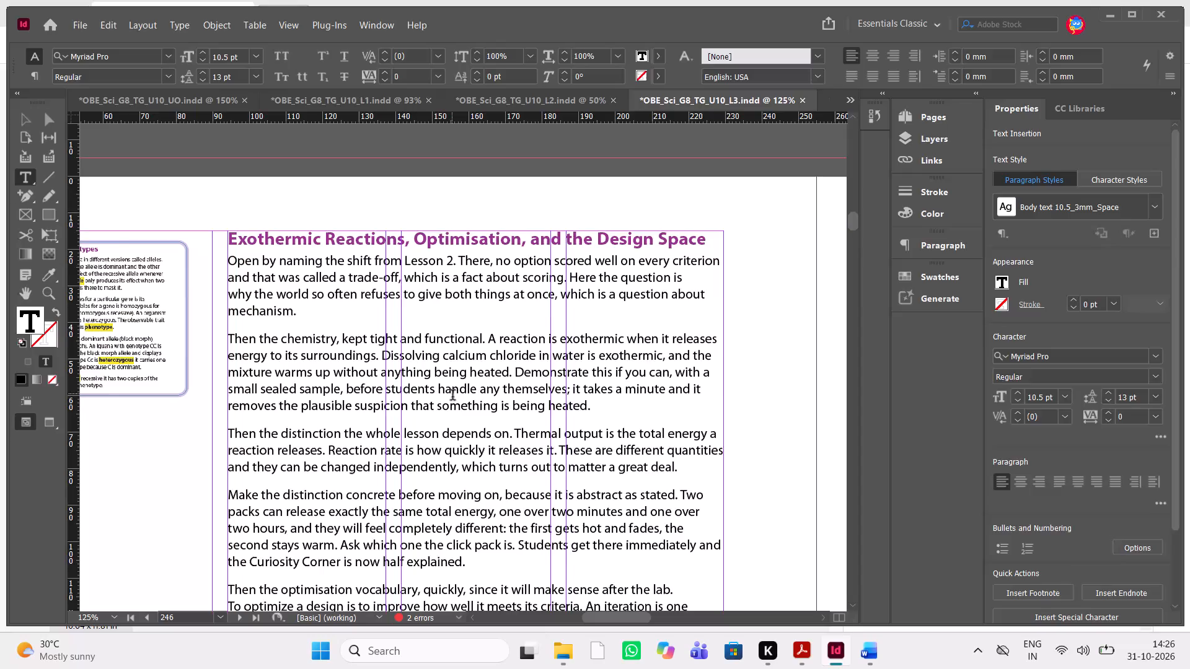
# Bold the opening sentence of each of the first three paragraphs under "Exothermic Reactions, Optimisation, and the Design Space".
pyautogui.scroll(-2, 452, 396)
pyautogui.scroll(2, 452, 396)
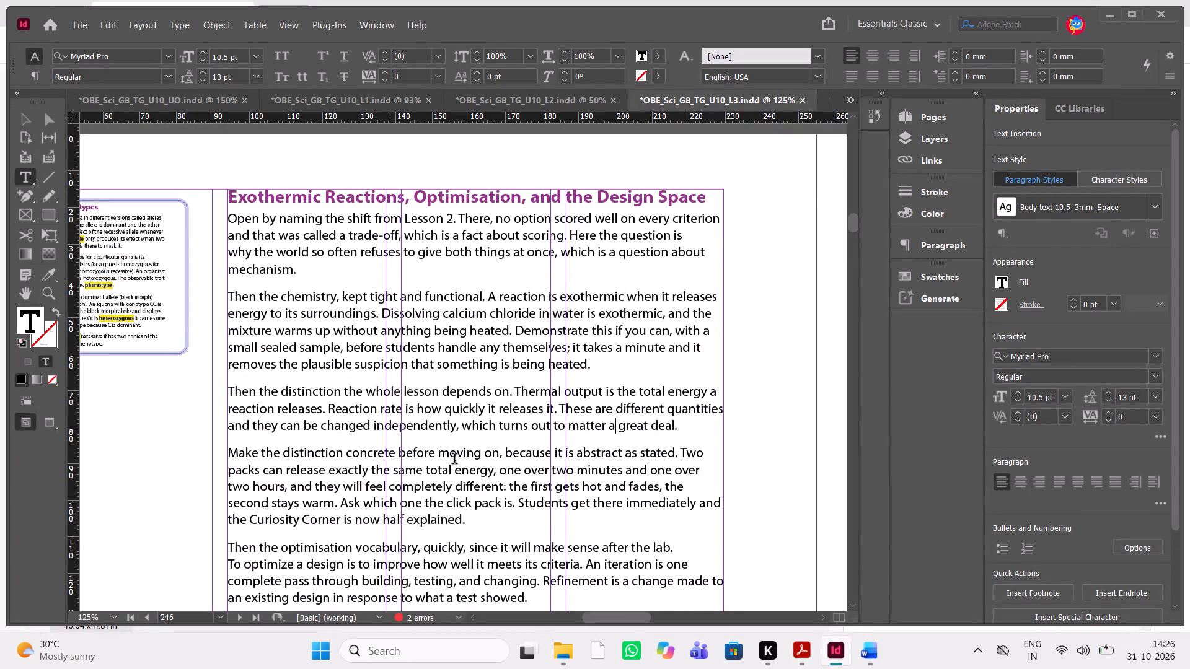
pyautogui.moveTo(461, 221); pyautogui.dragTo(214, 225)
pyautogui.hotkey('ctrl', 'shift', 'b')
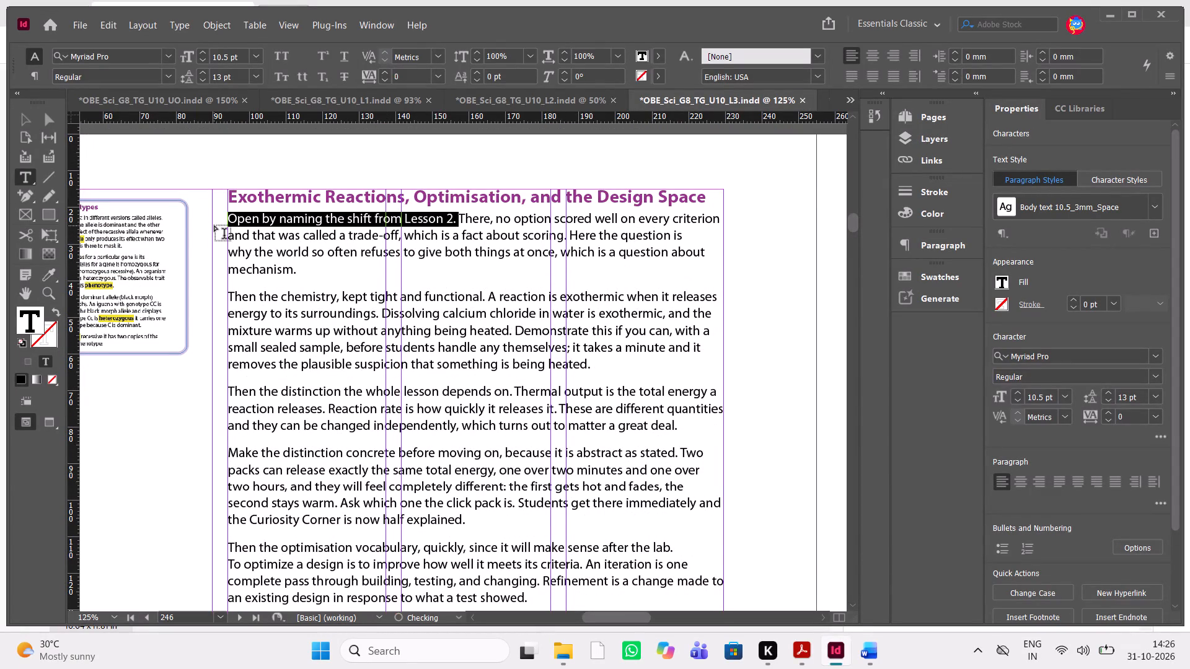
pyautogui.moveTo(485, 297); pyautogui.dragTo(293, 307)
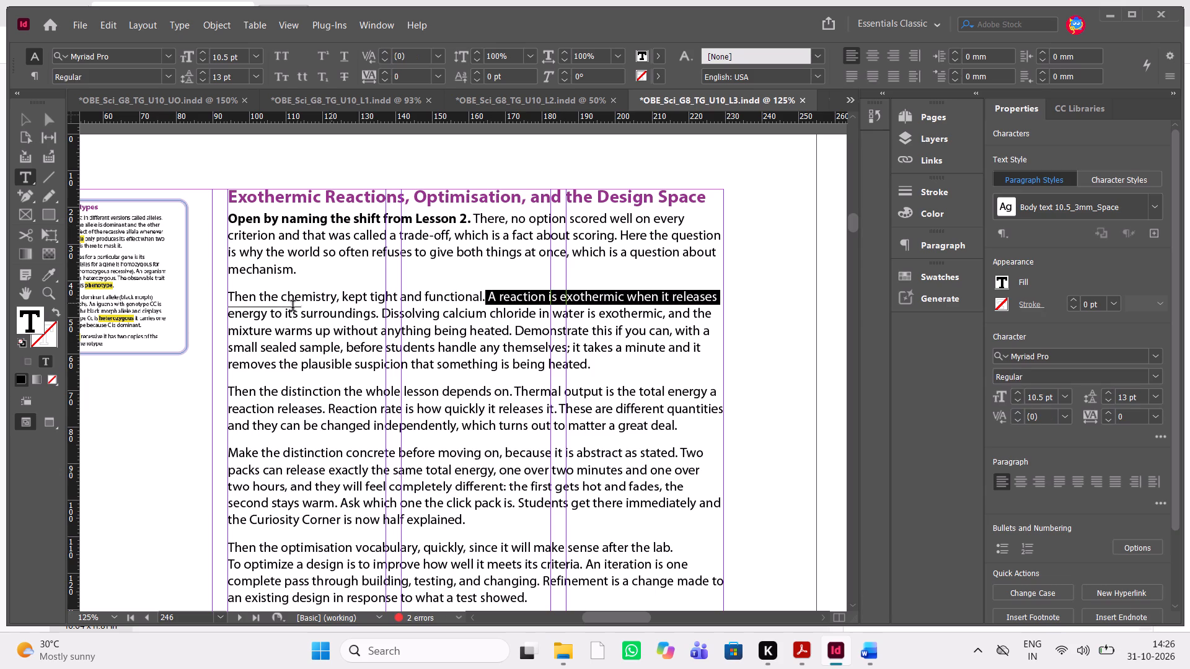
pyautogui.moveTo(293, 307); pyautogui.dragTo(211, 300)
pyautogui.hotkey('ctrl', 'shift', 'b')
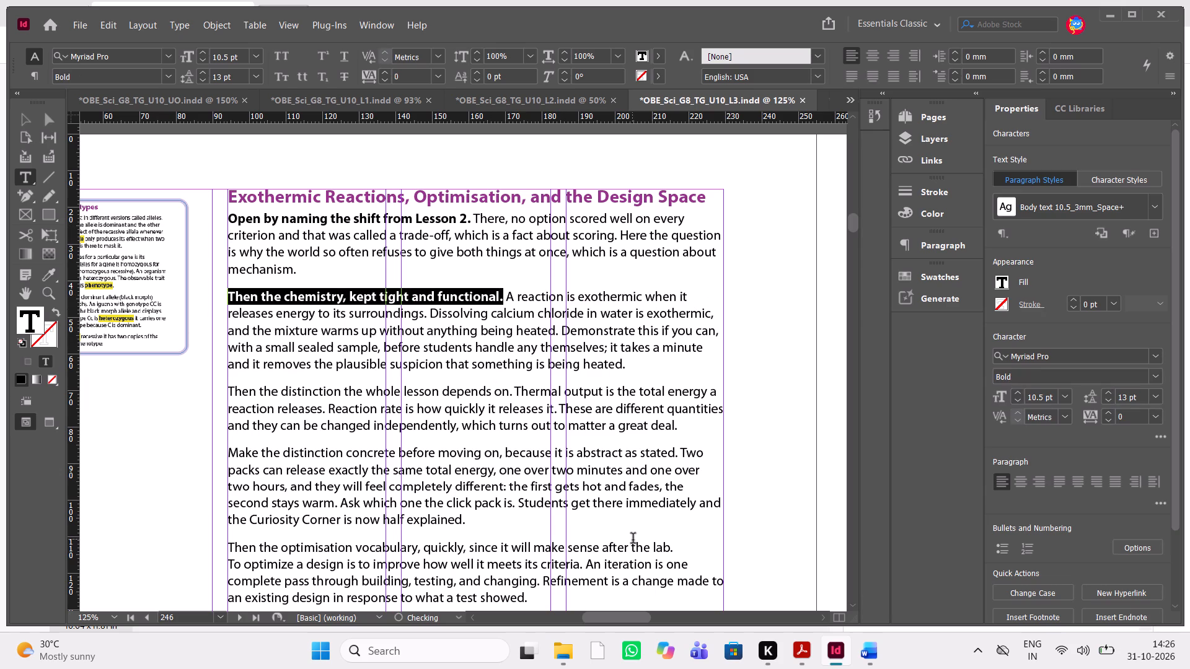
pyautogui.moveTo(513, 395); pyautogui.dragTo(280, 391)
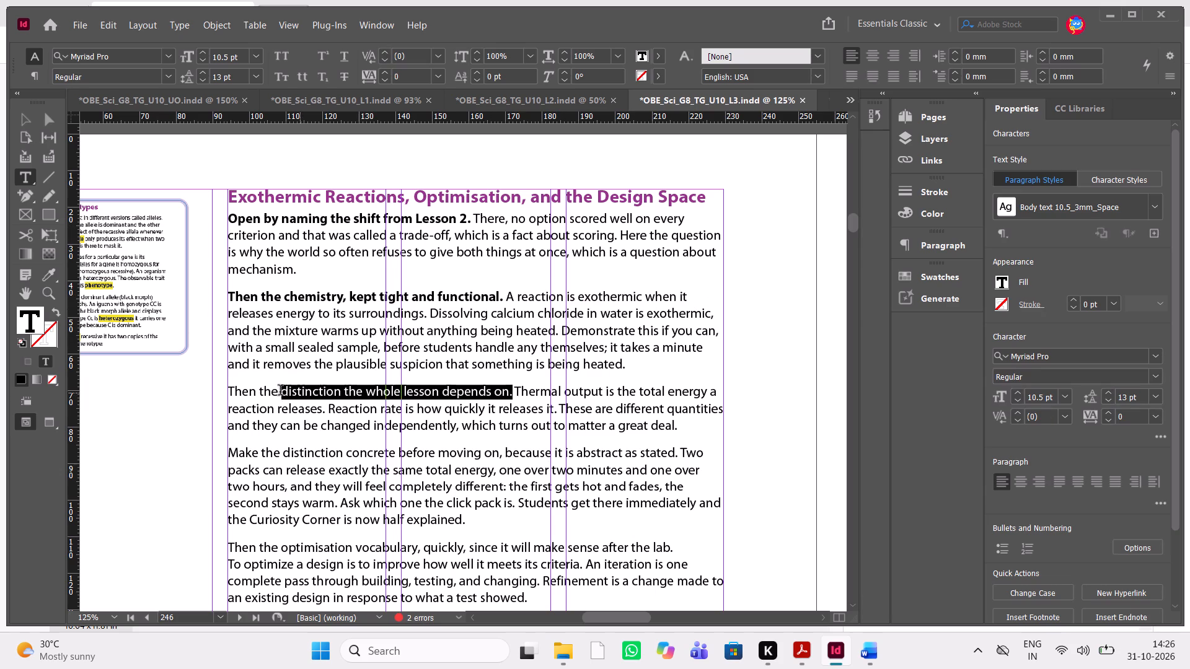
pyautogui.moveTo(280, 391); pyautogui.dragTo(225, 387)
pyautogui.hotkey('ctrl', 'shift', 'b')
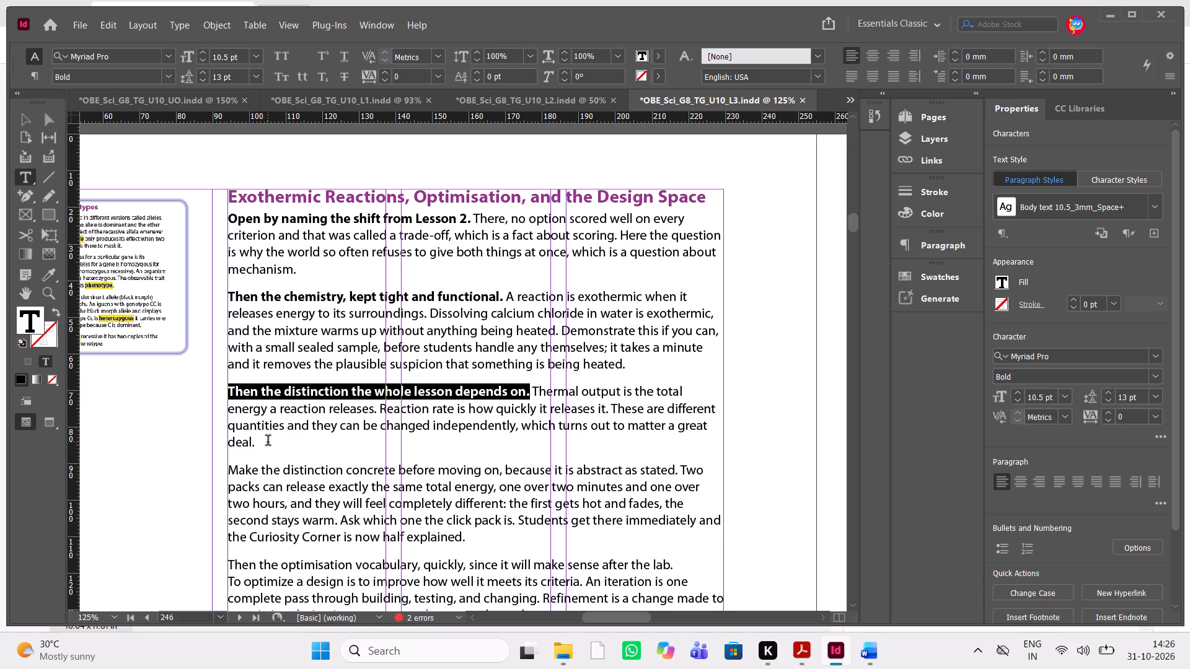
# Set the tracking of the whole "Then the distinction the whole lesson depends on" paragraph to -10.
pyautogui.moveTo(268, 442); pyautogui.dragTo(210, 387)
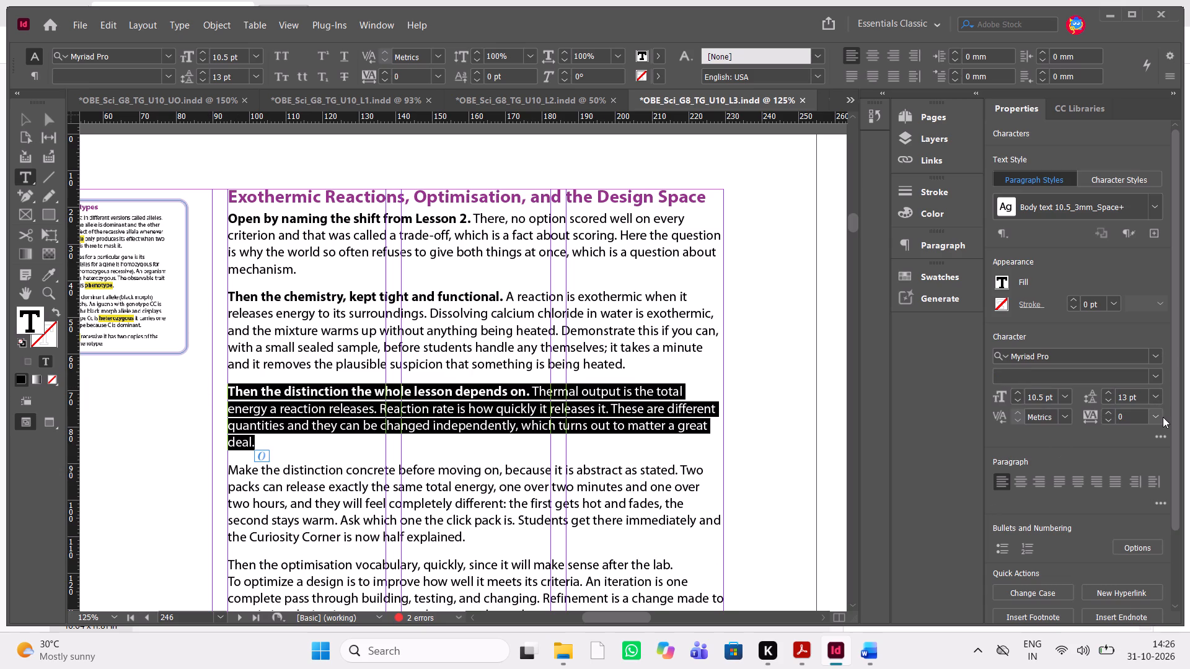
pyautogui.click(1163, 417)
pyautogui.click(1157, 253)
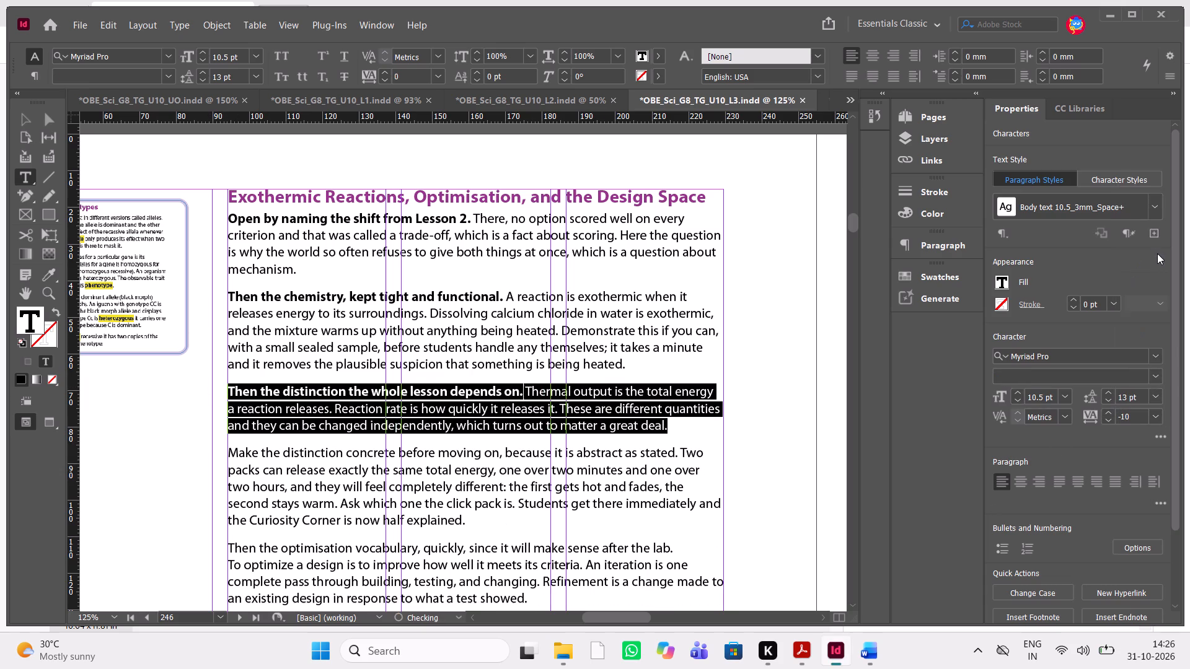
pyautogui.click(1163, 414)
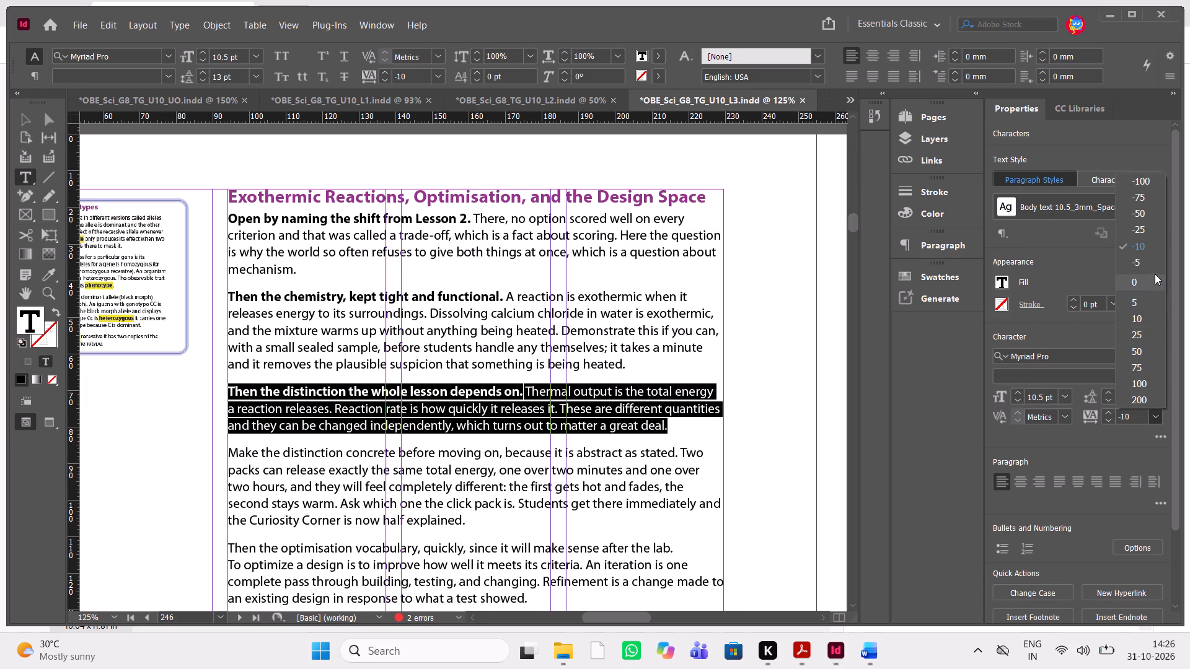
pyautogui.click(1156, 263)
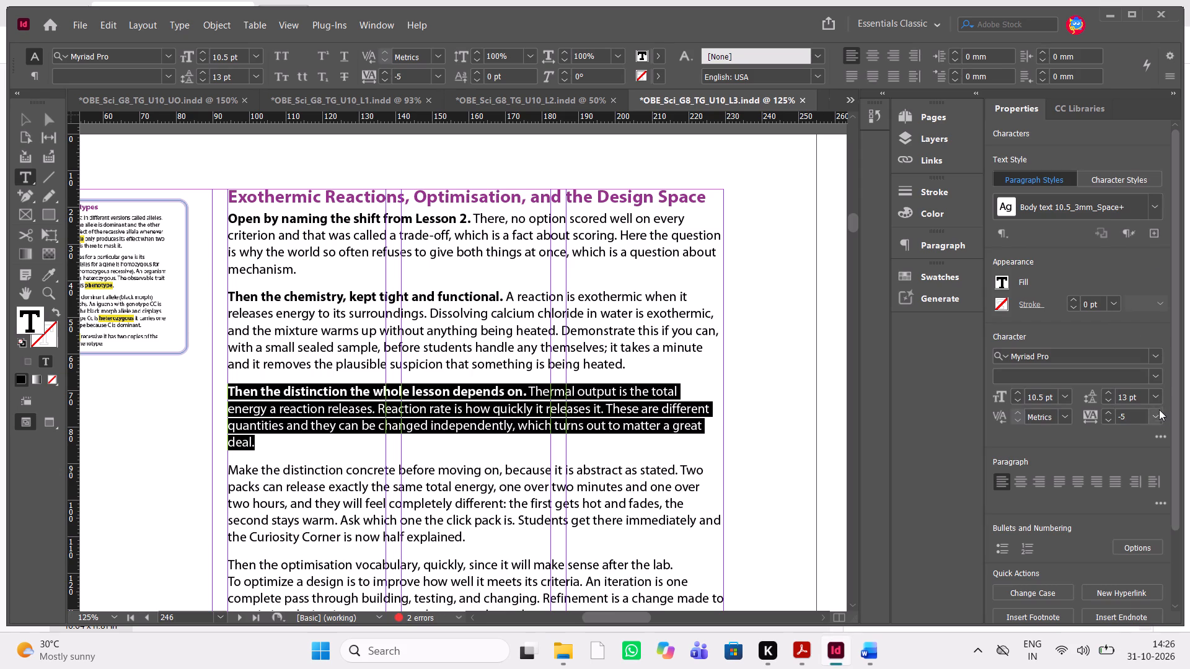
pyautogui.click(1158, 416)
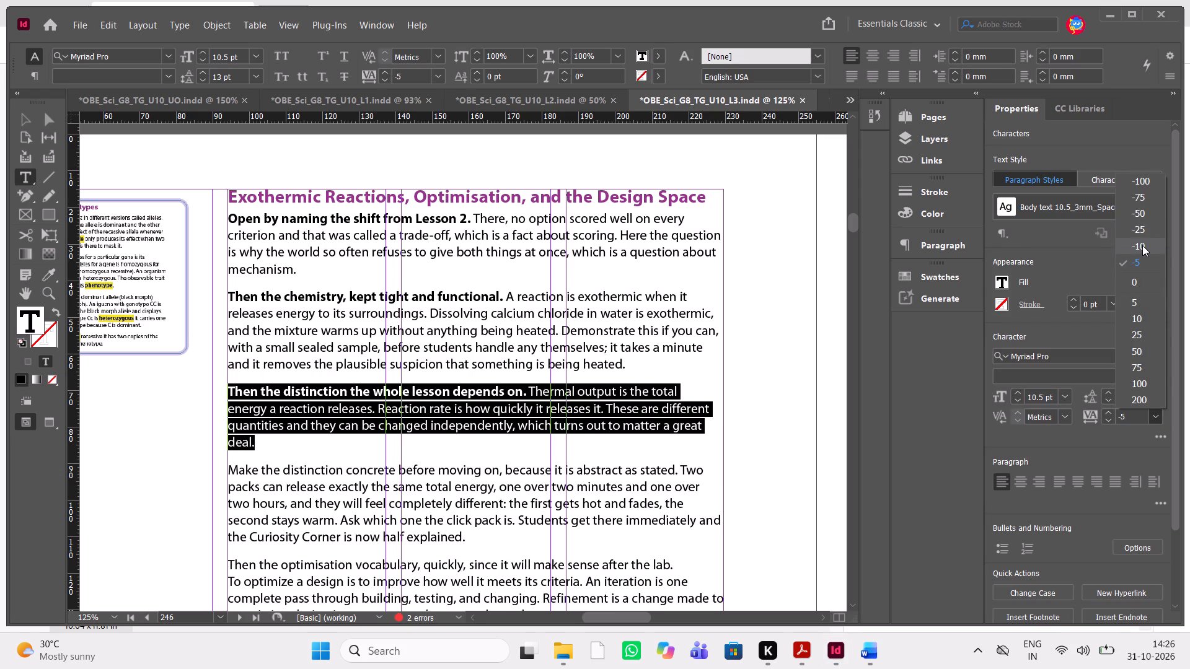
pyautogui.click(1142, 245)
# Switch to the reference PDF in Acrobat and examine the bold formatting of the Lesson 3 paragraphs.
pyautogui.click(871, 648)
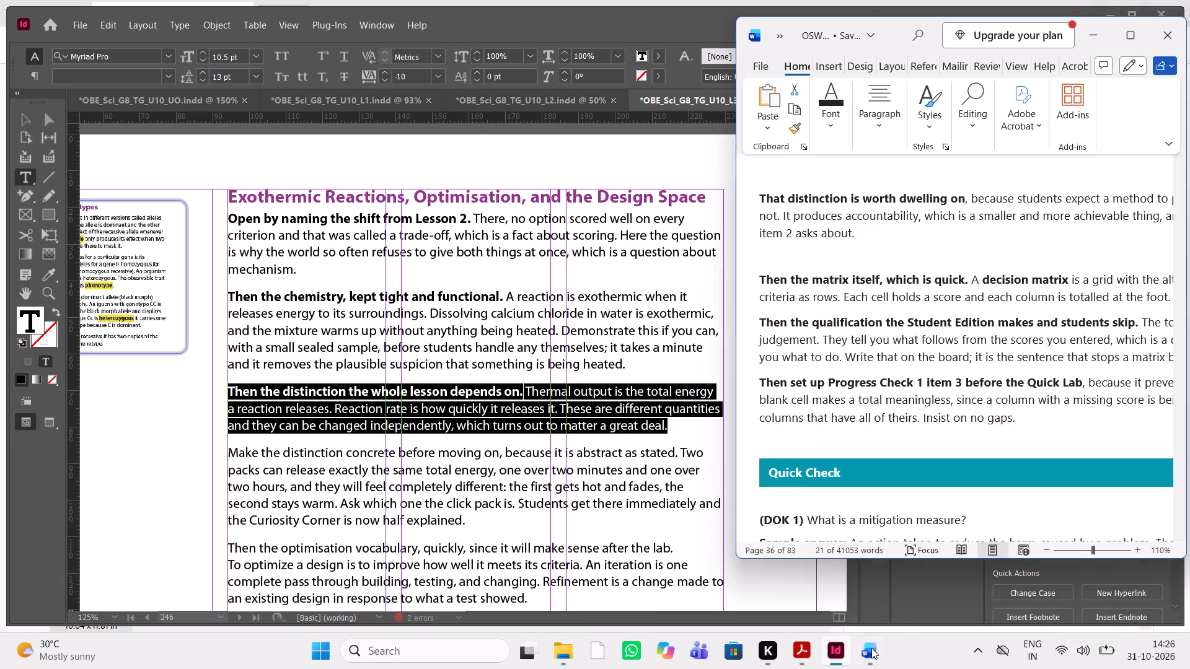
pyautogui.click(871, 648)
pyautogui.click(793, 659)
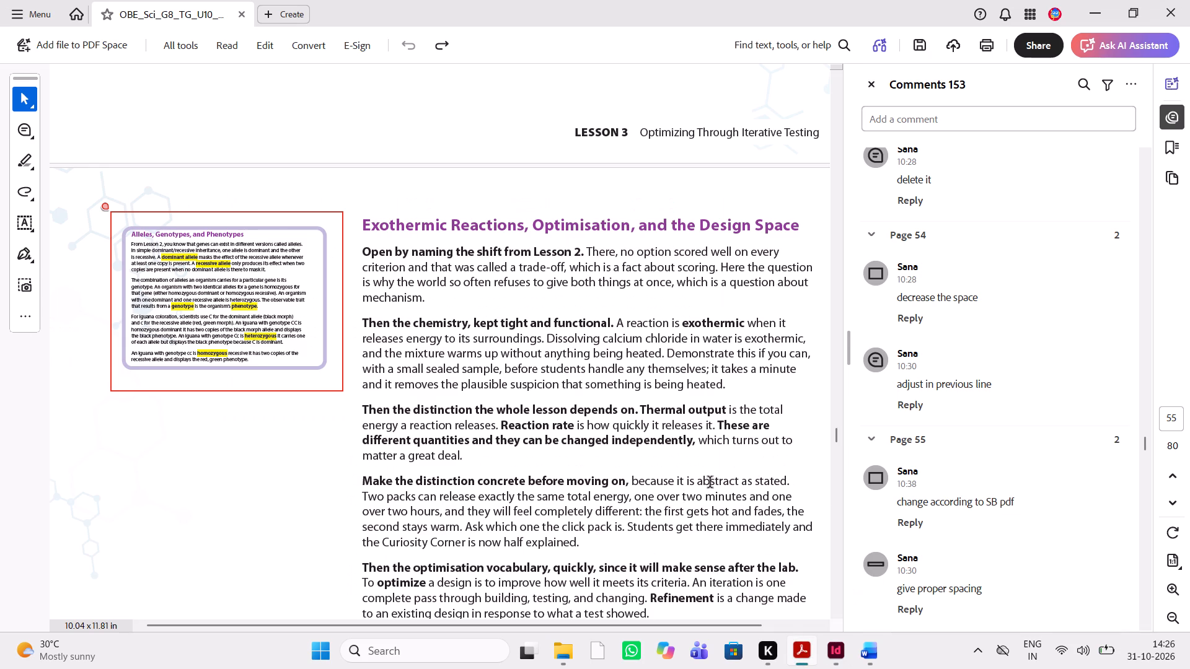
pyautogui.scroll(-1, 687, 497)
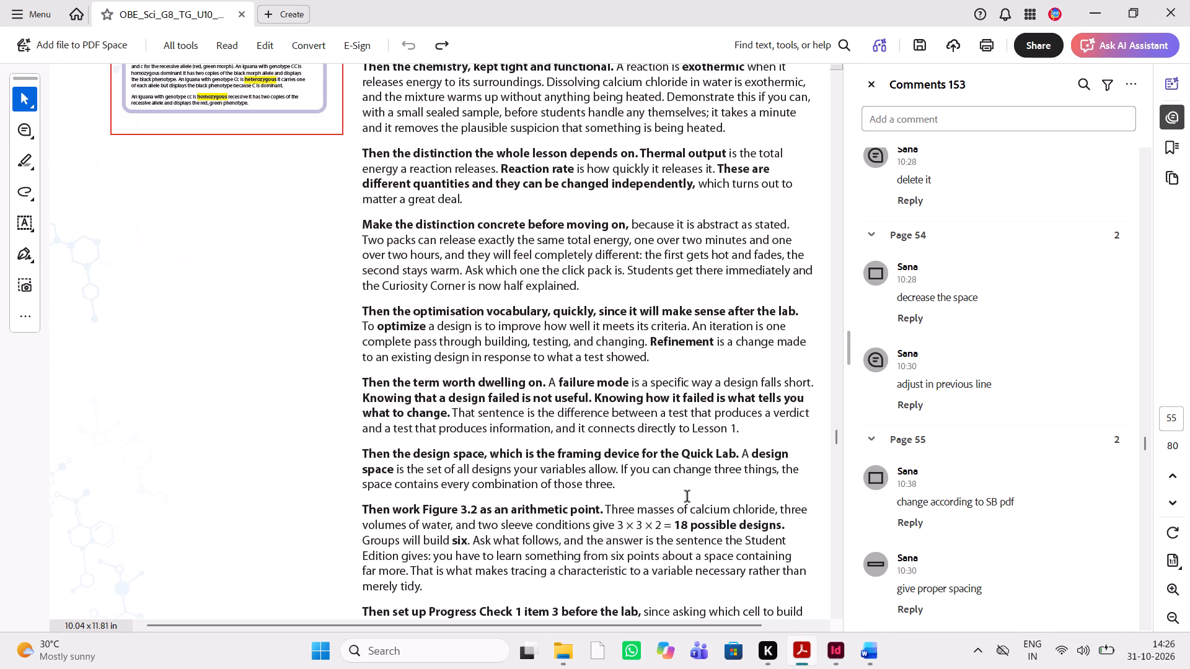
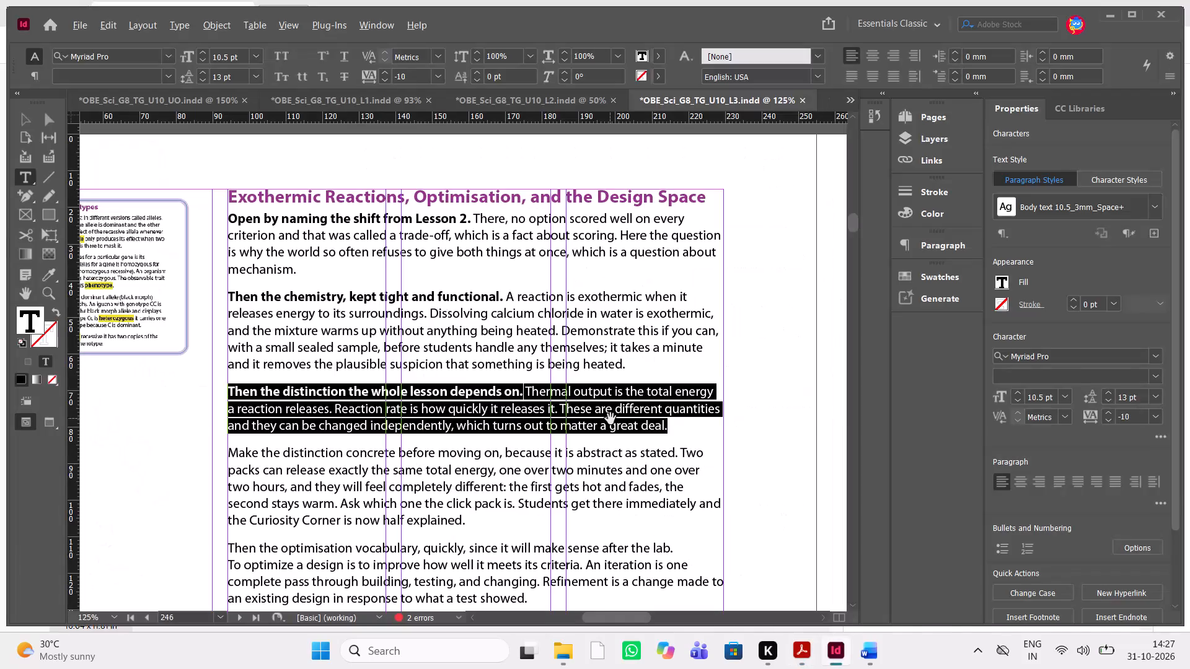
# Compare the bold wording under "Exothermic Reactions, Optimisation, and the Design Space" in the Acrobat reference PDF with the InDesign text.
pyautogui.hotkey('alt', 'Tab')
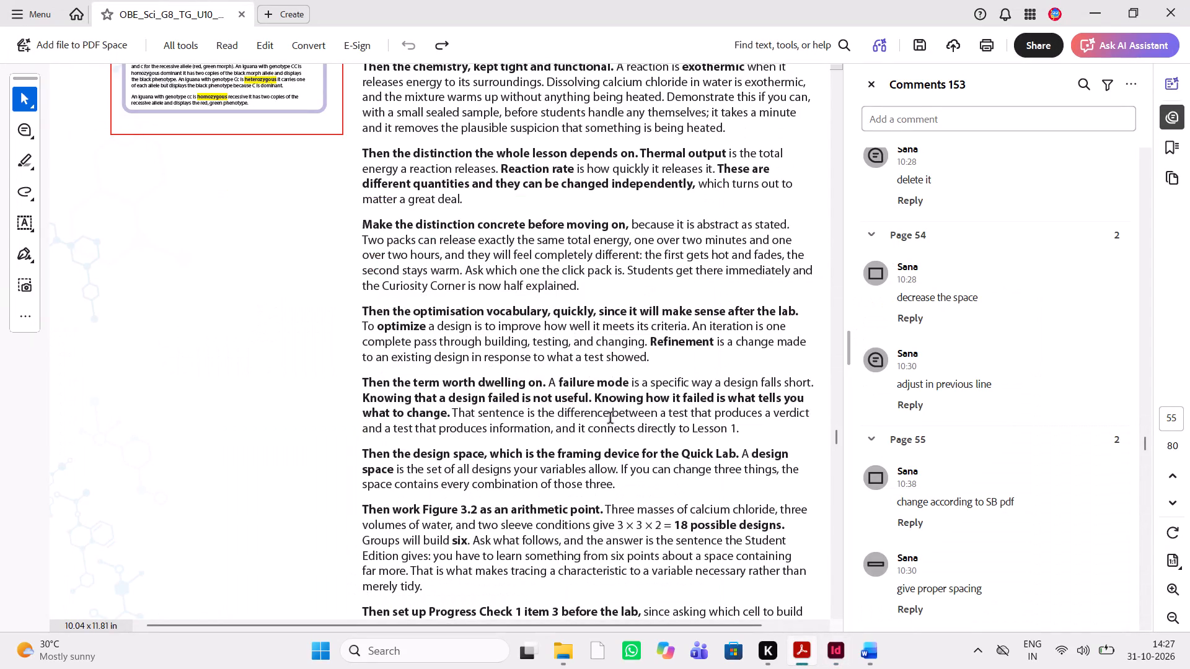
pyautogui.hotkey('alt', 'Tab')
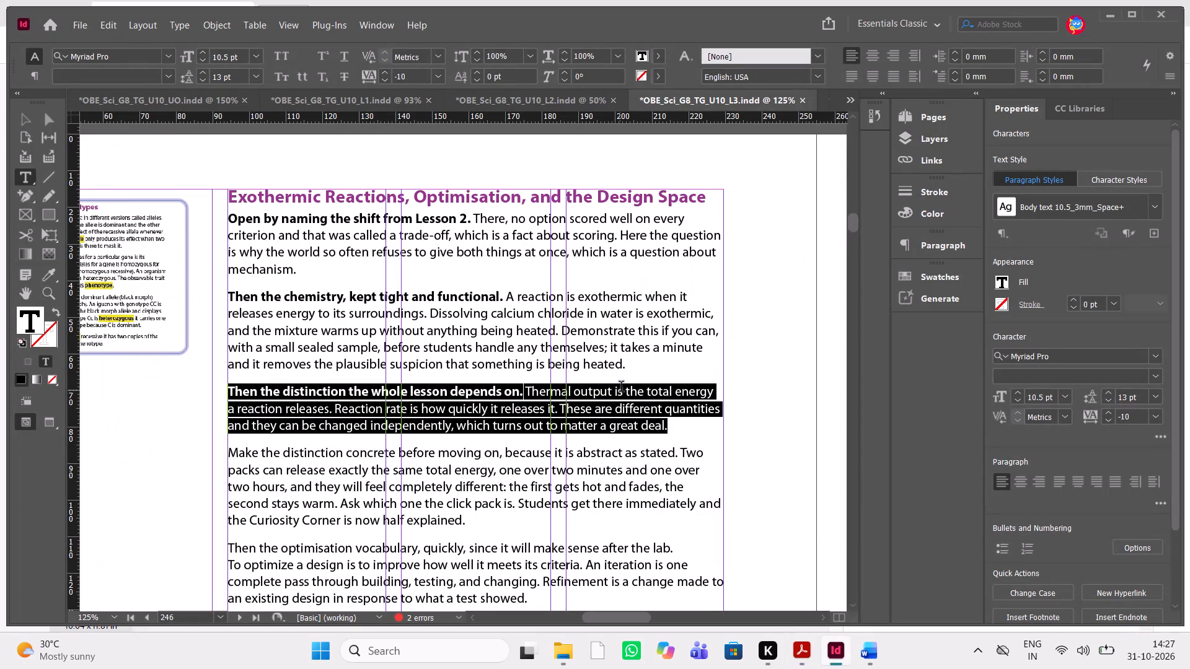
pyautogui.click(591, 434)
pyautogui.hotkey('alt', 'Tab')
pyautogui.scroll(1, 591, 434)
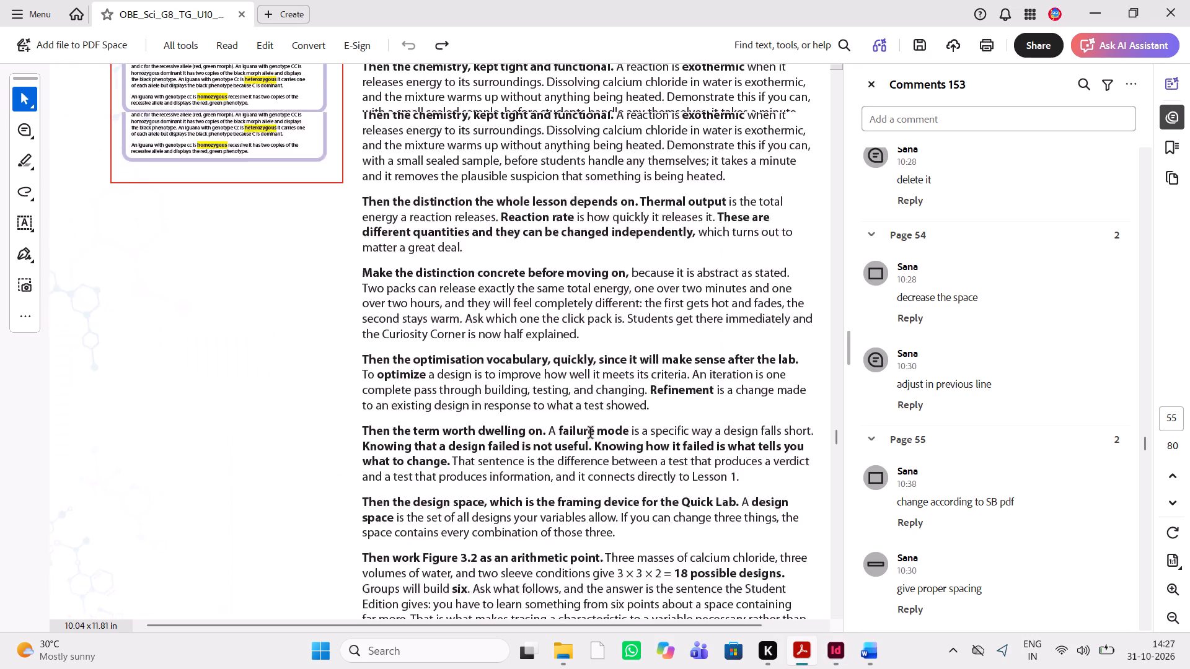
pyautogui.scroll(1, 591, 434)
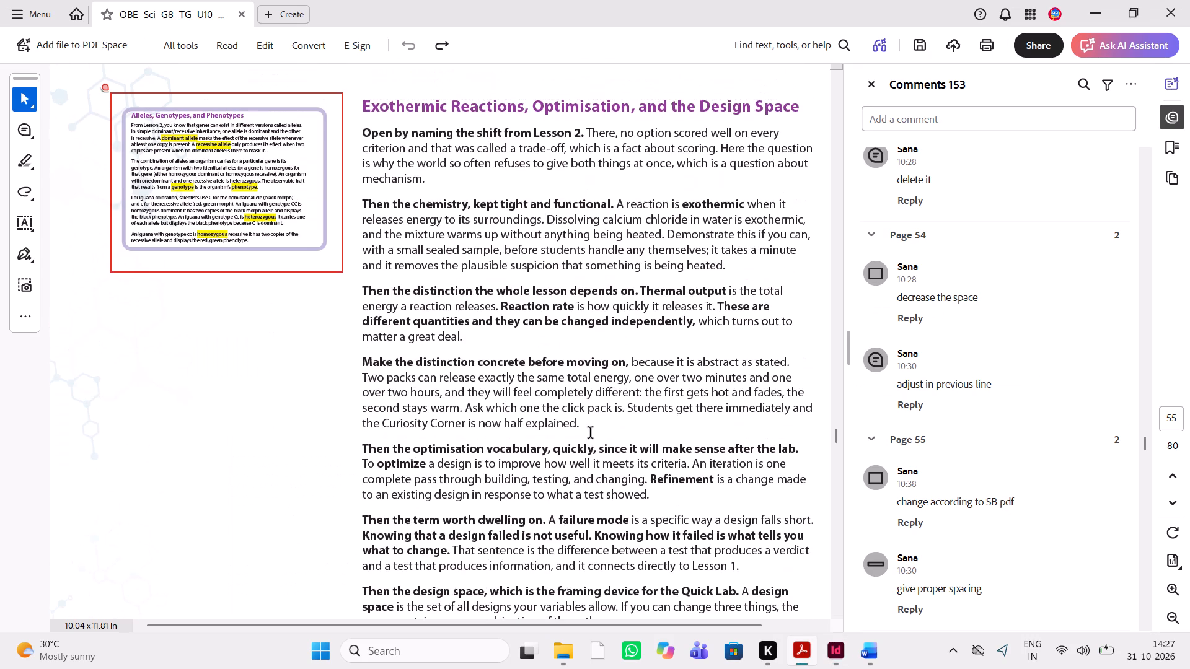
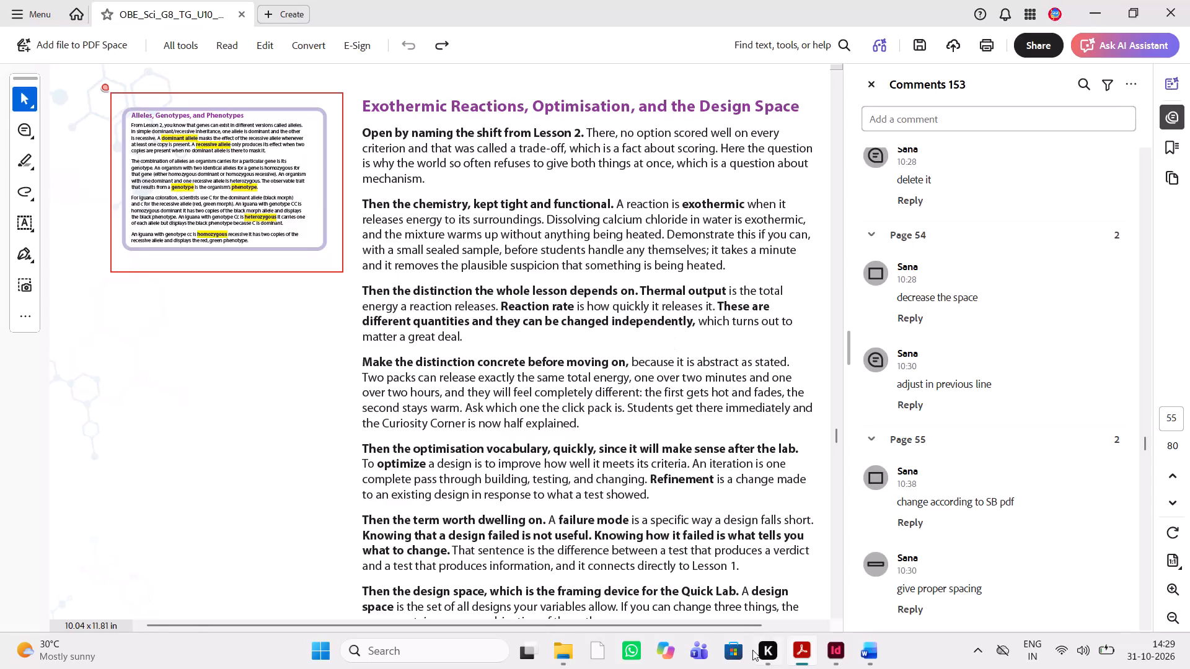
# Switch to the Word manuscript and find the bold wording in Lesson 3's Direct Instruction section on exothermic reactions, optimisation and the design space.
pyautogui.click(862, 647)
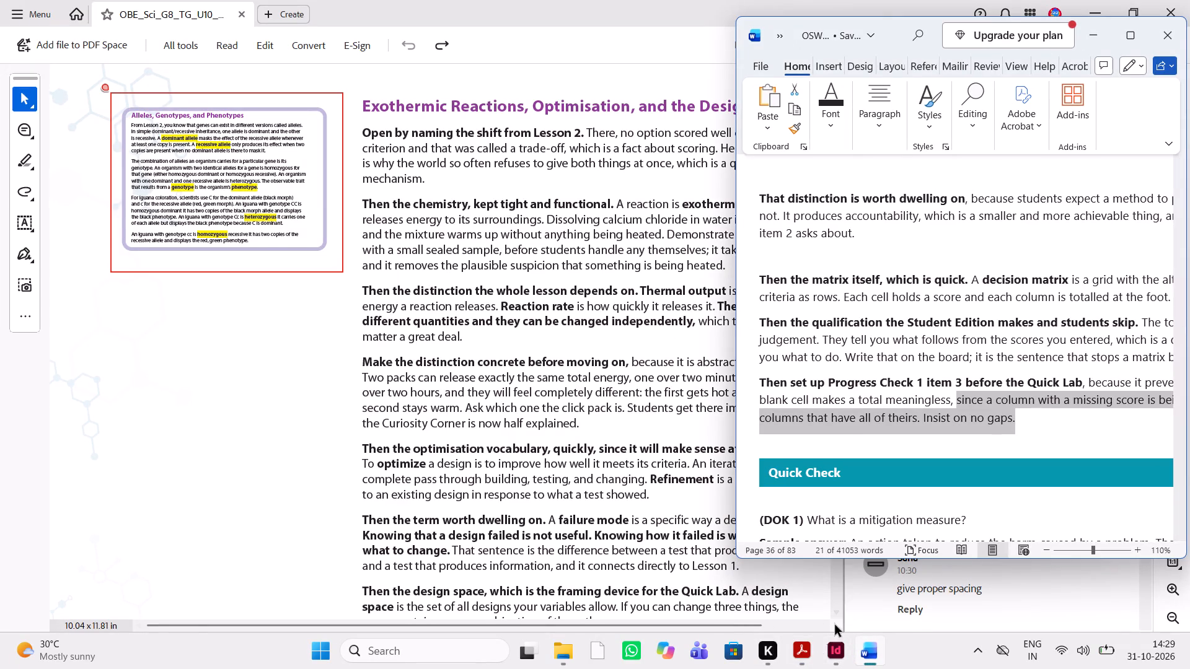
pyautogui.click(842, 652)
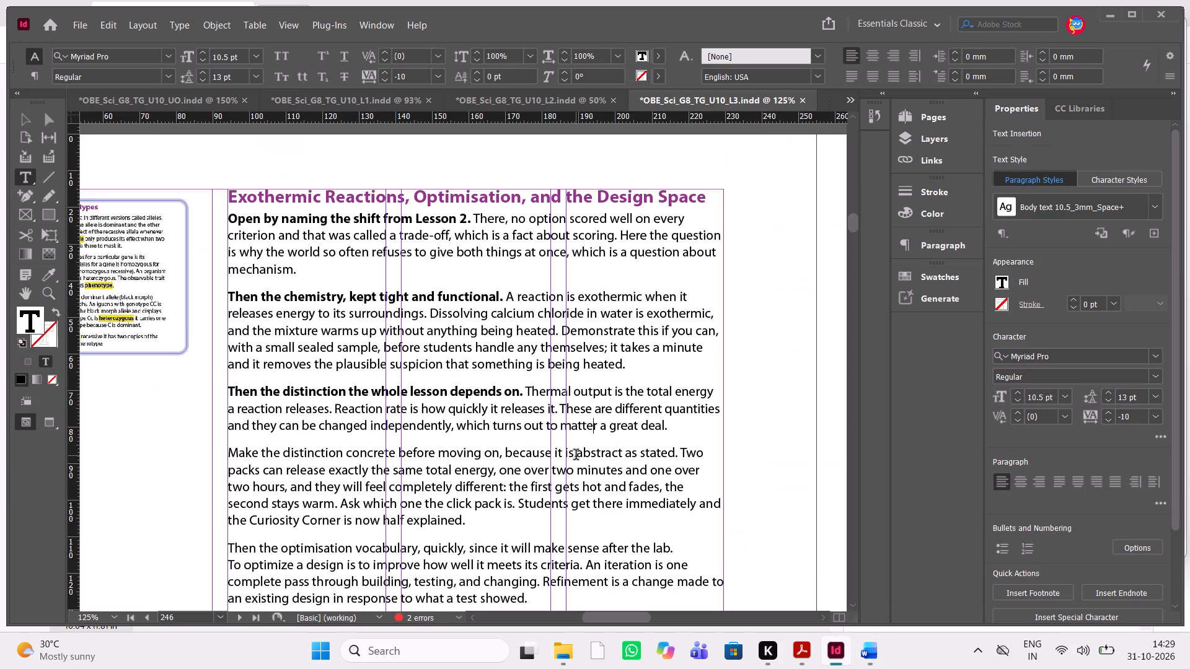
pyautogui.press('x')
pyautogui.hotkey('alt', 'Tab')
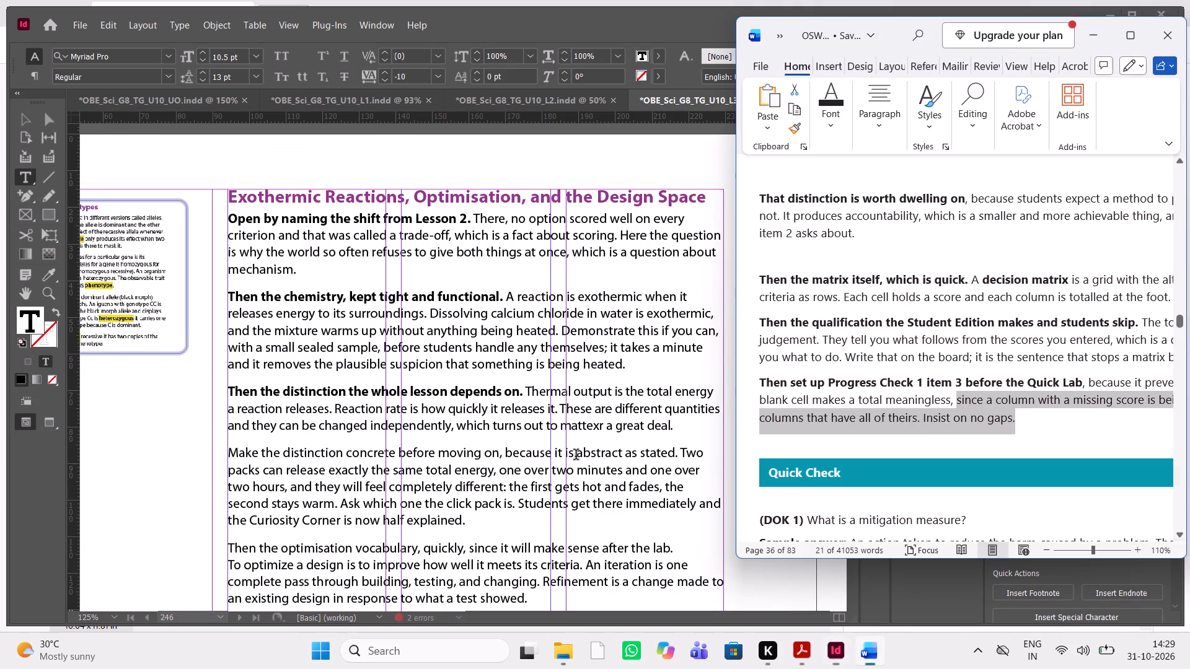
pyautogui.scroll(1, 937, 414)
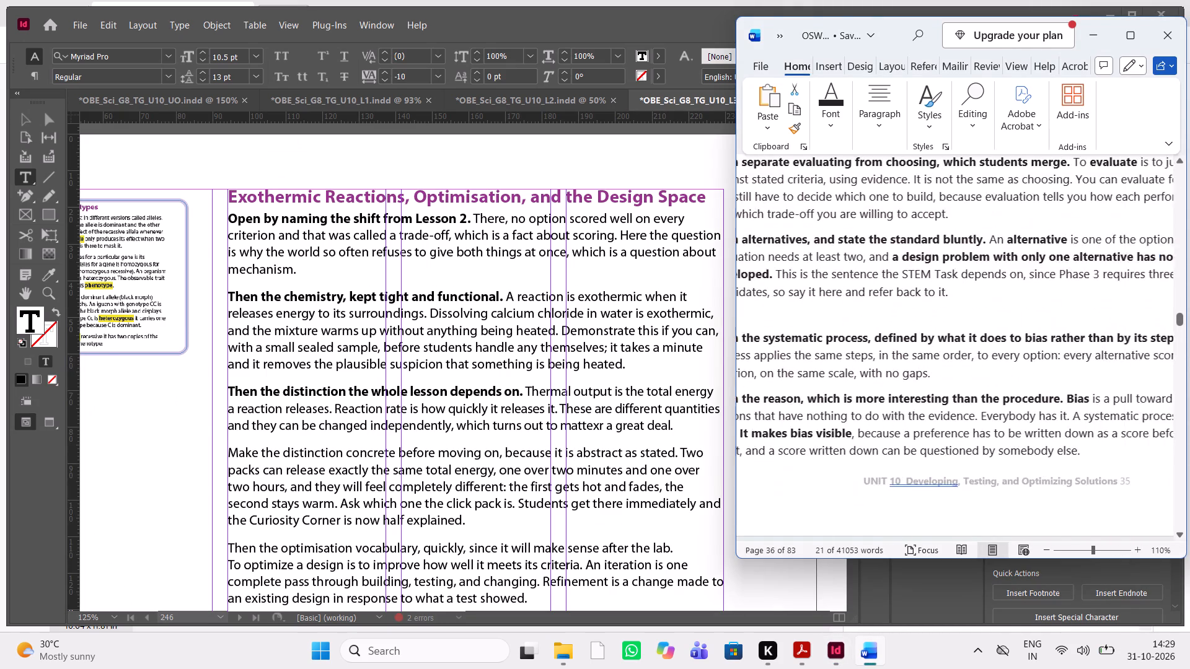
pyautogui.scroll(1, 937, 414)
pyautogui.hscroll(1, 937, 414)
pyautogui.hscroll(-1, 937, 414)
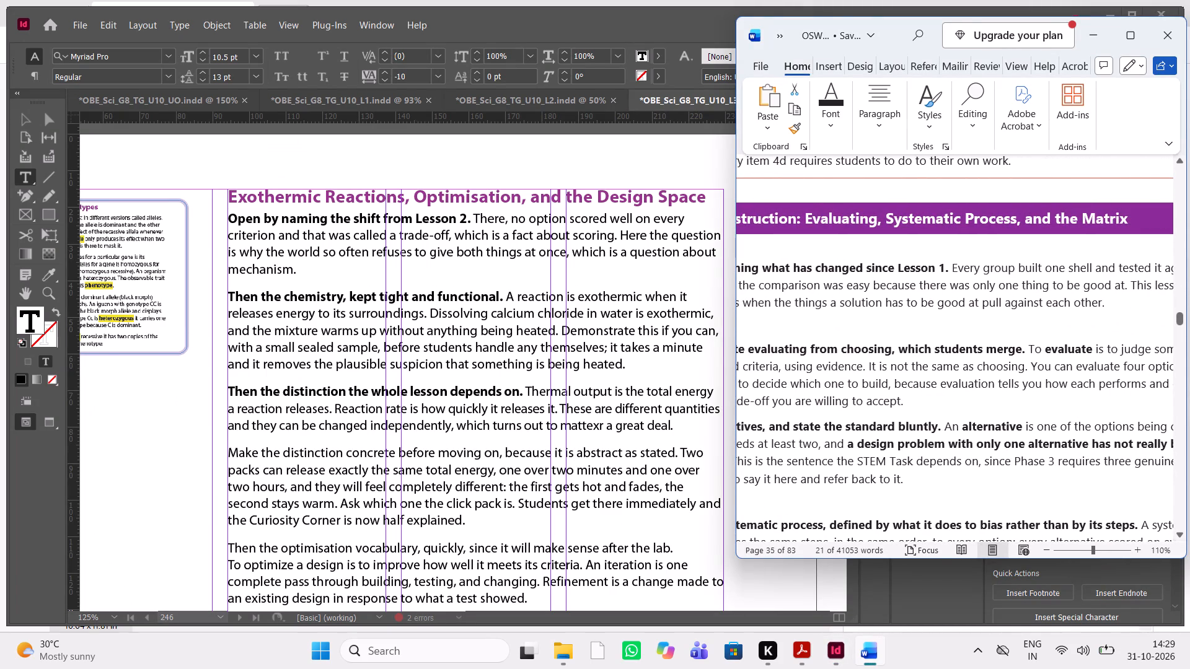
pyautogui.hscroll(1, 937, 414)
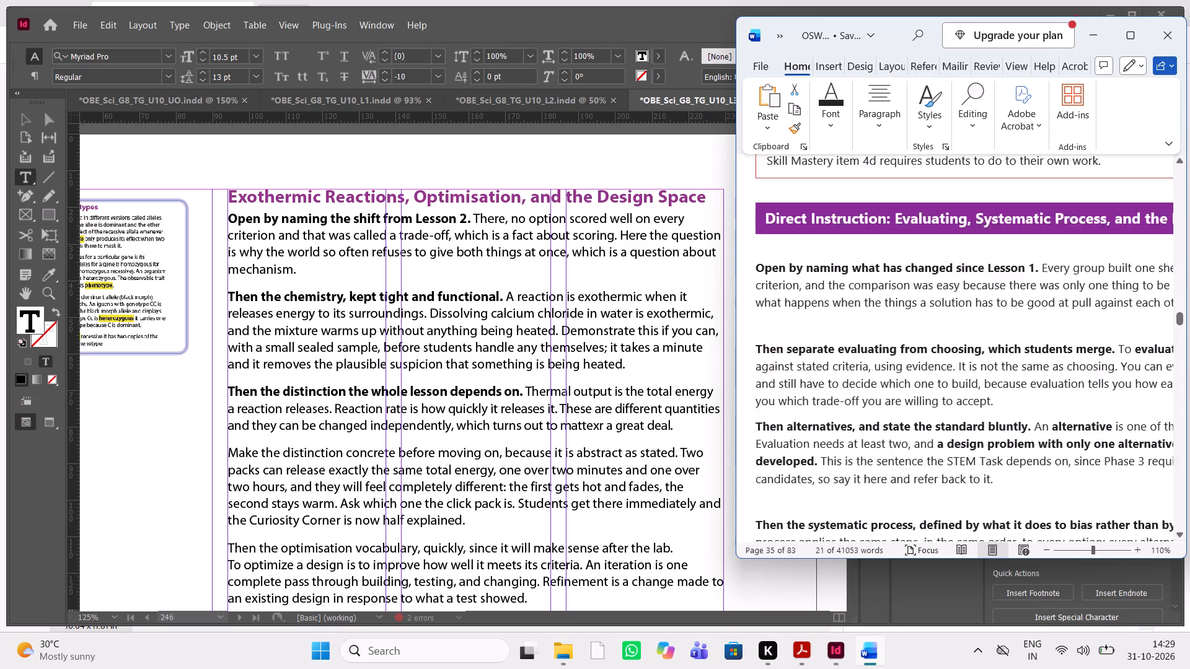
pyautogui.hscroll(1, 937, 414)
pyautogui.scroll(3, 937, 414)
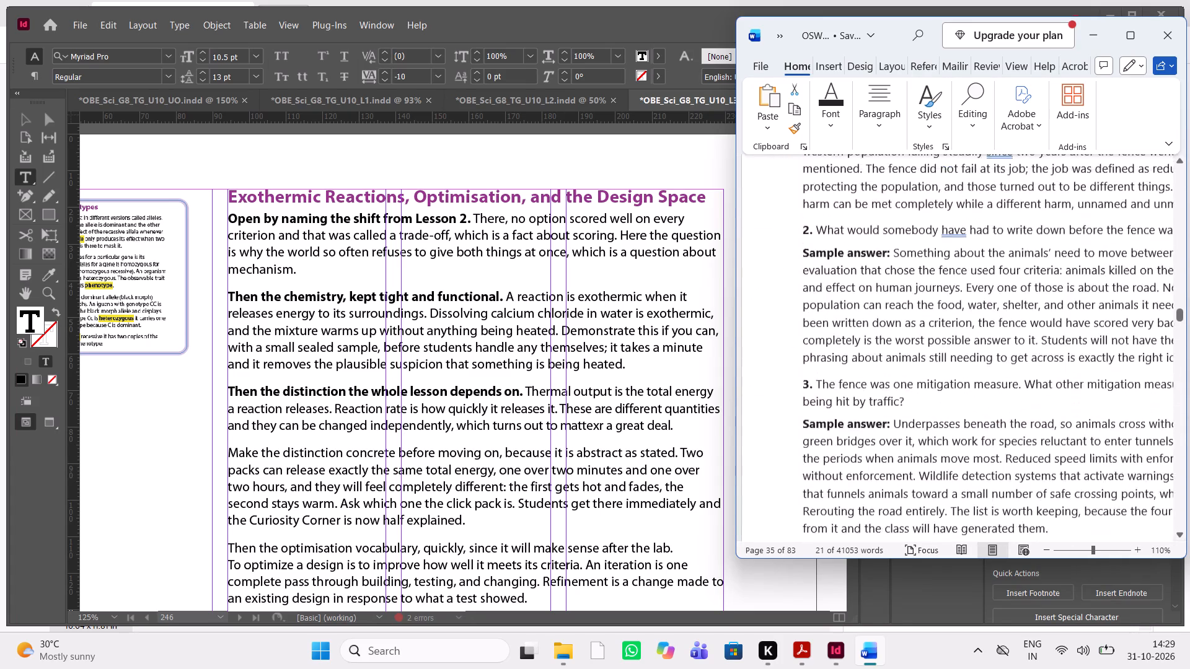
pyautogui.scroll(4, 937, 414)
pyautogui.scroll(-4, 937, 414)
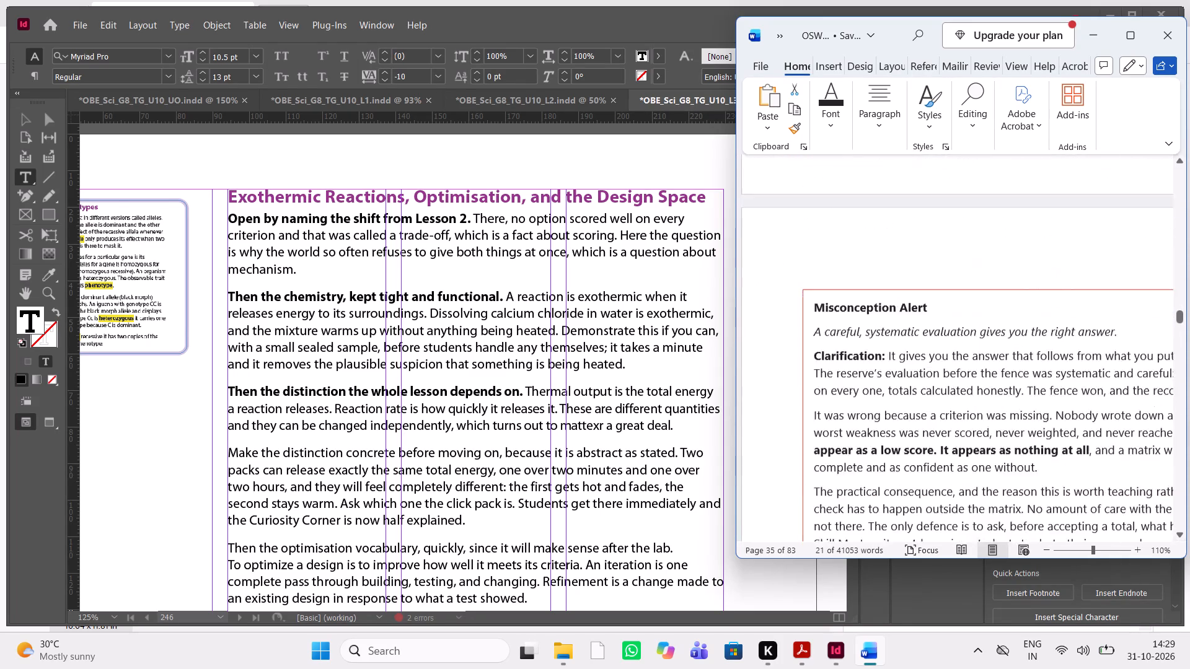
pyautogui.scroll(-1, 937, 414)
pyautogui.scroll(1, 937, 414)
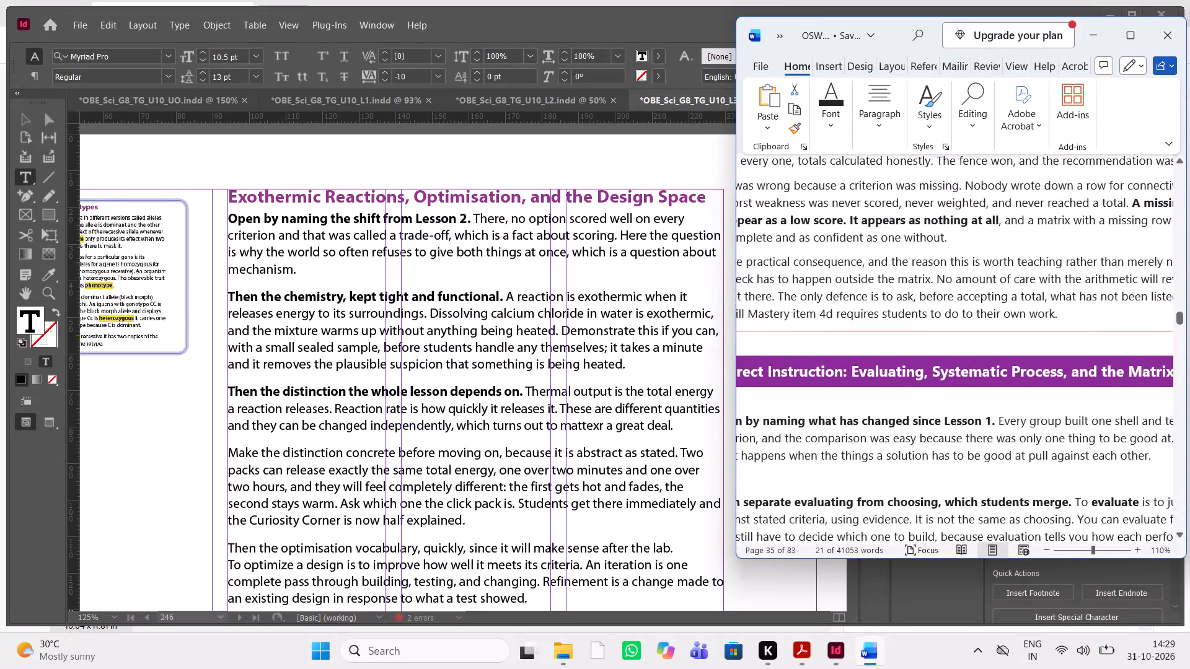
pyautogui.scroll(1, 937, 414)
pyautogui.scroll(-5, 937, 414)
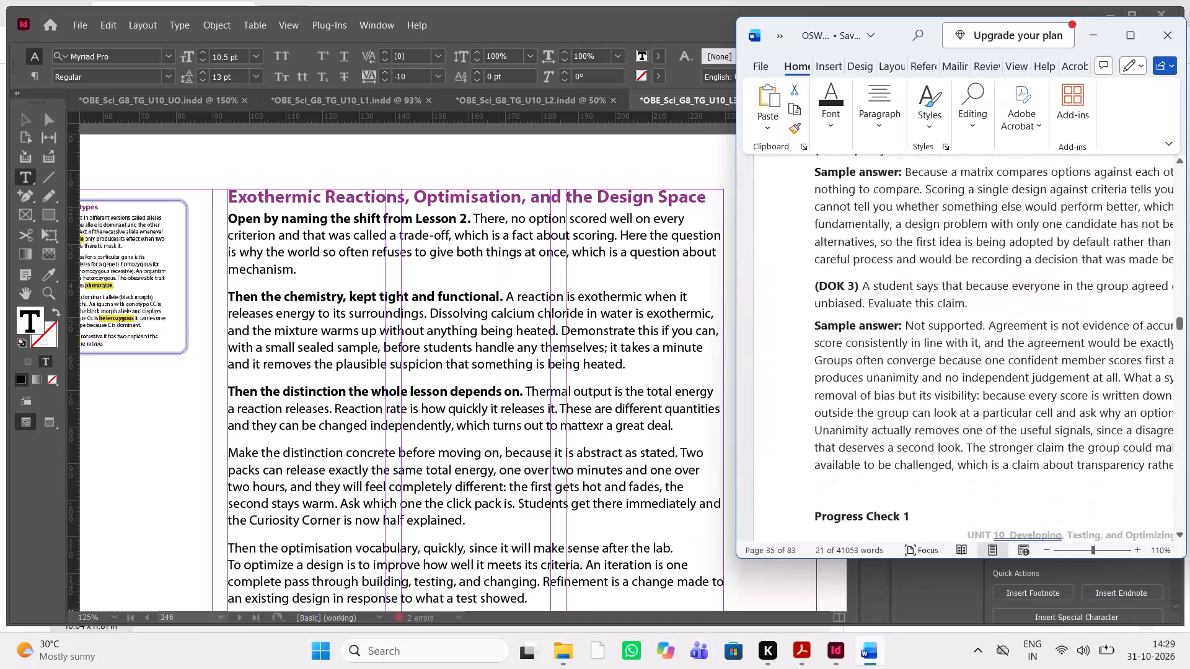
pyautogui.scroll(2, 937, 414)
pyautogui.scroll(-2, 937, 414)
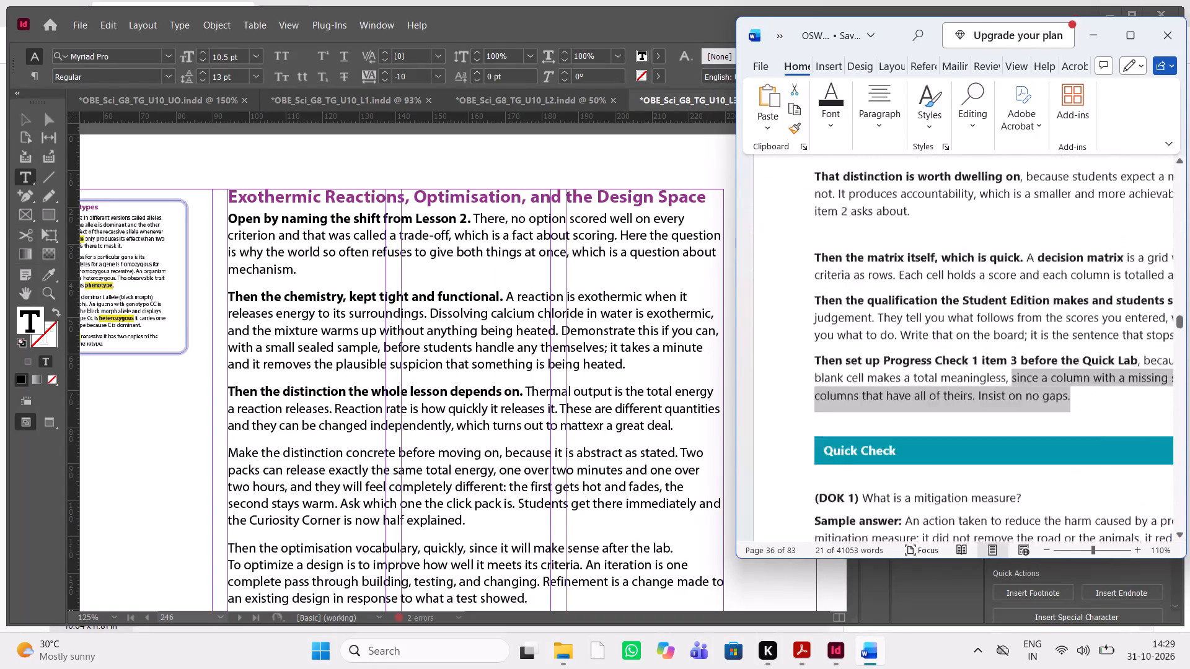
pyautogui.scroll(-11, 919, 396)
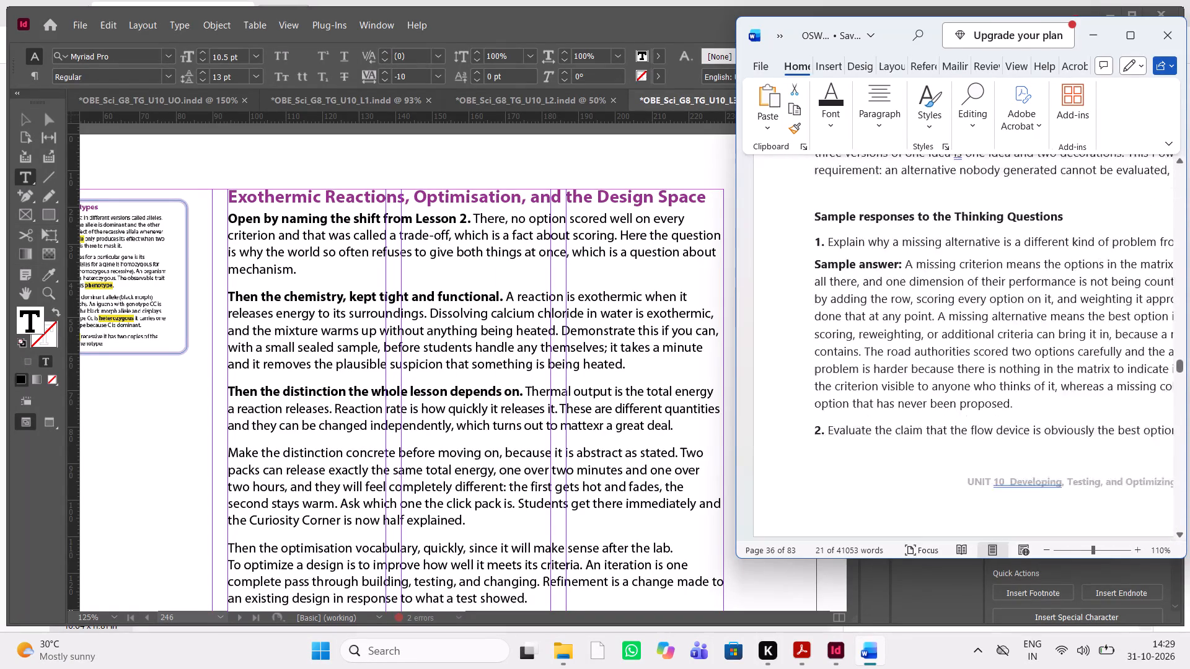
pyautogui.scroll(-11, 919, 396)
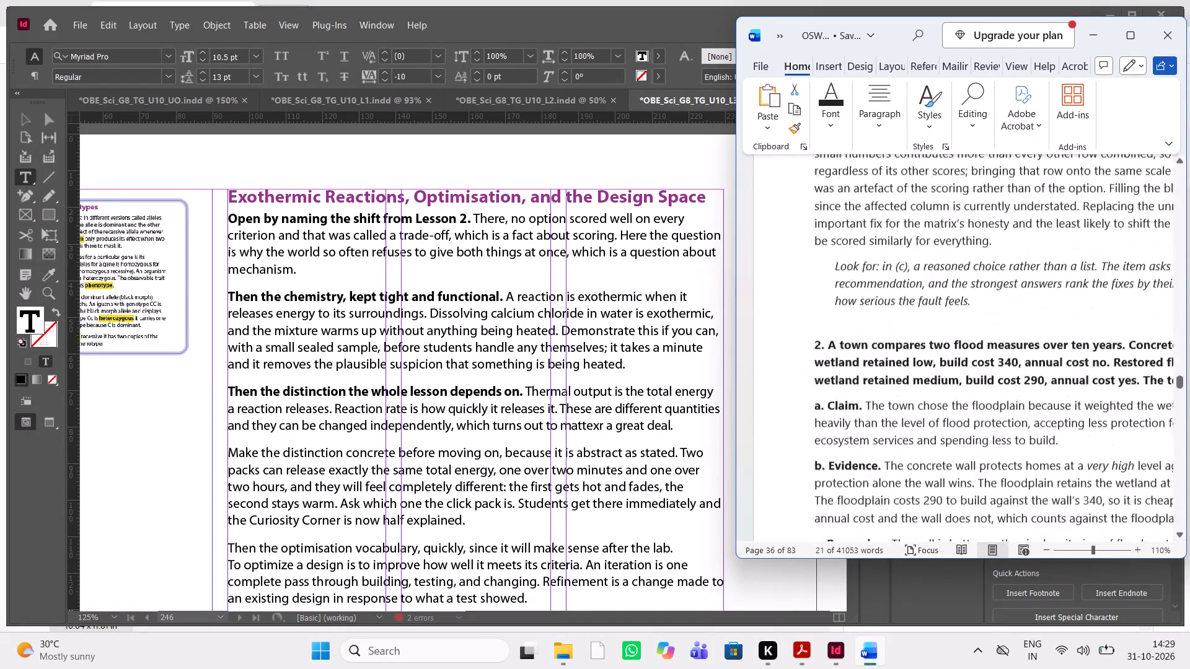
pyautogui.scroll(-11, 919, 396)
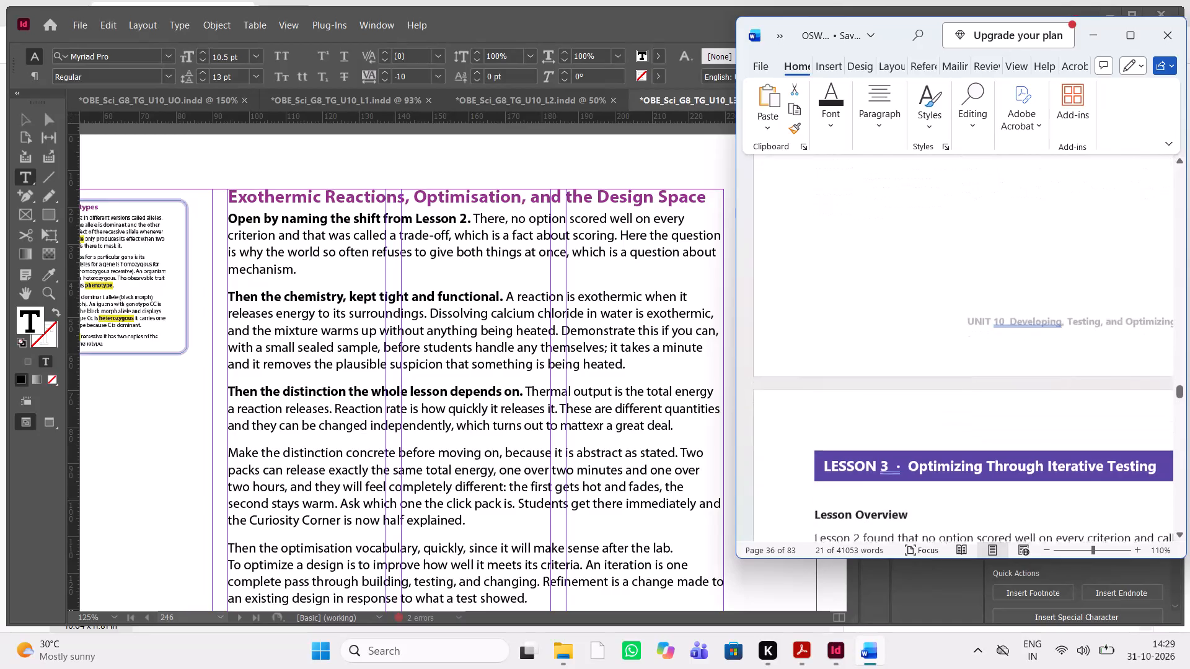
pyautogui.scroll(-11, 919, 396)
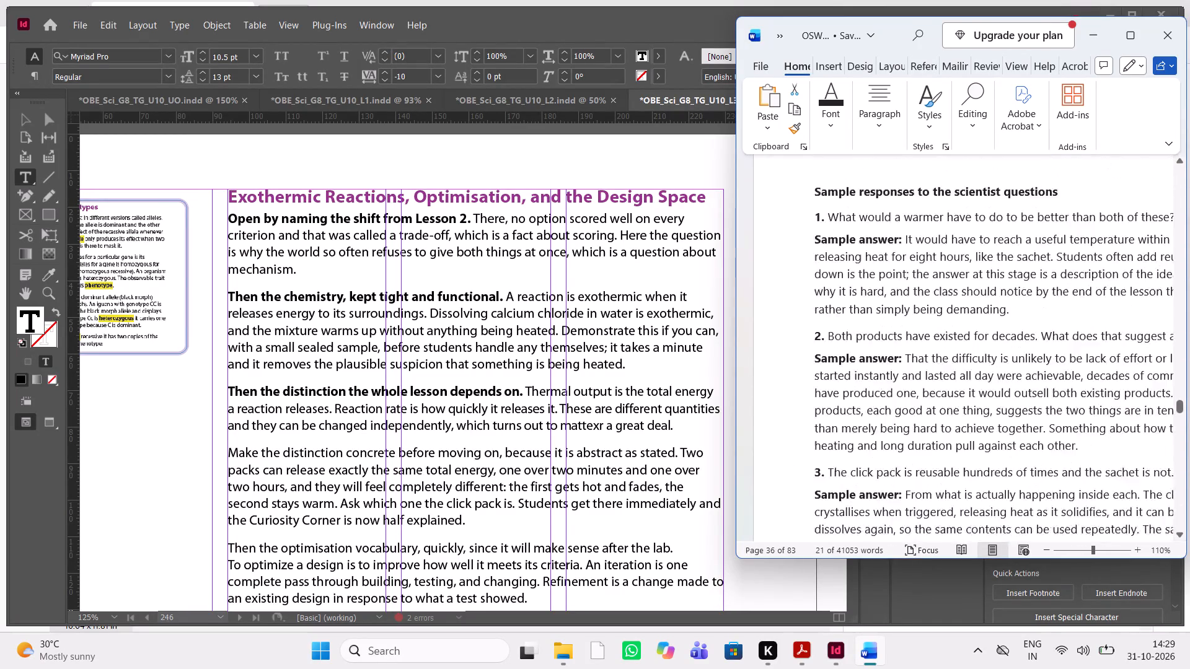
pyautogui.scroll(-6, 919, 396)
pyautogui.scroll(1, 919, 396)
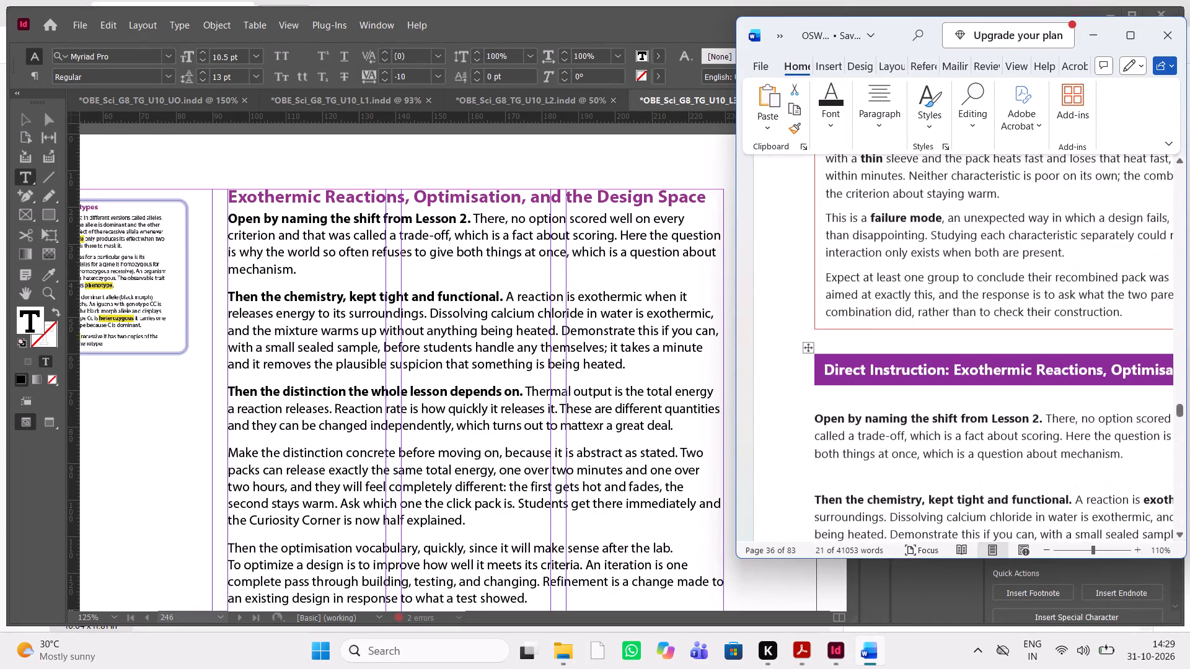
pyautogui.scroll(1, 919, 396)
pyautogui.scroll(-1, 919, 396)
pyautogui.hscroll(-1, 919, 396)
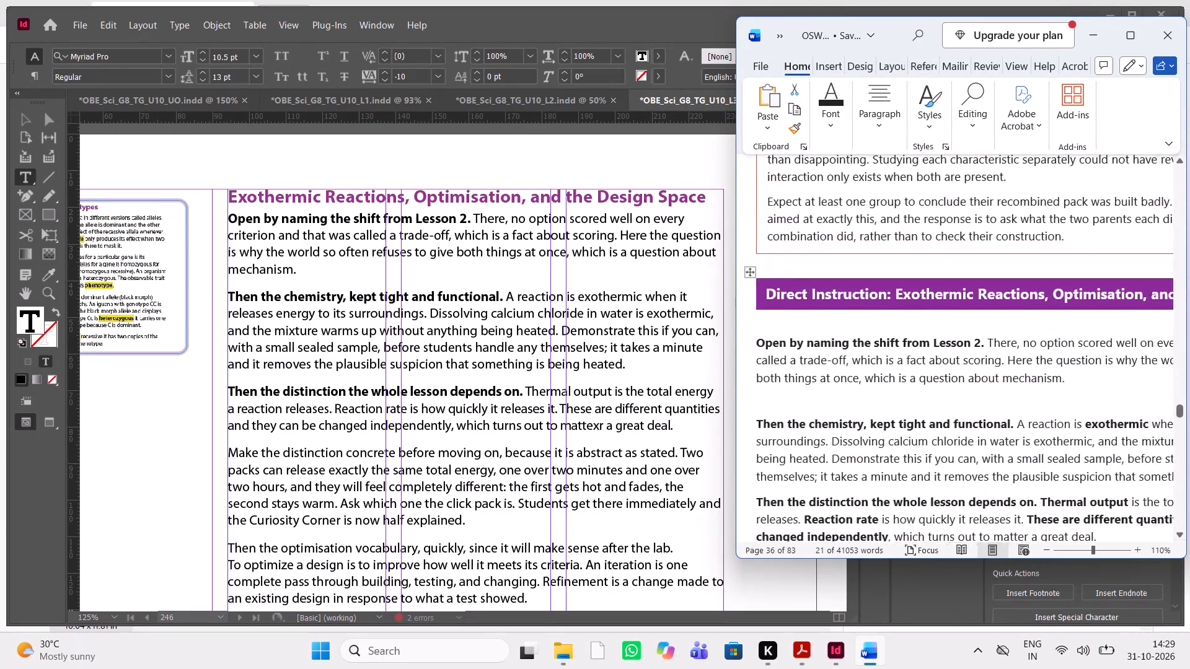
pyautogui.hscroll(-1, 919, 396)
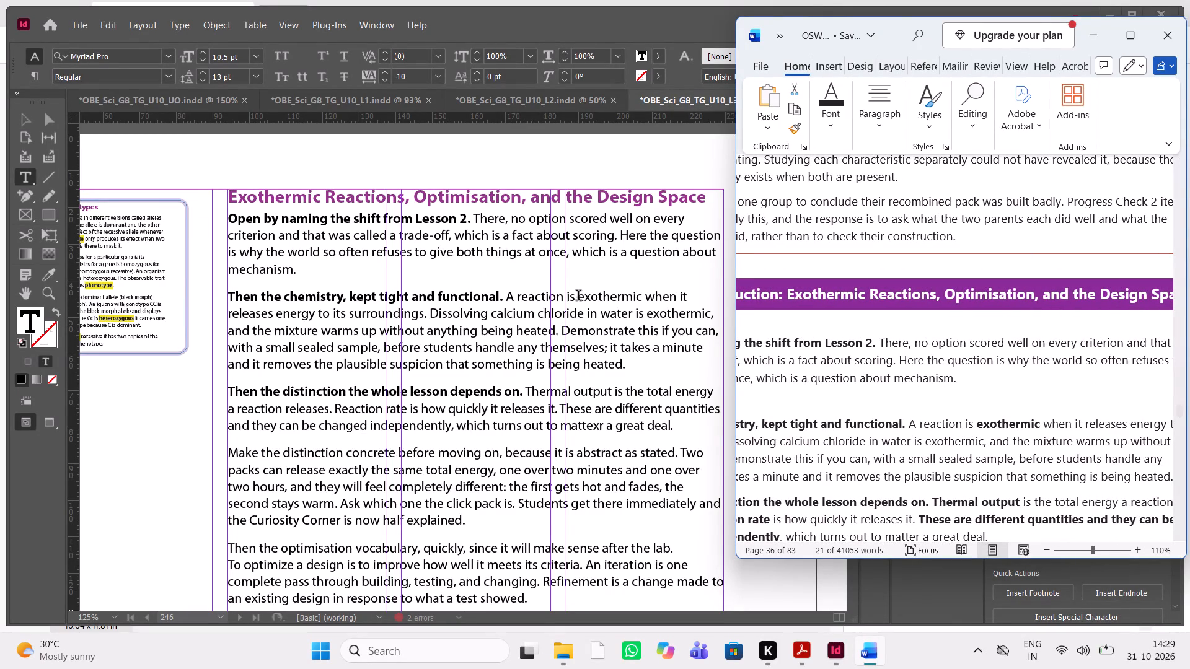
# In InDesign, bold the word "exothermic" in the paragraph beginning "Then the chemistry, kept tight and functional.".
pyautogui.moveTo(578, 297); pyautogui.dragTo(642, 297)
pyautogui.hotkey('ctrl', 'shift', 'b')
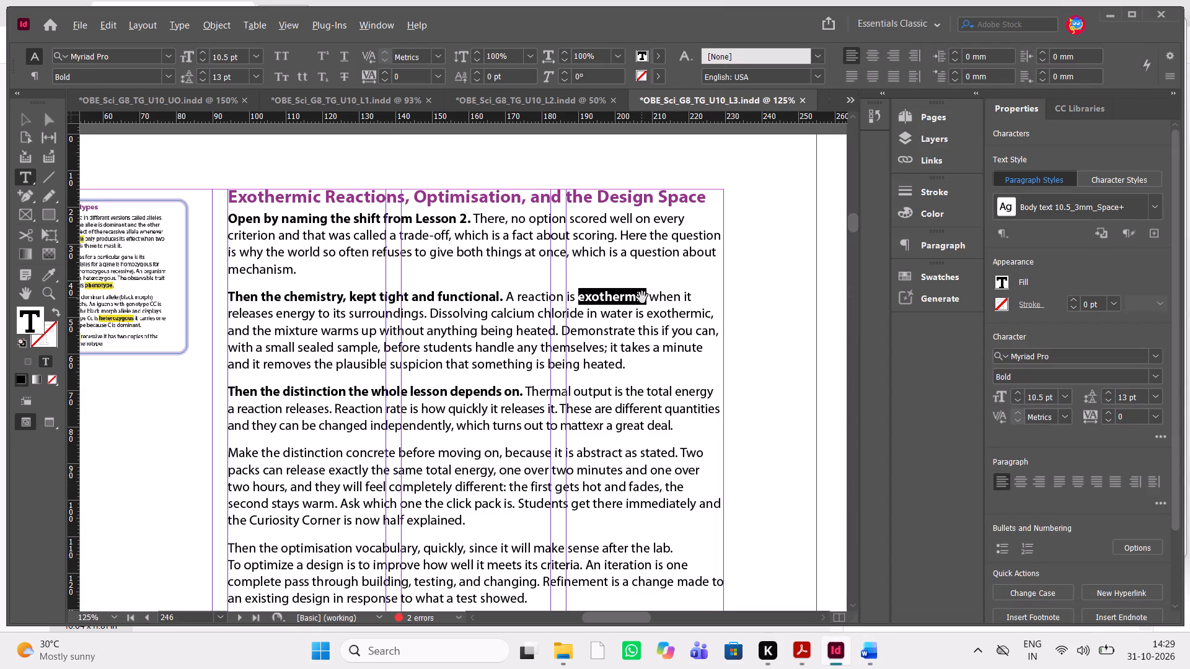
# Check the Word manuscript and bold "Thermal output" in InDesign's paragraph beginning "Then the distinction the whole lesson depends on.".
pyautogui.hotkey('alt', 'Tab')
pyautogui.scroll(-1, 964, 359)
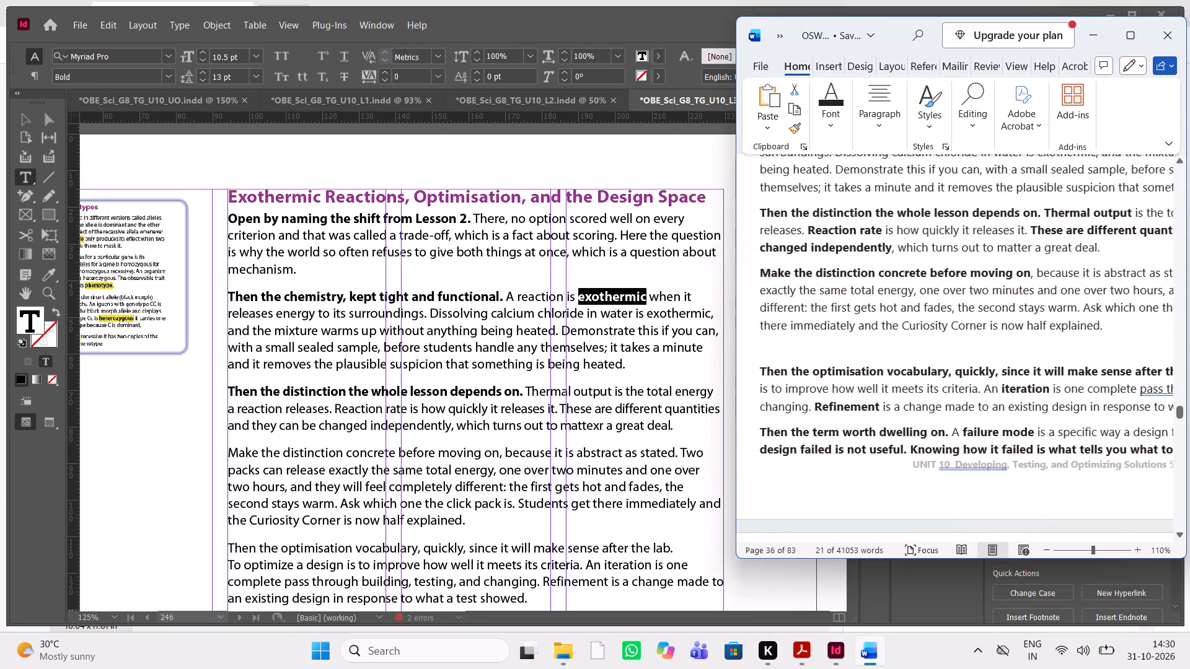
pyautogui.scroll(1, 964, 359)
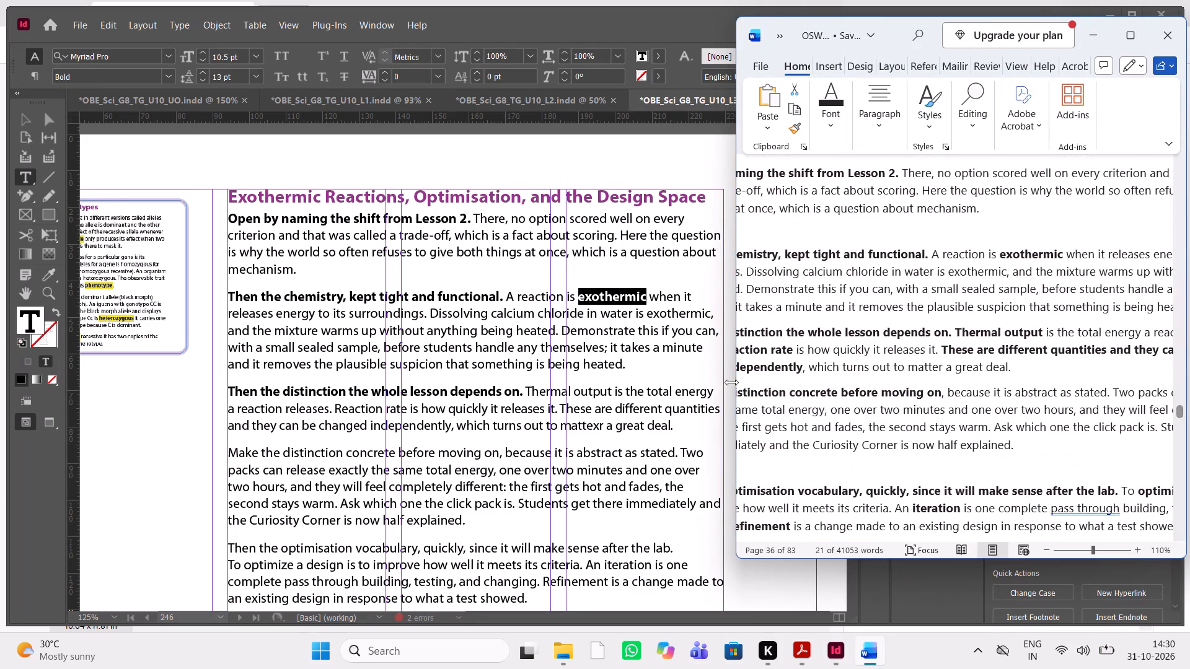
pyautogui.moveTo(610, 393); pyautogui.dragTo(528, 390)
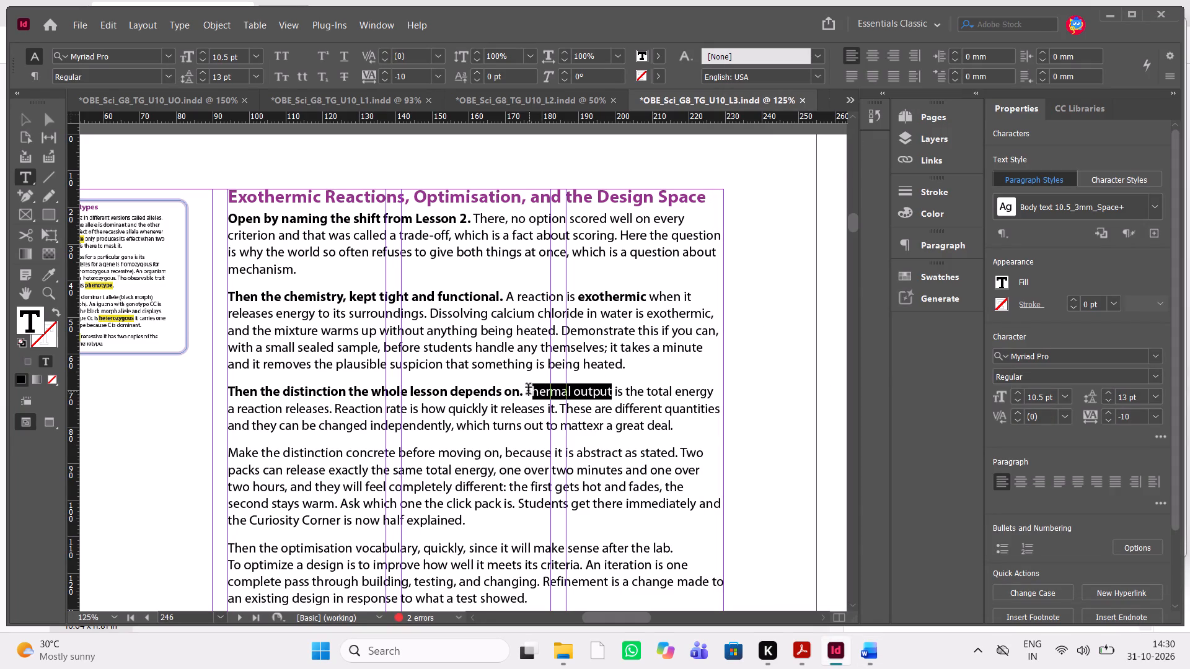
pyautogui.moveTo(528, 390); pyautogui.dragTo(529, 388)
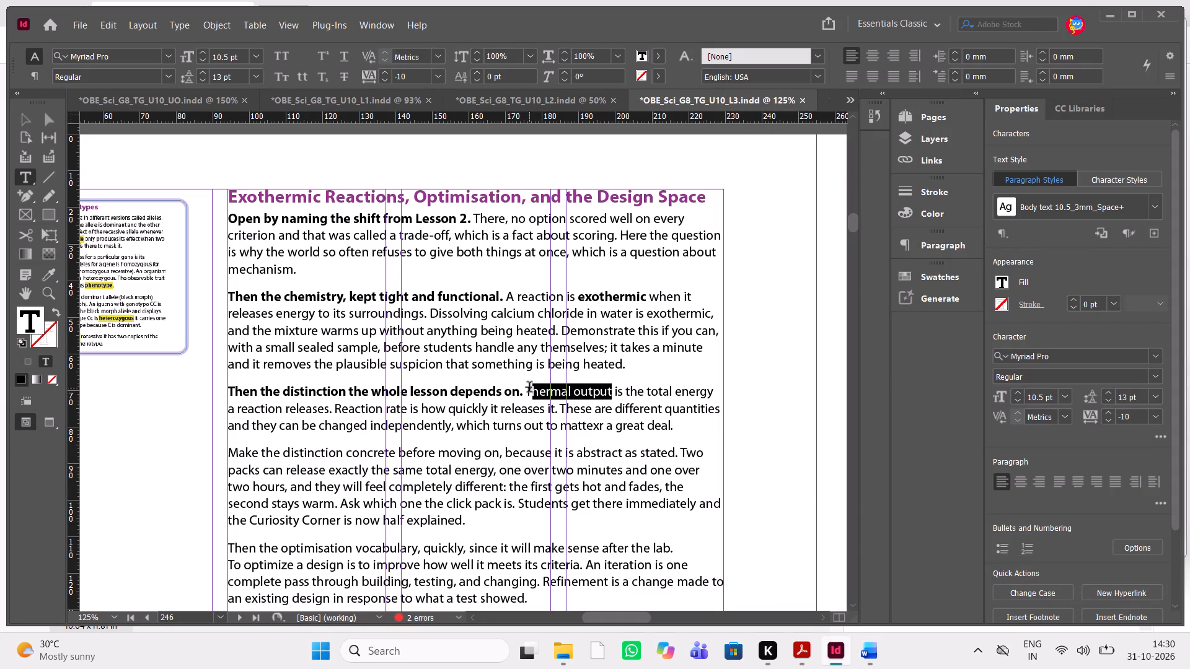
pyautogui.hotkey('shift', 'Left')
pyautogui.hotkey('ctrl', 'shift', 'b')
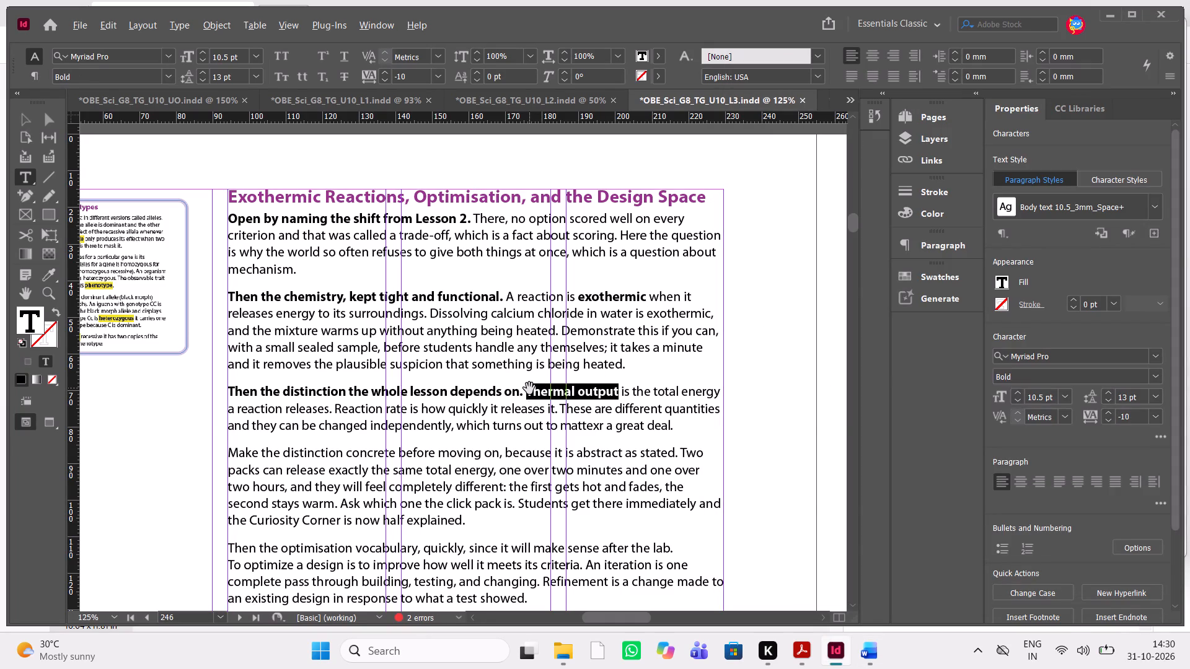
# Check the Word manuscript and bold "Reaction rate" in the same InDesign paragraph about the distinction.
pyautogui.hotkey('alt', 'Tab')
pyautogui.hscroll(1, 984, 374)
pyautogui.hscroll(-1, 984, 374)
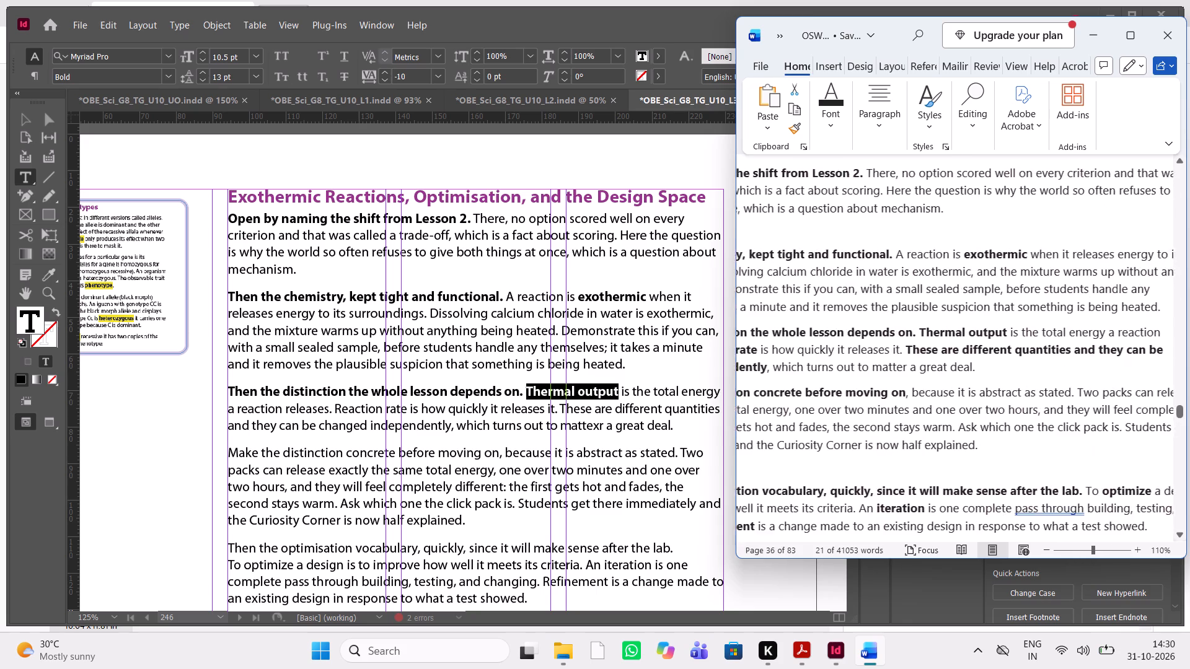
pyautogui.hscroll(1, 984, 374)
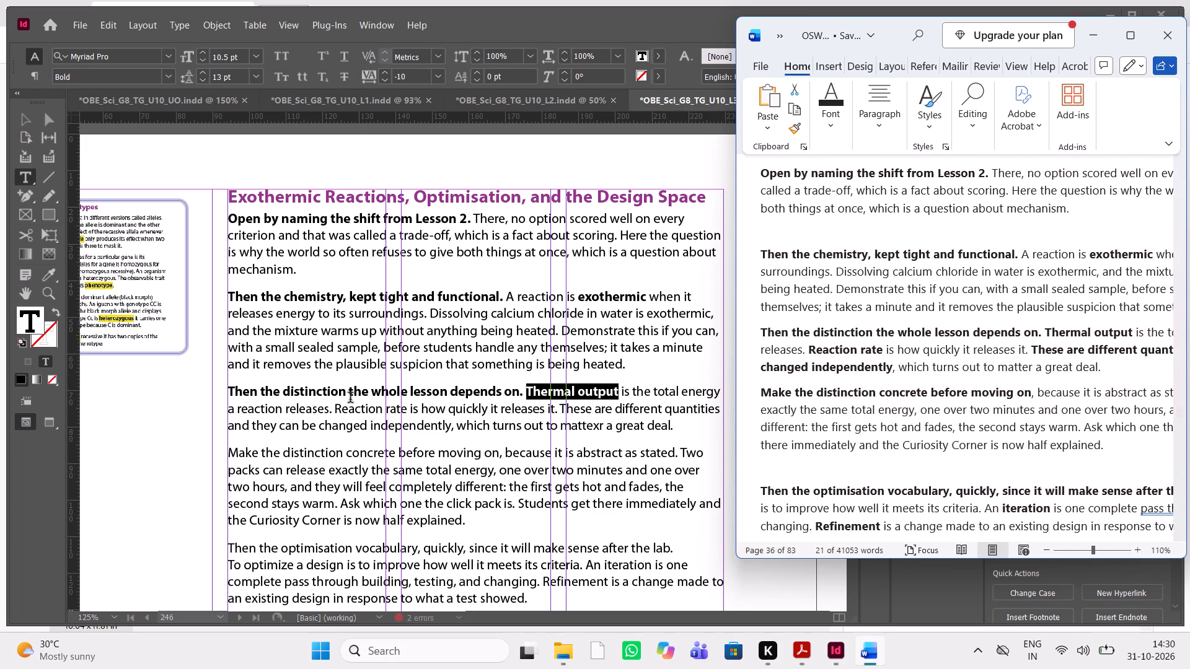
pyautogui.moveTo(335, 408); pyautogui.dragTo(399, 410)
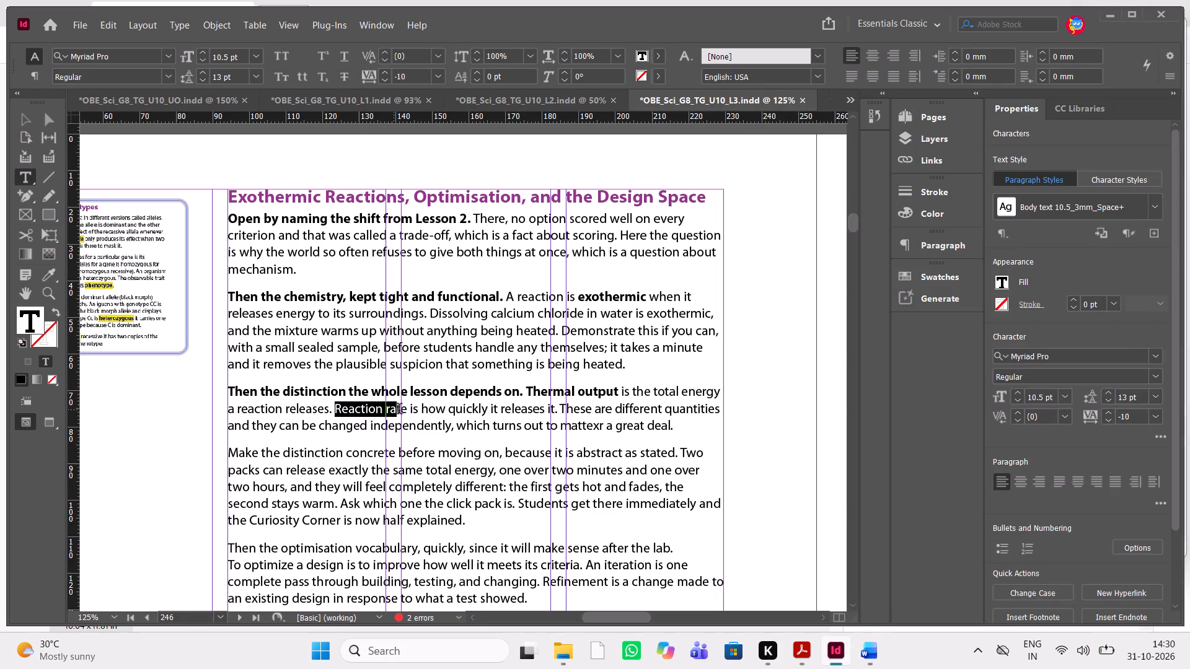
pyautogui.moveTo(399, 410); pyautogui.dragTo(410, 410)
pyautogui.hotkey('ctrl', 'shift', 'b')
pyautogui.hotkey('alt', 'Tab')
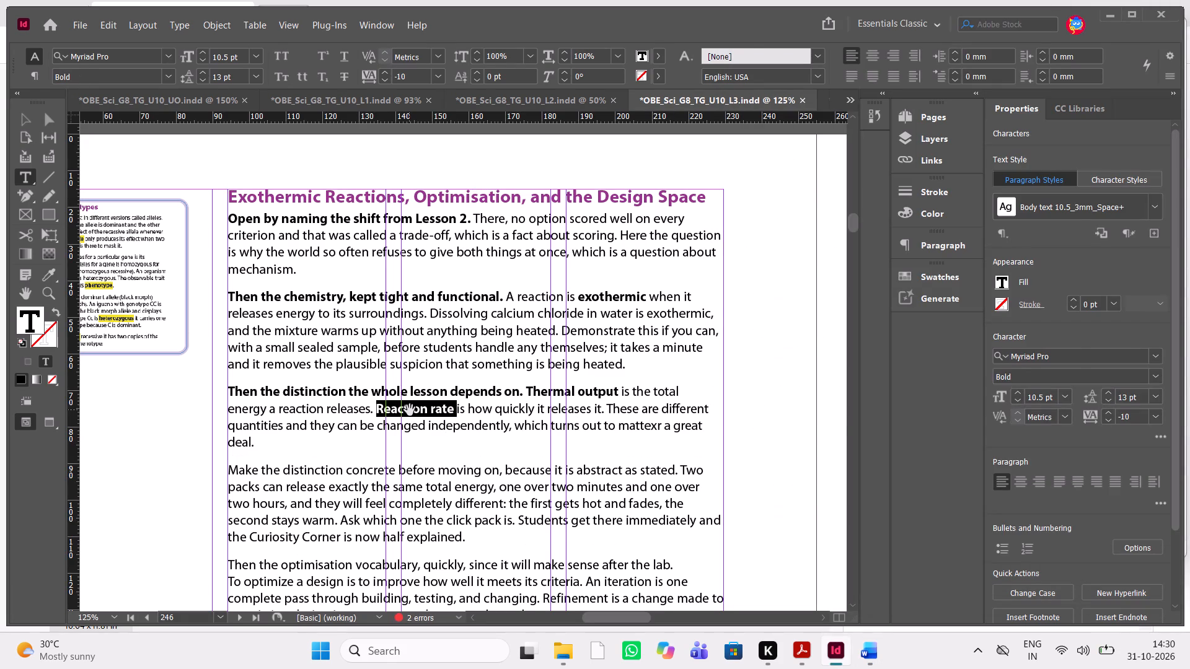
pyautogui.click(440, 369)
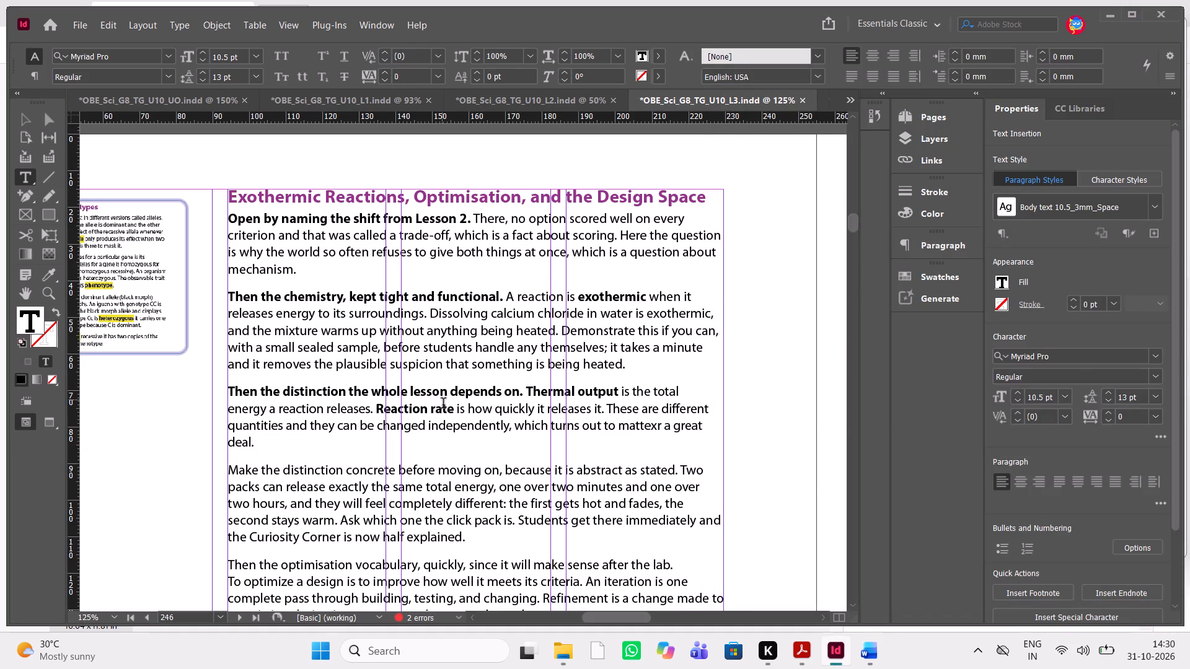
# Check the Word manuscript and bold "These are different quantities and they can be changed independently," in InDesign's distinction paragraph.
pyautogui.hotkey('alt', 'Tab')
pyautogui.hscroll(-1, 946, 421)
pyautogui.hscroll(1, 946, 421)
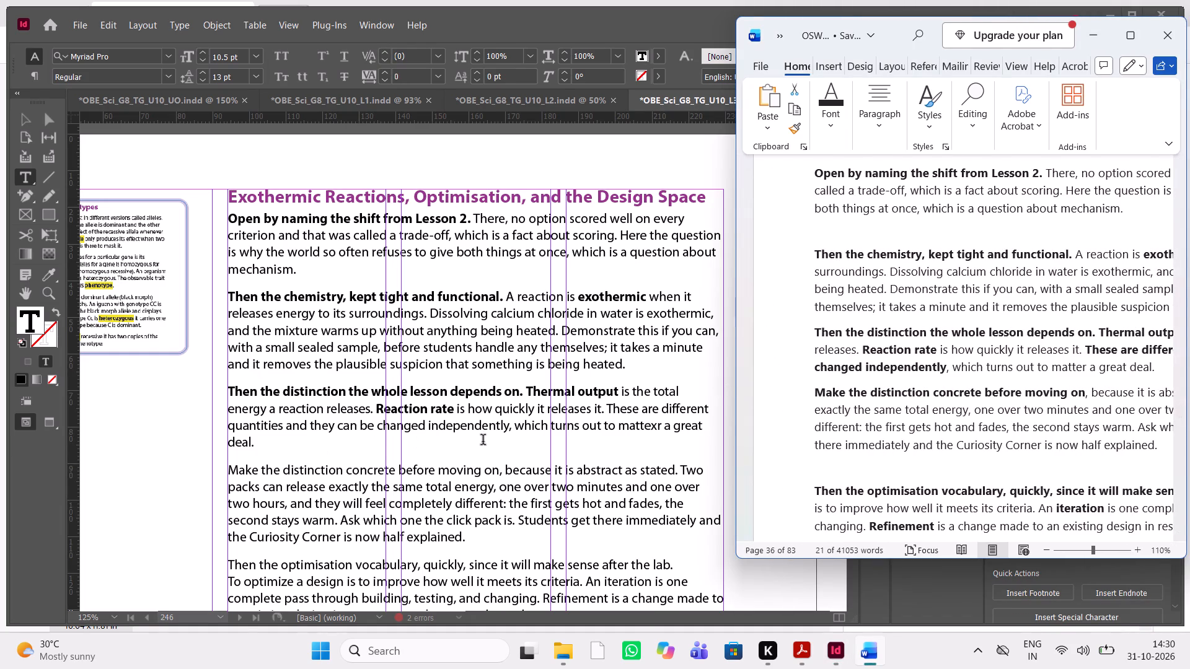
pyautogui.moveTo(513, 431); pyautogui.dragTo(601, 416)
pyautogui.hotkey('ctrl', 'shift', 'b')
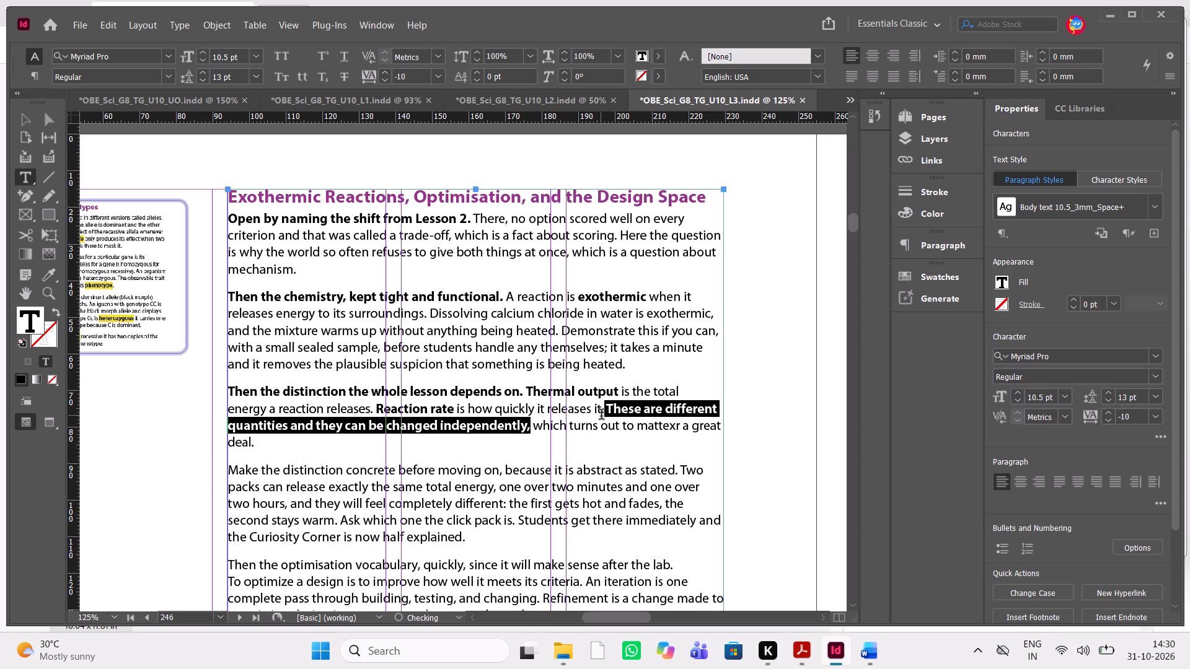
# In InDesign, set the tracking of the whole paragraph beginning "Then the distinction the whole lesson depends on." to -15.
pyautogui.hotkey('alt', 'Tab')
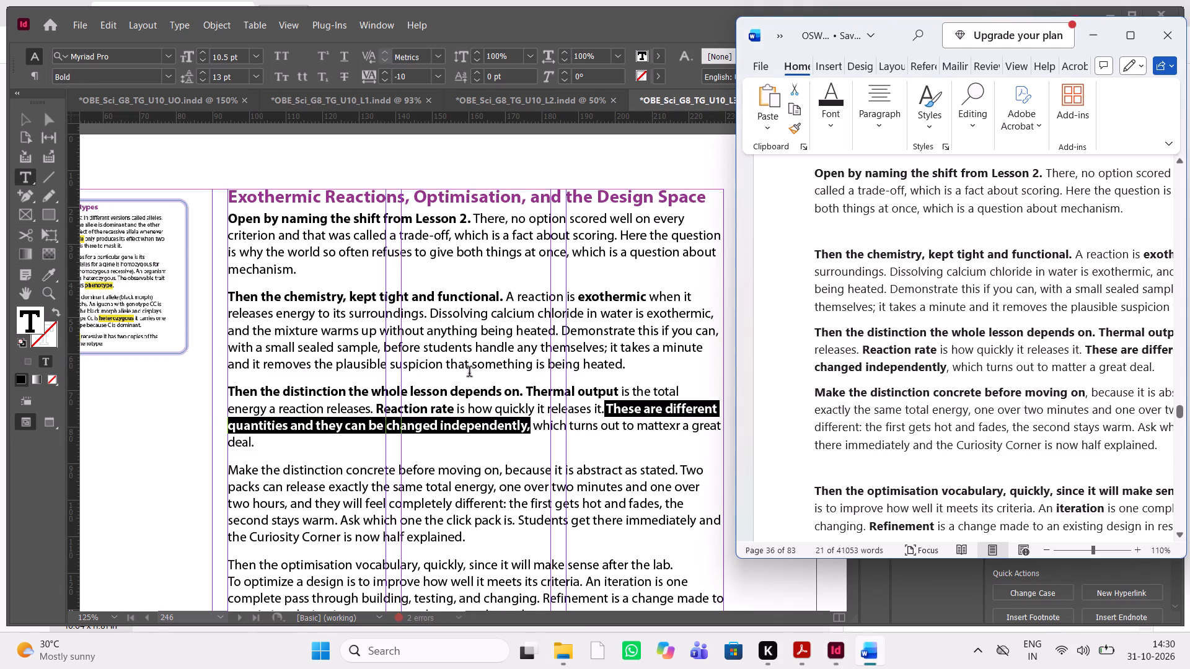
pyautogui.moveTo(275, 436); pyautogui.dragTo(215, 395)
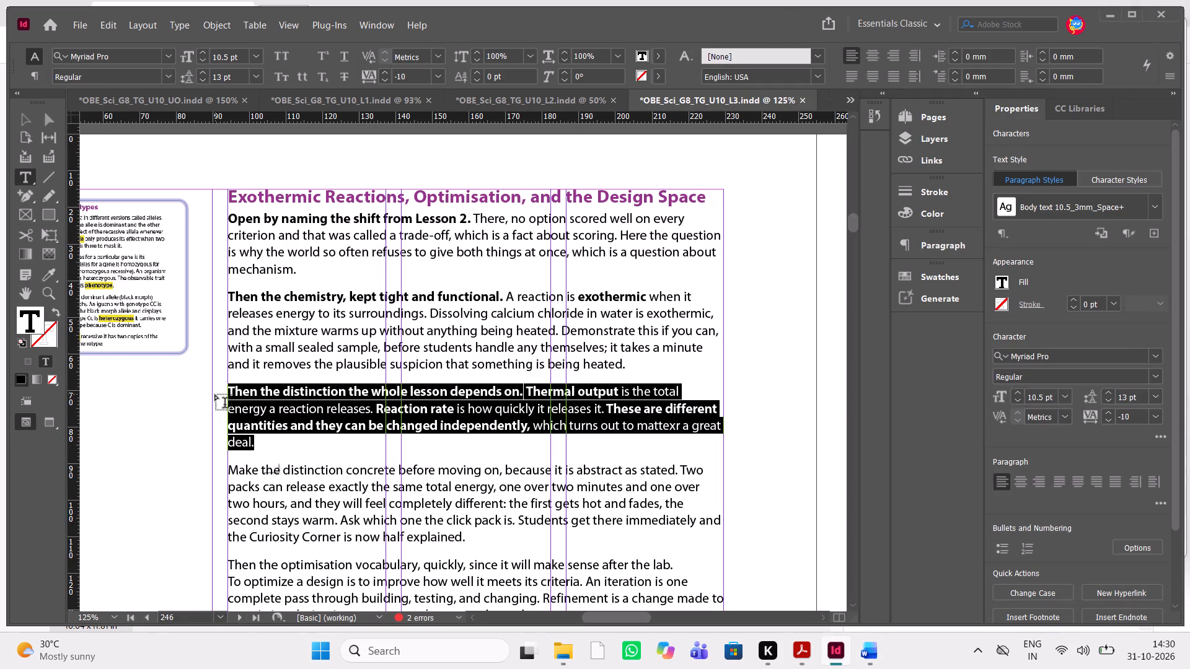
pyautogui.click(1153, 418)
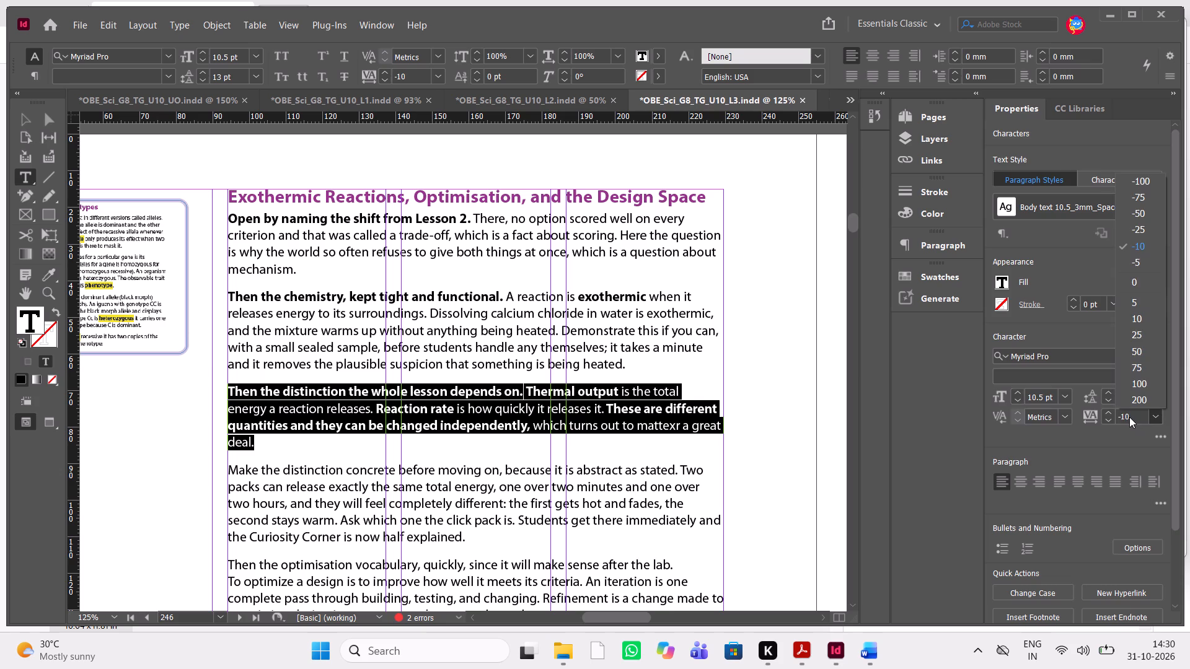
pyautogui.tripleClick(1129, 417)
pyautogui.press('BackSpace')
pyautogui.write('15')
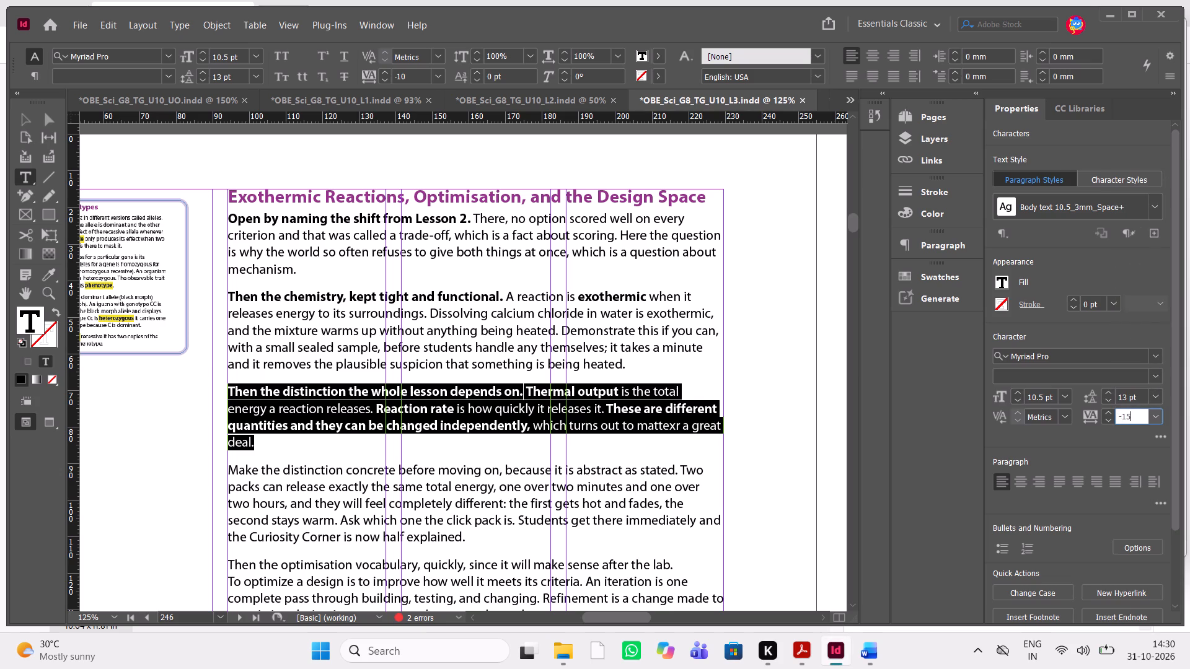
pyautogui.press('Return')
pyautogui.click(689, 470)
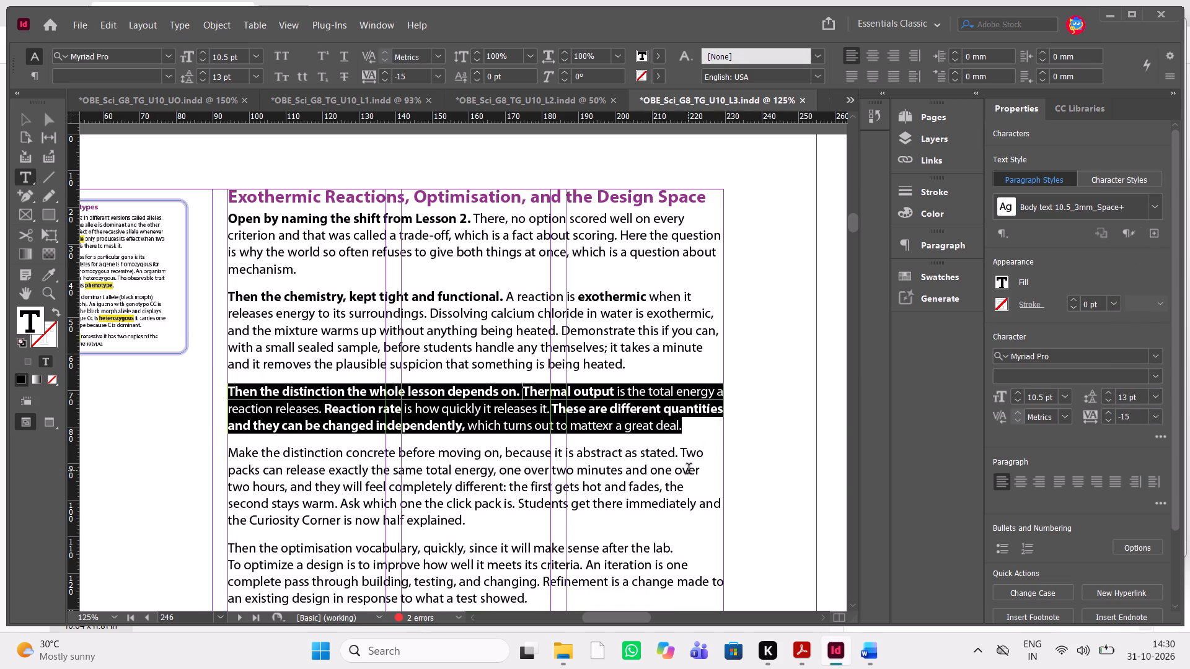
# Check the Word manuscript and bold "Make the distinction concrete before moving on," at the start of its InDesign paragraph.
pyautogui.hotkey('alt', 'Tab')
pyautogui.hscroll(-1, 982, 470)
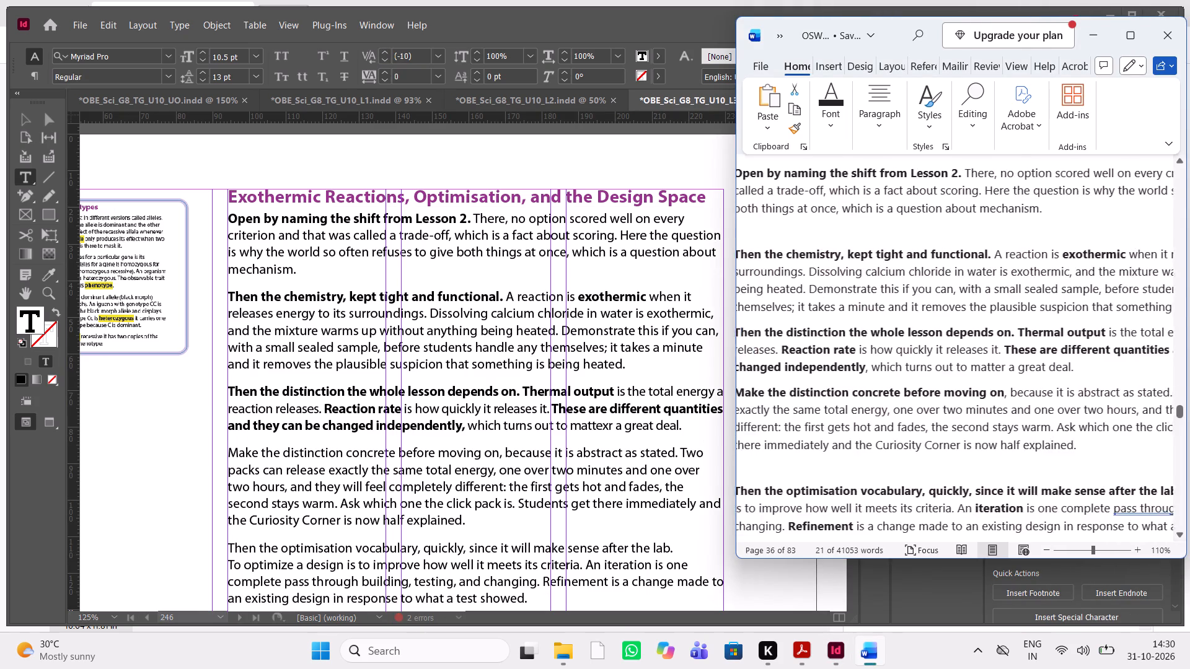
pyautogui.scroll(-1, 982, 470)
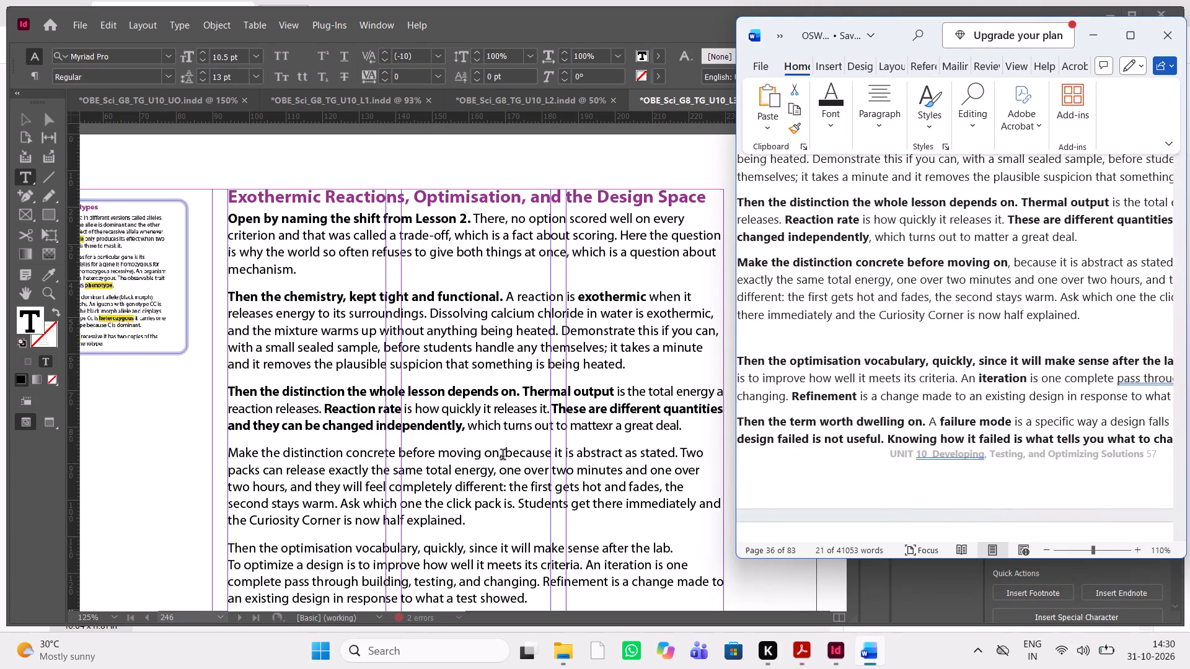
pyautogui.moveTo(503, 456); pyautogui.dragTo(223, 458)
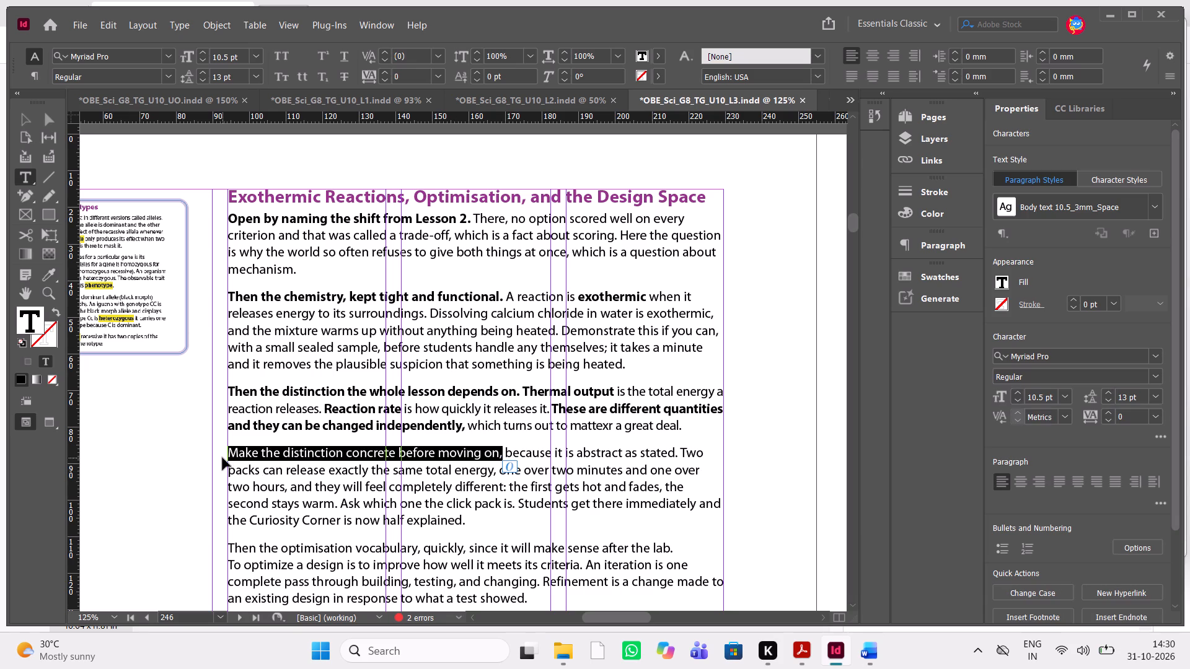
pyautogui.hotkey('ctrl', 'shift', 'b')
# Check the Word manuscript and bold "Then the optimisation vocabulary, quickly, since it will make sense after the lab." in InDesign.
pyautogui.hotkey('alt', 'Tab')
pyautogui.scroll(1, 846, 380)
pyautogui.scroll(-2, 846, 380)
pyautogui.hscroll(-1, 846, 380)
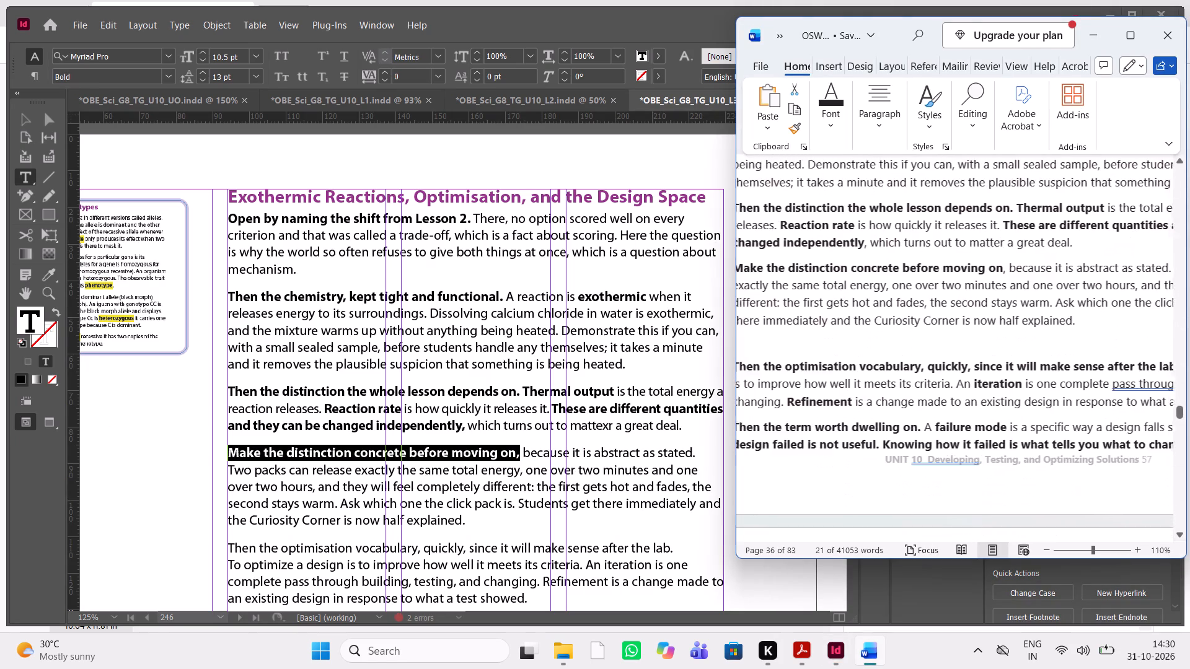
pyautogui.hscroll(-1, 846, 380)
pyautogui.hscroll(1, 846, 380)
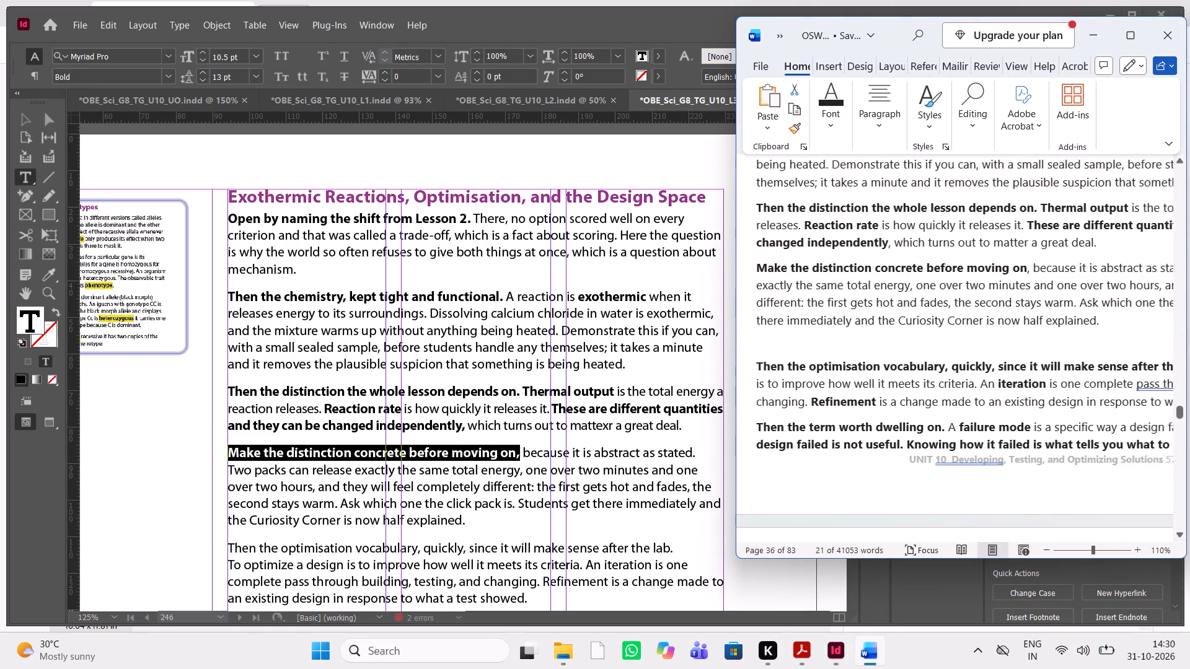
pyautogui.hscroll(1, 846, 380)
pyautogui.scroll(-1, 580, 419)
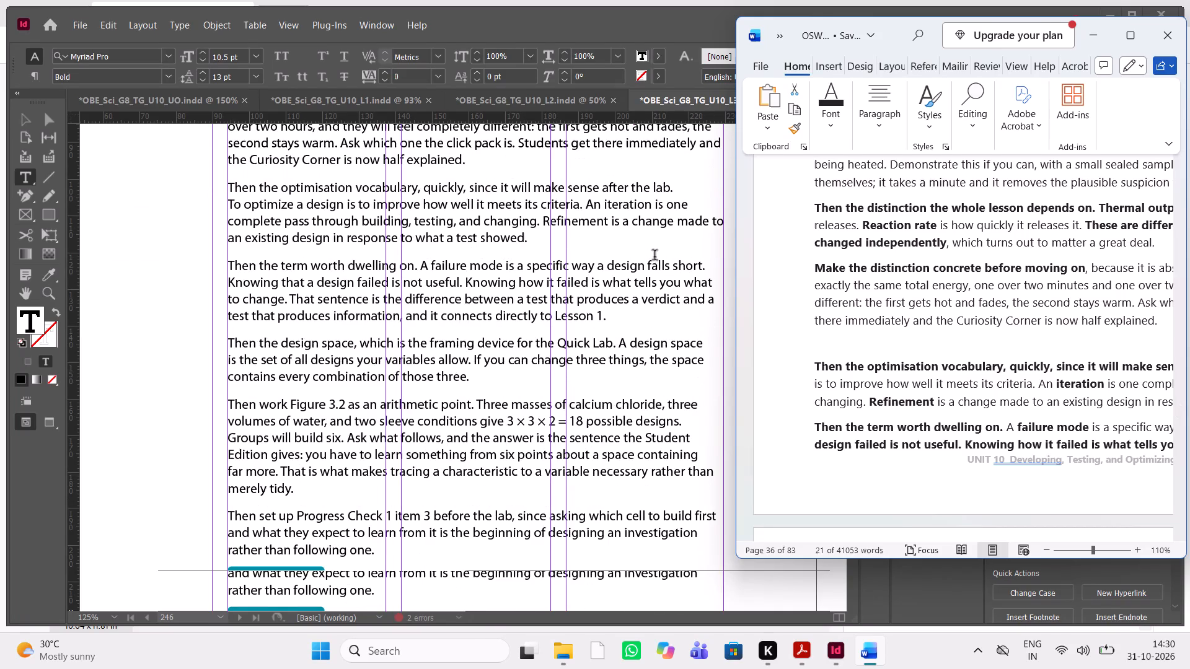
pyautogui.scroll(1, 502, 237)
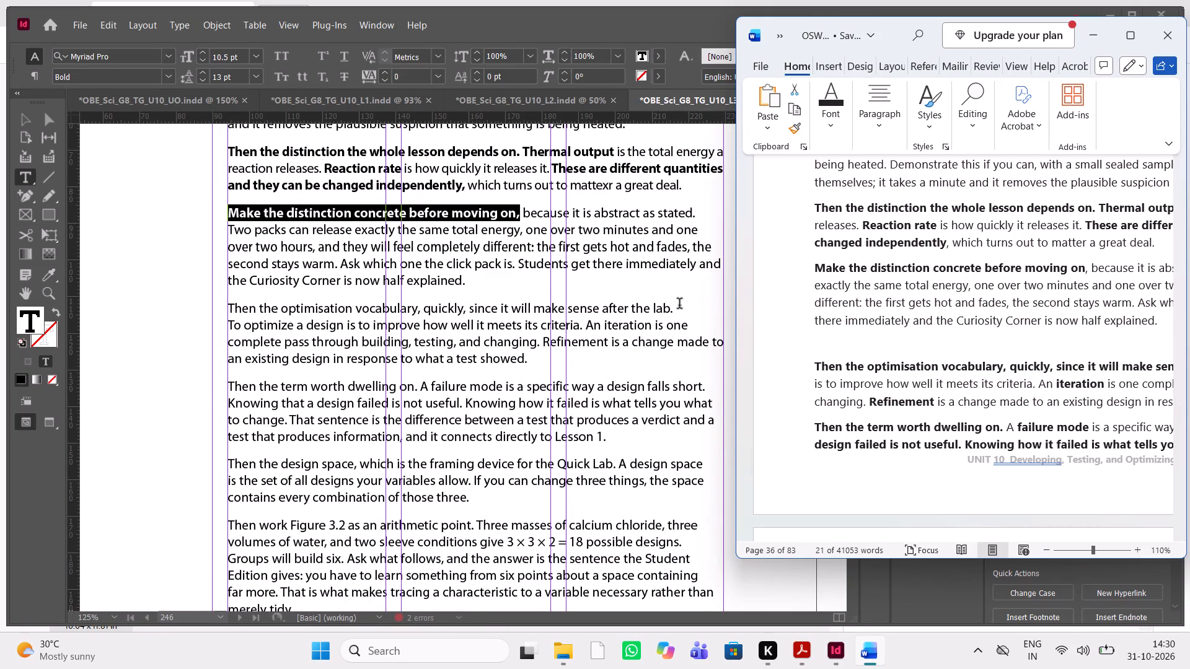
pyautogui.moveTo(679, 305); pyautogui.dragTo(194, 300)
pyautogui.hotkey('ctrl', 'shift', 'b')
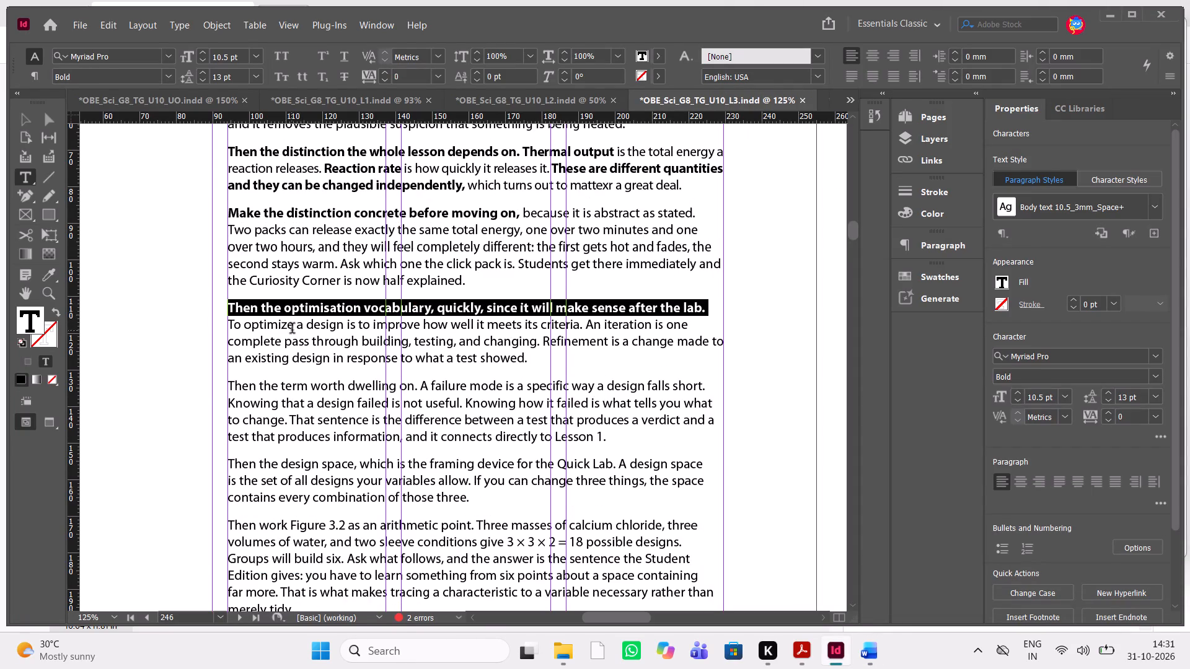
# Bold the word "optimize" in the InDesign paragraph about the optimisation vocabulary.
pyautogui.moveTo(293, 327); pyautogui.dragTo(240, 326)
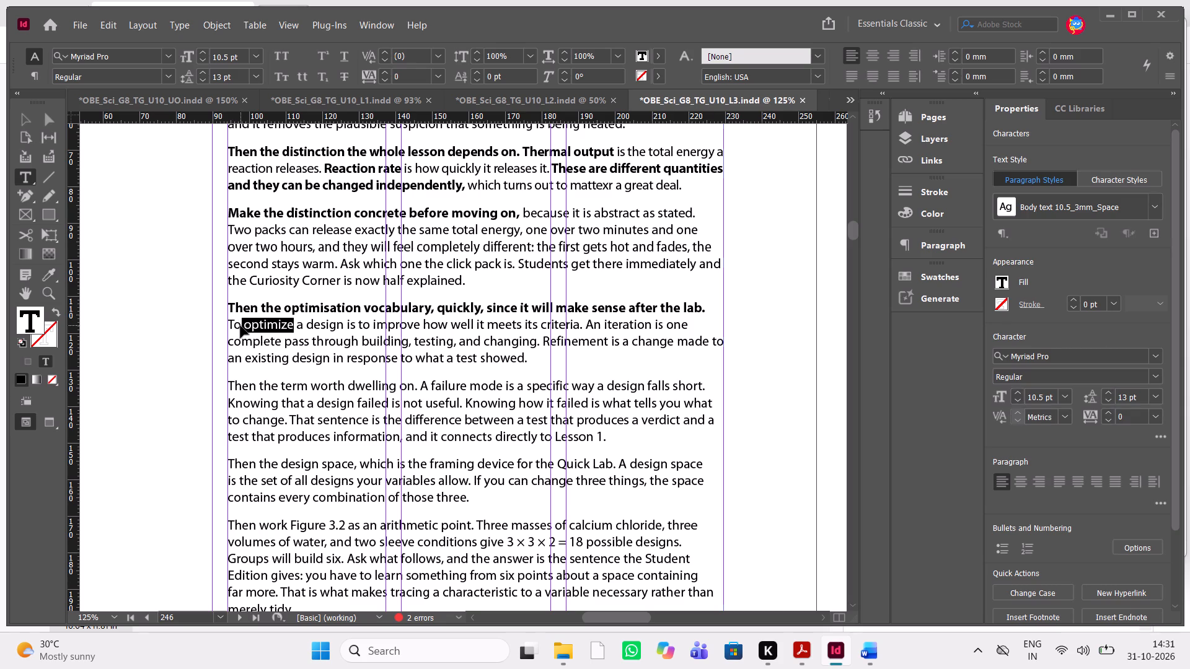
pyautogui.hotkey('ctrl', 'shift', 'b')
# Review the Word manuscript's Lesson 3 paragraphs around the optimisation vocabulary and back to "Open by naming the shift from Lesson 2.".
pyautogui.hotkey('alt', 'Tab')
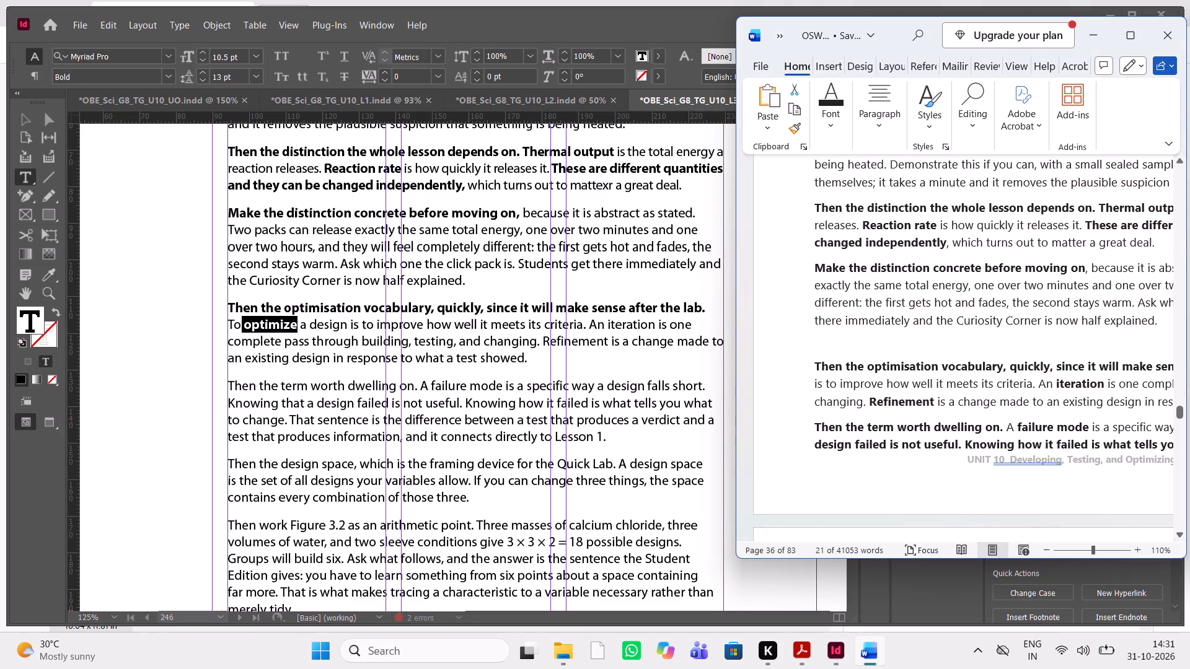
pyautogui.scroll(1, 834, 277)
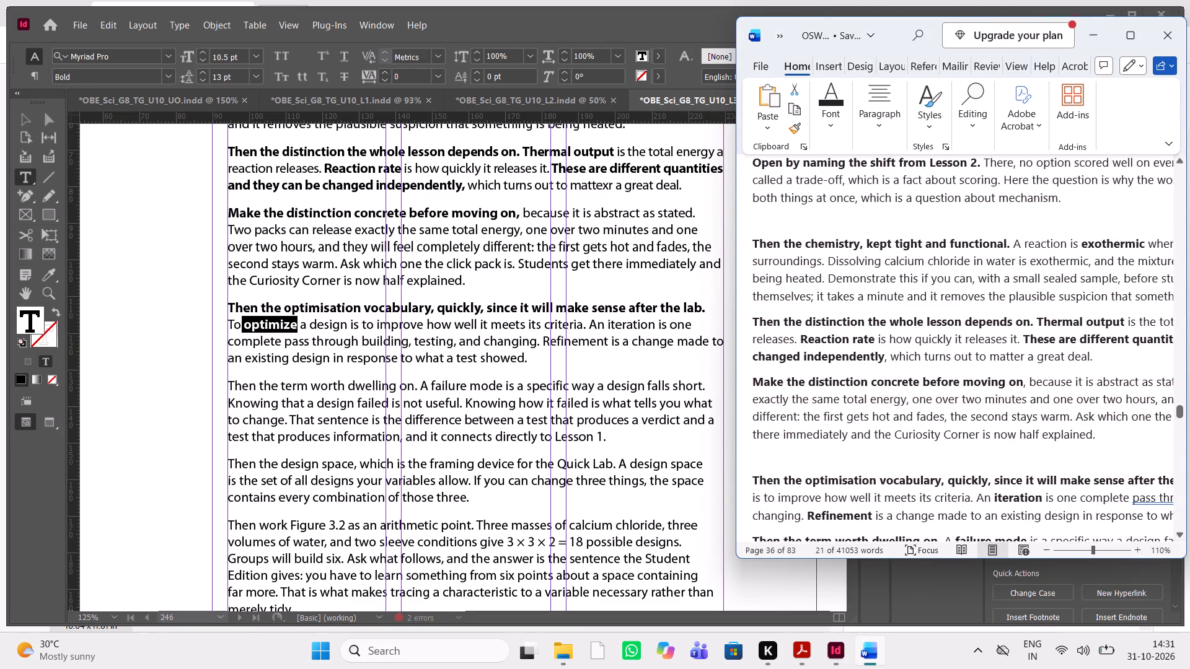
pyautogui.scroll(1, 834, 277)
pyautogui.scroll(-3, 834, 277)
pyautogui.scroll(1, 834, 277)
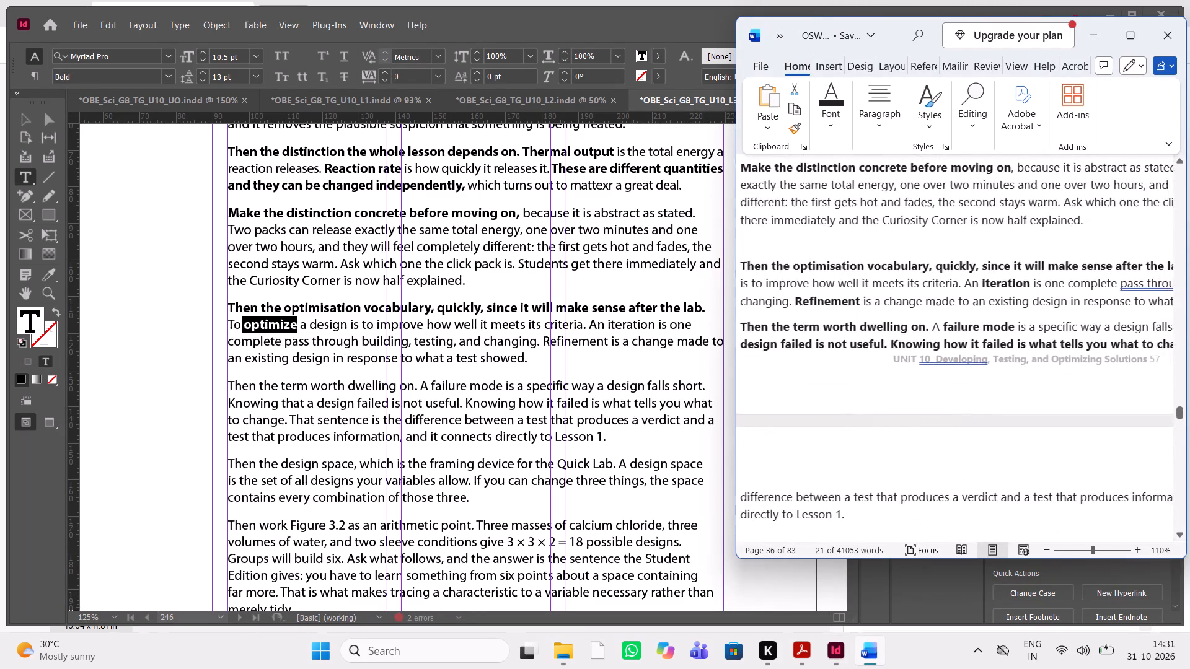
pyautogui.scroll(1, 834, 277)
pyautogui.hscroll(1, 834, 277)
pyautogui.scroll(1, 834, 277)
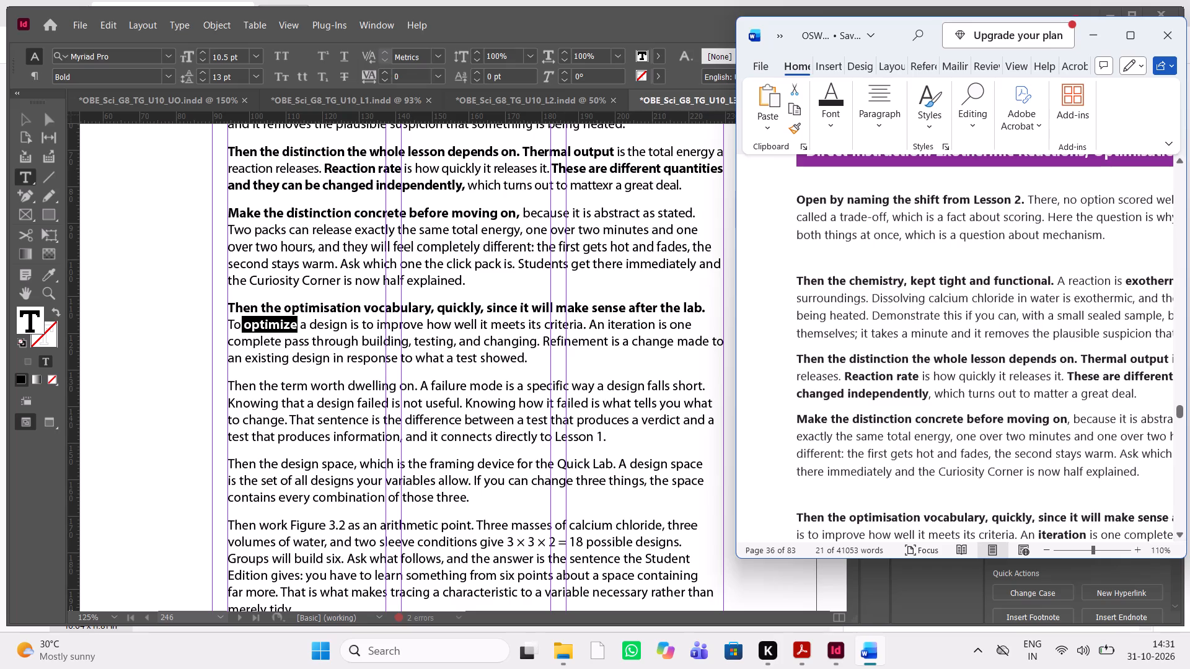
# In InDesign, set the tracking of the whole paragraph beginning "Open by naming the shift from Lesson 2." to -10.
pyautogui.scroll(1, 567, 244)
pyautogui.scroll(-1, 567, 244)
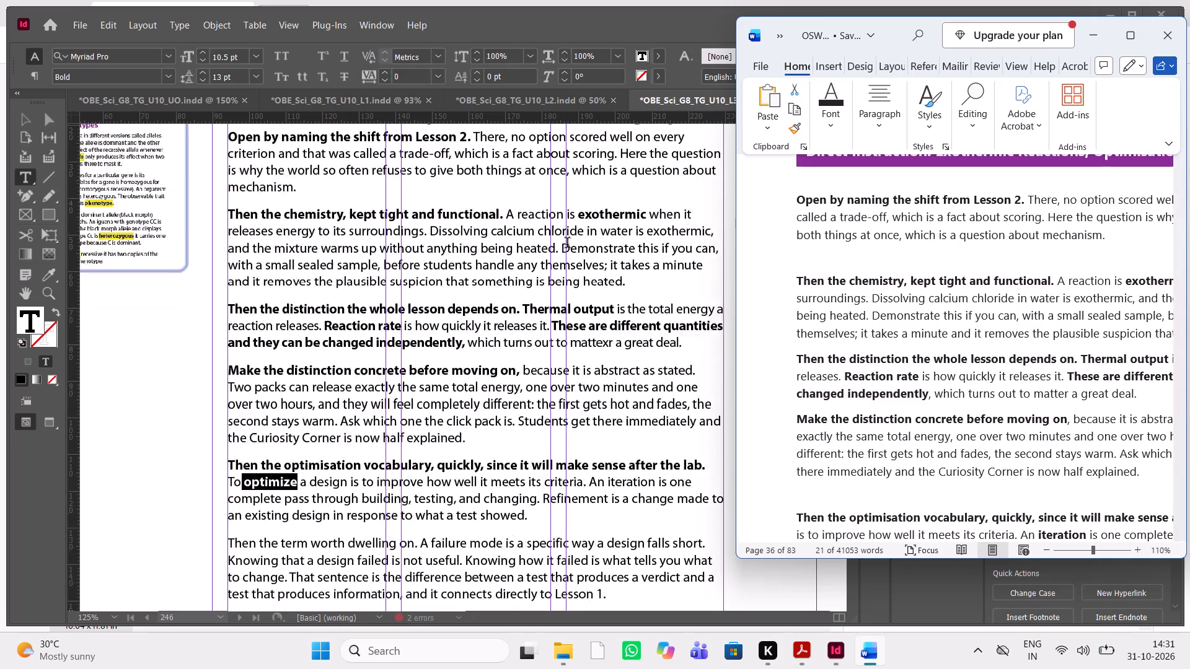
pyautogui.scroll(-1, 567, 244)
pyautogui.scroll(1, 567, 244)
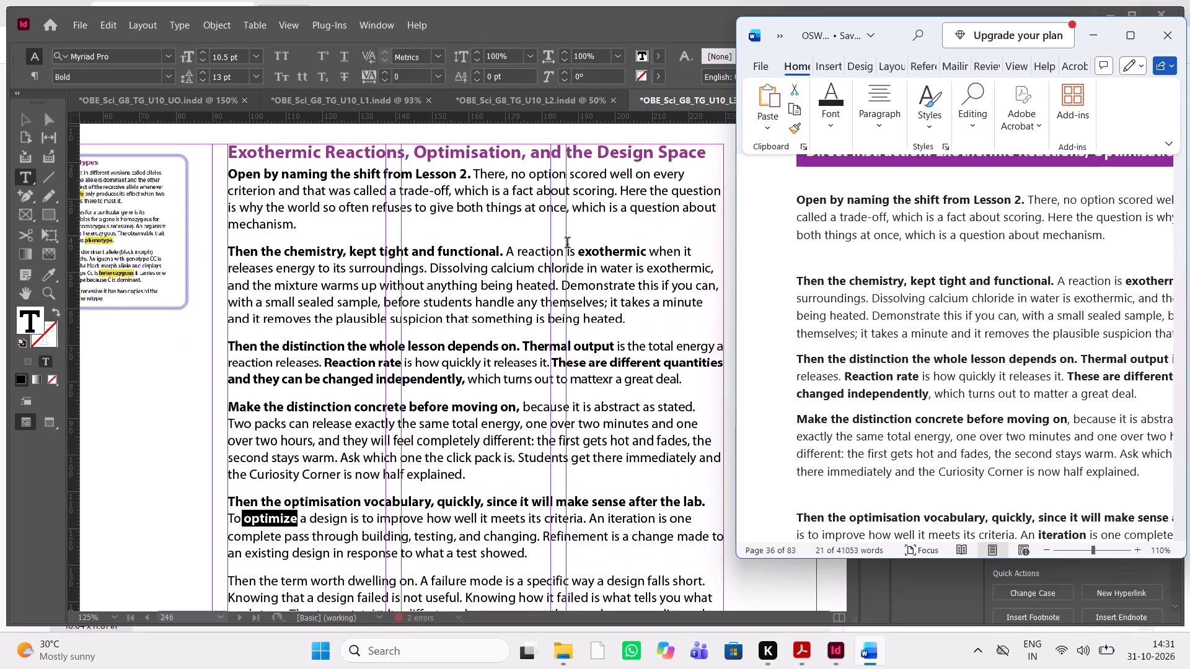
pyautogui.moveTo(301, 224); pyautogui.dragTo(229, 175)
pyautogui.click(1162, 418)
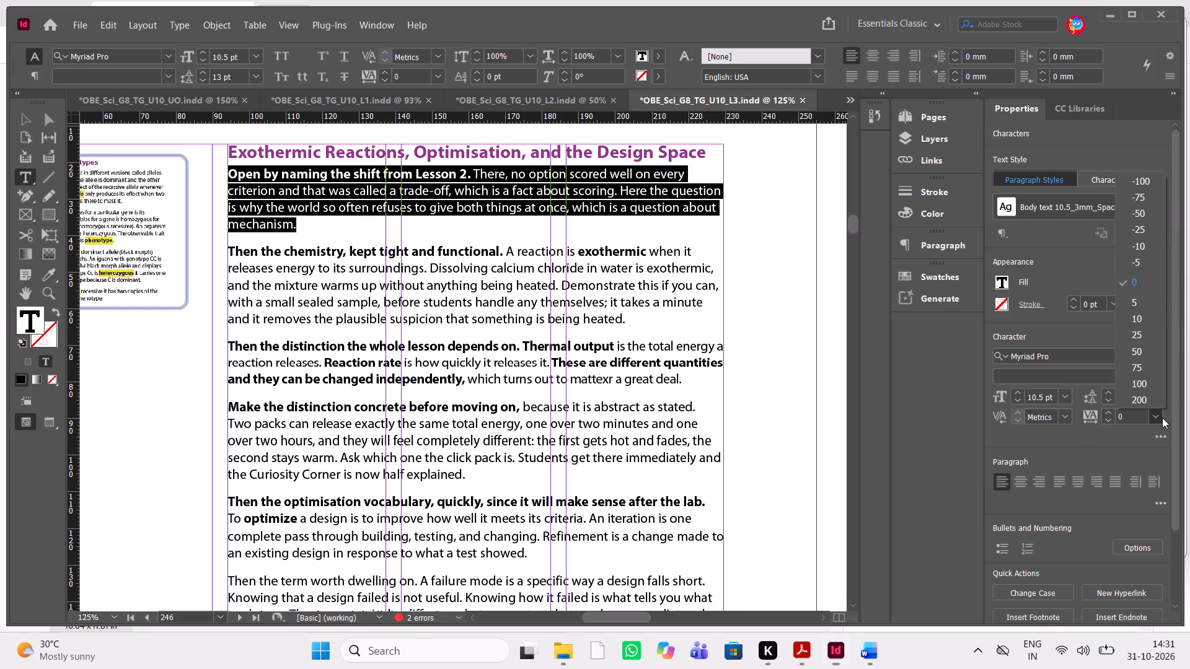
pyautogui.click(1141, 242)
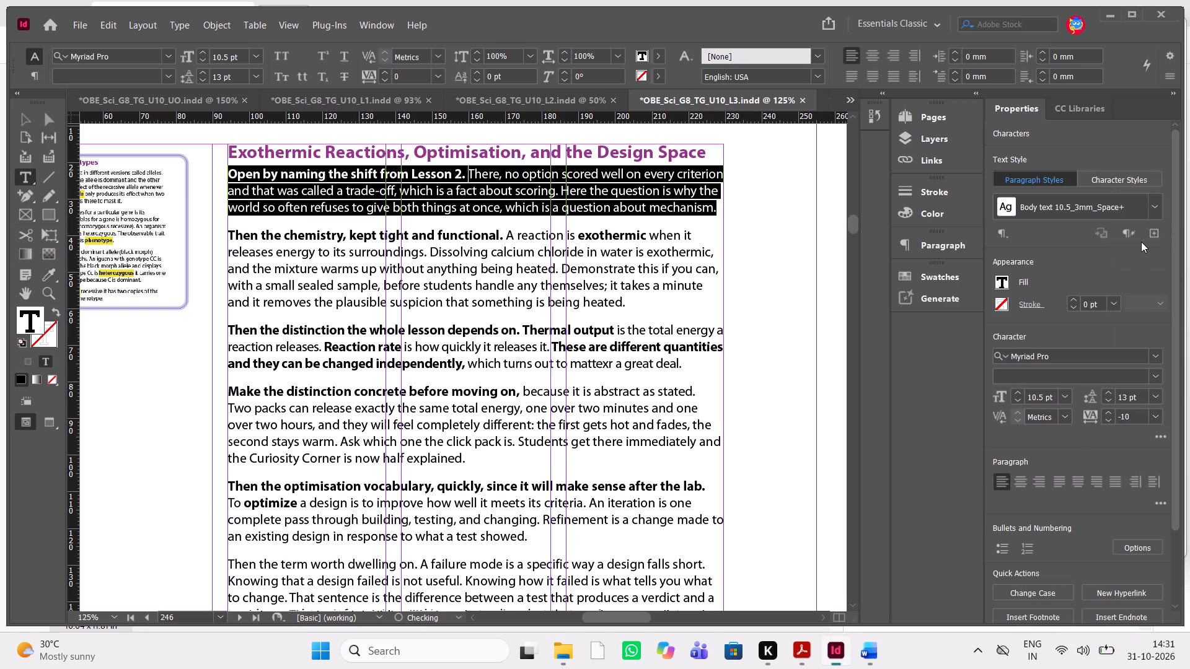
pyautogui.click(692, 295)
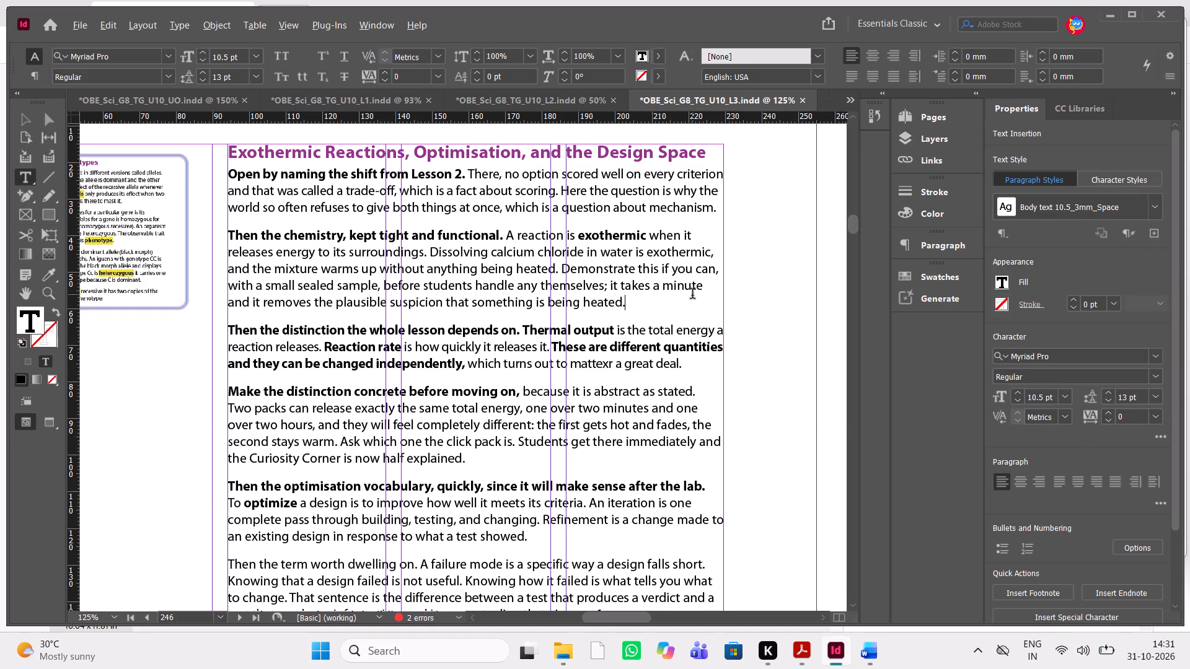
# Check the Word manuscript and bold "iteration" in InDesign's optimisation vocabulary paragraph.
pyautogui.hotkey('alt', 'Tab')
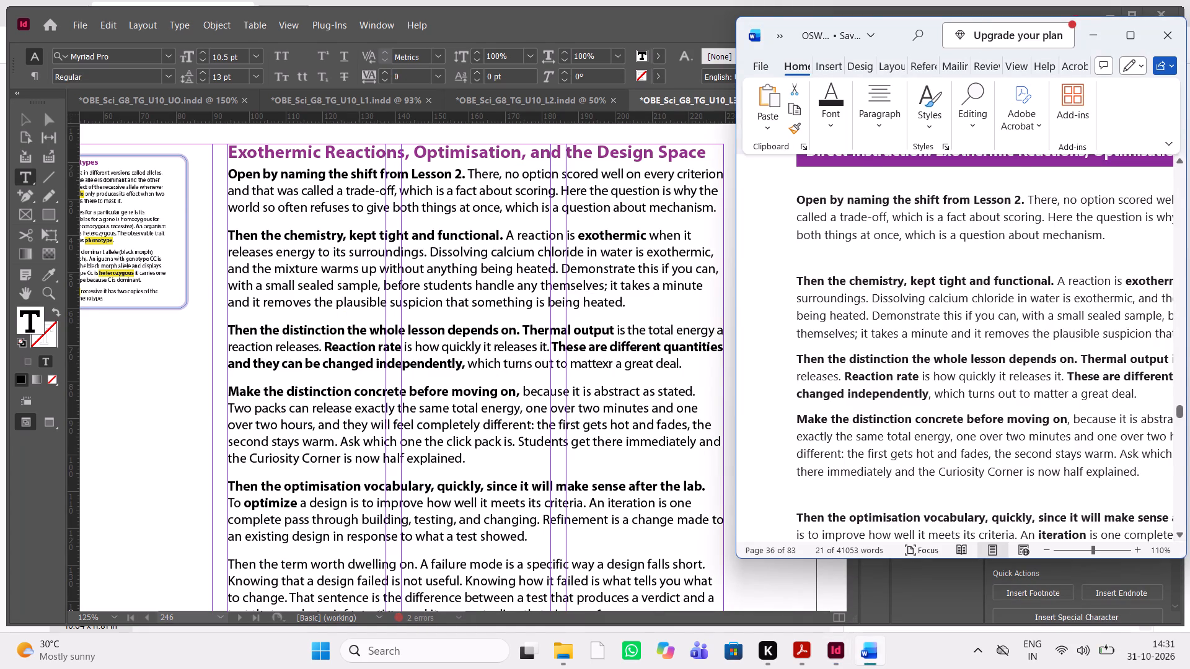
pyautogui.scroll(-1, 922, 336)
pyautogui.scroll(-1, 551, 394)
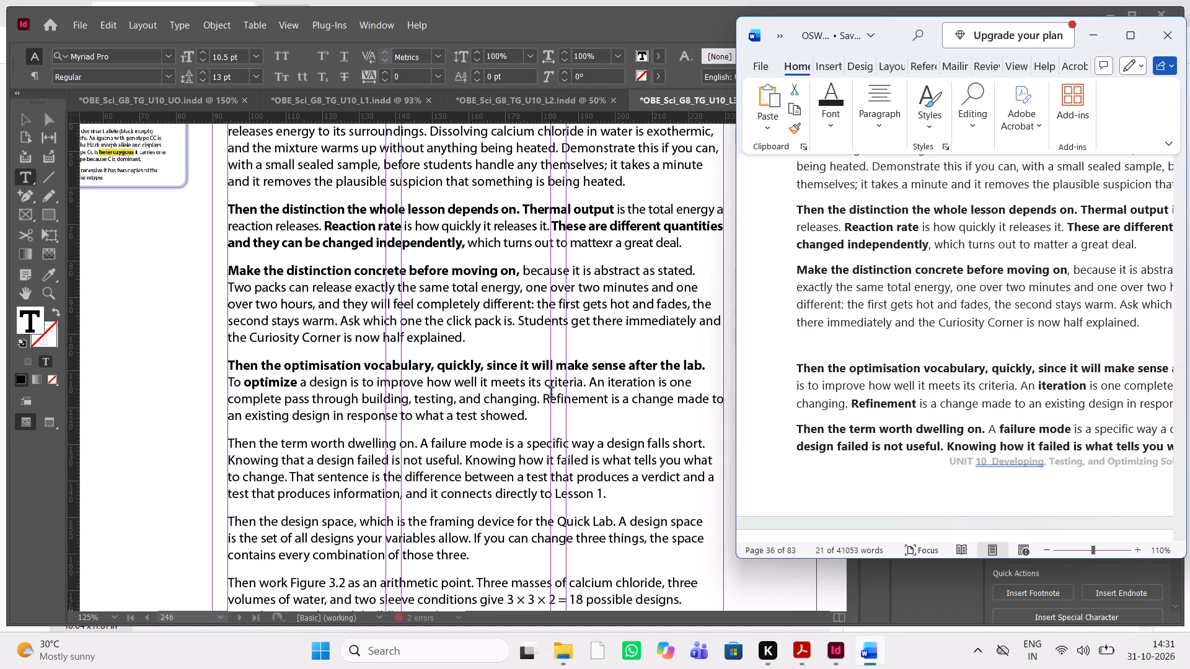
pyautogui.scroll(-1, 532, 461)
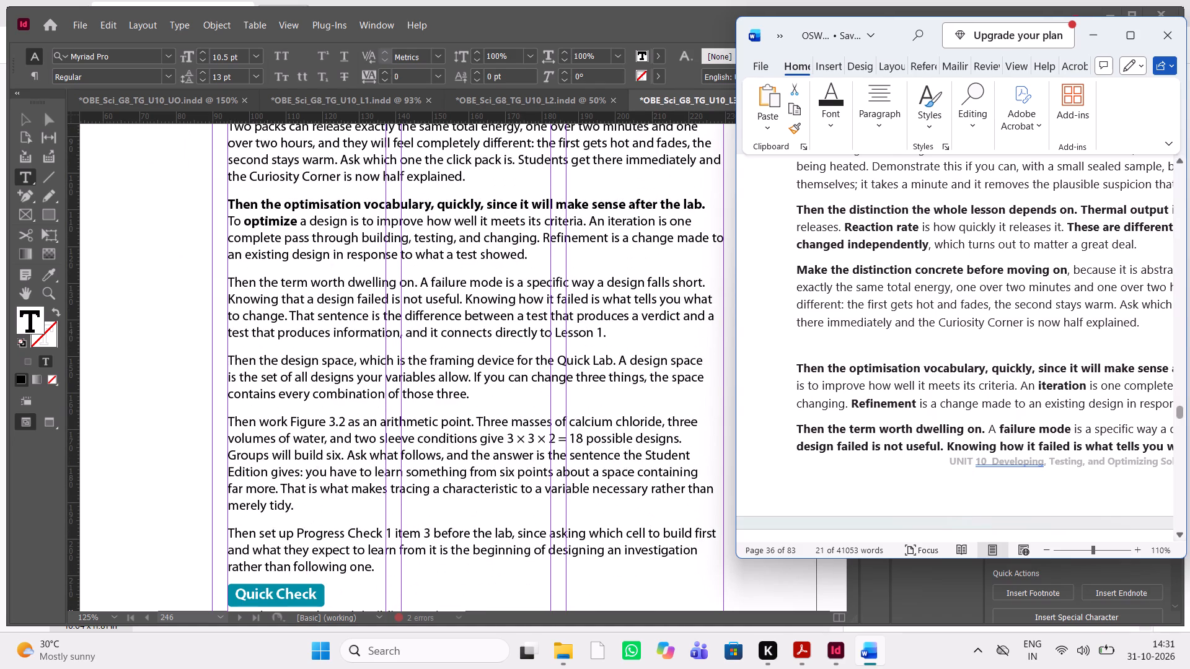
pyautogui.hscroll(-2, 853, 415)
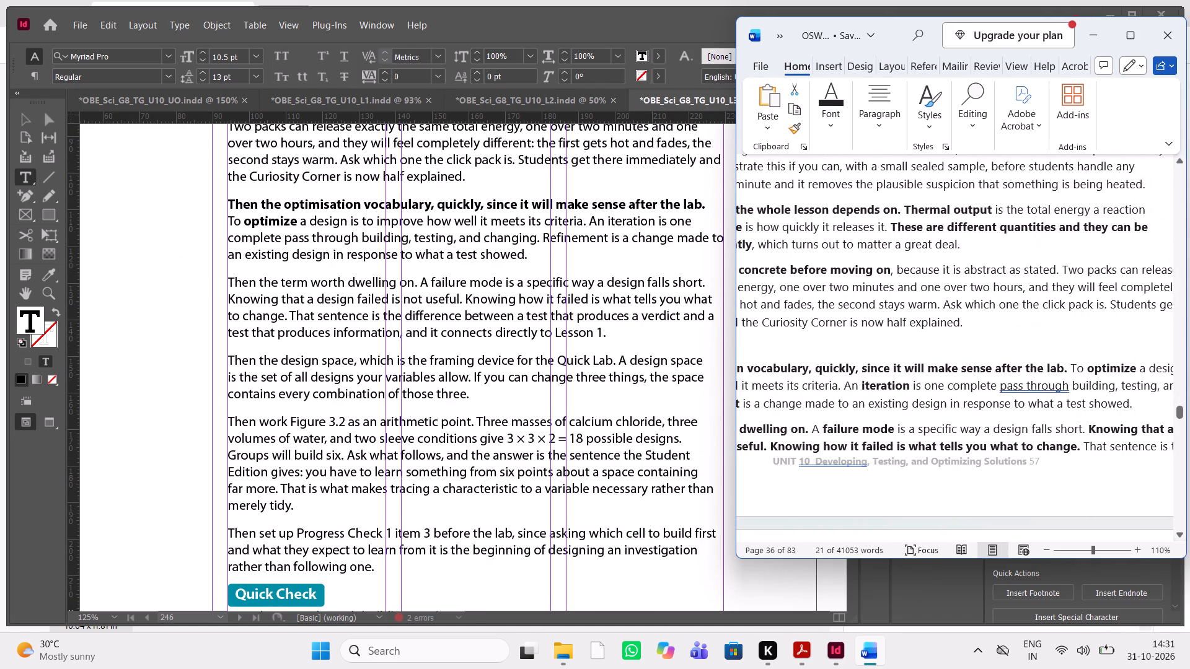
pyautogui.hscroll(1, 853, 415)
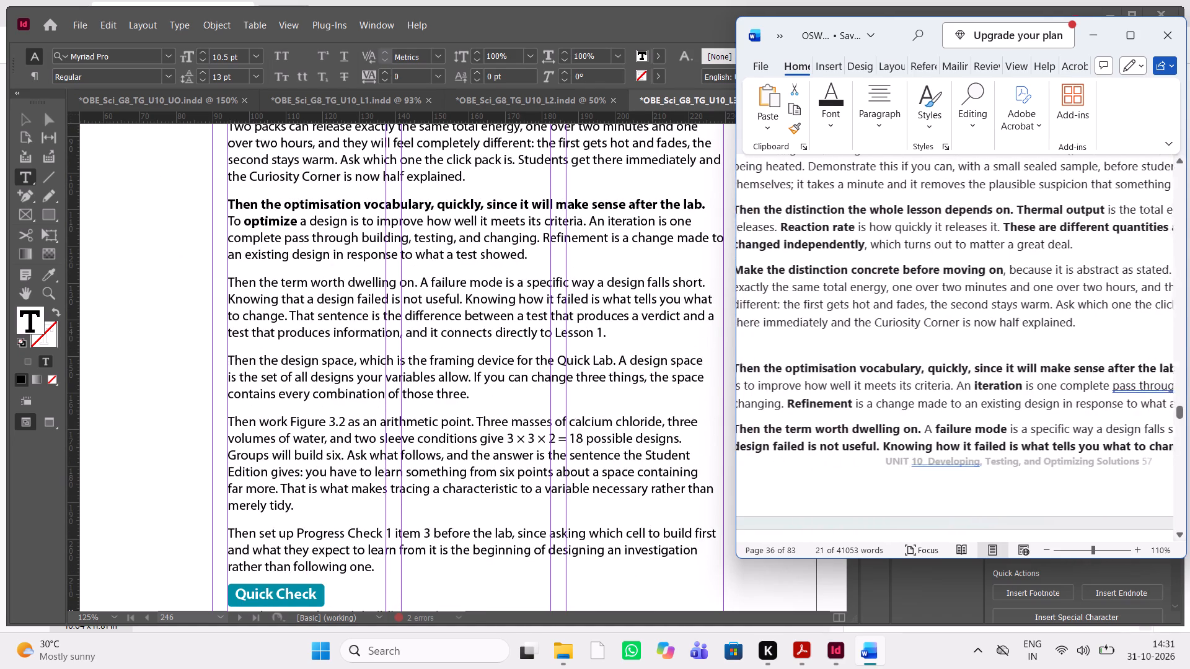
pyautogui.hscroll(2, 853, 415)
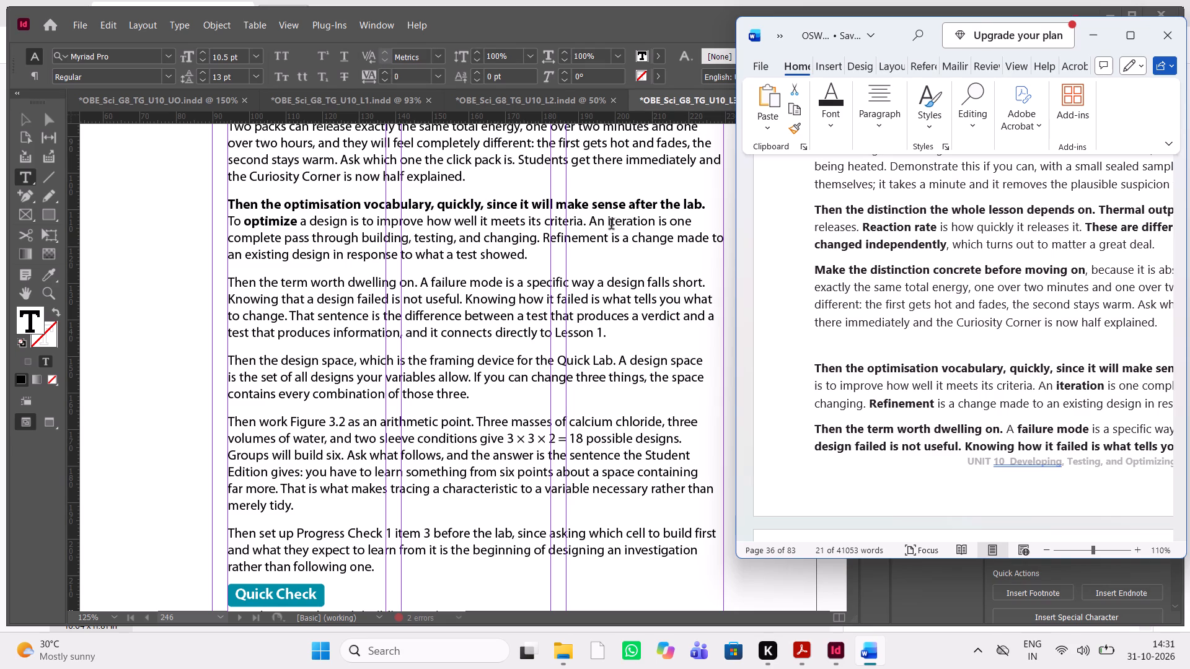
pyautogui.moveTo(608, 225); pyautogui.dragTo(655, 225)
pyautogui.hotkey('ctrl', 'shift', 'b')
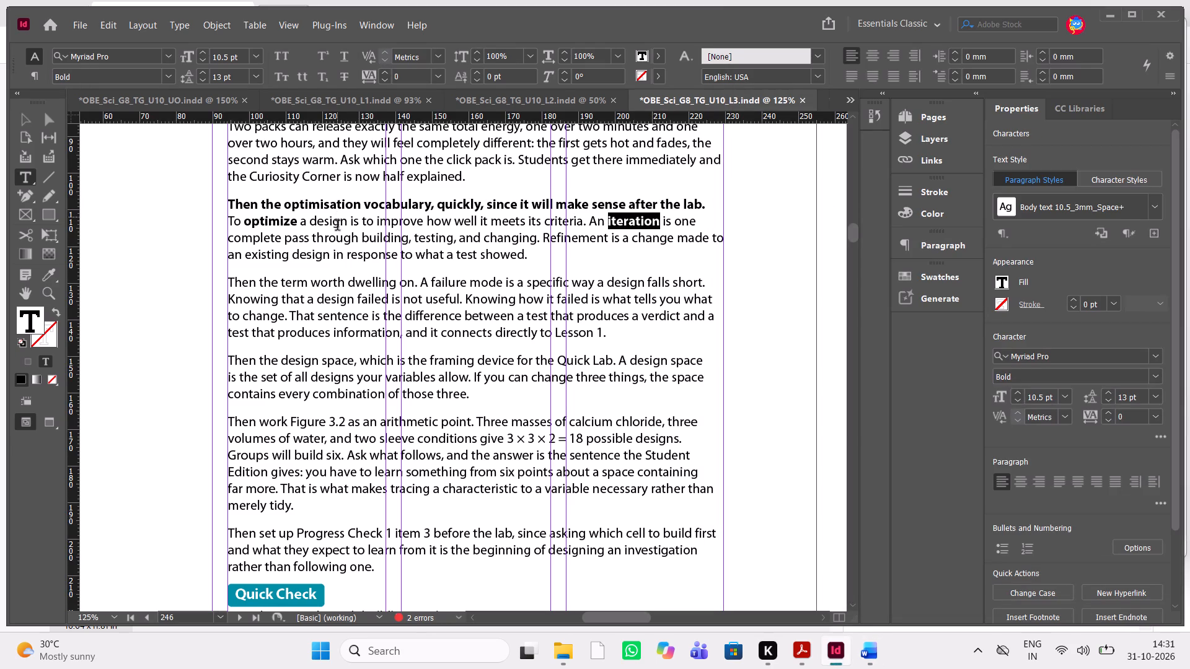
# Bold the word "Refinement" in the same InDesign paragraph about the optimisation vocabulary.
pyautogui.moveTo(543, 242); pyautogui.dragTo(556, 243)
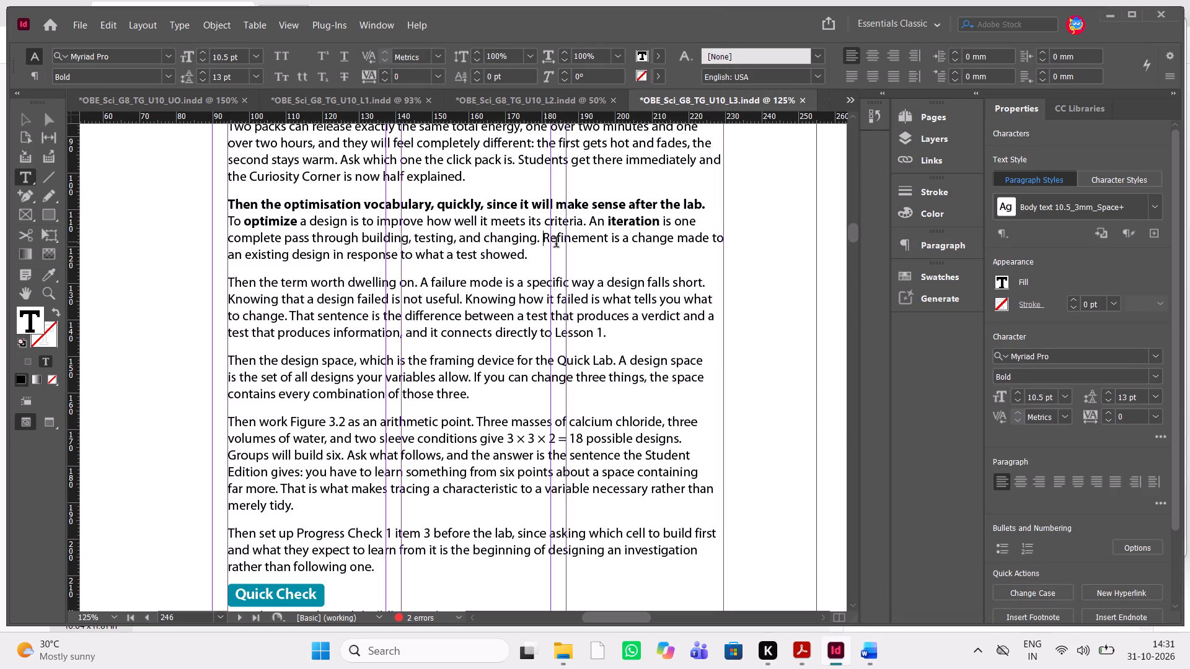
pyautogui.moveTo(556, 243); pyautogui.dragTo(605, 243)
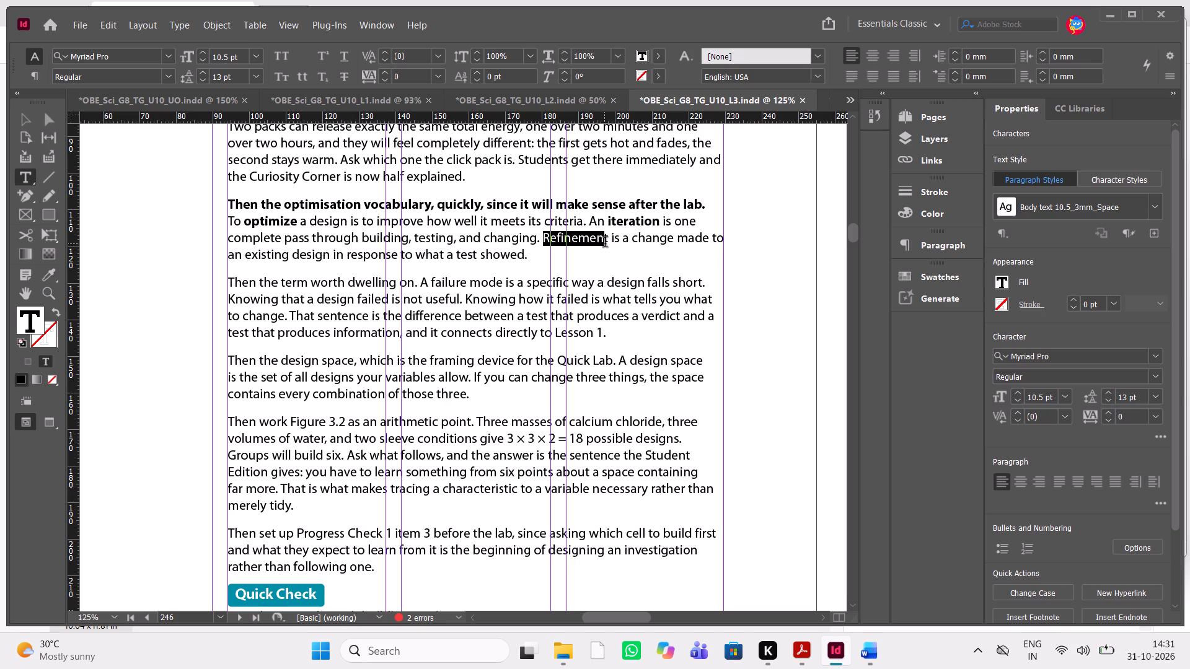
pyautogui.moveTo(605, 243); pyautogui.dragTo(608, 243)
pyautogui.hotkey('ctrl', 'shift', 'b')
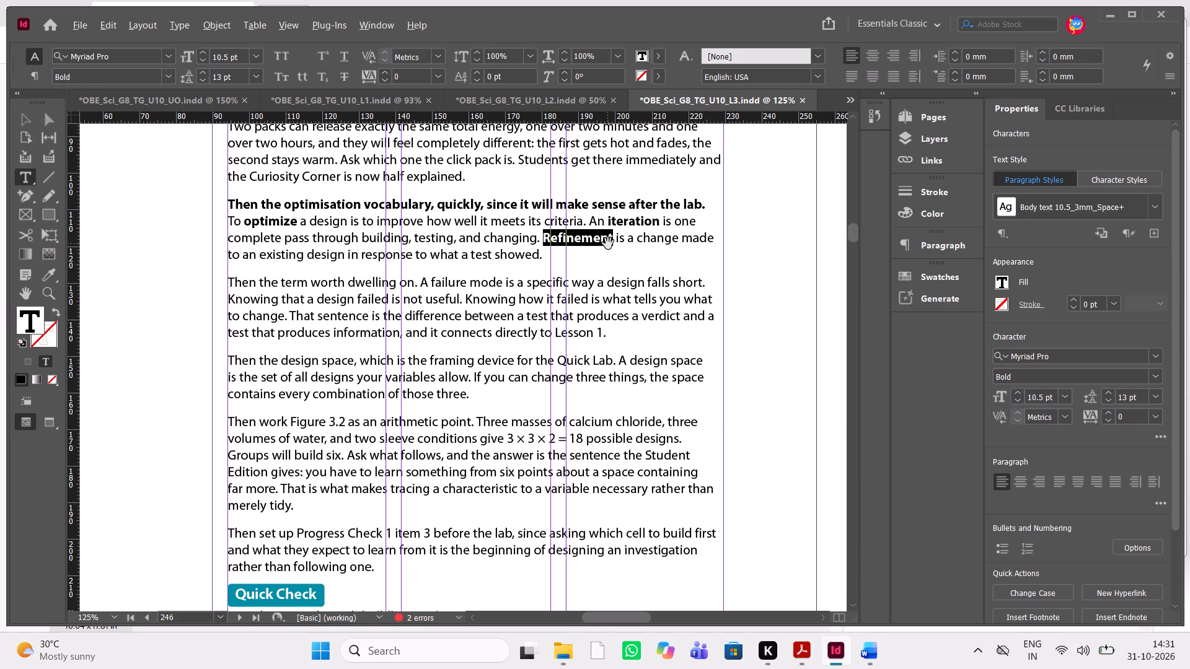
# Check the Word manuscript and bold the lead-in sentence "Then the term worth dwelling on." in InDesign.
pyautogui.hotkey('alt', 'Tab')
pyautogui.scroll(-1, 1088, 323)
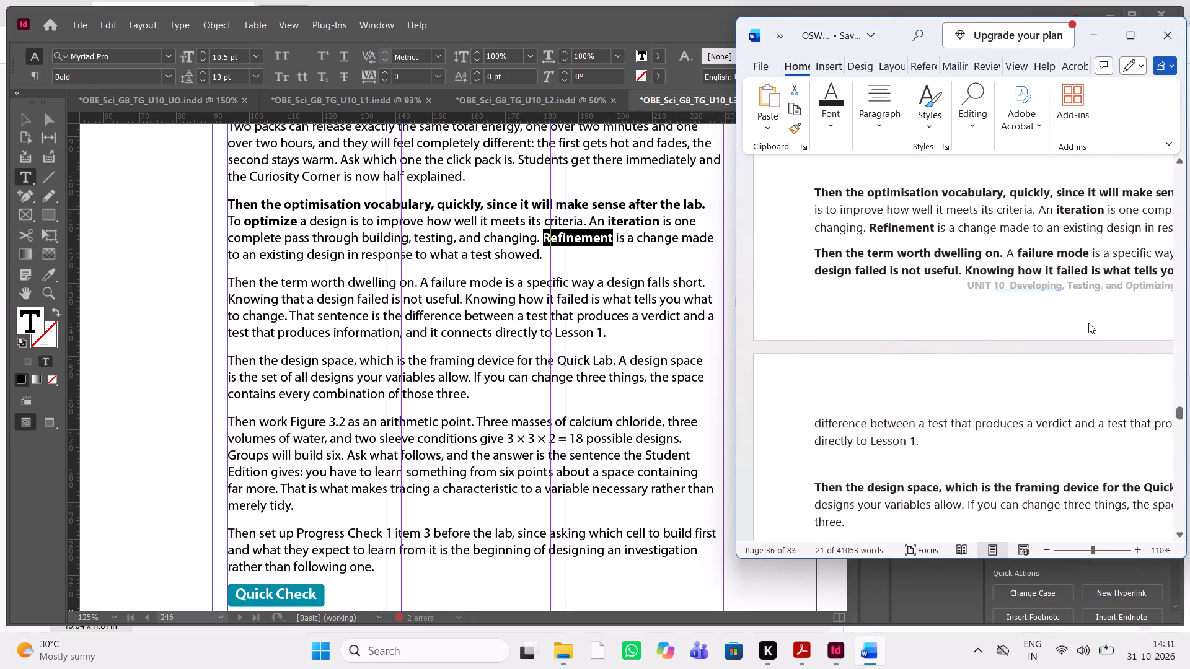
pyautogui.hscroll(-1, 1088, 323)
pyautogui.scroll(-1, 1088, 323)
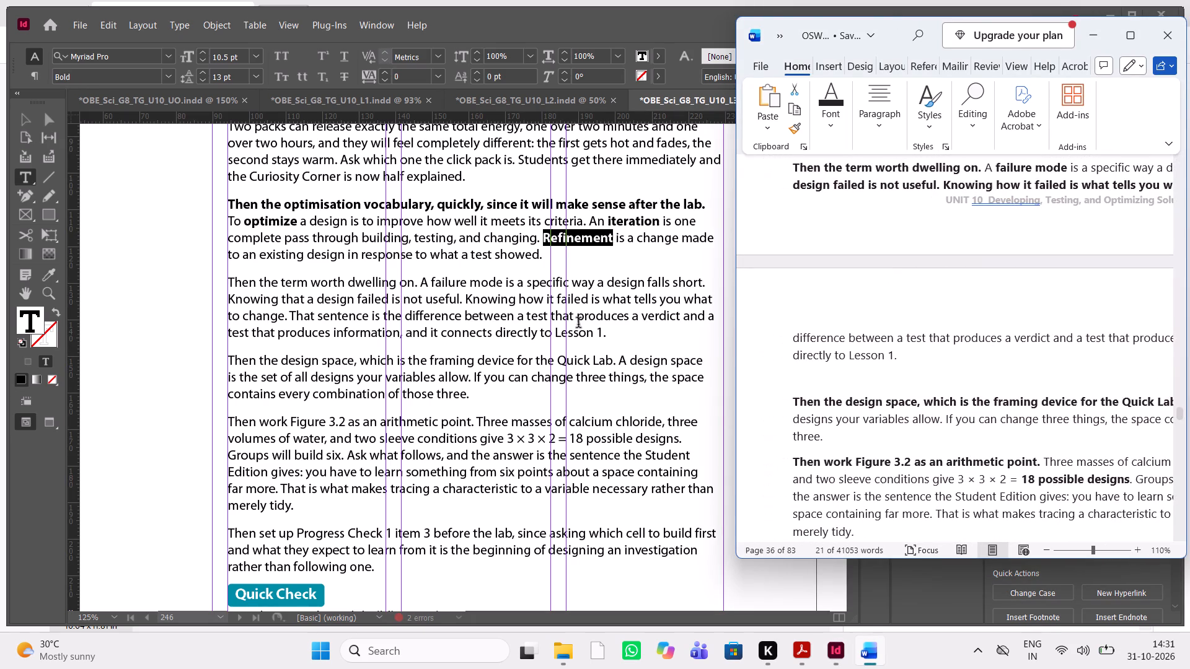
pyautogui.moveTo(418, 281); pyautogui.dragTo(392, 282)
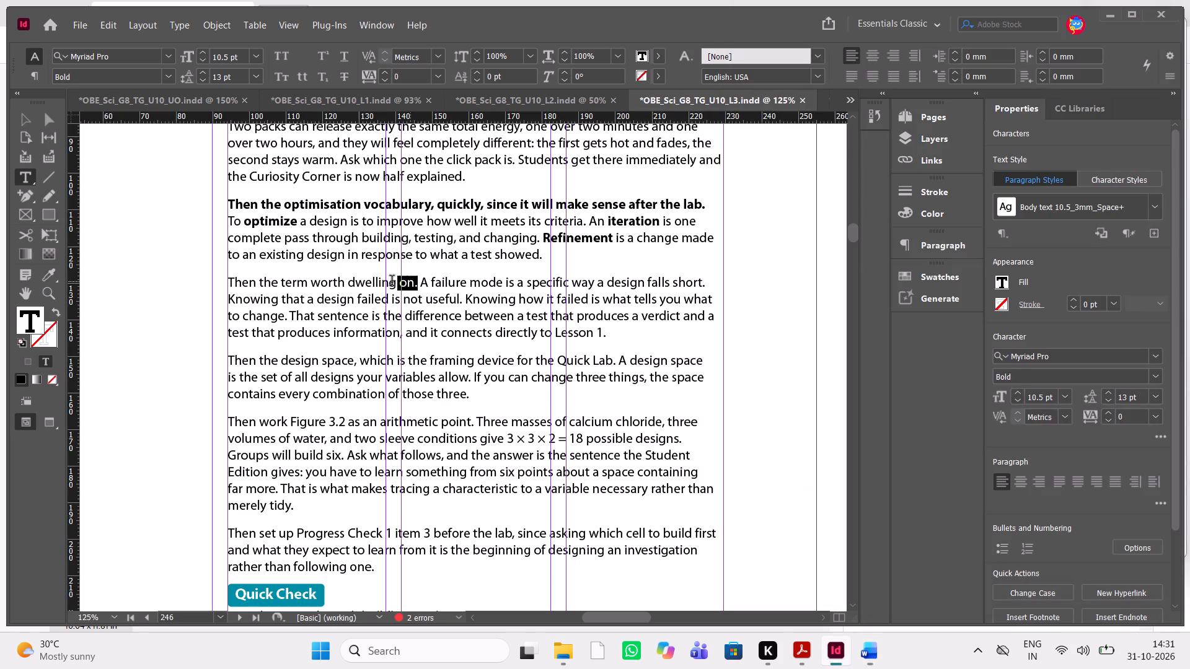
pyautogui.moveTo(392, 282); pyautogui.dragTo(220, 279)
pyautogui.hotkey('ctrl', 'shift', 'b')
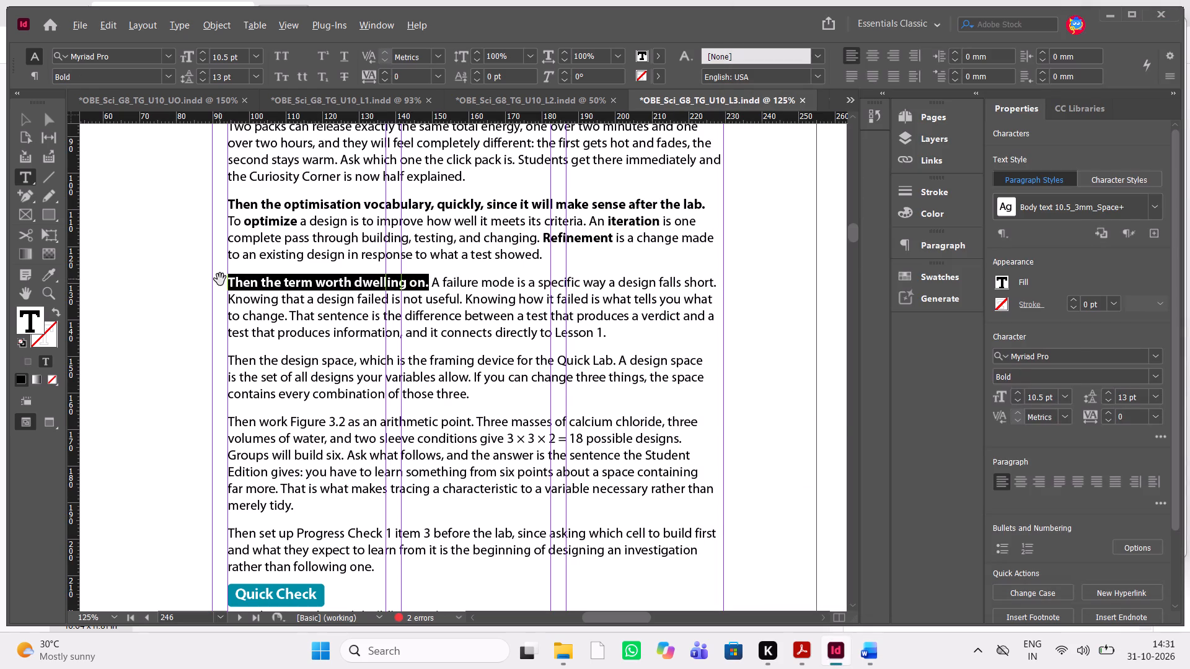
# Check the Word manuscript and bold the term "failure mode" in the same InDesign paragraph.
pyautogui.hotkey('alt', 'Tab')
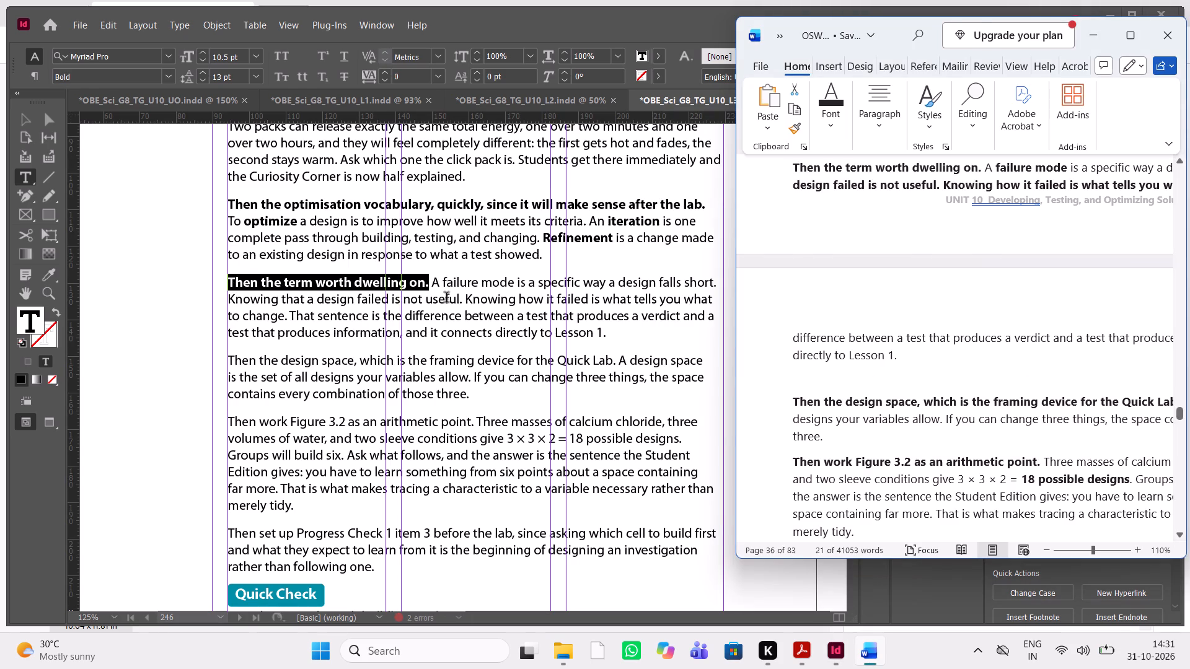
pyautogui.moveTo(443, 286); pyautogui.dragTo(511, 287)
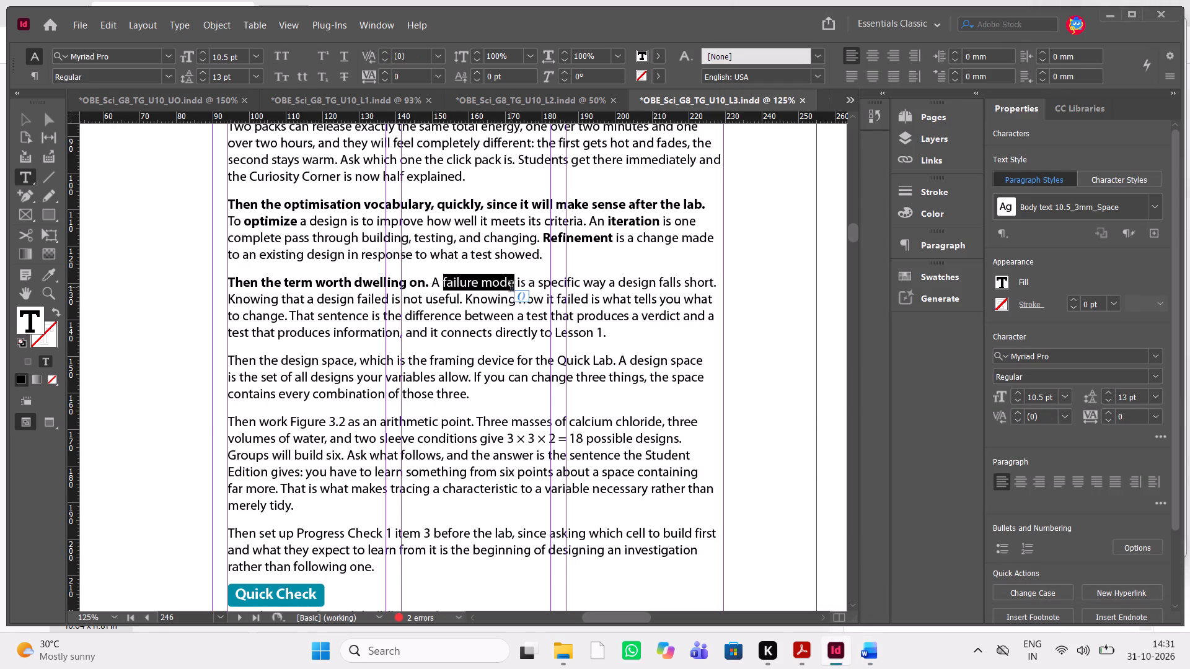
pyautogui.hotkey('ctrl', 'shift', 'b')
# Check the Word manuscript and bold "Knowing how it failed is what tells you what to change." in InDesign's failure mode paragraph.
pyautogui.hotkey('alt', 'Tab')
pyautogui.scroll(1, 1051, 297)
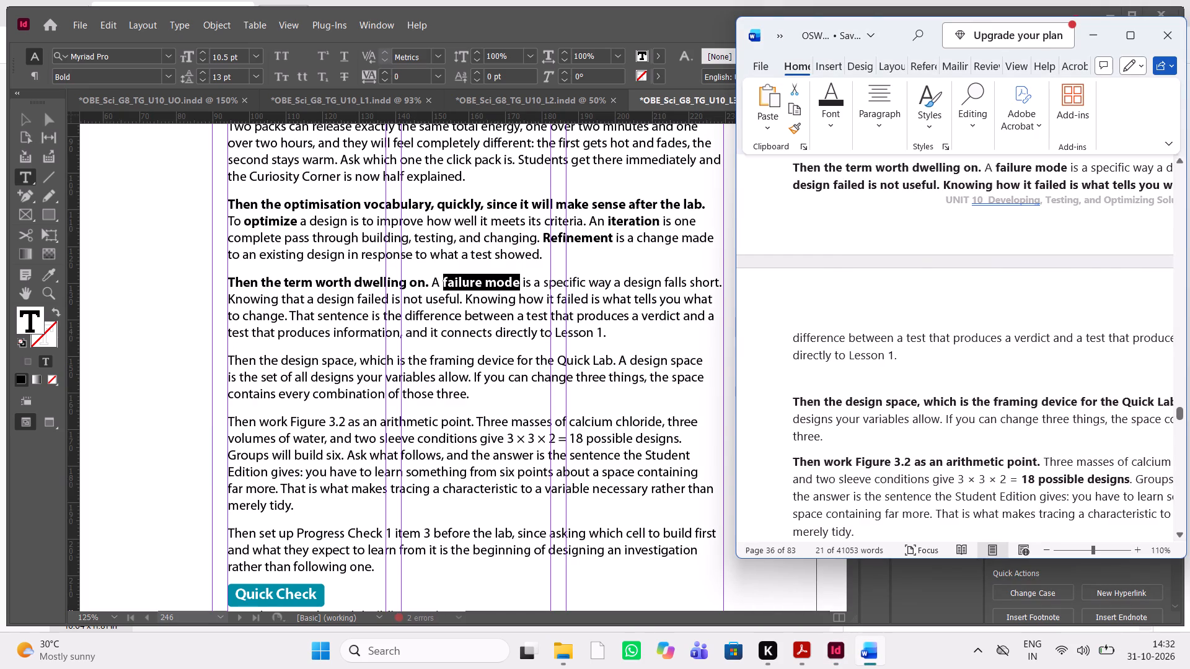
pyautogui.scroll(1, 1051, 297)
pyautogui.hscroll(1, 1051, 297)
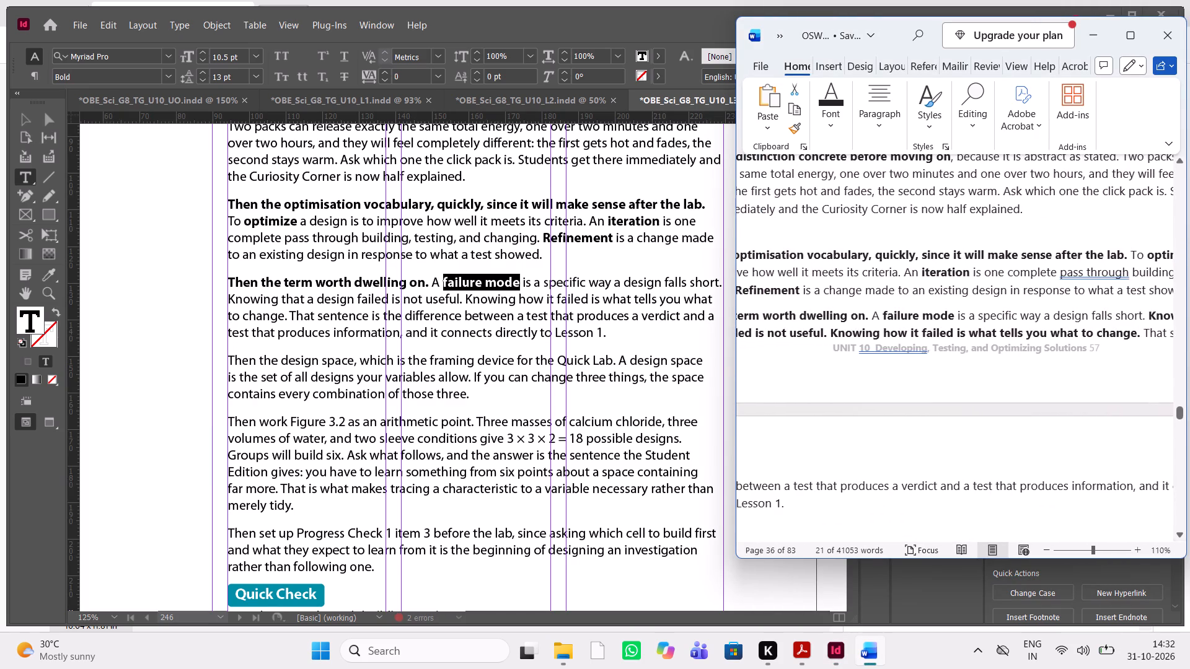
pyautogui.moveTo(465, 302); pyautogui.dragTo(375, 323)
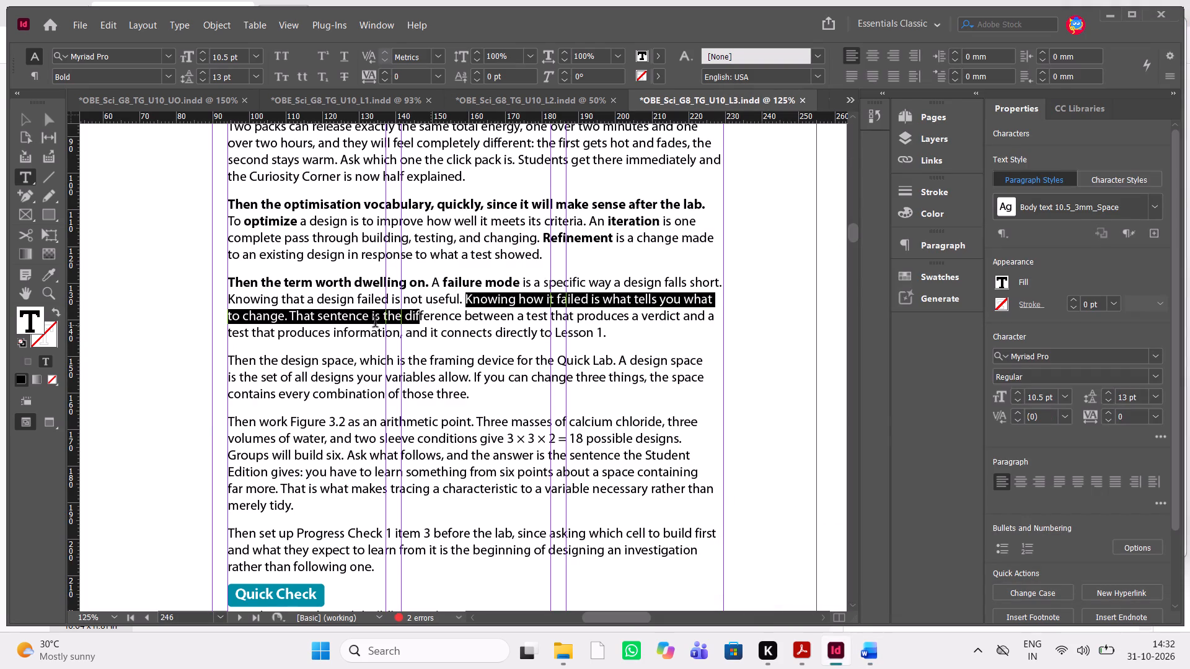
pyautogui.moveTo(375, 323); pyautogui.dragTo(293, 312)
pyautogui.hotkey('ctrl', 'shift', 'b')
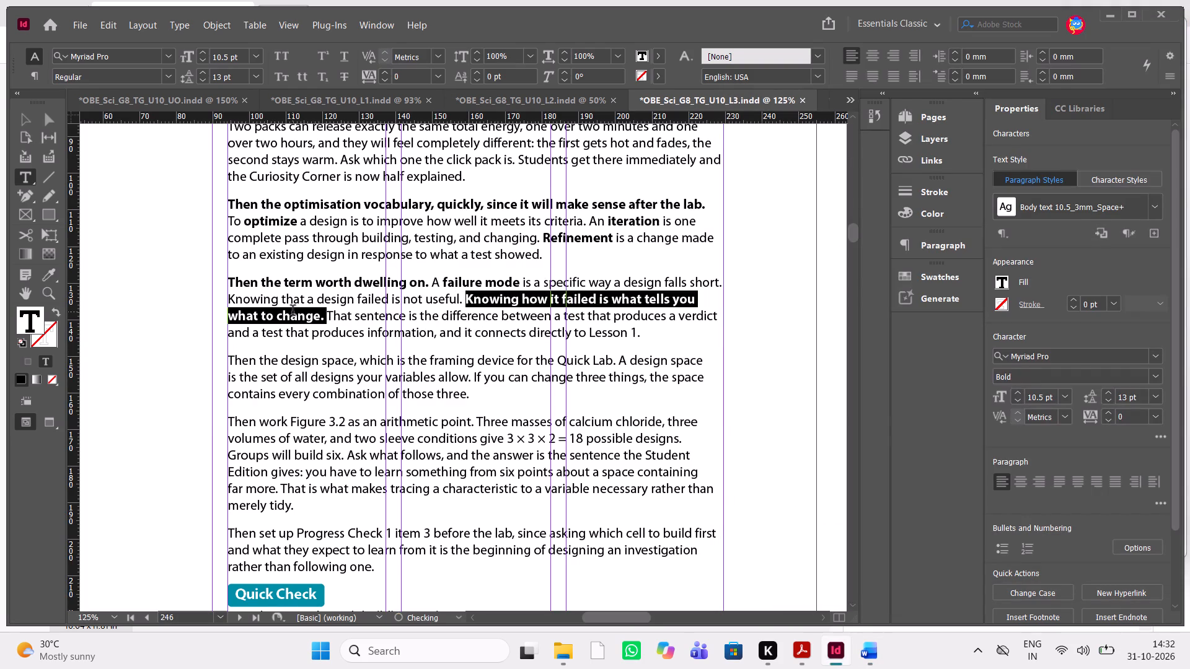
pyautogui.hotkey('alt', 'Tab')
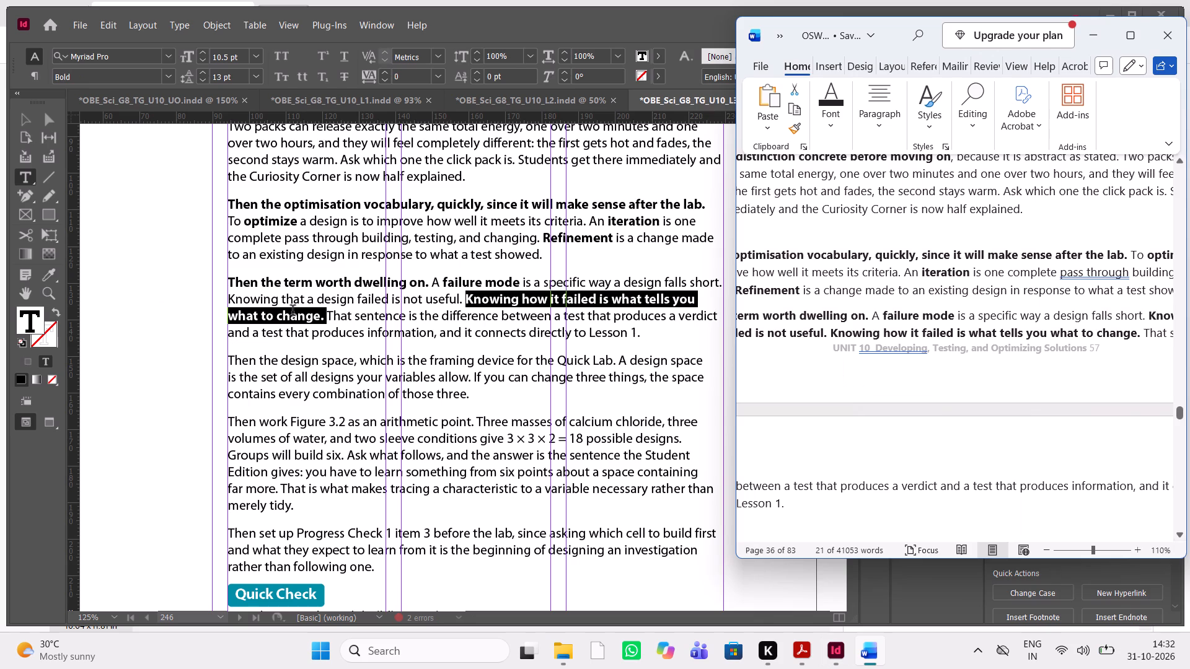
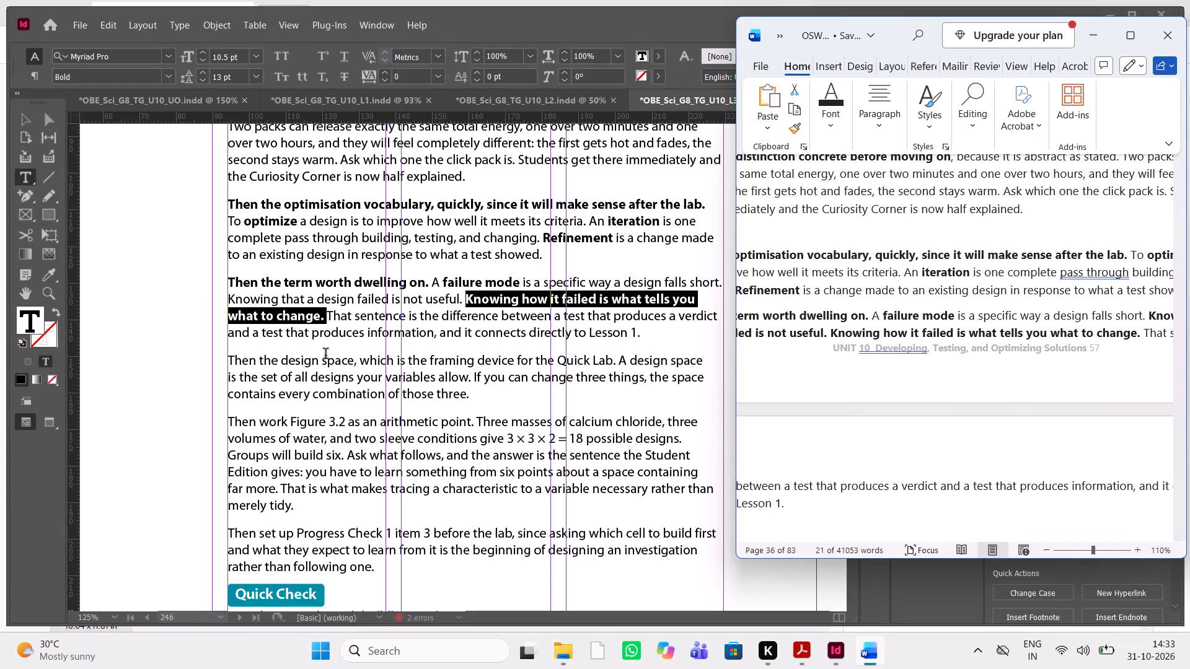
# Check the Word manuscript and bold "Knowing that a design failed is not useful." in InDesign's failure mode paragraph.
pyautogui.hscroll(-1, 941, 410)
pyautogui.scroll(-1, 941, 410)
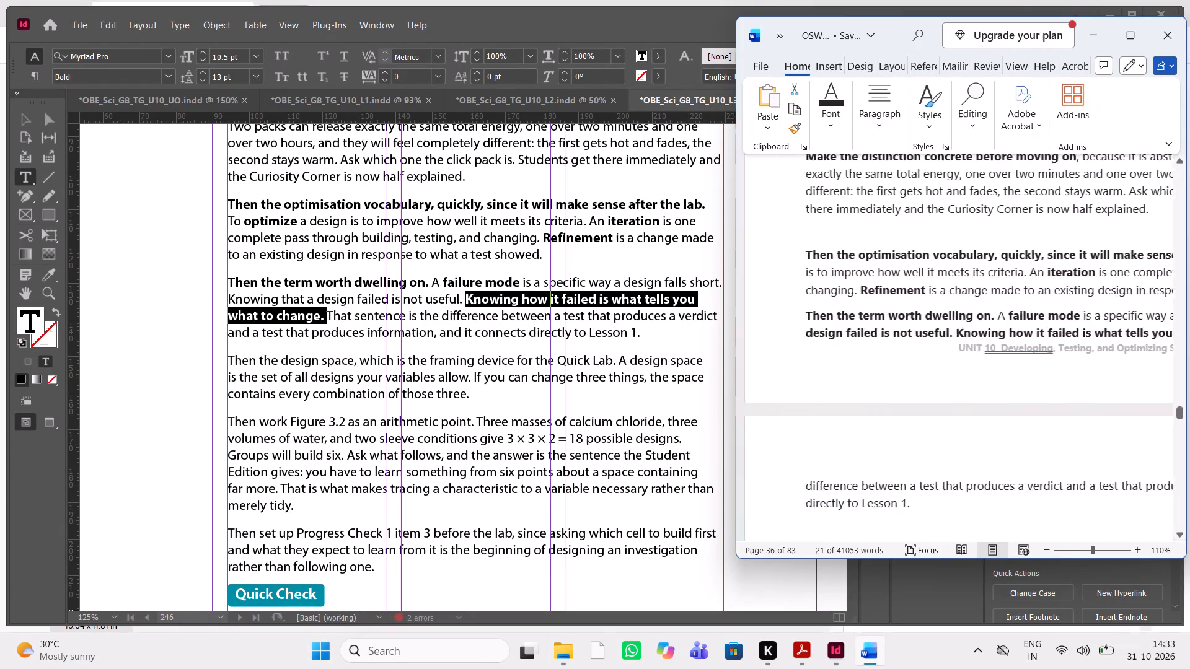
pyautogui.scroll(-1, 941, 410)
pyautogui.hscroll(-1, 941, 410)
pyautogui.scroll(1, 941, 410)
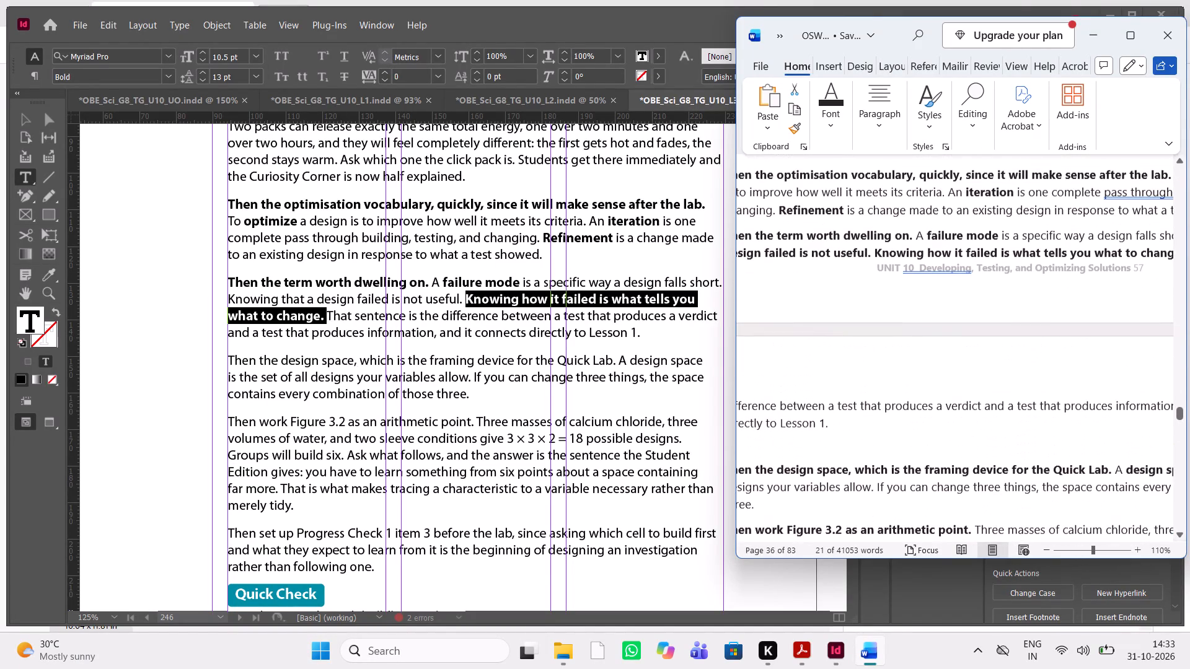
pyautogui.scroll(1, 941, 410)
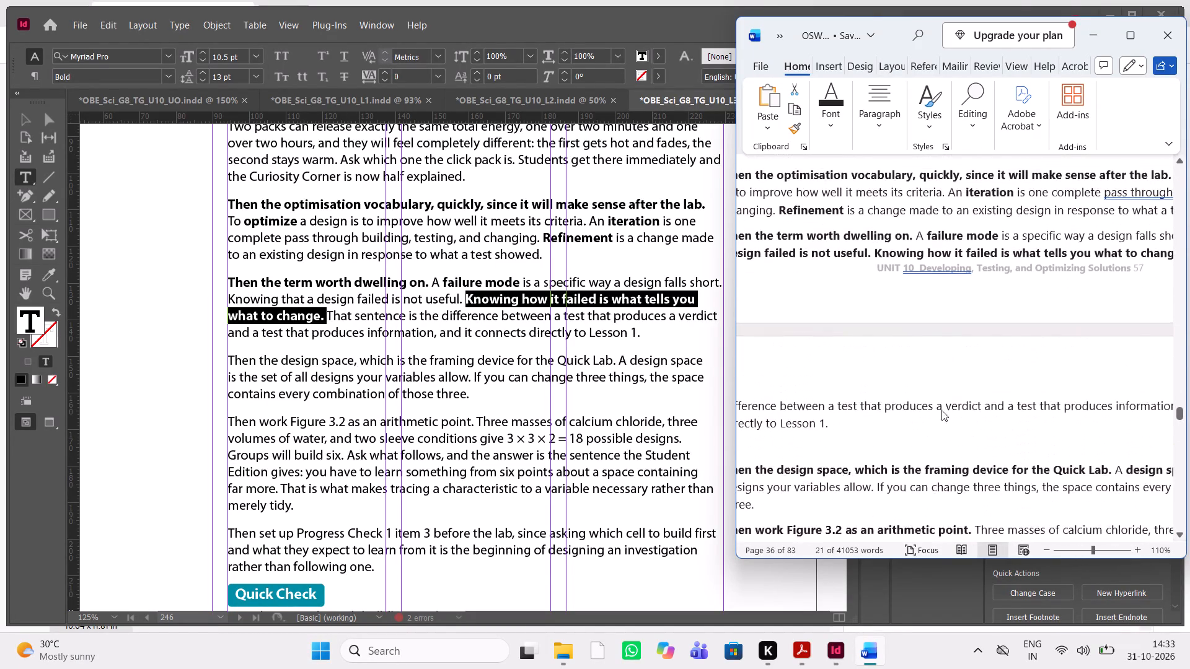
pyautogui.scroll(1, 941, 410)
pyautogui.scroll(-1, 941, 410)
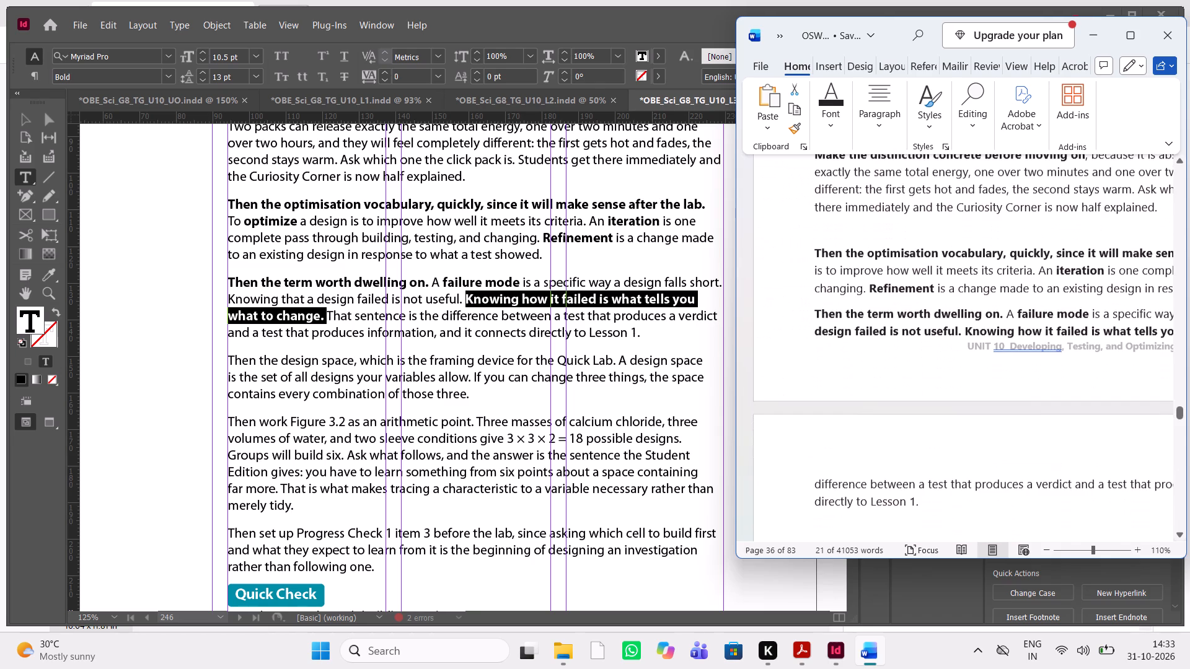
pyautogui.hscroll(-1, 941, 410)
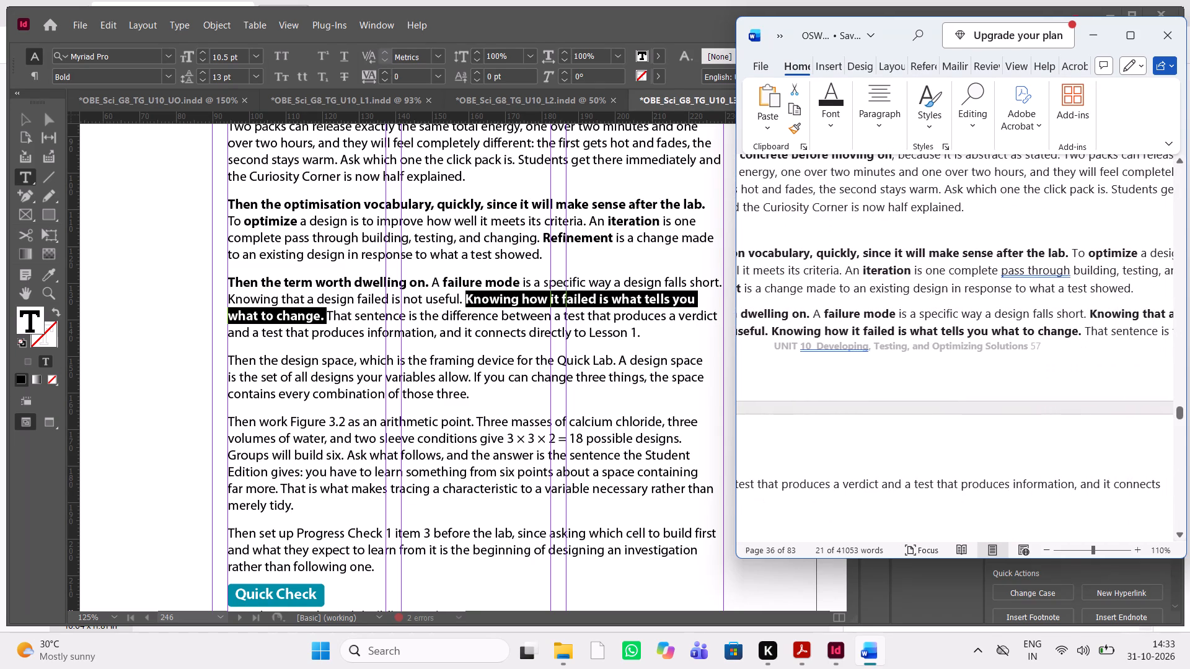
pyautogui.hscroll(1, 941, 410)
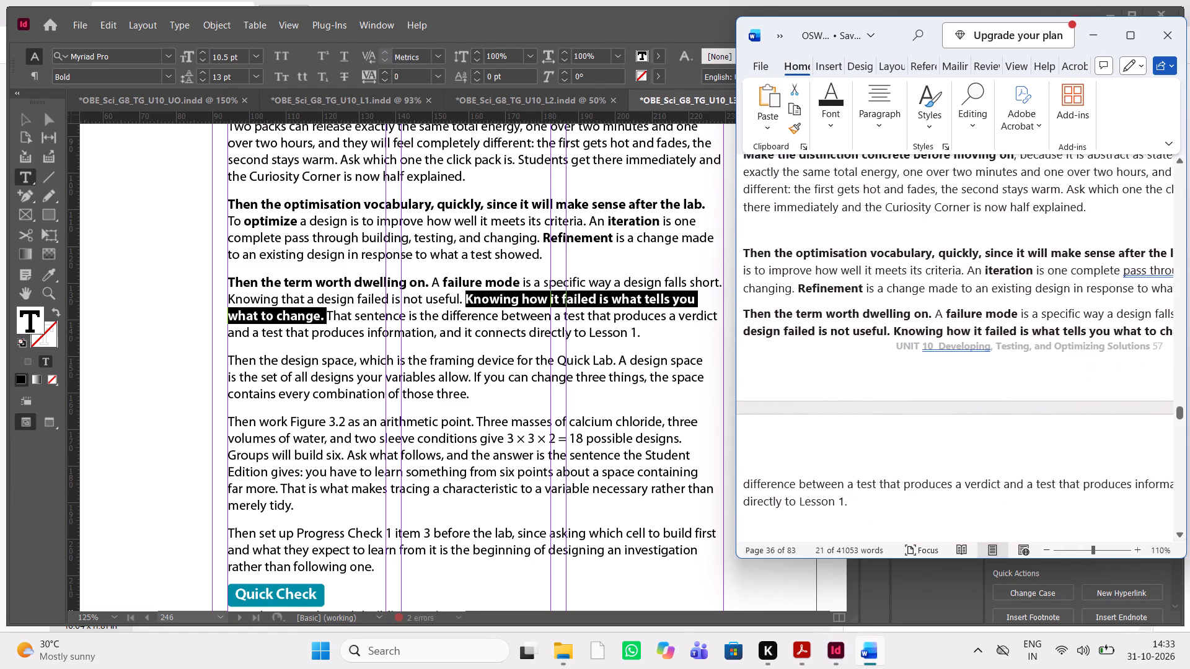
pyautogui.hscroll(-1, 941, 410)
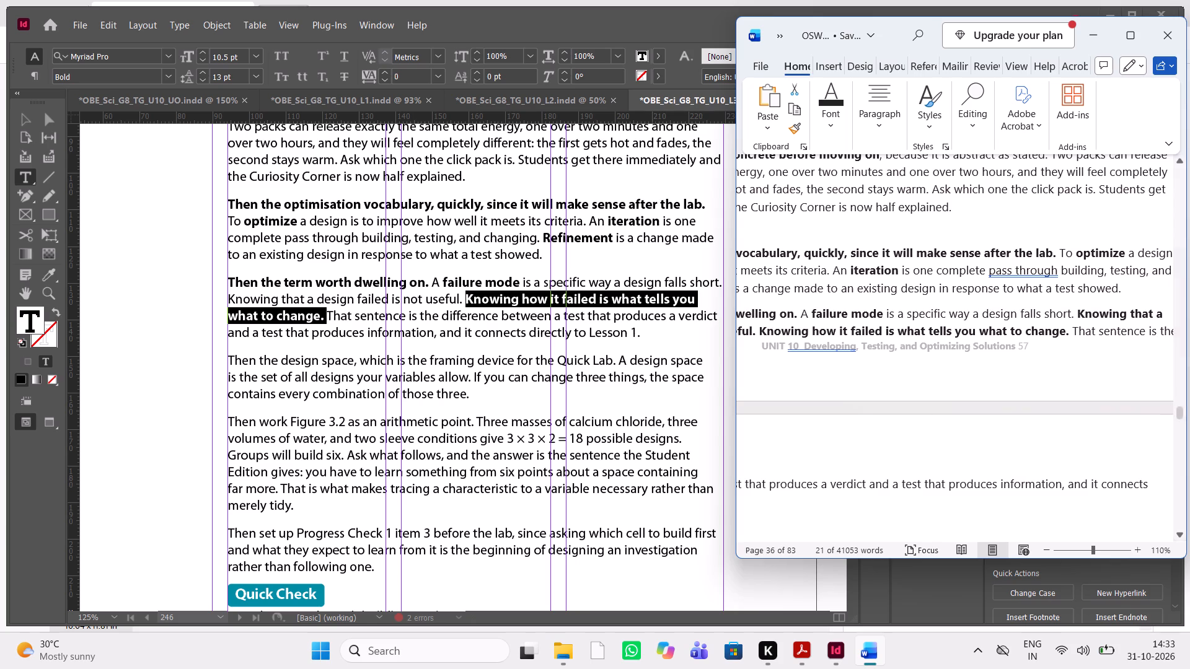
pyautogui.hscroll(1, 976, 321)
pyautogui.hscroll(-1, 976, 321)
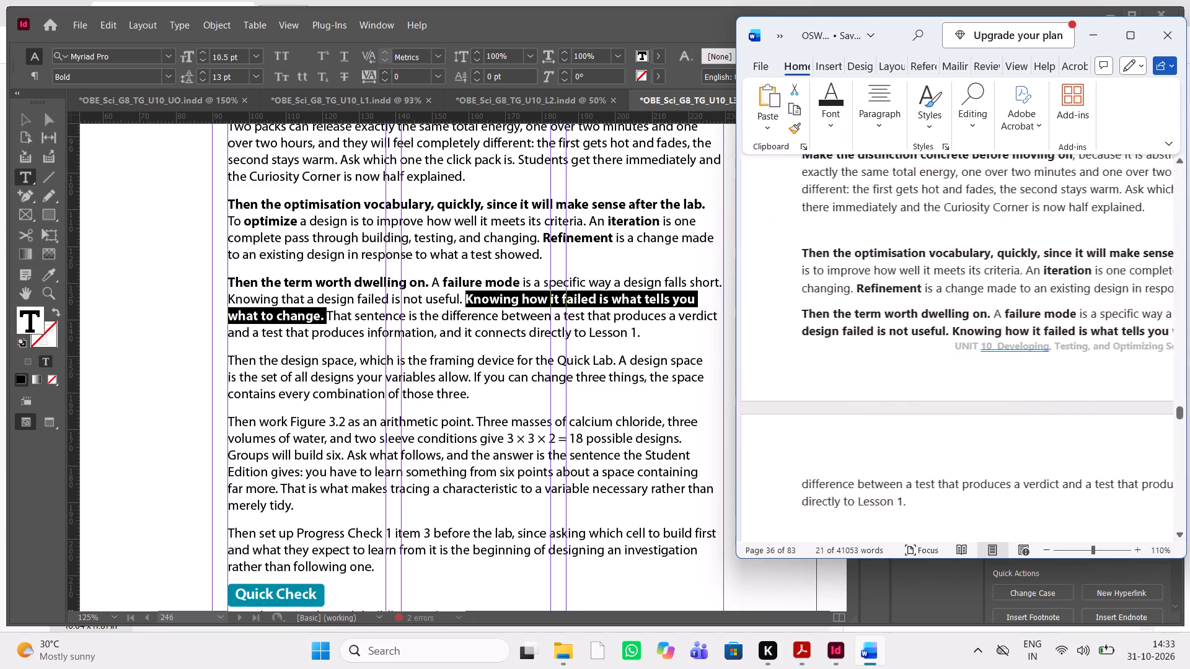
pyautogui.hscroll(-1, 976, 321)
pyautogui.hscroll(1, 976, 321)
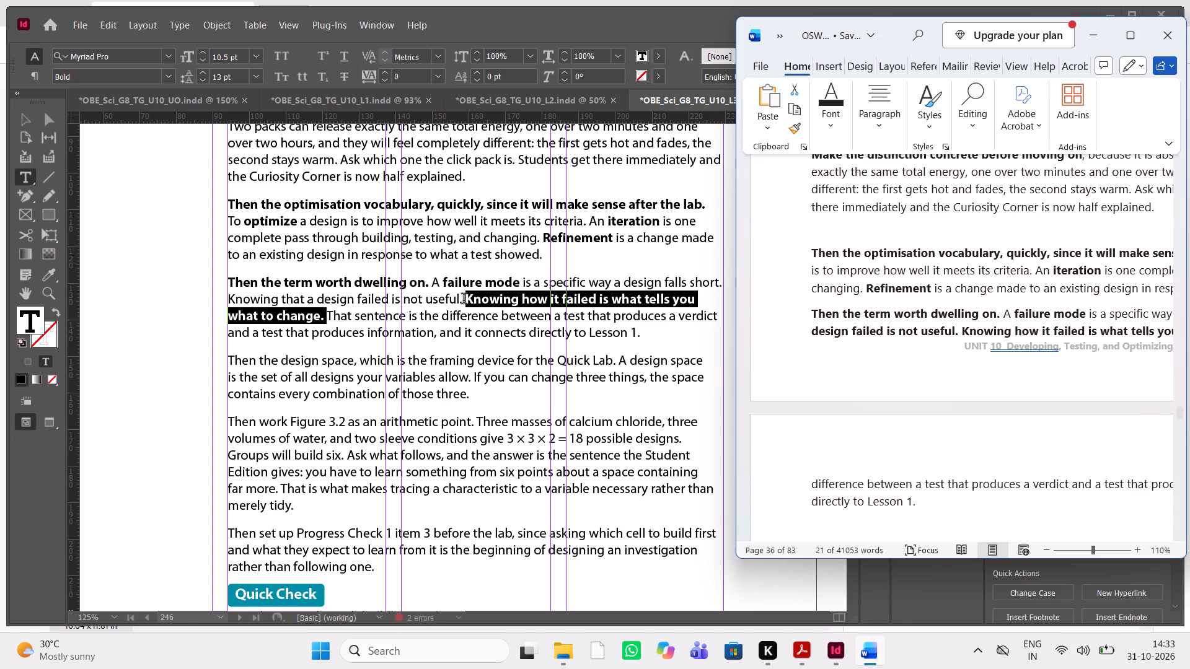
pyautogui.moveTo(465, 300); pyautogui.dragTo(229, 300)
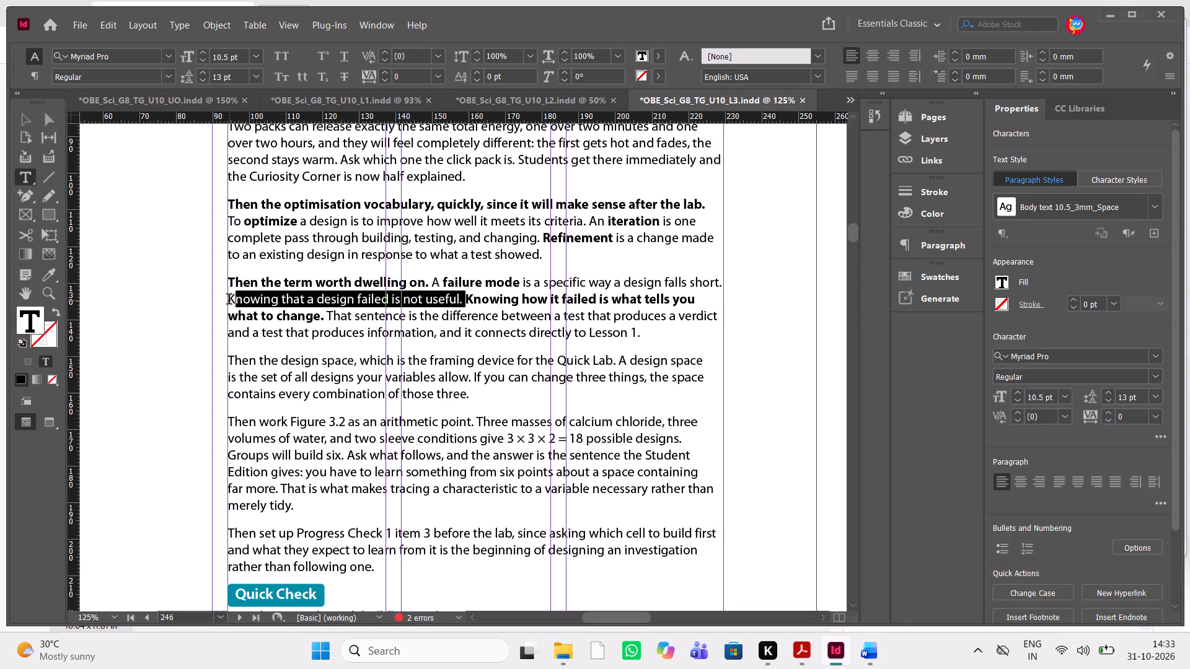
pyautogui.moveTo(229, 300); pyautogui.dragTo(222, 300)
pyautogui.hotkey('ctrl', 'shift', 'b')
# Check the Word manuscript and bold the lead-in "Then the design space, which is the framing device for the Quick Lab." in InDesign.
pyautogui.hotkey('alt', 'Tab')
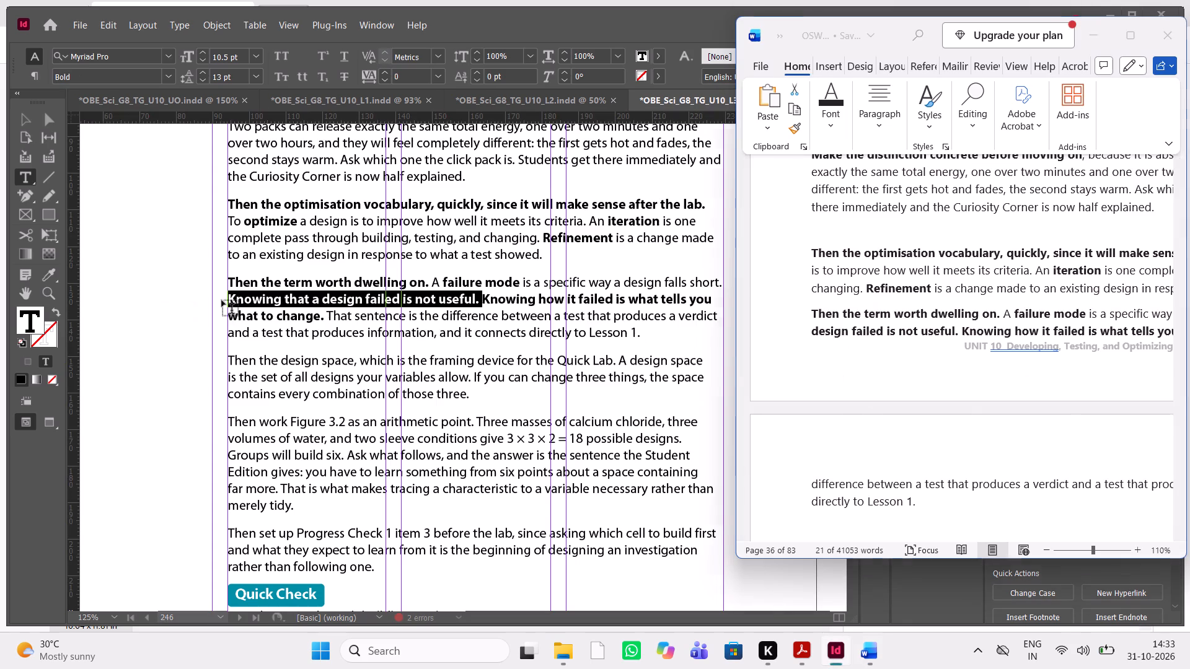
pyautogui.scroll(-2, 995, 375)
pyautogui.hscroll(-1, 995, 375)
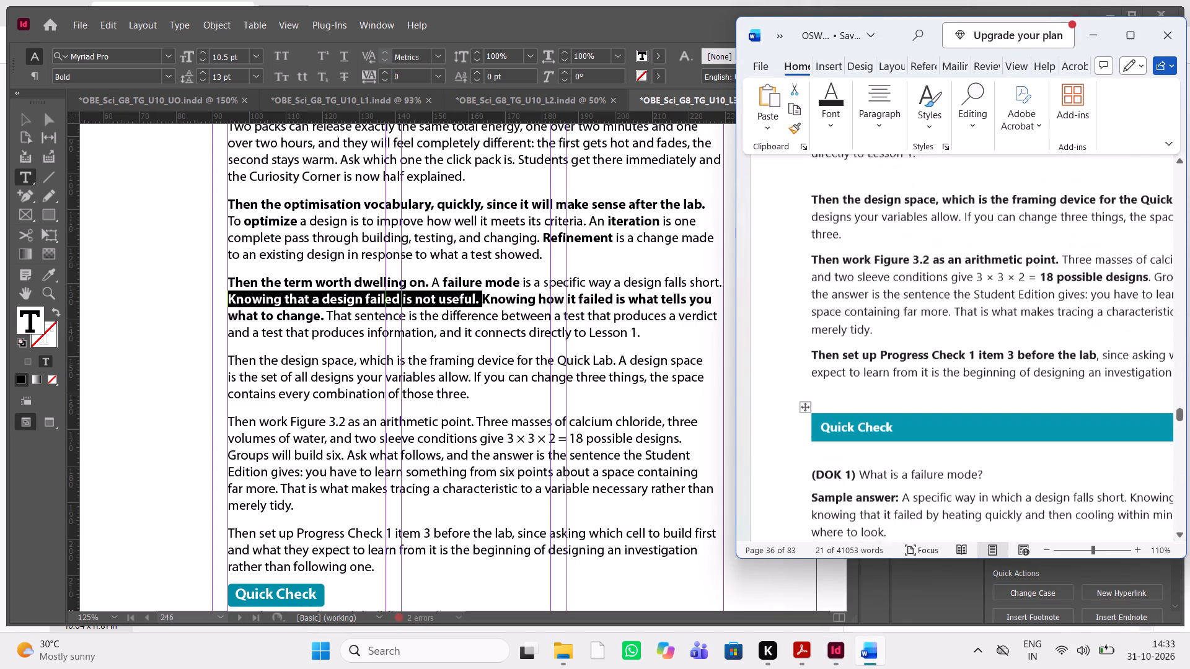
pyautogui.hscroll(-1, 995, 375)
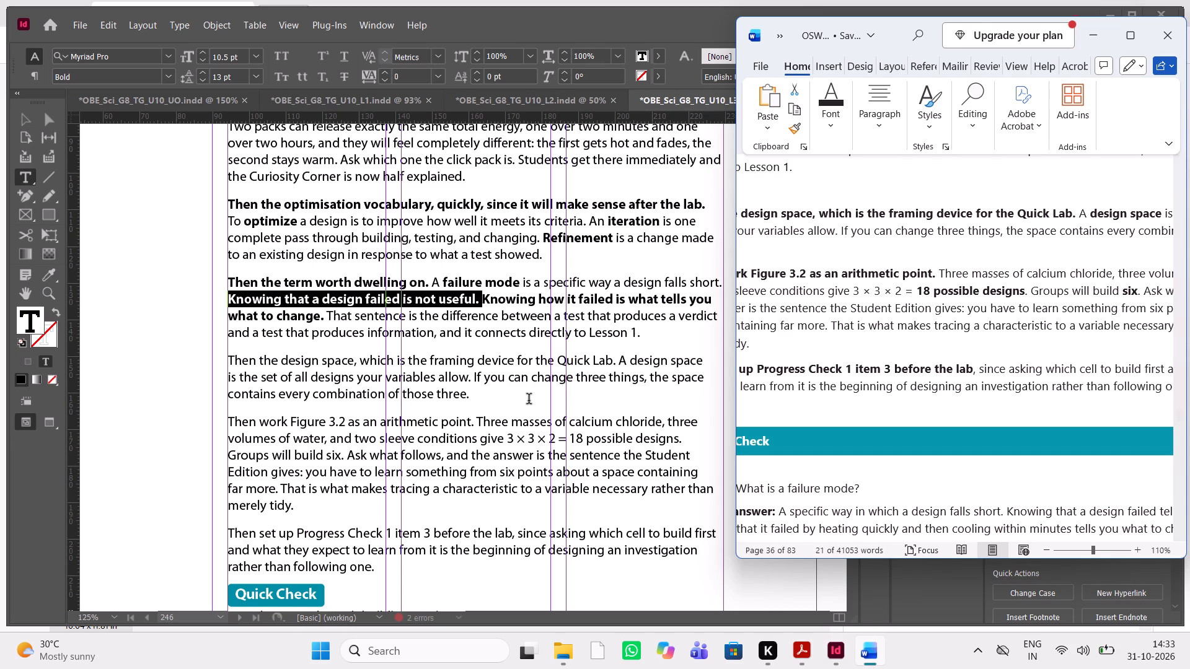
pyautogui.scroll(1, 822, 379)
pyautogui.scroll(-1, 822, 379)
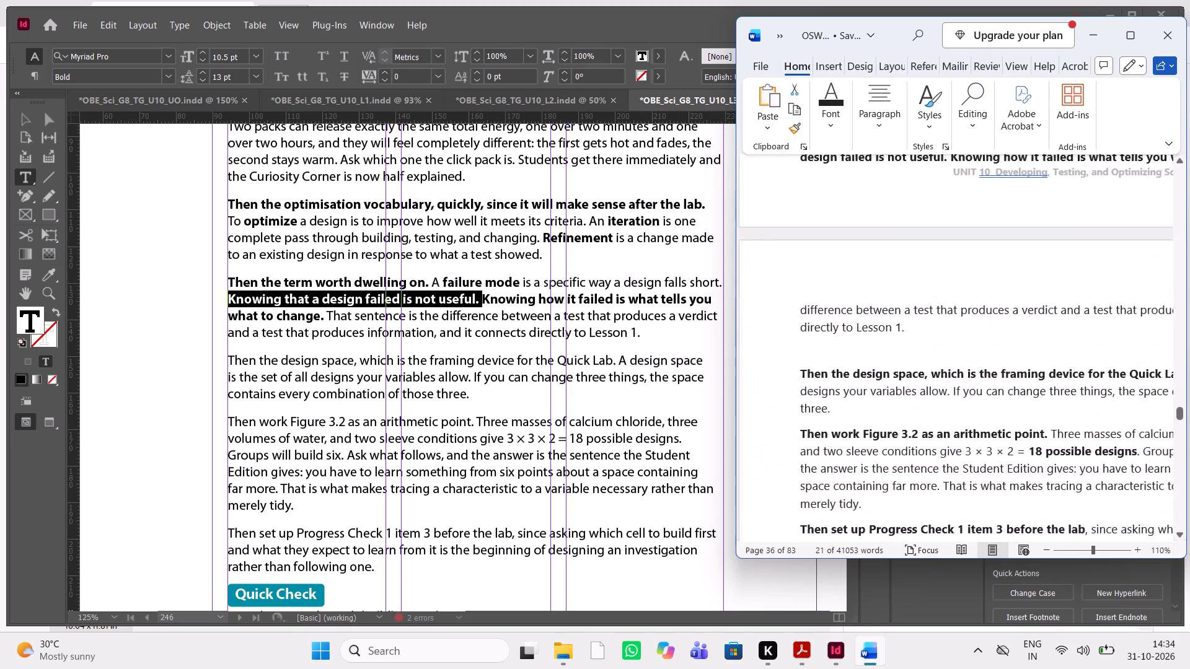
pyautogui.scroll(-1, 822, 379)
pyautogui.hscroll(-1, 822, 379)
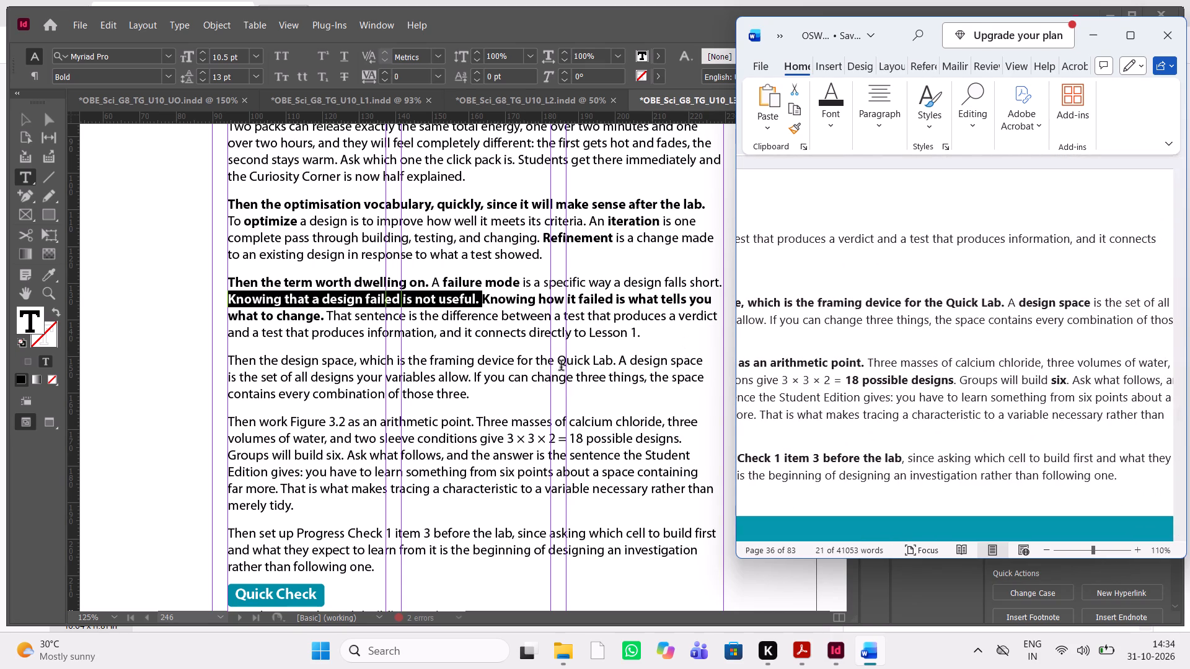
pyautogui.moveTo(617, 362); pyautogui.dragTo(309, 343)
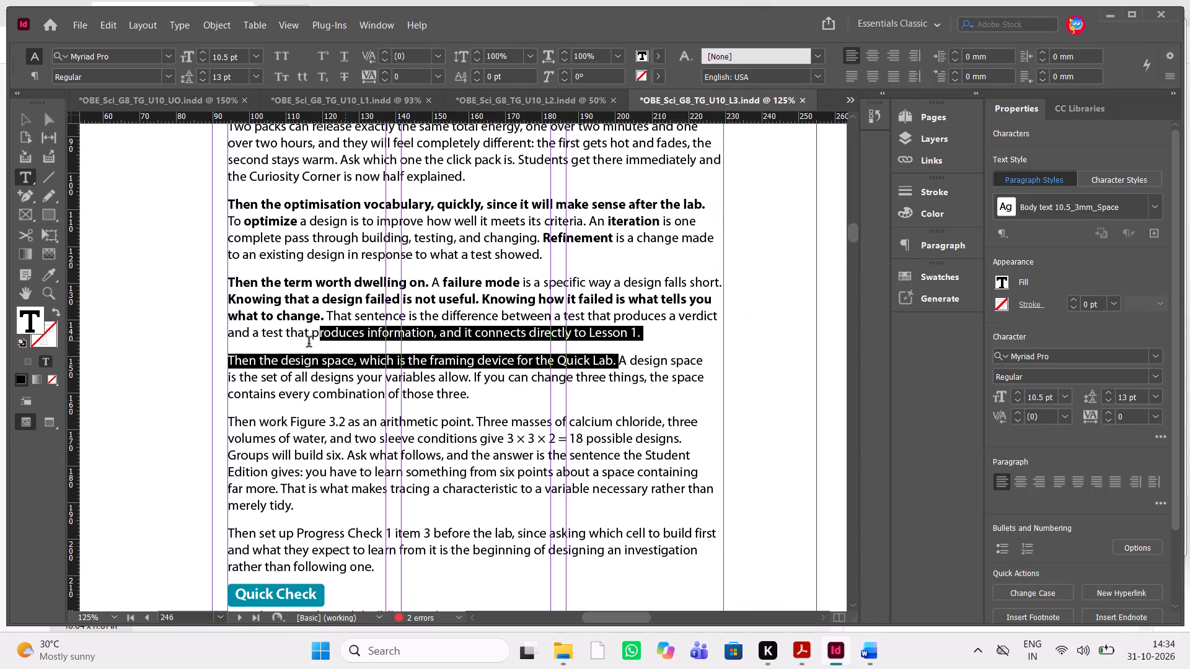
pyautogui.moveTo(309, 343); pyautogui.dragTo(226, 357)
pyautogui.hotkey('ctrl', 'shift', 'b')
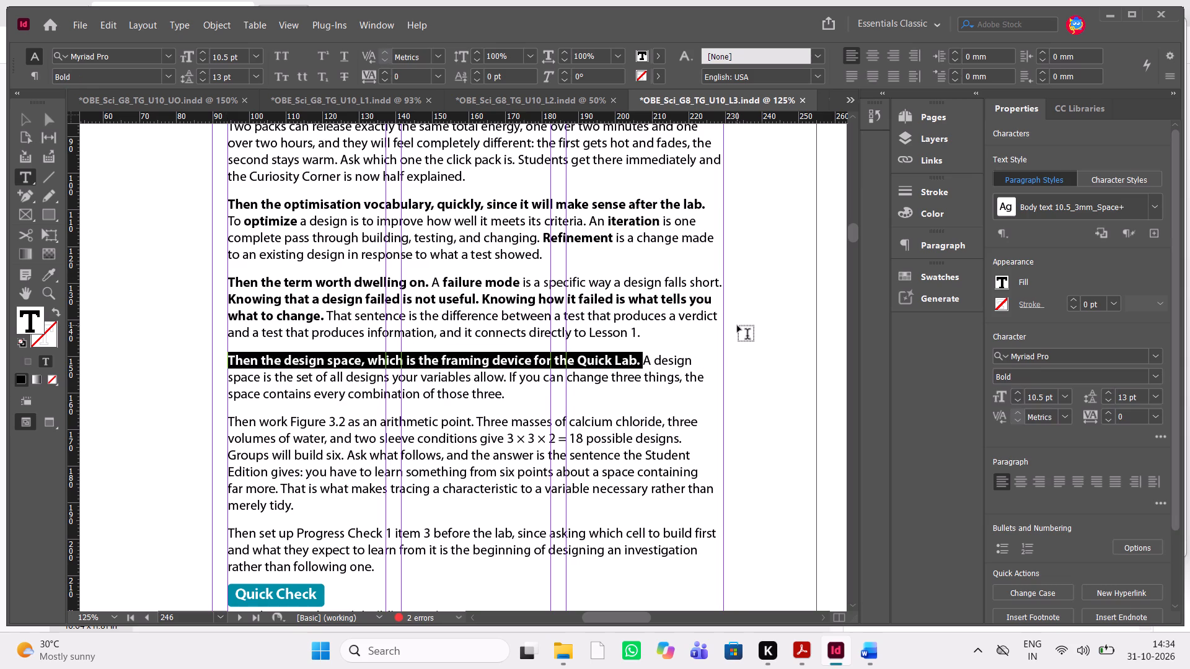
# Bold the term "design space" right after the lead-in of the same InDesign paragraph.
pyautogui.moveTo(262, 379); pyautogui.dragTo(247, 380)
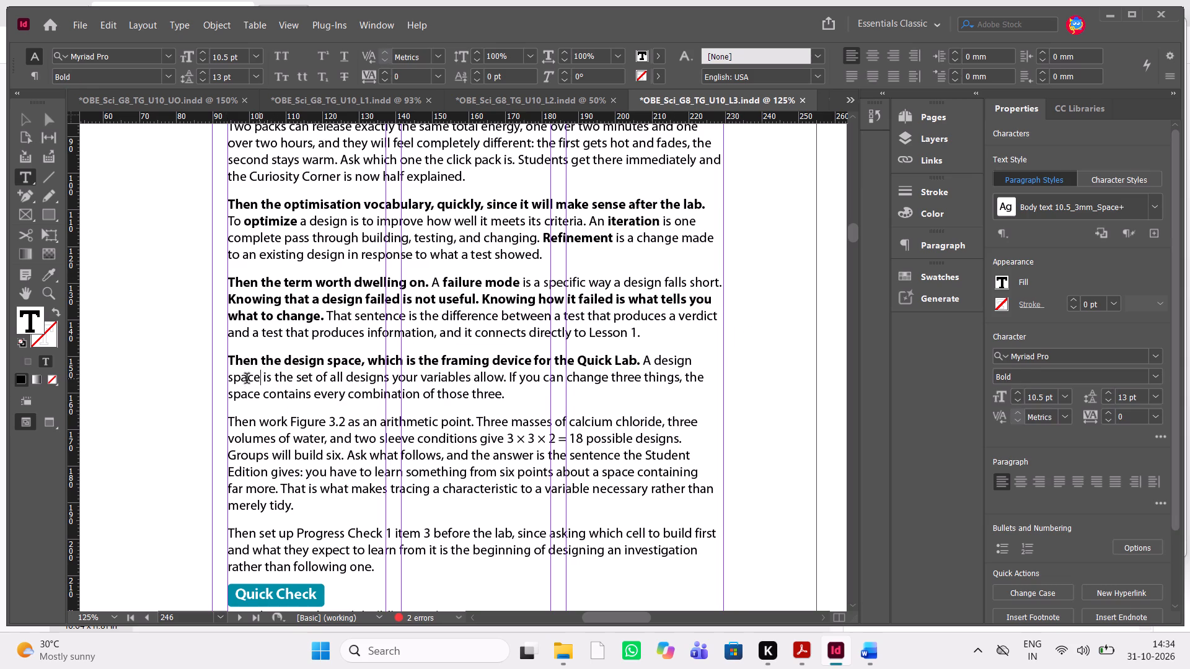
pyautogui.moveTo(247, 380); pyautogui.dragTo(655, 364)
pyautogui.hotkey('ctrl', 'shift', 'b')
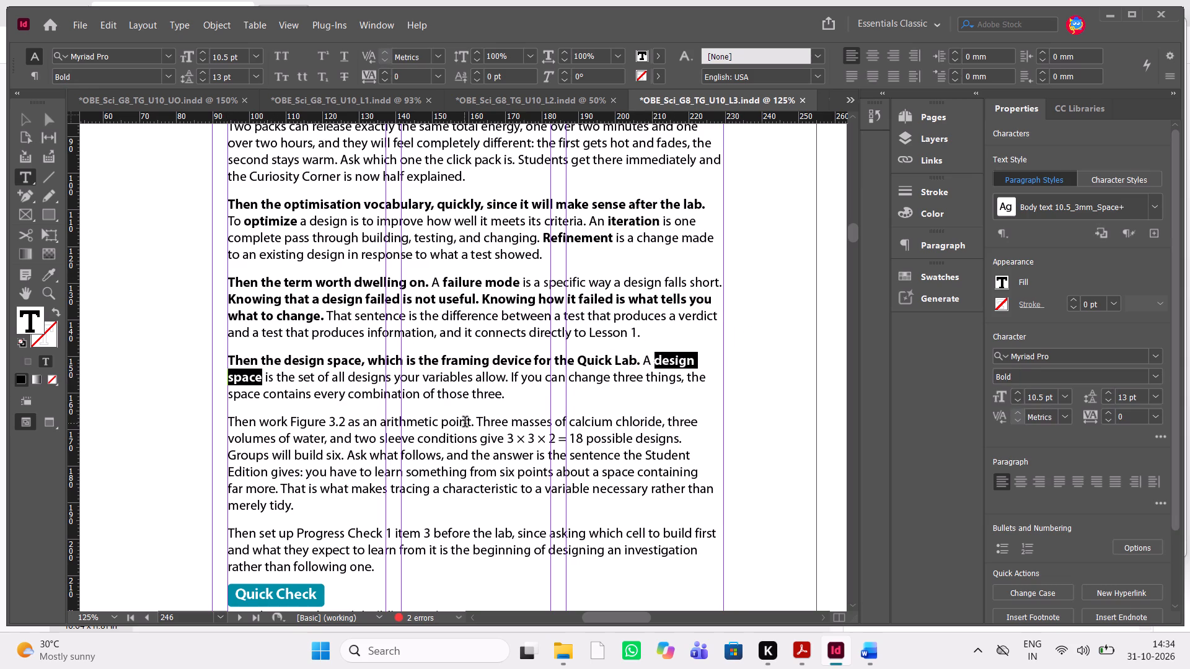
# Bold the lead-in sentence "Then work Figure 3.2 as an arithmetic point." in InDesign.
pyautogui.moveTo(477, 423); pyautogui.dragTo(218, 425)
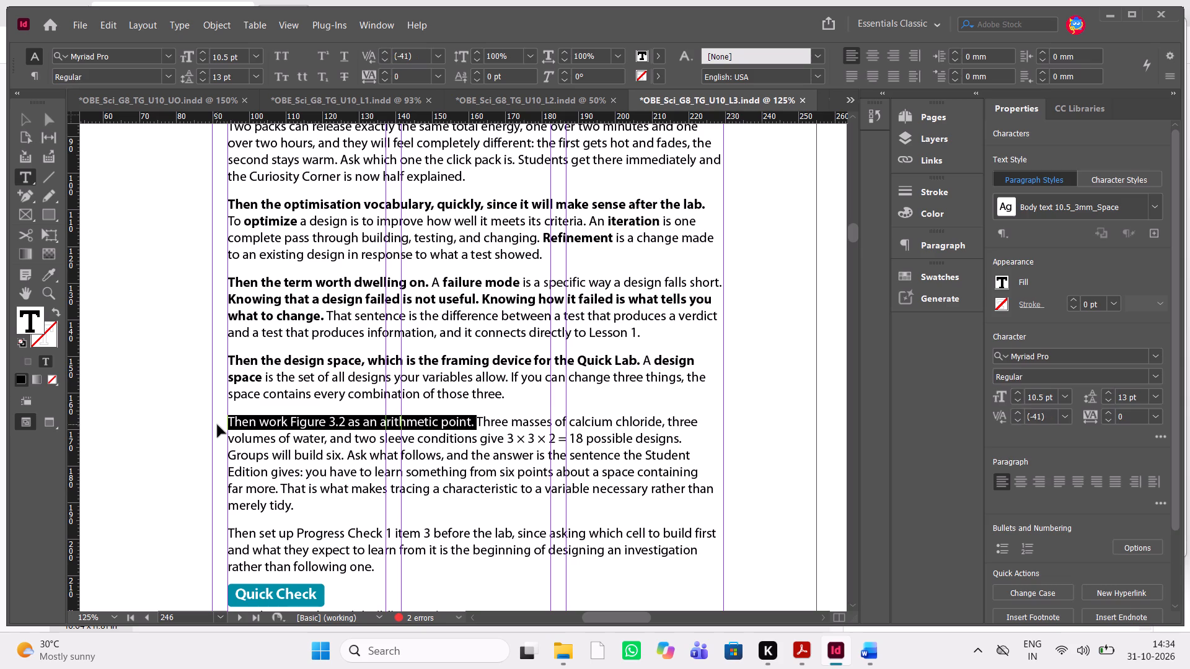
pyautogui.hotkey('ctrl', 'shift', 'b')
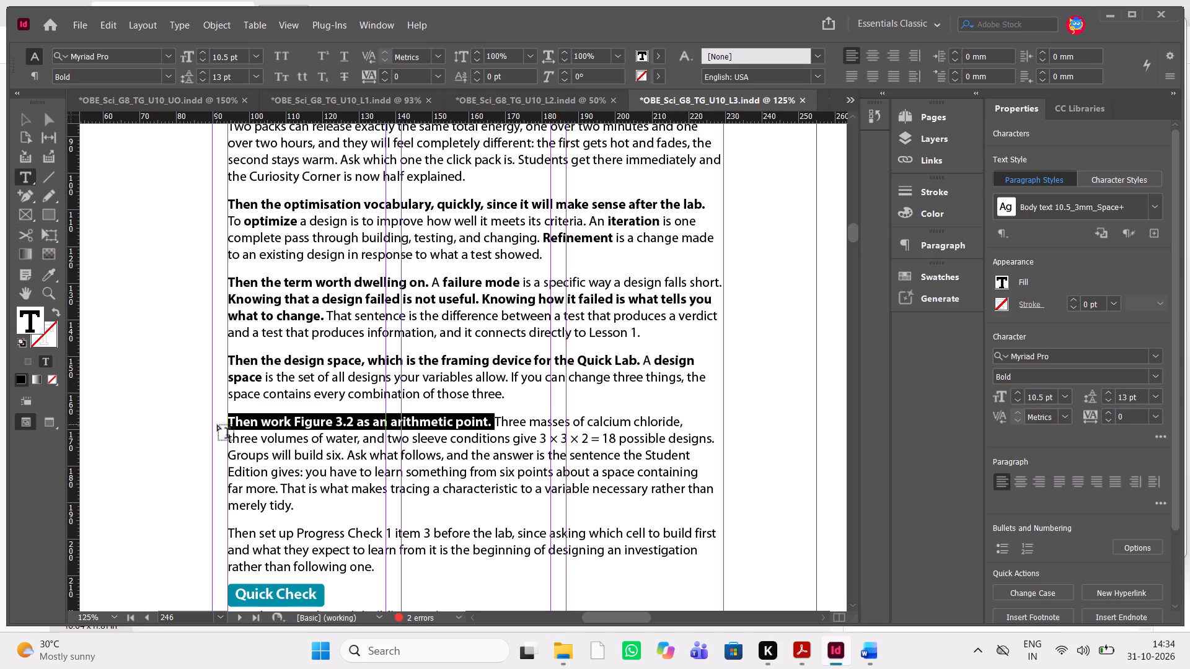
# Check the Word manuscript and bold "18 possible designs." and "six." in InDesign's Figure 3.2 paragraph.
pyautogui.hotkey('alt', 'Tab')
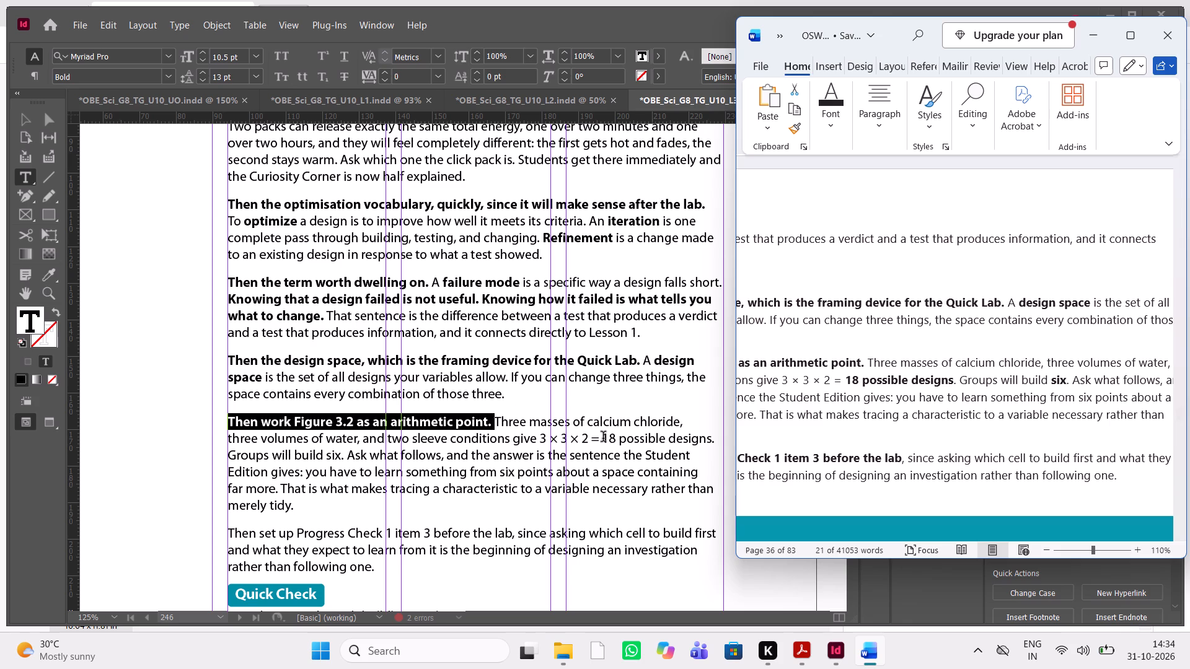
pyautogui.moveTo(603, 438); pyautogui.dragTo(717, 444)
pyautogui.hotkey('ctrl', 'shift', 'b')
pyautogui.hotkey('alt', 'Tab')
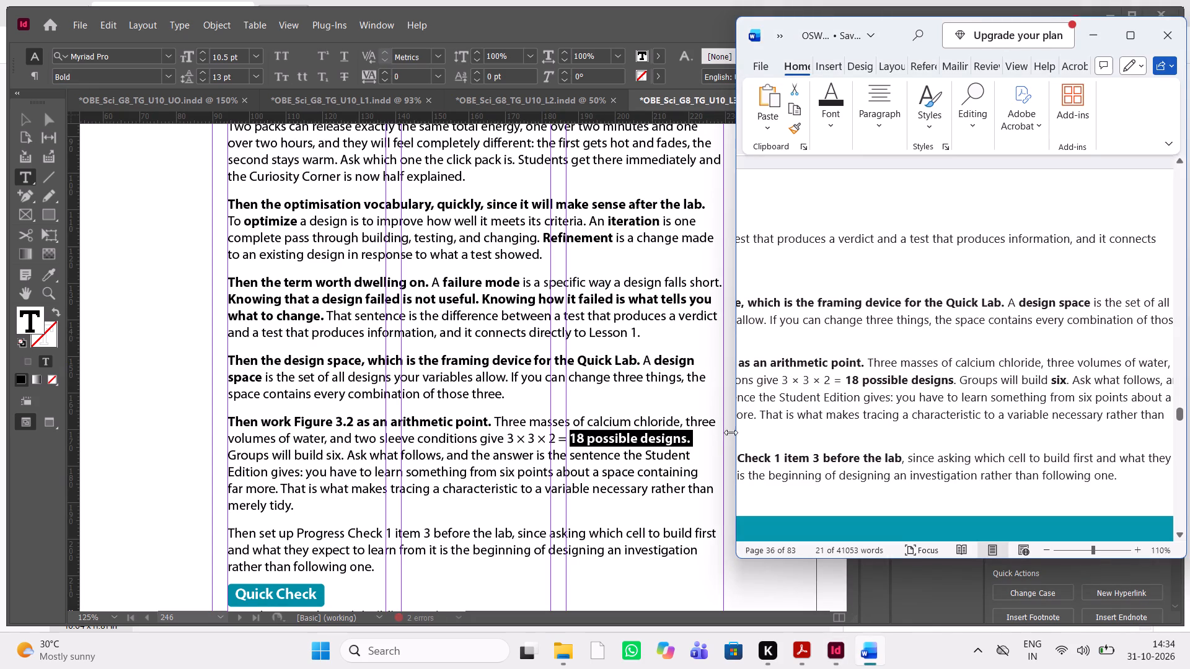
pyautogui.moveTo(345, 453); pyautogui.dragTo(322, 458)
pyautogui.hotkey('ctrl', 'shift', 'b')
# Check the Word manuscript and bold the lead-in "Then set up Progress Check 1 item 3 before the lab," in InDesign.
pyautogui.hotkey('alt', 'Tab')
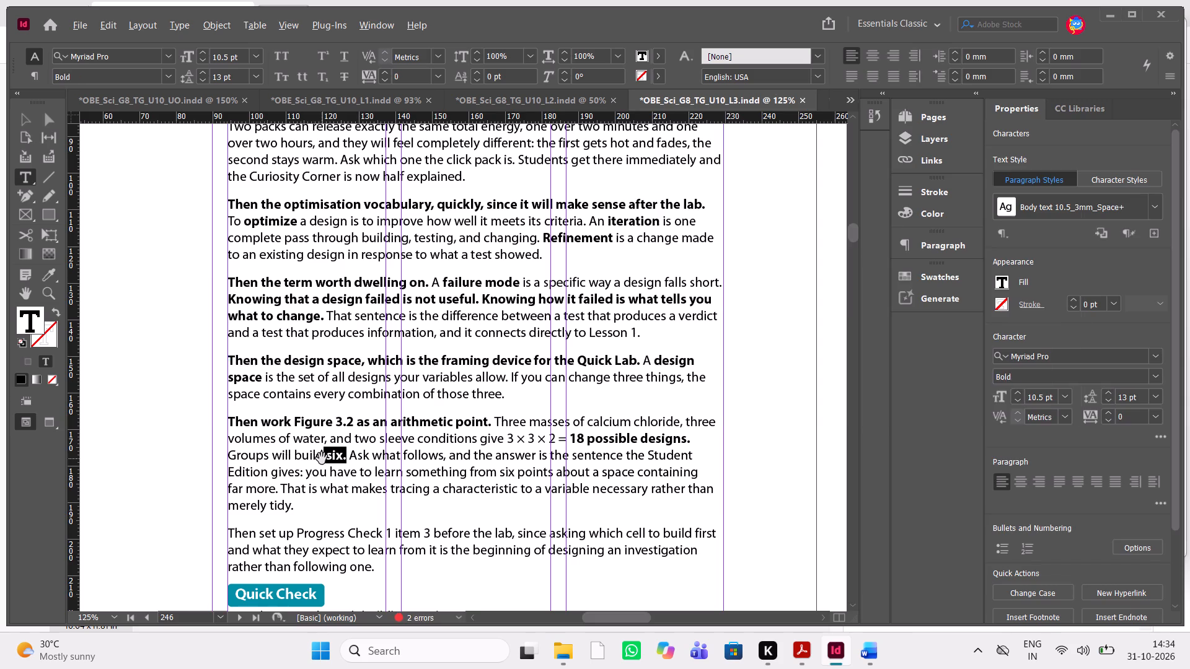
pyautogui.scroll(-1, 847, 446)
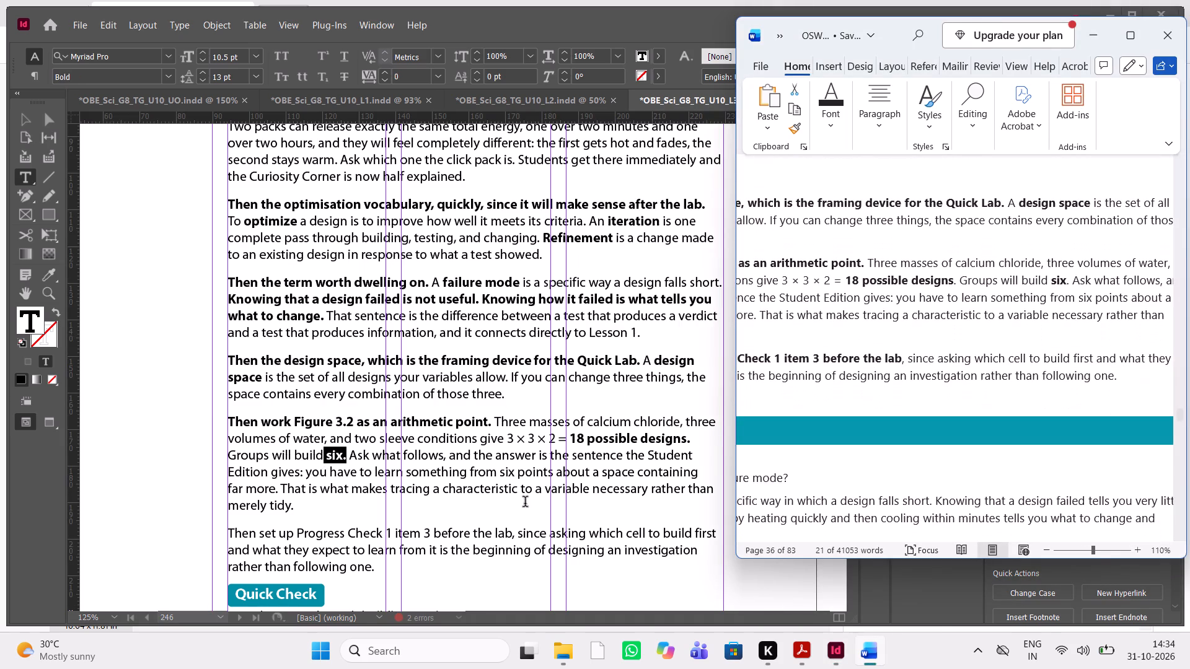
pyautogui.moveTo(517, 534); pyautogui.dragTo(504, 531)
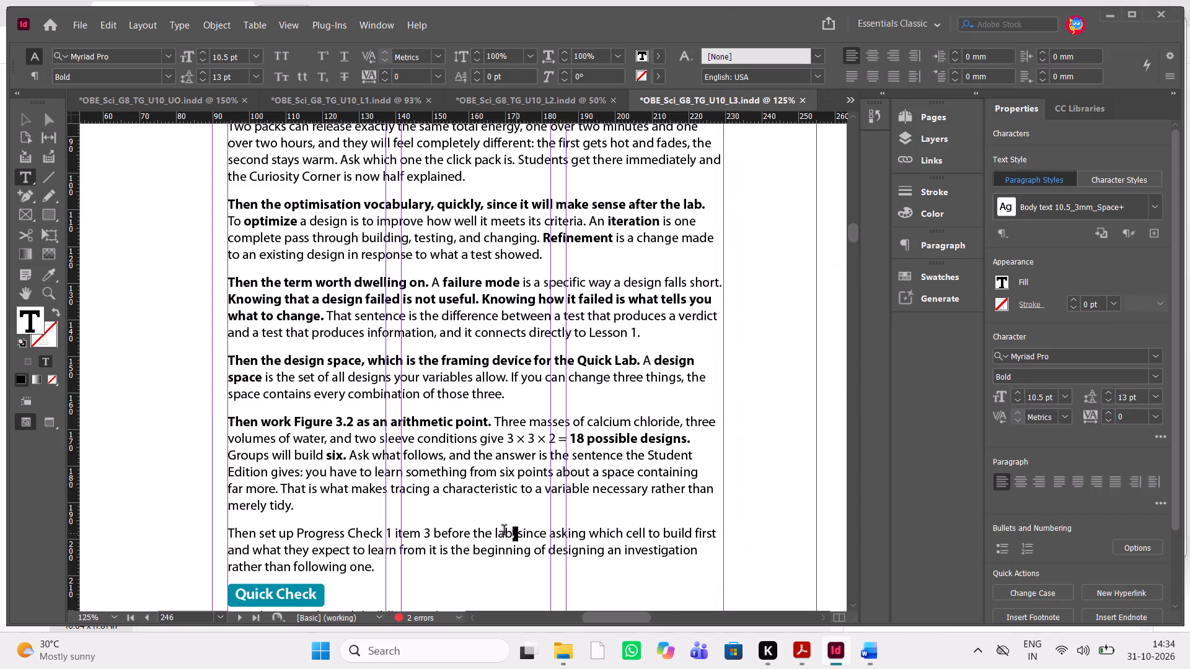
pyautogui.moveTo(504, 531); pyautogui.dragTo(265, 523)
pyautogui.hotkey('alt', 'Tab')
pyautogui.hscroll(1, 796, 416)
pyautogui.click(325, 473)
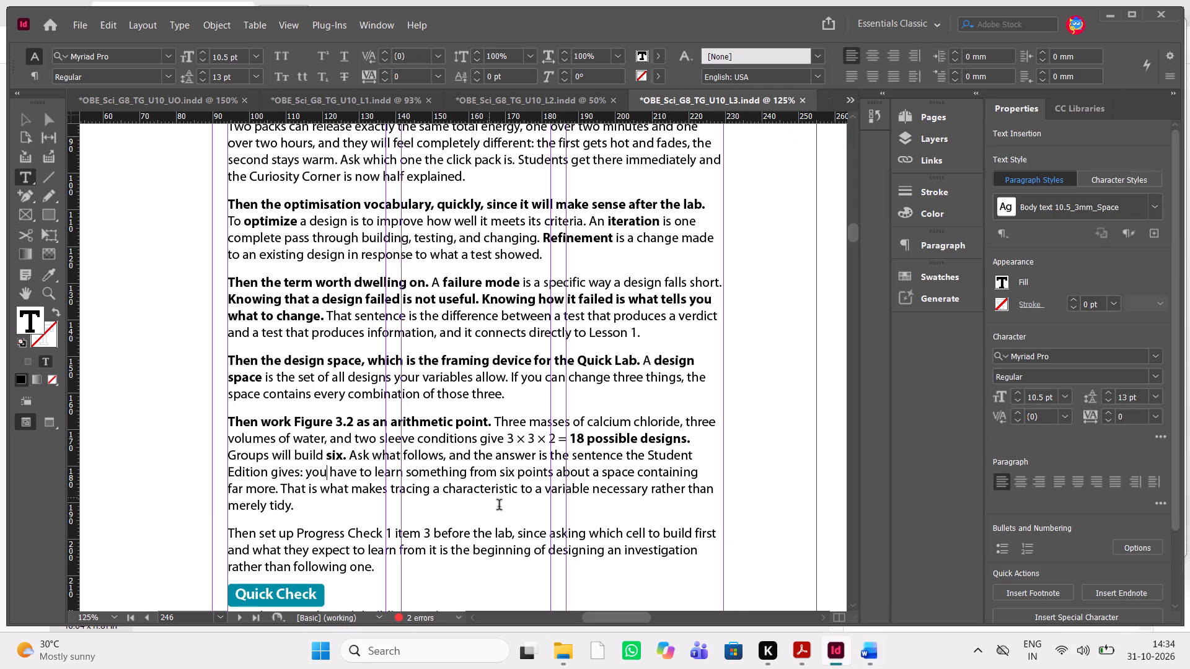
pyautogui.moveTo(515, 533); pyautogui.dragTo(271, 516)
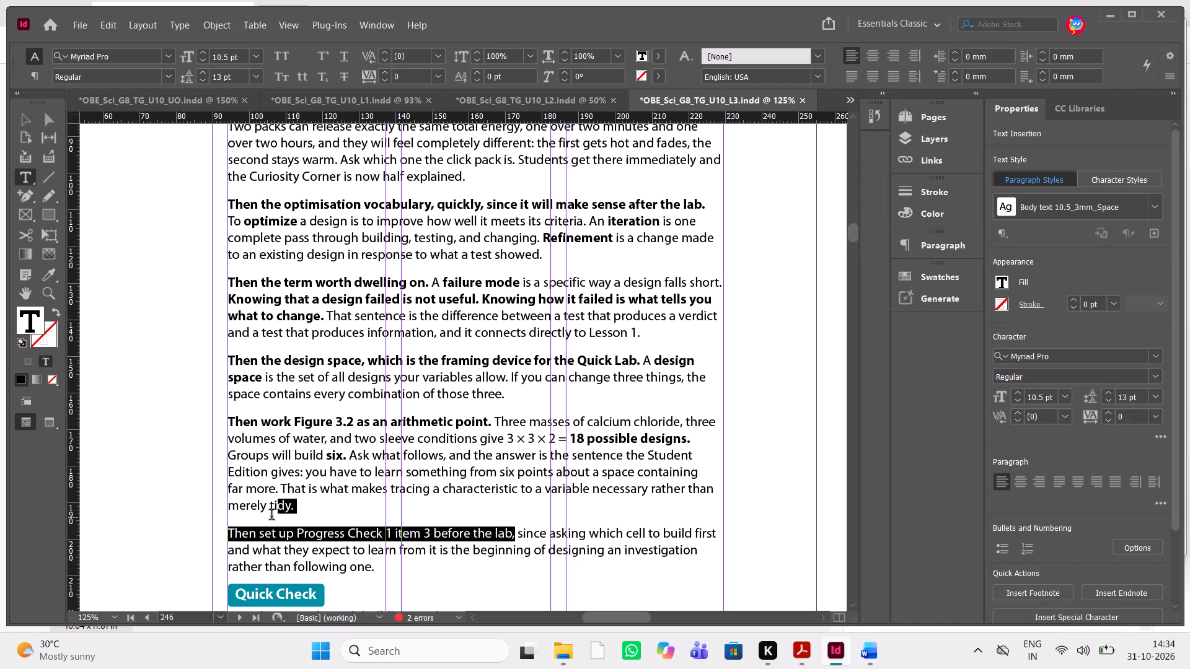
pyautogui.moveTo(271, 516); pyautogui.dragTo(223, 528)
pyautogui.hotkey('ctrl', 'shift', 'b')
# Compare the Quick Check and Progress Check 1 content in the Word manuscript, the reference PDF in Acrobat and the InDesign layout.
pyautogui.hotkey('alt', 'Tab')
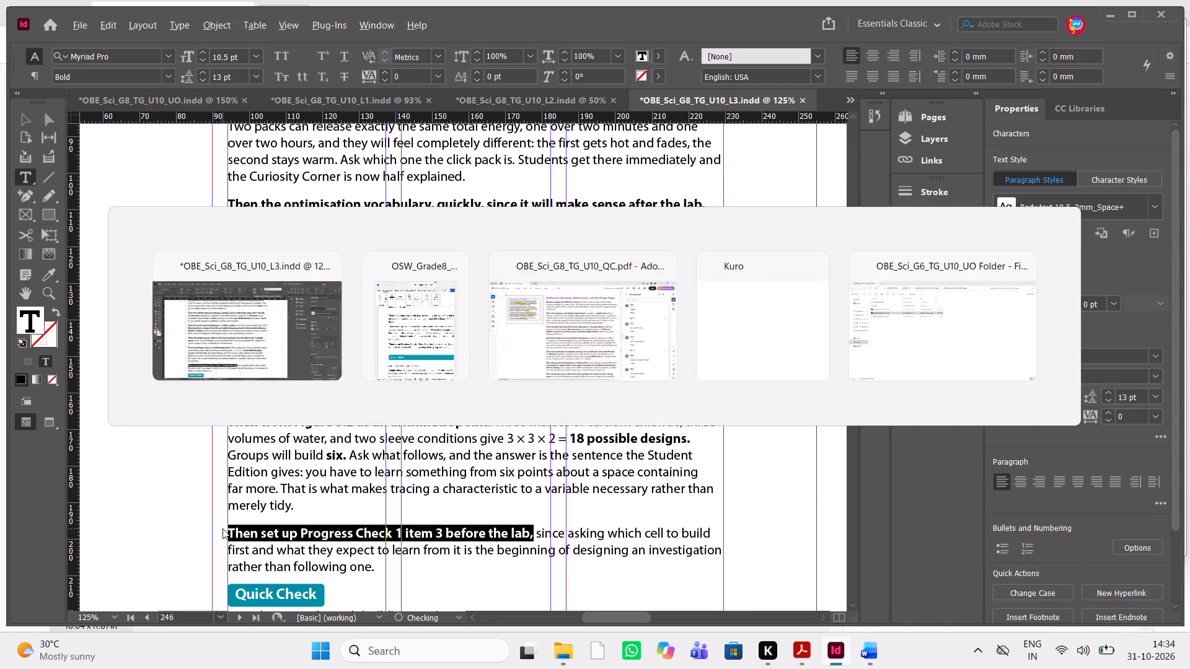
pyautogui.scroll(-1, 909, 395)
pyautogui.scroll(-1, 544, 490)
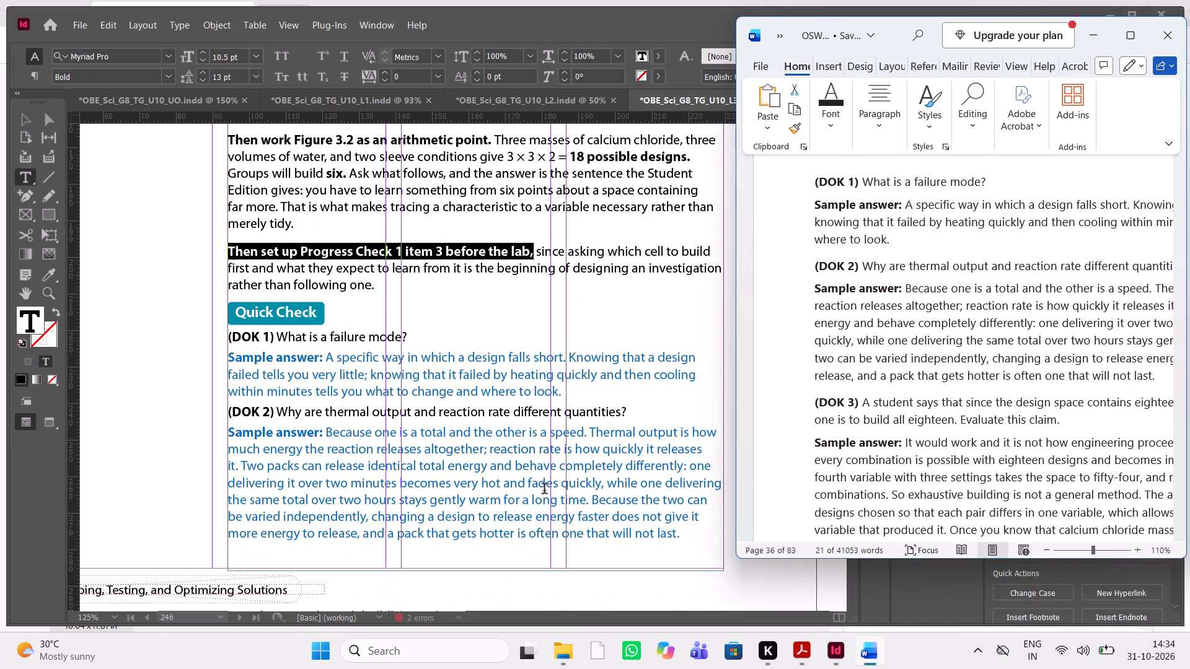
pyautogui.click(808, 667)
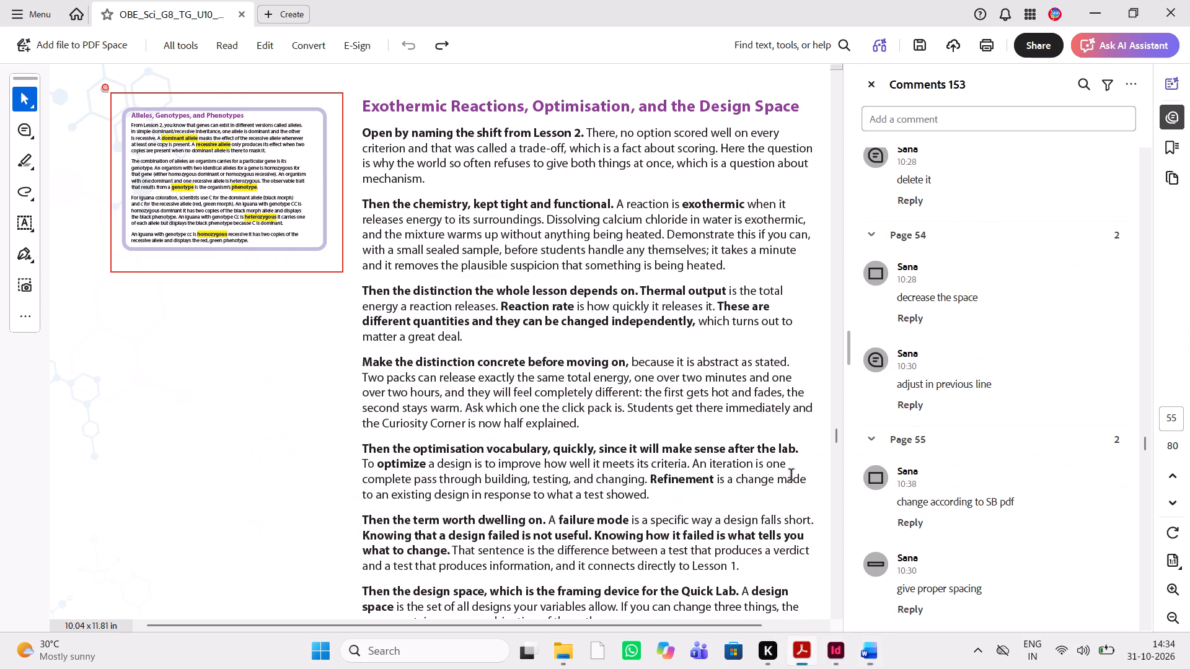
pyautogui.scroll(-6, 707, 439)
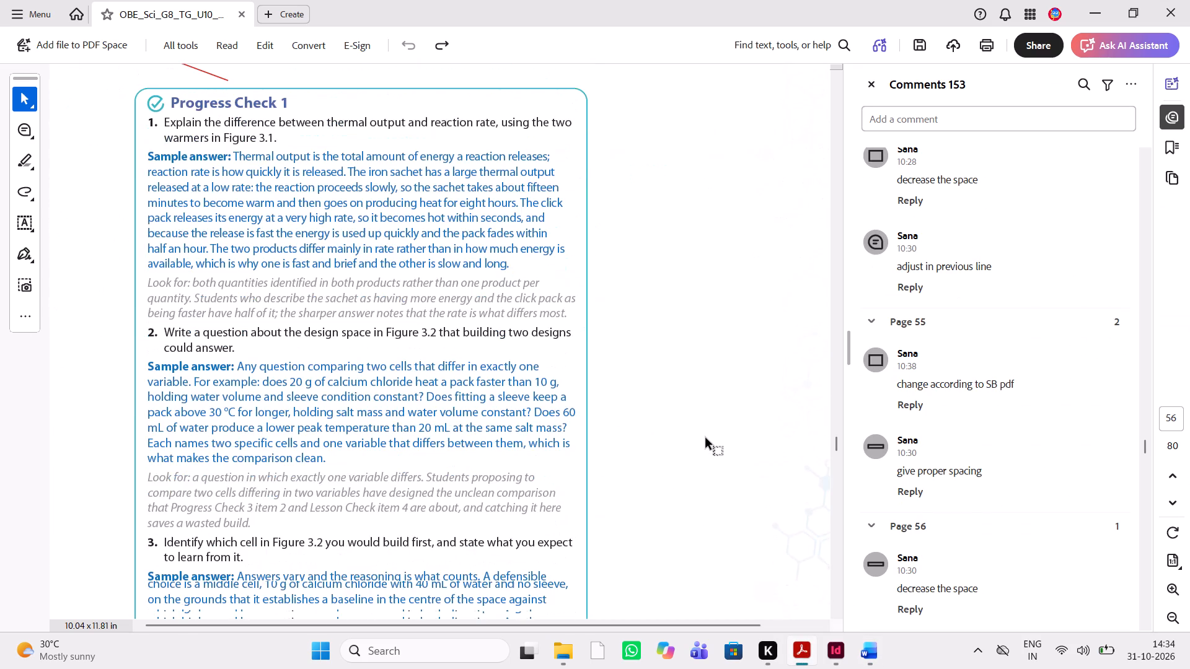
pyautogui.click(829, 649)
pyautogui.scroll(-1, 629, 364)
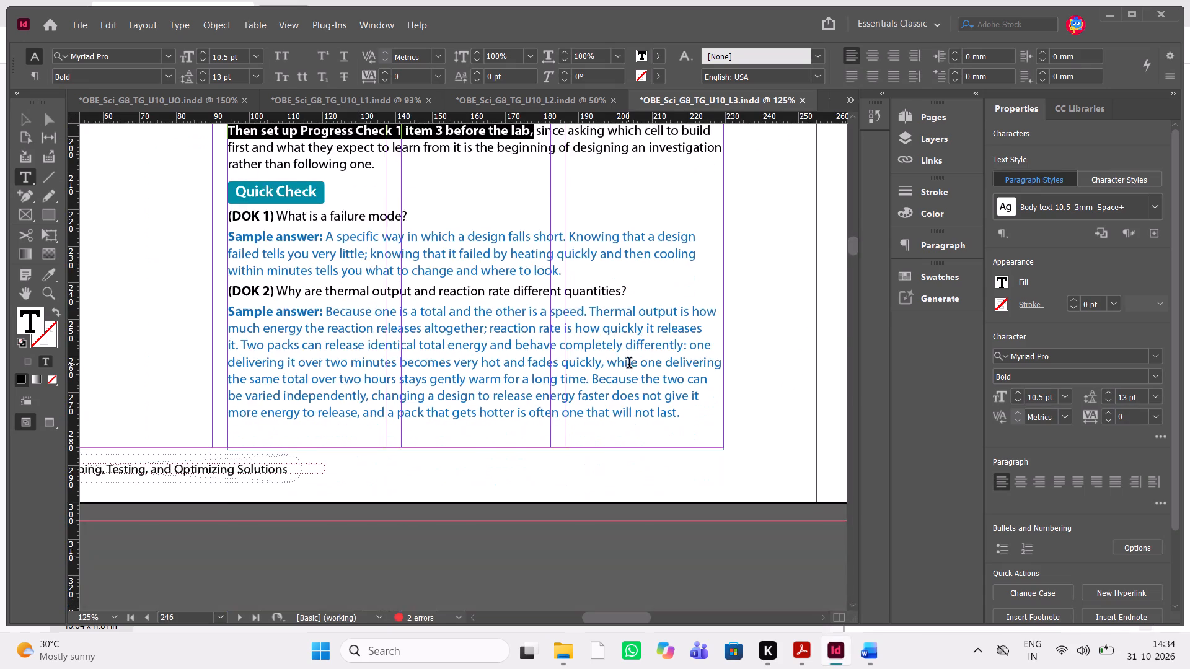
pyautogui.scroll(11, 629, 364)
pyautogui.scroll(-1, 629, 364)
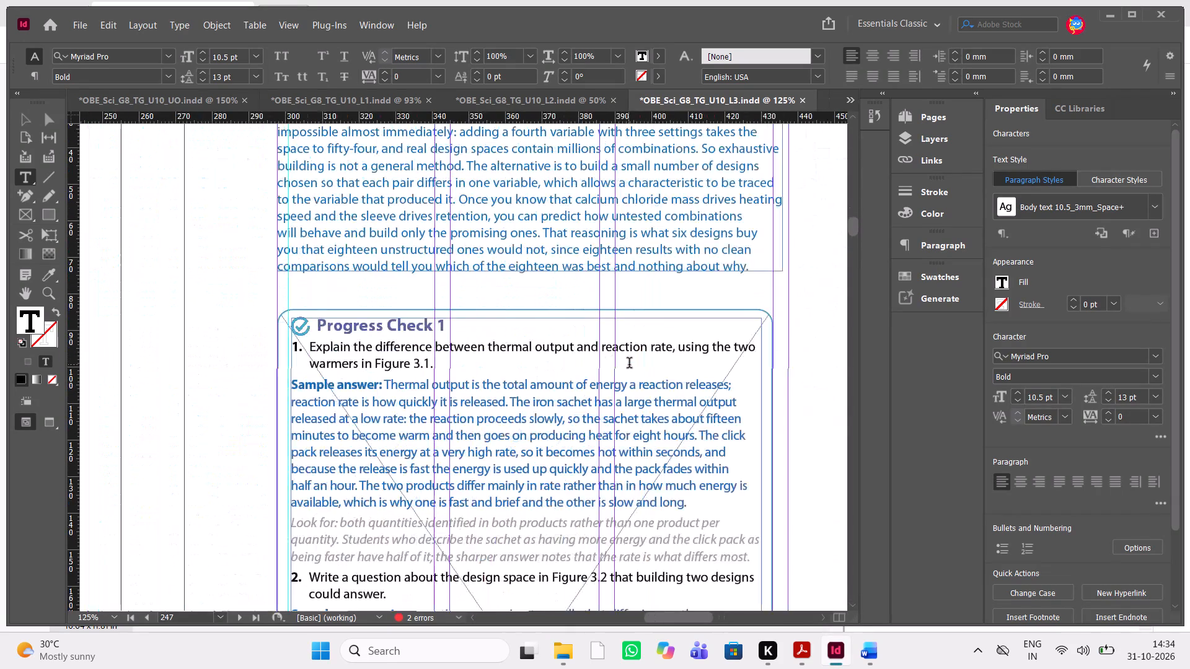
# Move the Progress Check 1 box group up to Y 79.075 mm, closer to the answer text above it.
pyautogui.press('Escape')
pyautogui.moveTo(244, 311); pyautogui.dragTo(421, 379)
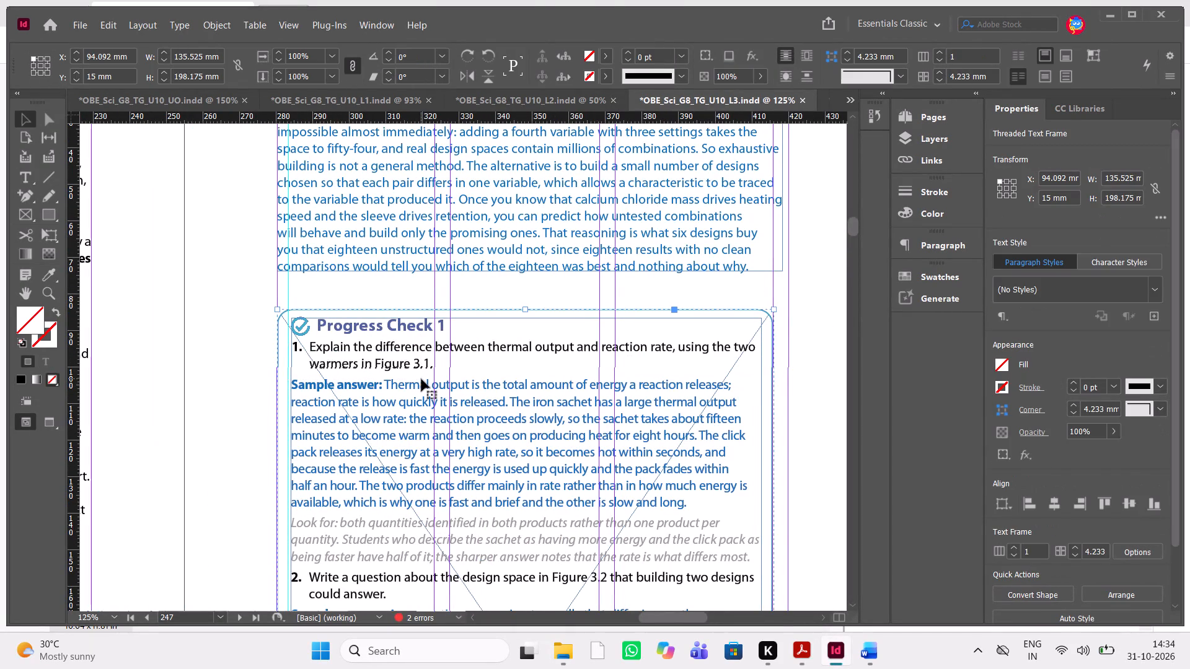
pyautogui.hotkey('shift', 'Up')
pyautogui.hotkey('shift', 'Up')
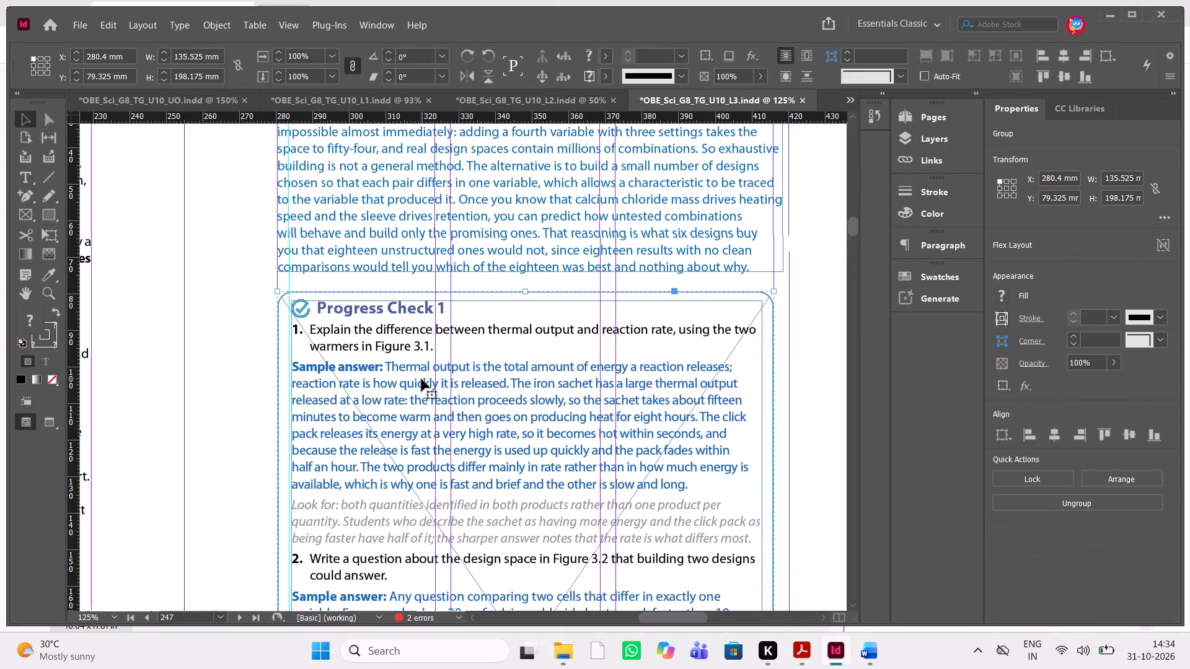
pyautogui.press('Up')
# Check the bold comments on the Procedure page in Acrobat and bold "seal the bag immediately" in InDesign's Round 1 item 2.
pyautogui.hotkey('alt', 'Tab')
pyautogui.scroll(-2, 421, 379)
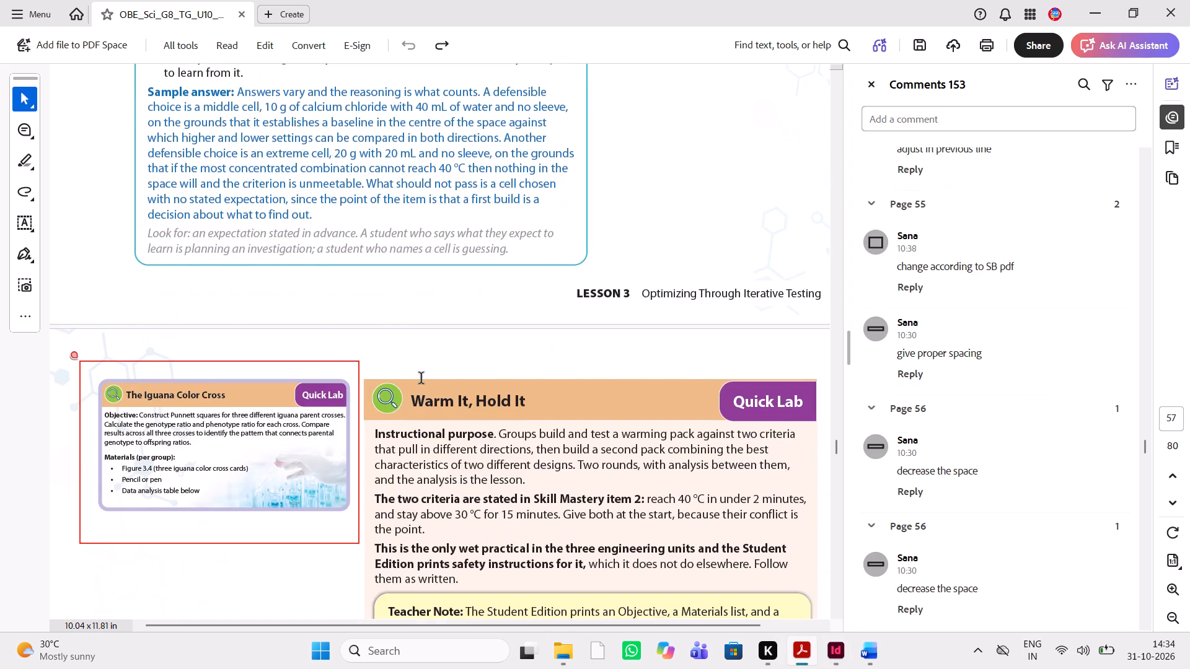
pyautogui.scroll(-4, 421, 379)
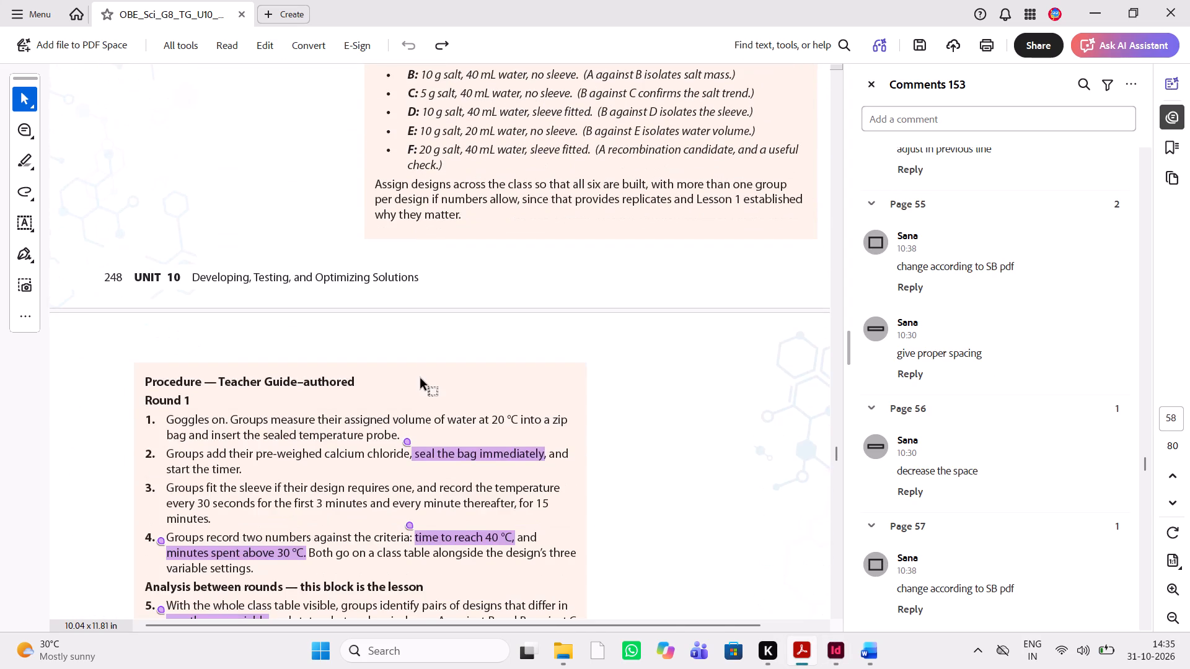
pyautogui.scroll(-1, 421, 379)
pyautogui.hotkey('alt', 'Tab')
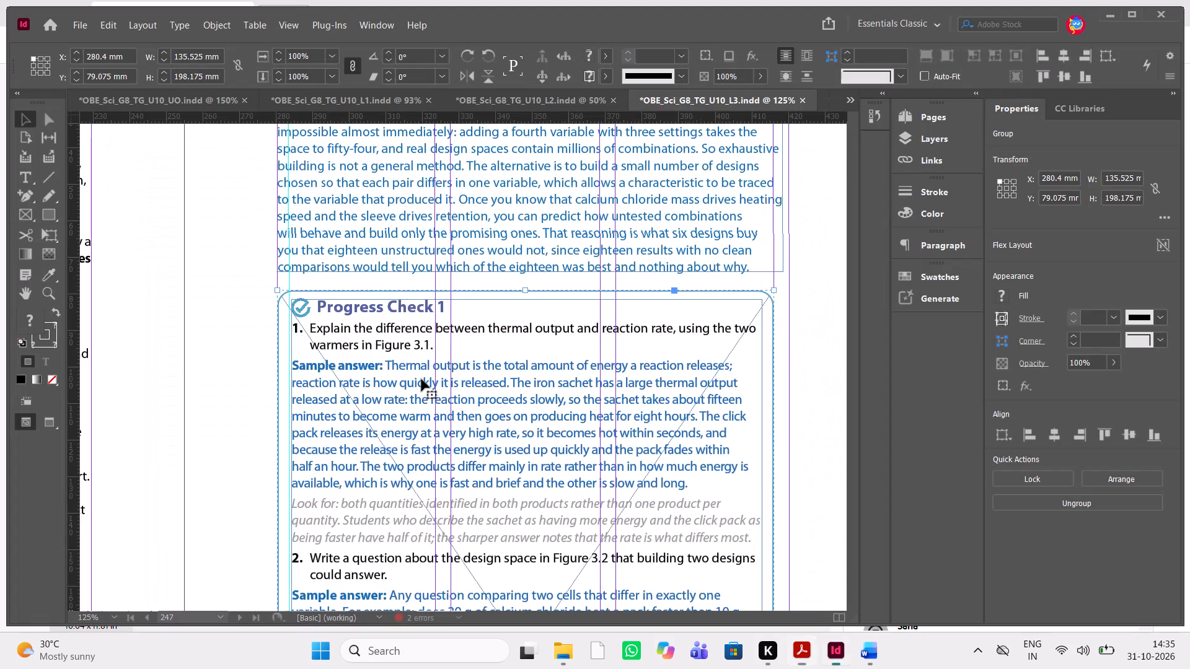
pyautogui.scroll(-7, 421, 379)
pyautogui.scroll(1, 421, 379)
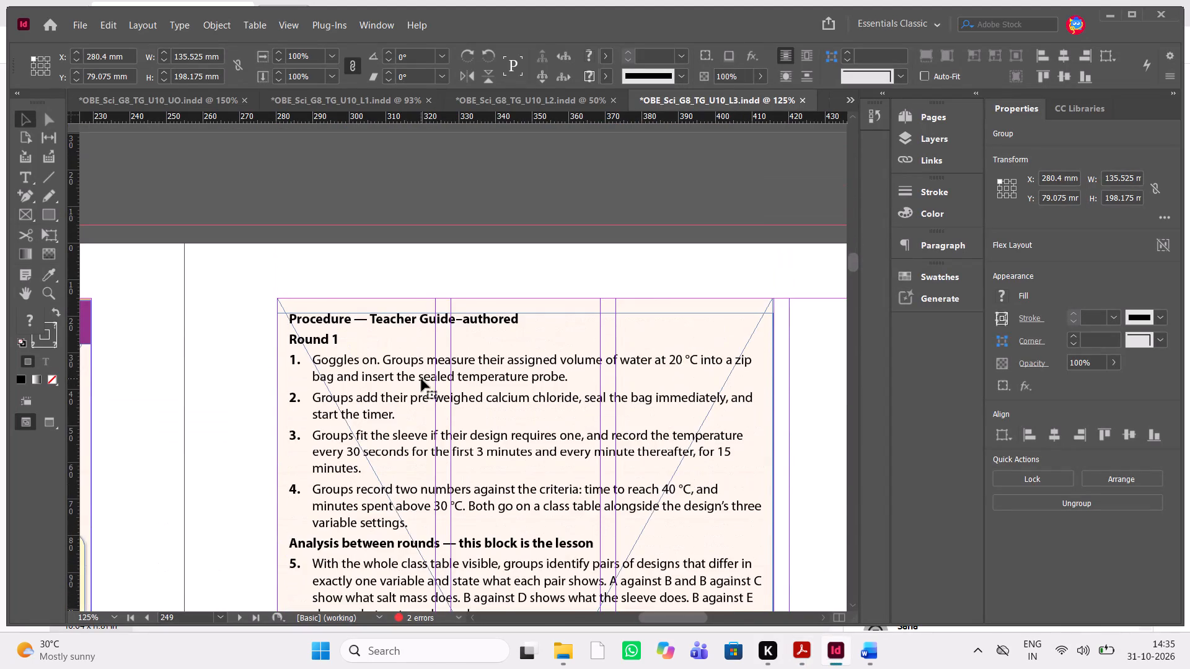
pyautogui.scroll(-1, 421, 379)
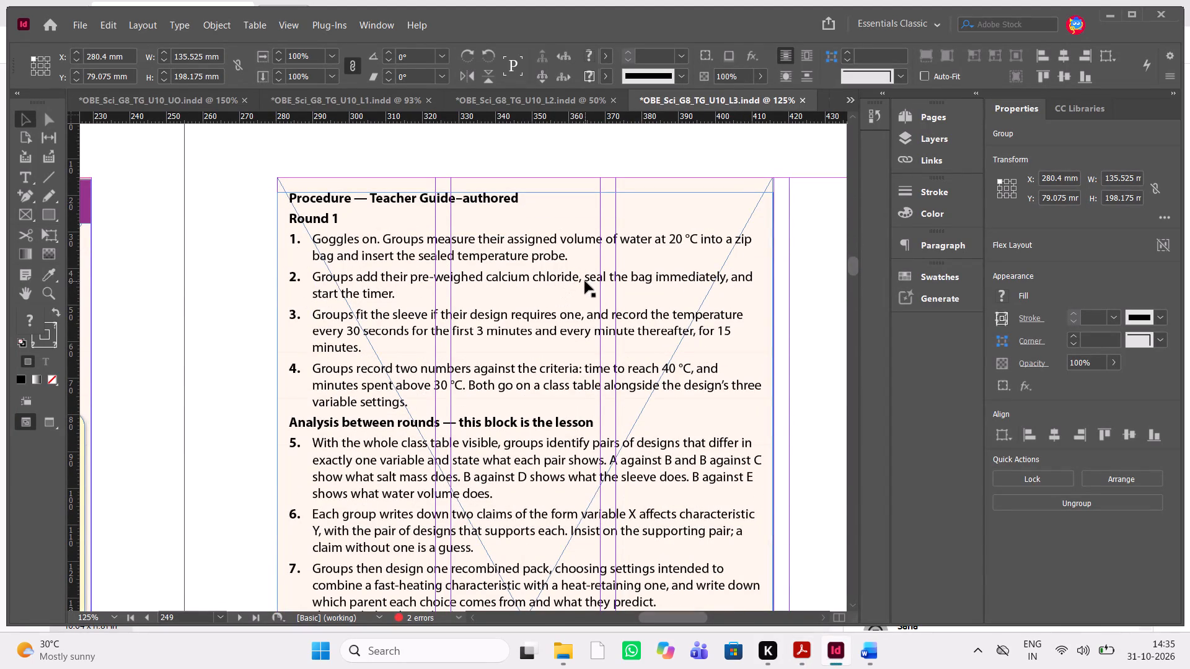
pyautogui.tripleClick(585, 281)
pyautogui.moveTo(586, 285); pyautogui.dragTo(690, 278)
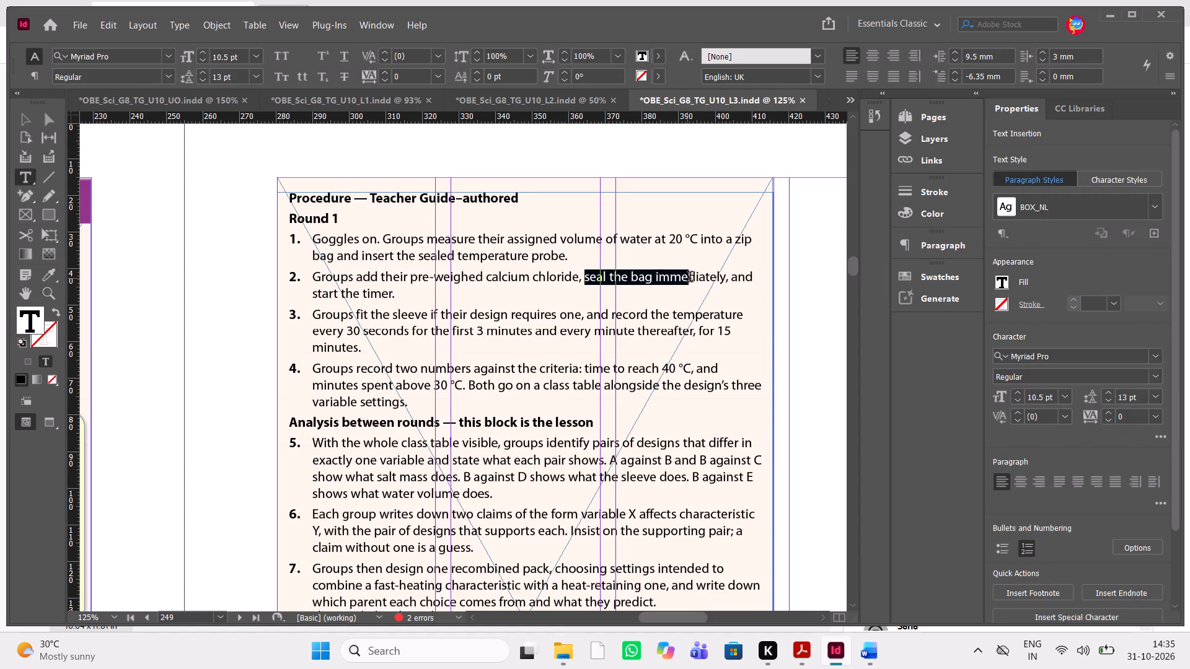
pyautogui.moveTo(690, 278); pyautogui.dragTo(726, 279)
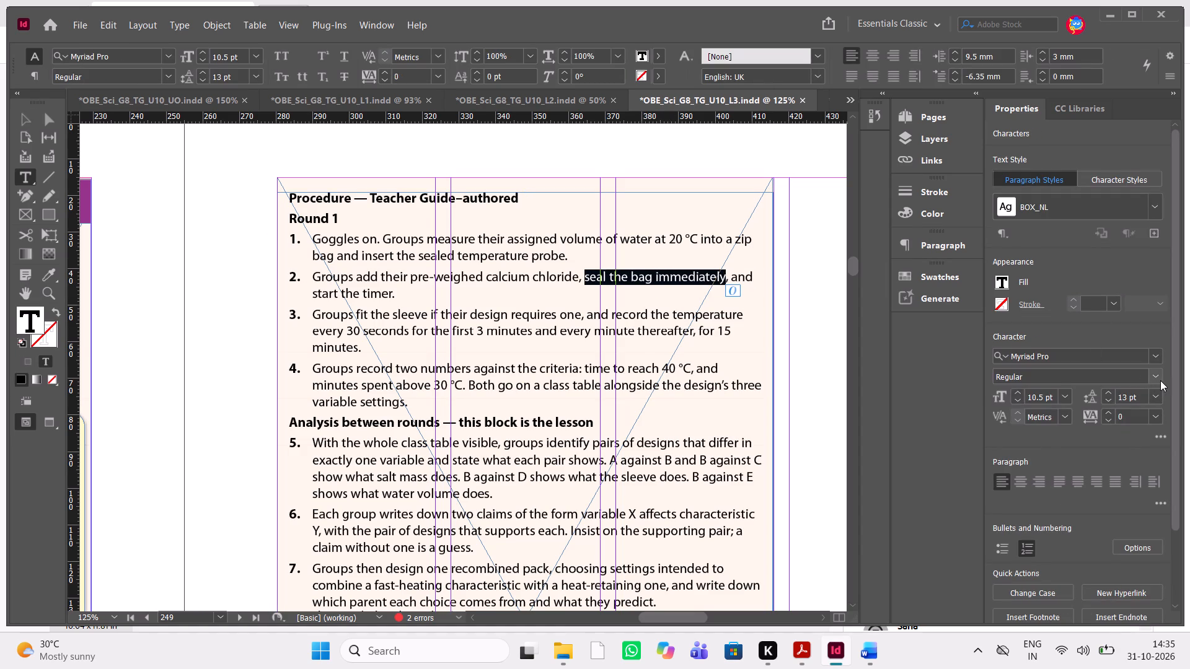
pyautogui.click(1160, 380)
pyautogui.click(1071, 425)
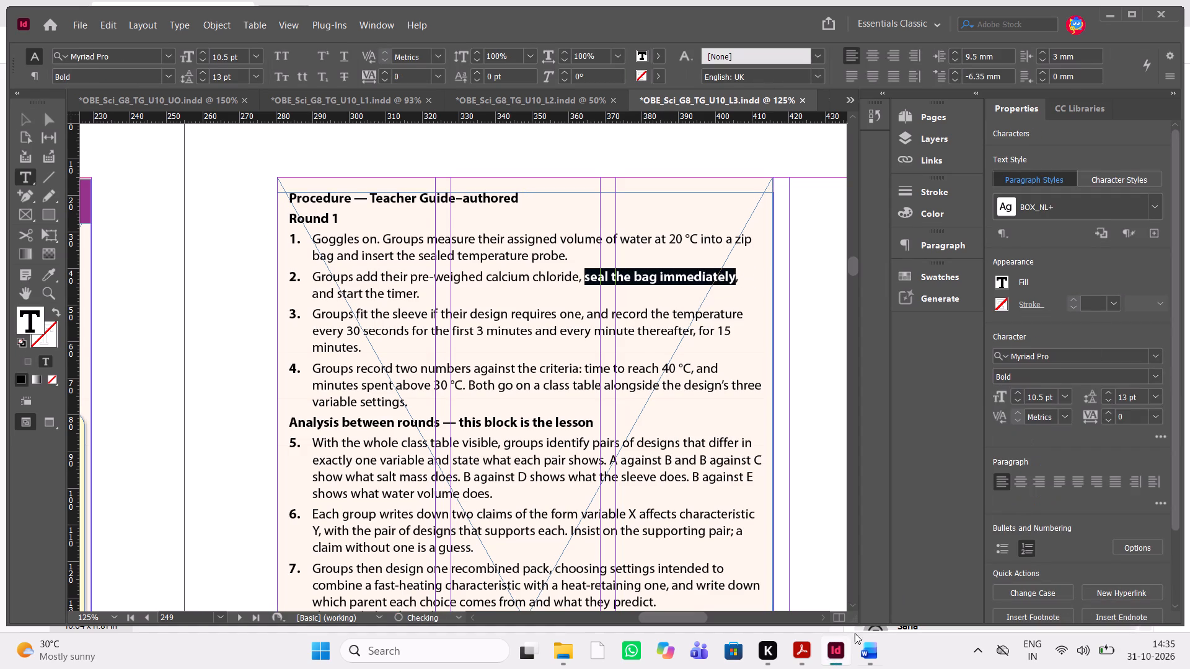
# Check the marked-up PDF in Acrobat and bold "time to reach 40 °C," in InDesign's Round 1 item 4.
pyautogui.click(871, 662)
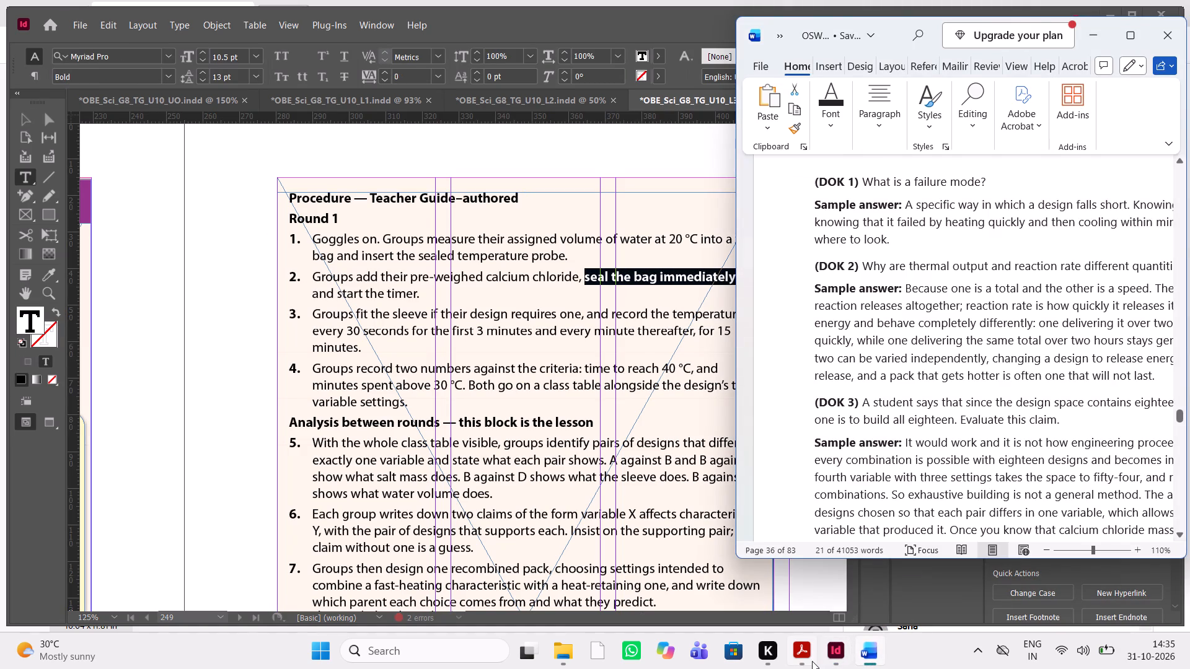
pyautogui.click(812, 661)
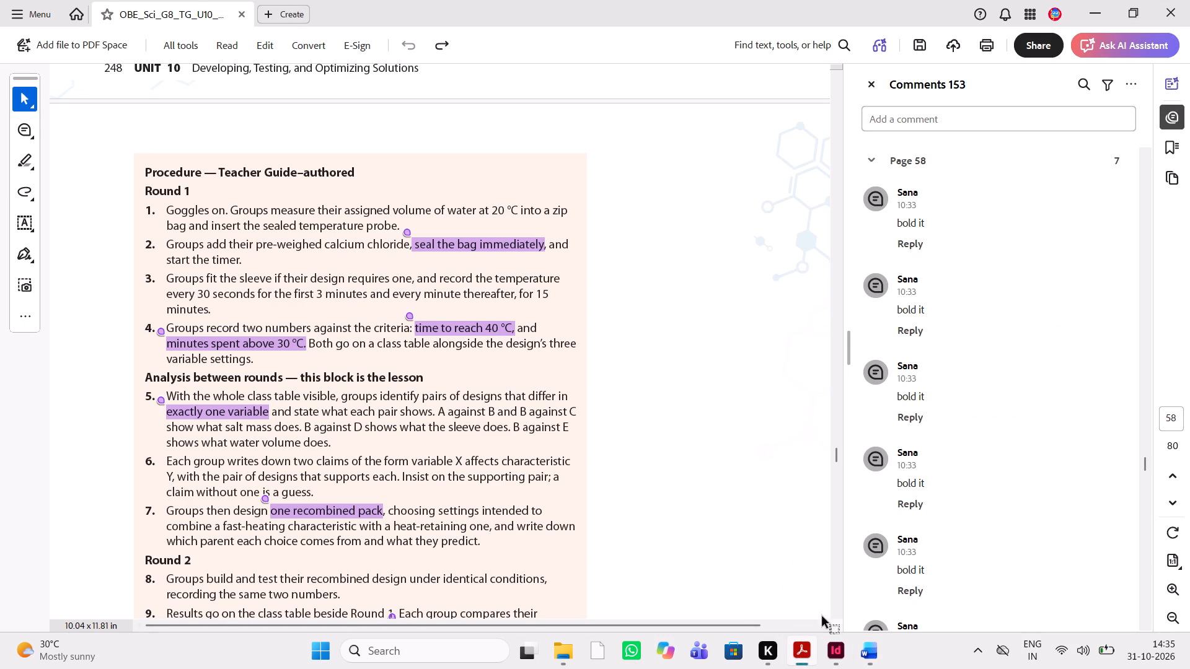
pyautogui.click(839, 654)
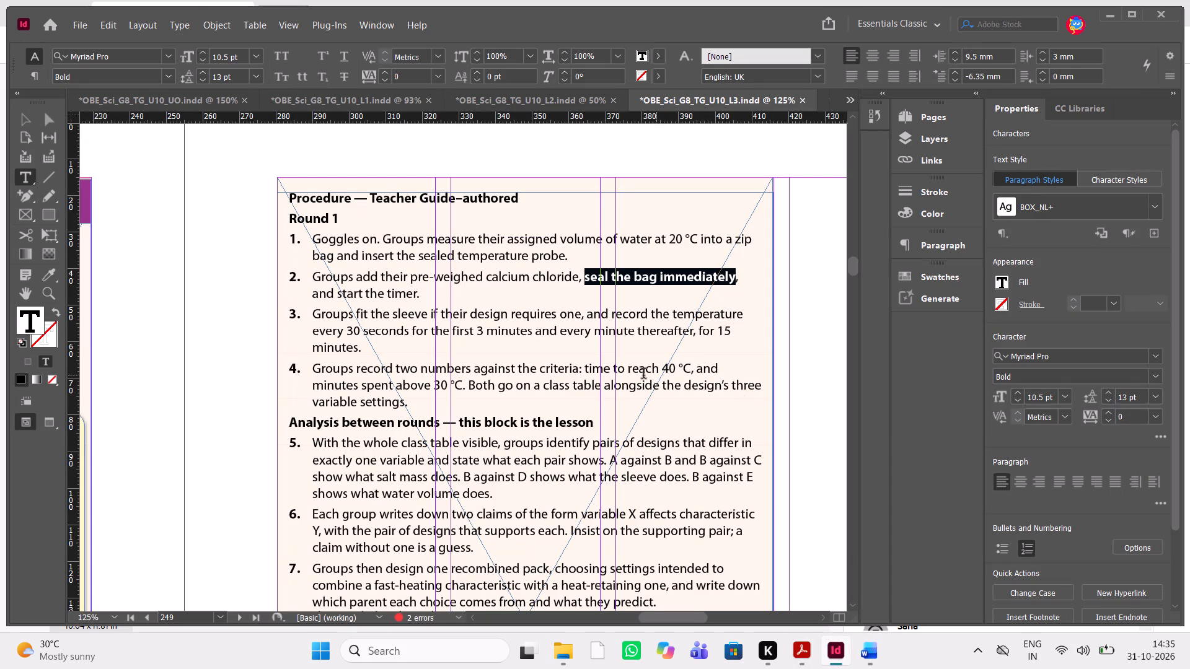
pyautogui.moveTo(586, 371); pyautogui.dragTo(701, 368)
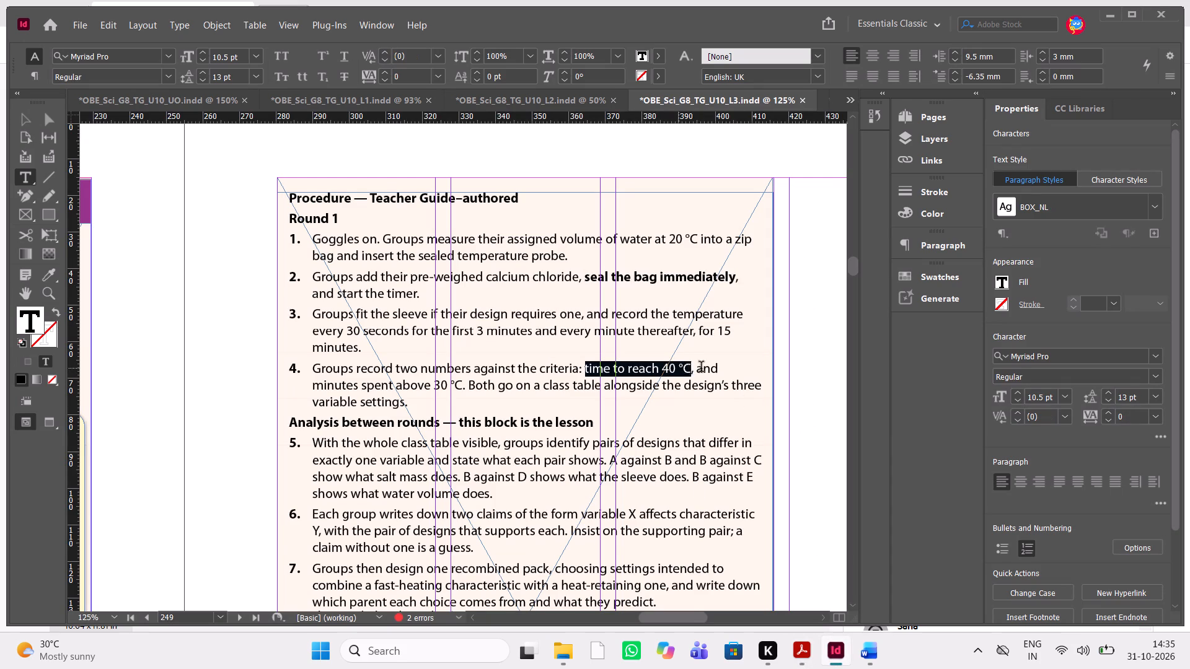
pyautogui.moveTo(701, 368); pyautogui.dragTo(697, 370)
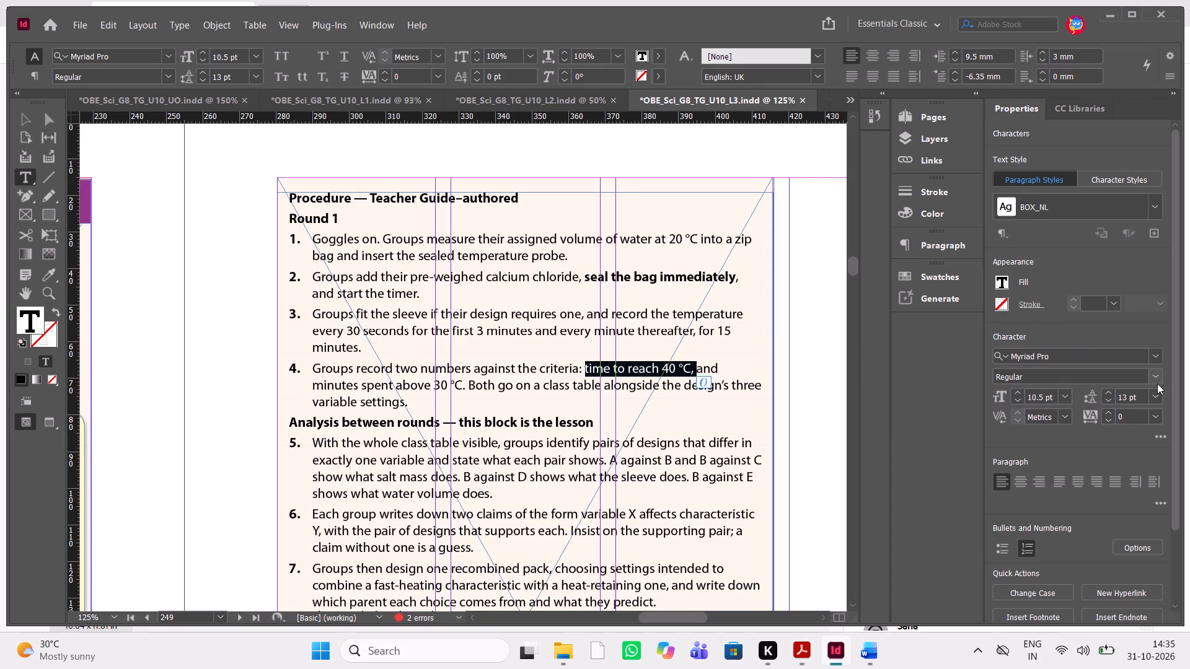
pyautogui.click(1157, 383)
pyautogui.click(1064, 419)
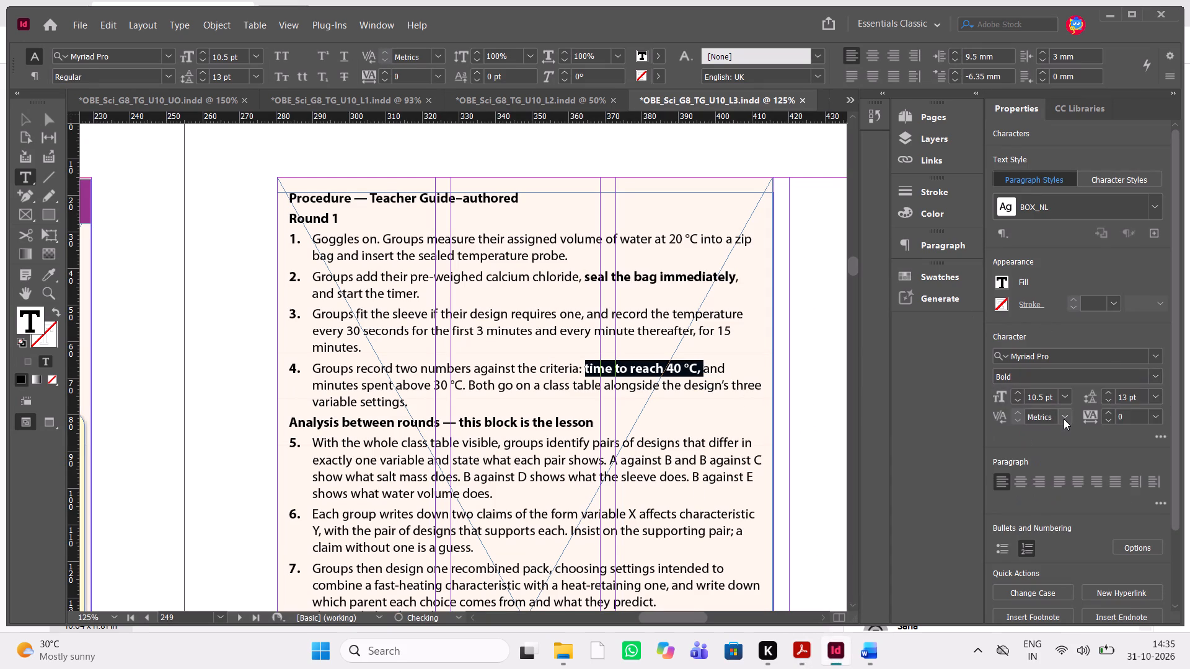
# Recheck the PDF comments in Acrobat and bold "minutes spent above 30 °C." in InDesign's Round 1 item 4.
pyautogui.click(818, 658)
pyautogui.click(818, 658)
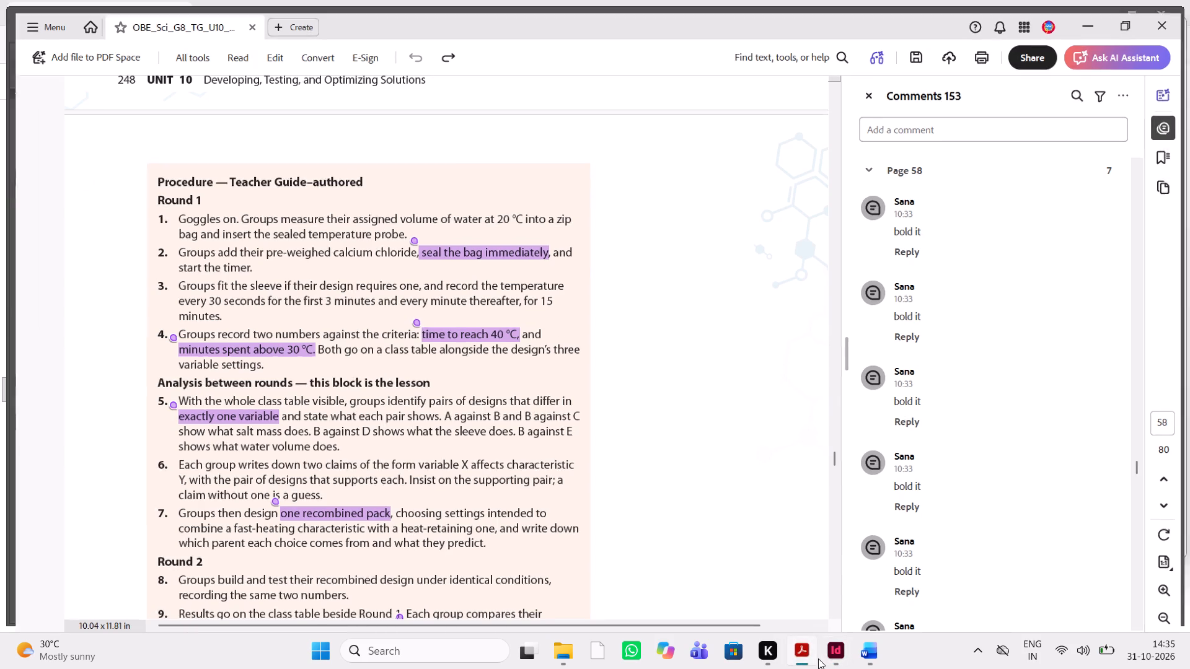
pyautogui.click(818, 658)
pyautogui.click(818, 658)
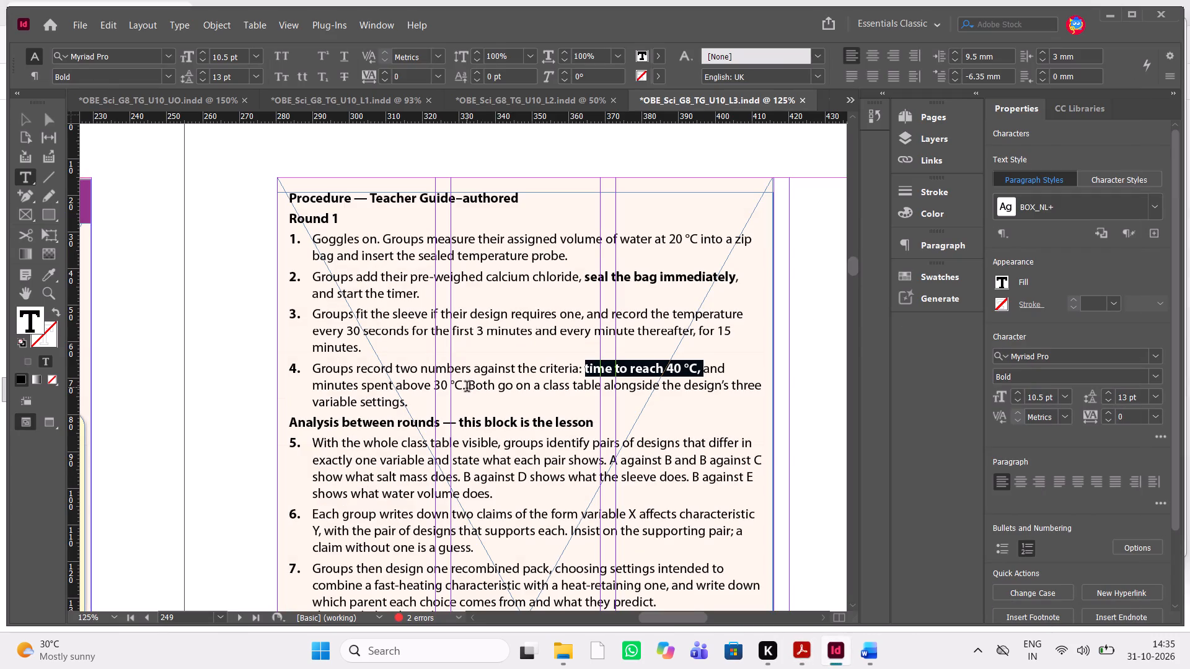
pyautogui.moveTo(467, 388); pyautogui.dragTo(313, 382)
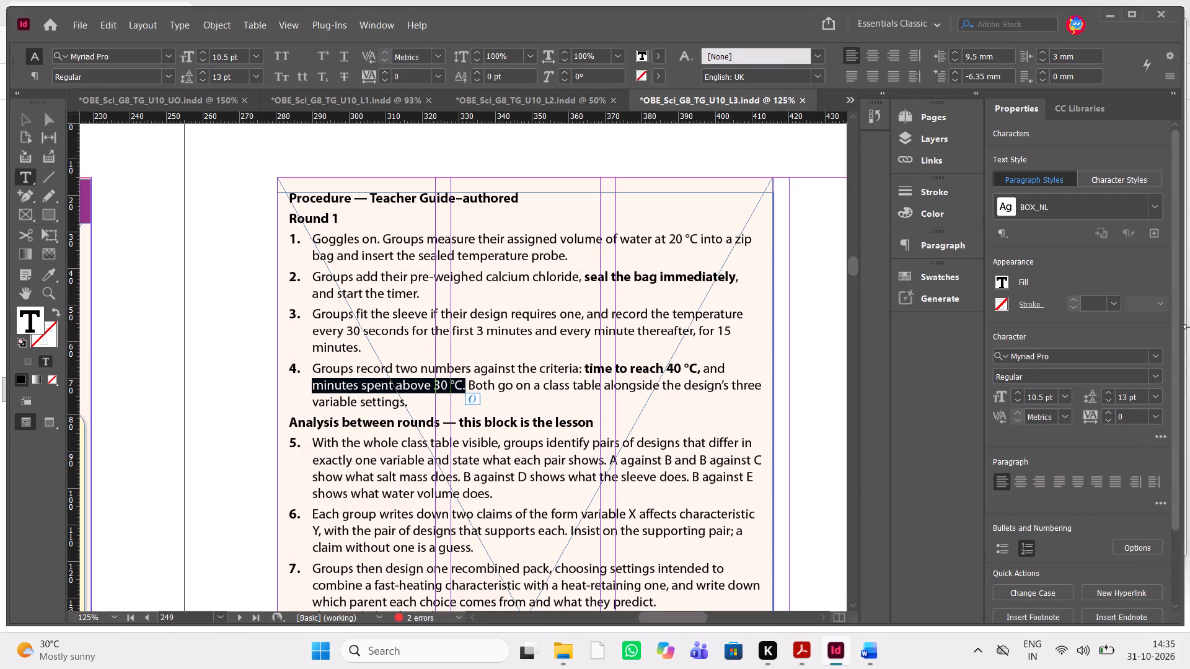
pyautogui.click(1158, 378)
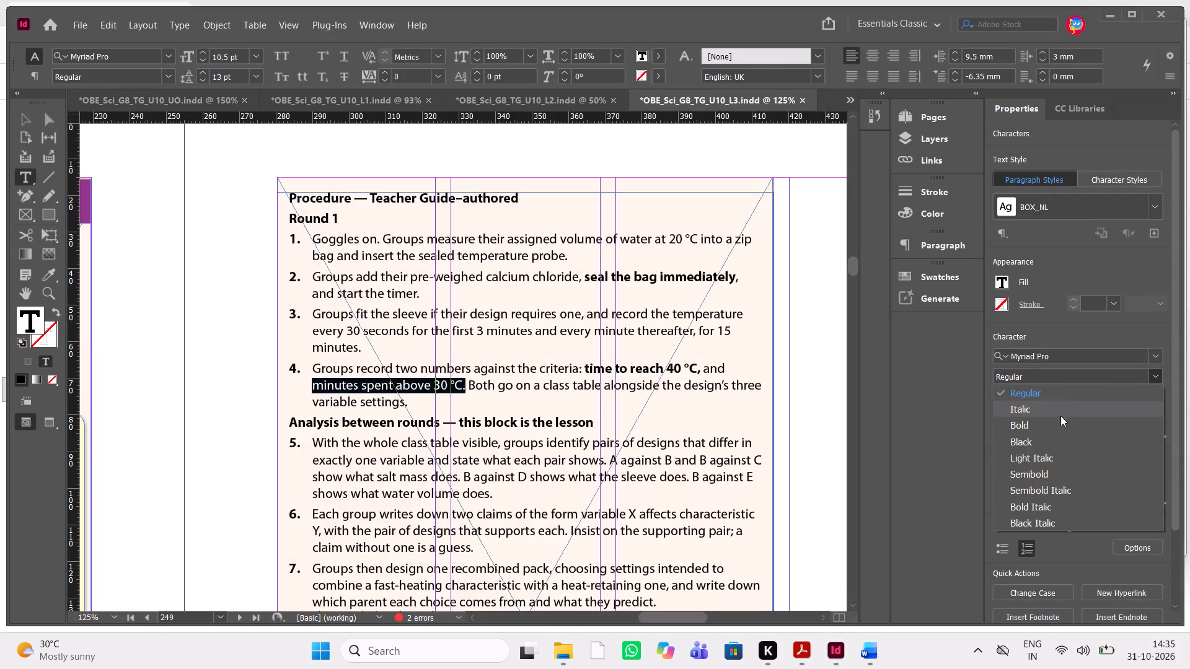
pyautogui.click(1054, 421)
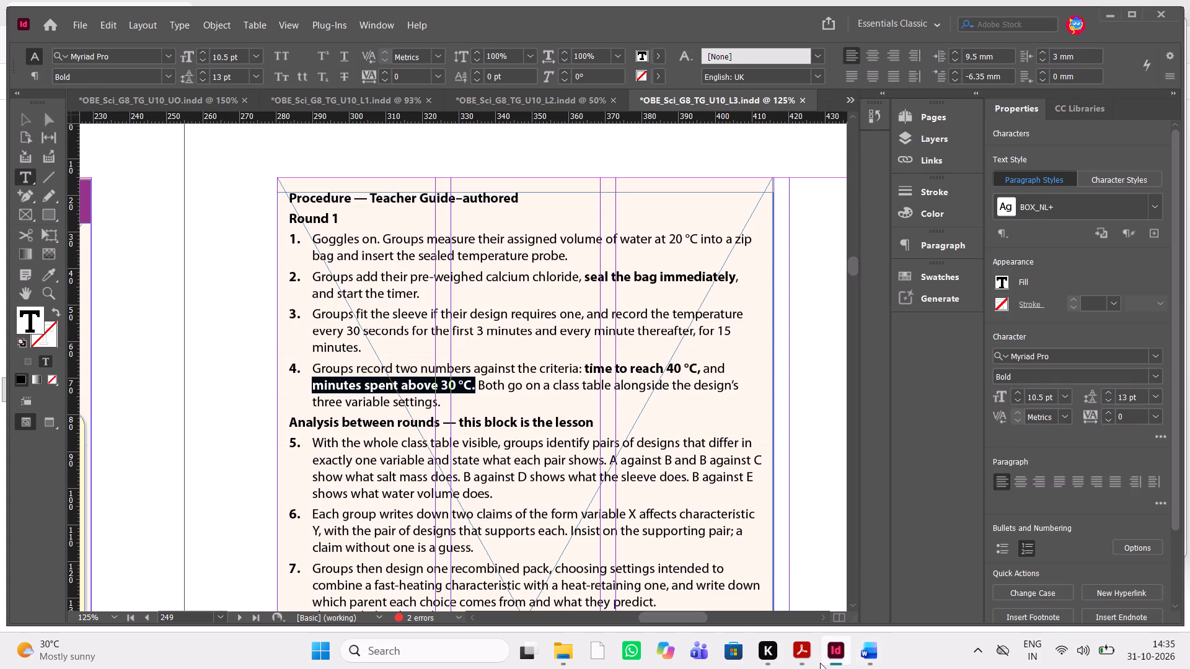
# Check the PDF highlights in Acrobat and bold "exactly one variable" in item 5 of the InDesign procedure.
pyautogui.click(806, 667)
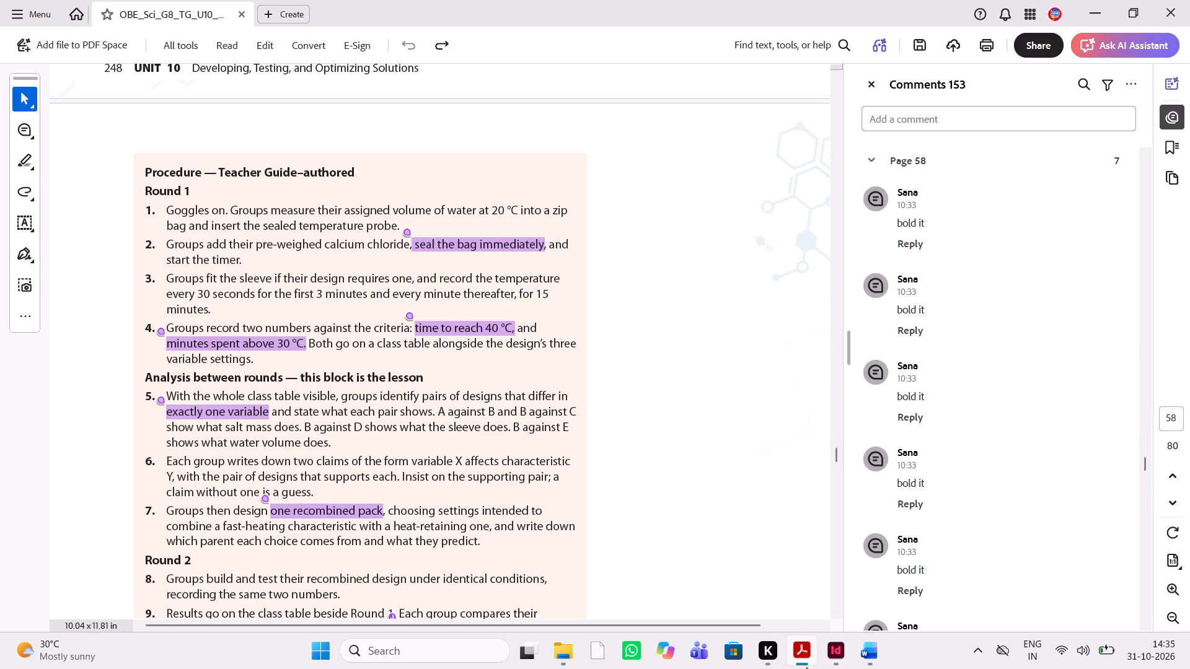
pyautogui.click(806, 667)
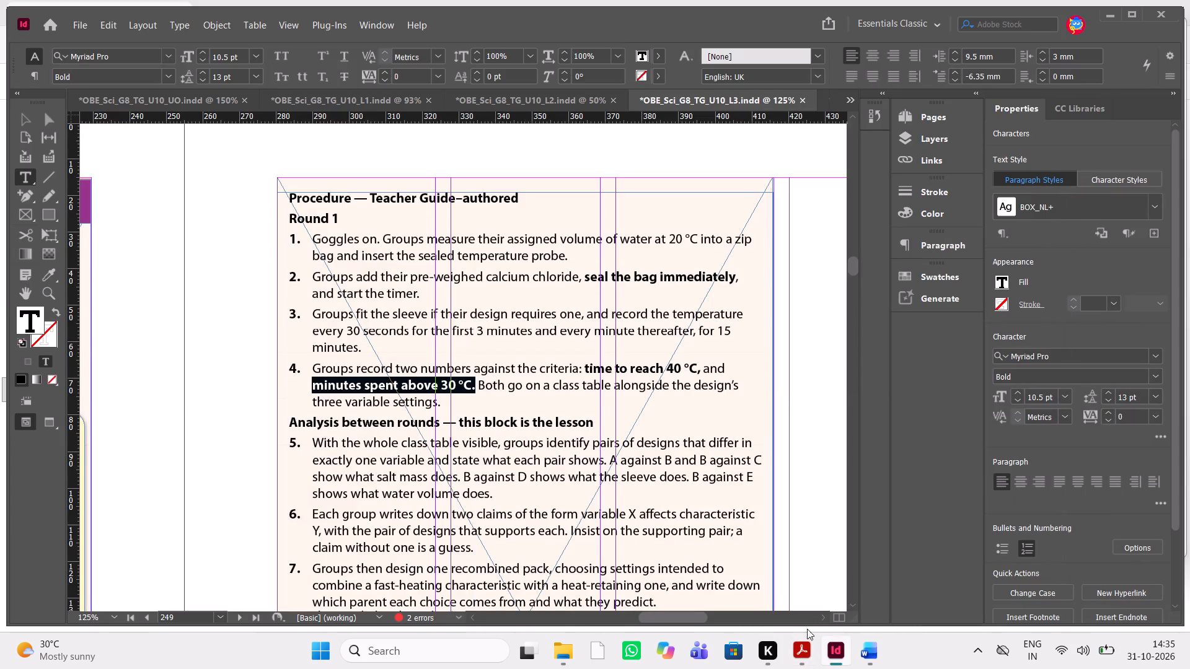
pyautogui.click(800, 655)
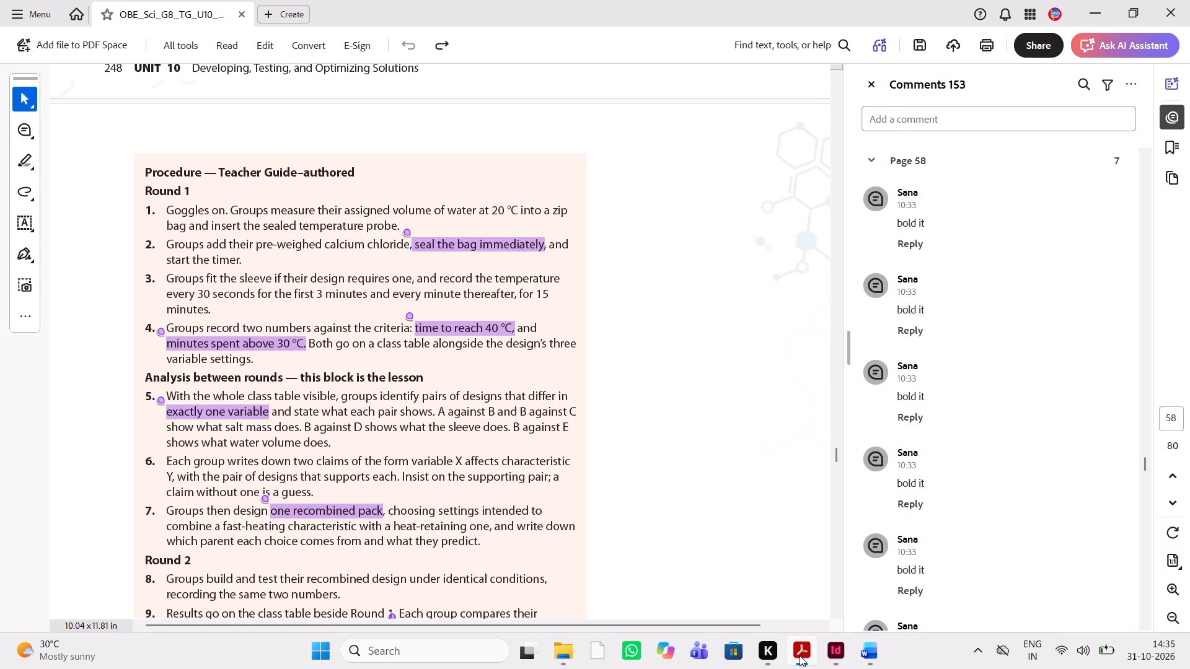
pyautogui.click(800, 655)
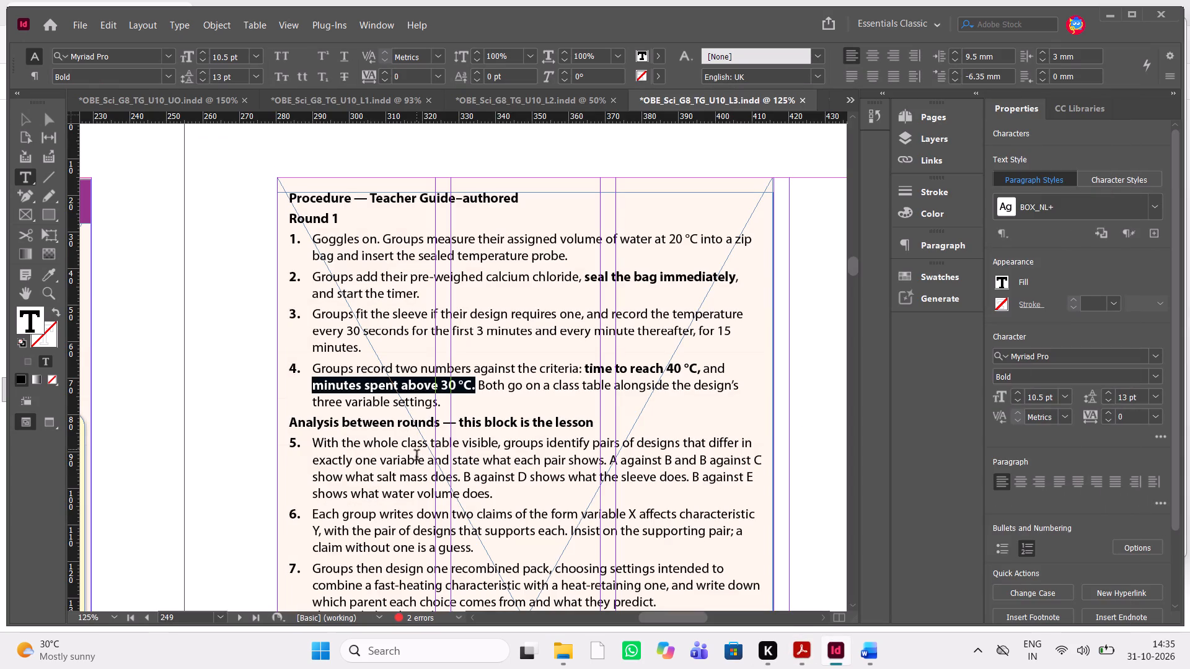
pyautogui.moveTo(425, 463); pyautogui.dragTo(295, 458)
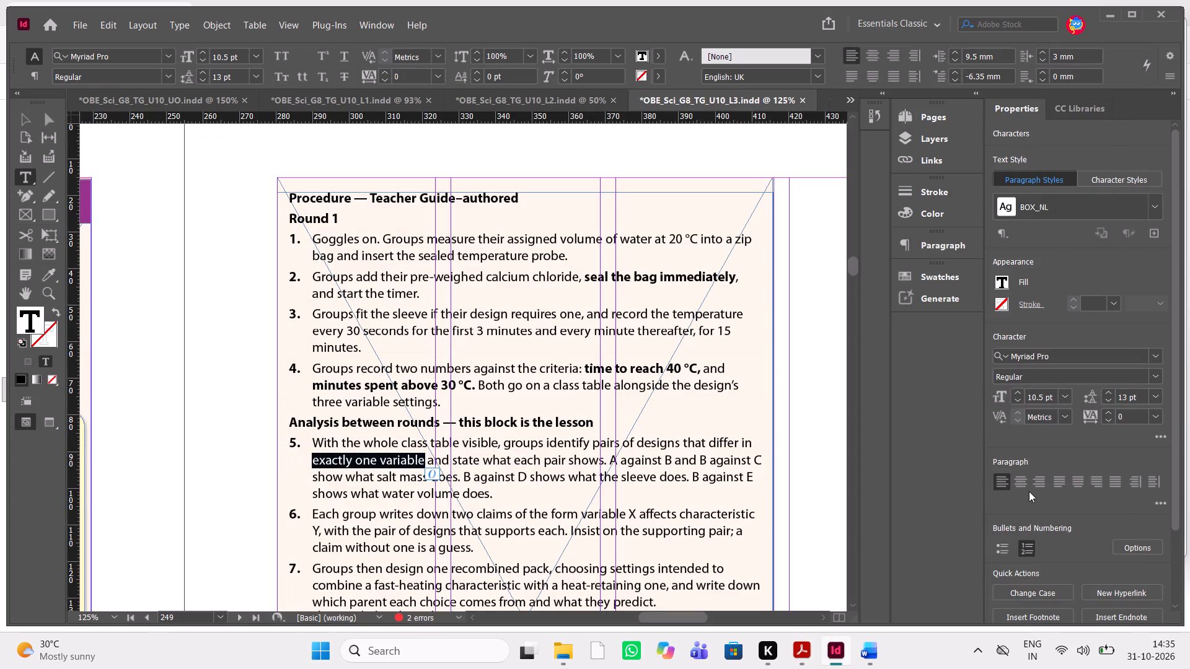
pyautogui.click(1159, 376)
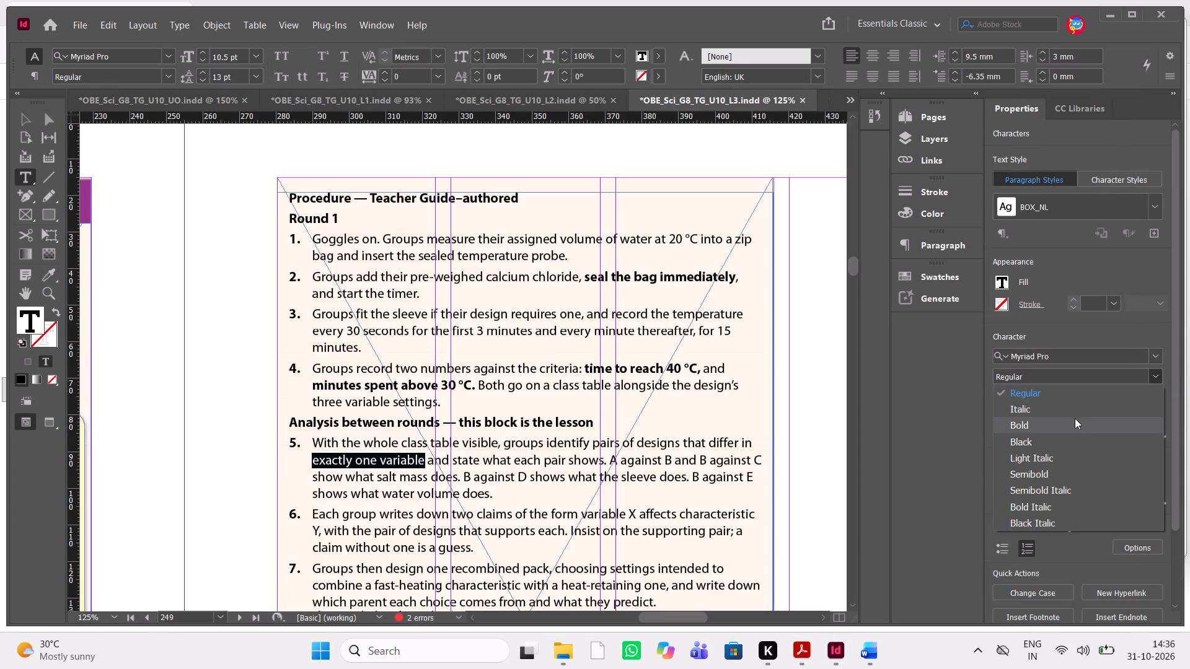
pyautogui.click(1075, 419)
# Check the remaining bold comments in the Acrobat PDF and bold "one recombined pack," in item 7 of the InDesign procedure.
pyautogui.scroll(-1, 728, 417)
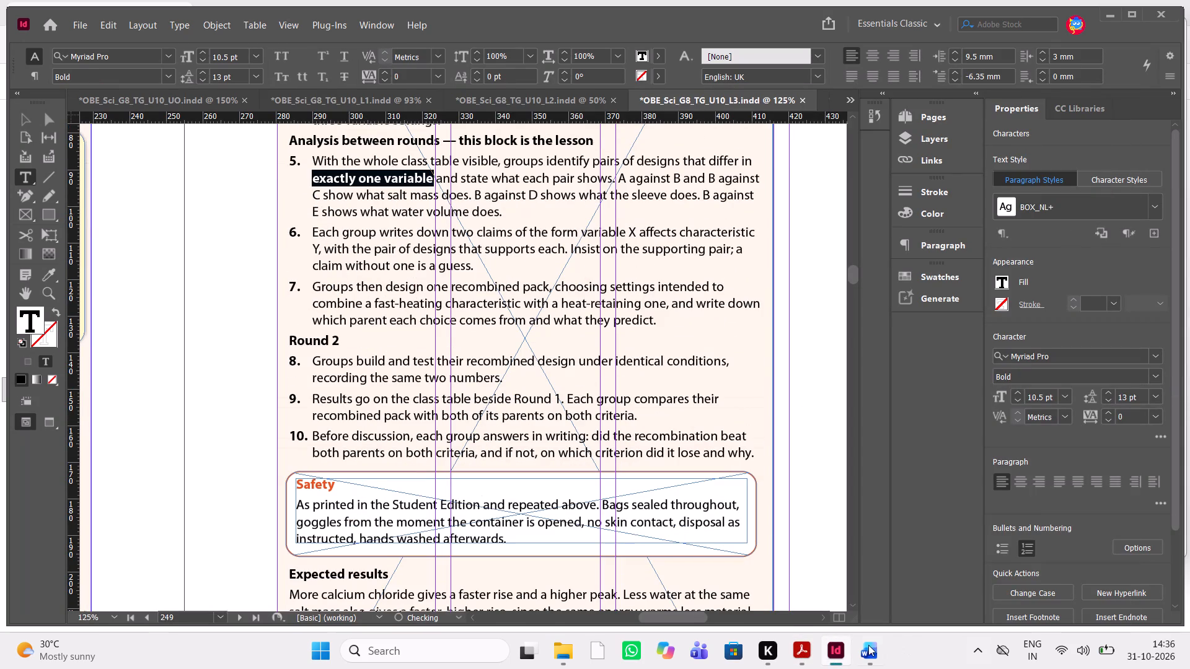
pyautogui.click(800, 655)
pyautogui.scroll(-1, 678, 467)
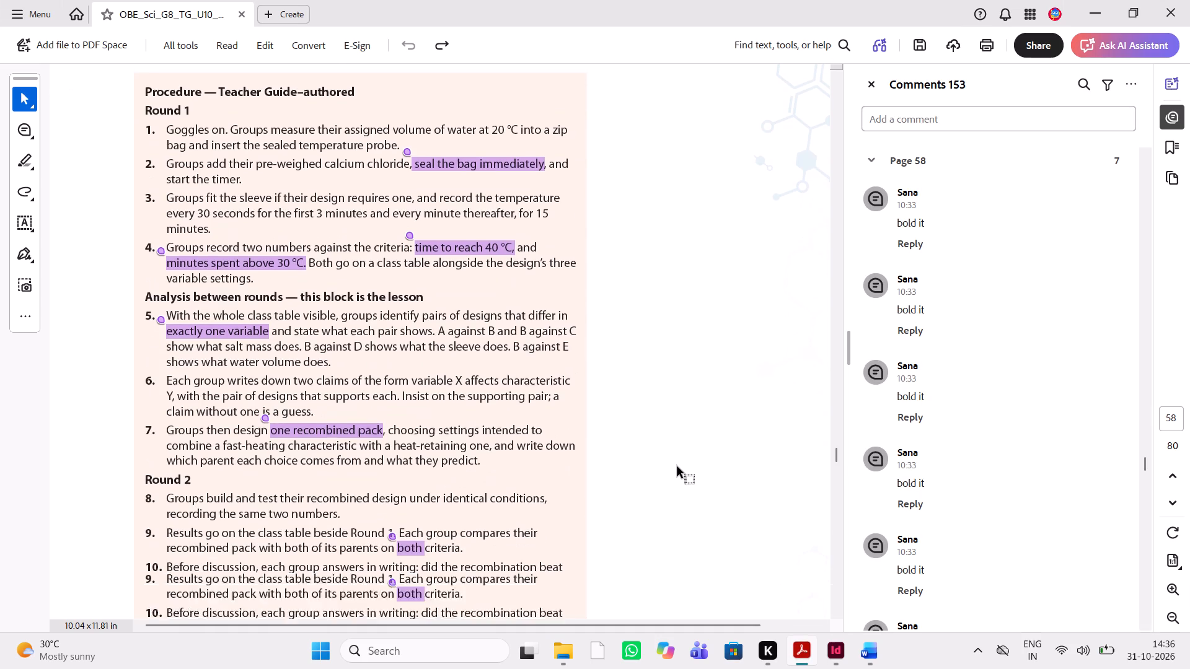
pyautogui.scroll(-1, 678, 467)
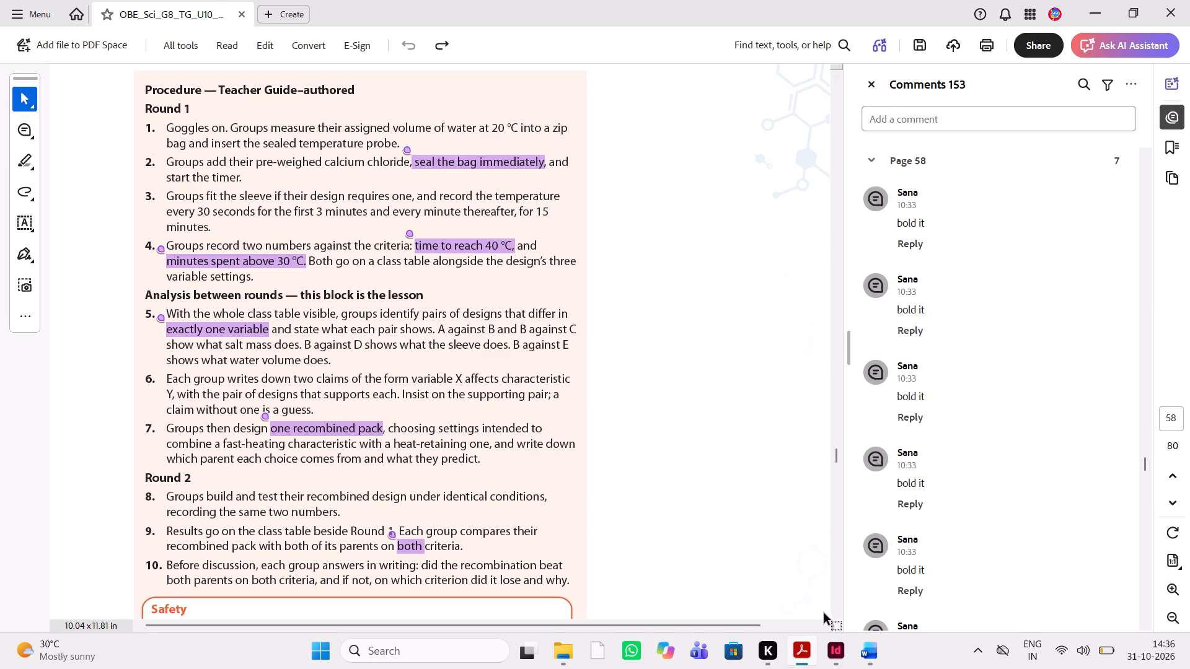
pyautogui.click(862, 668)
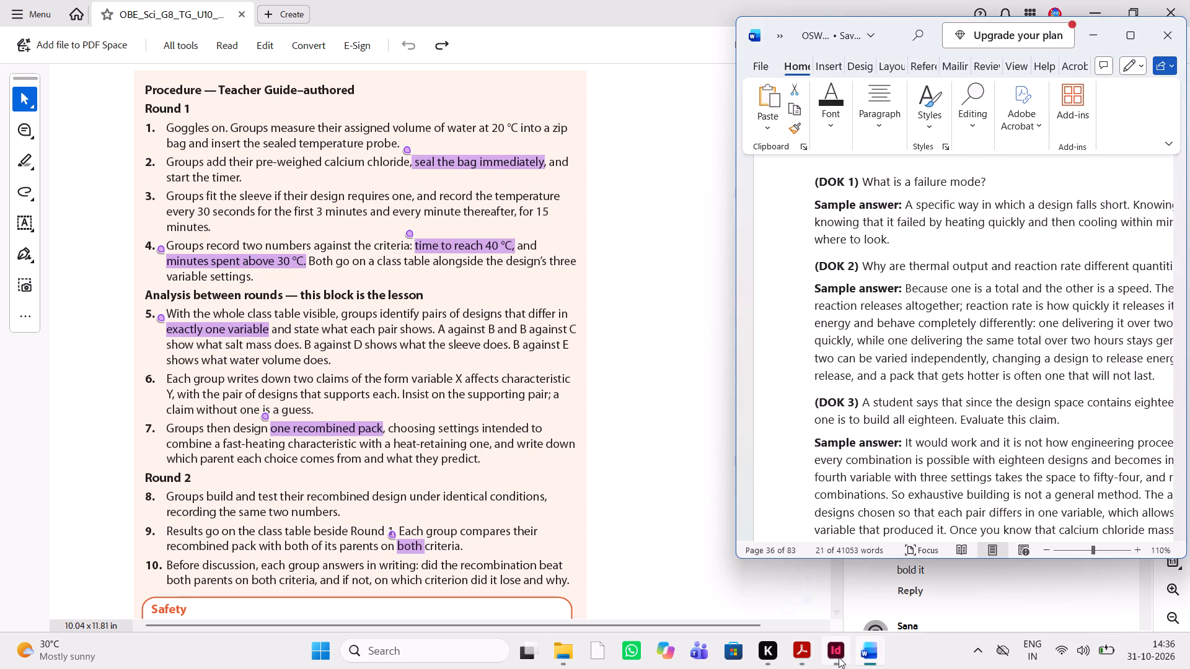
pyautogui.click(839, 657)
pyautogui.scroll(1, 767, 382)
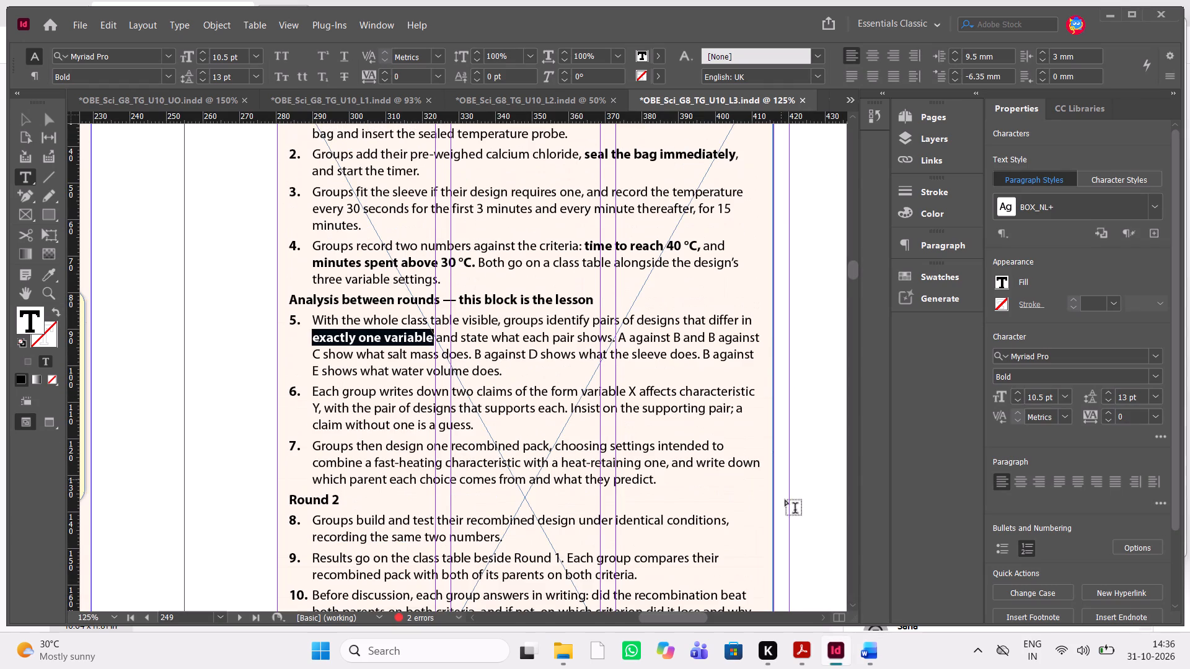
pyautogui.click(809, 648)
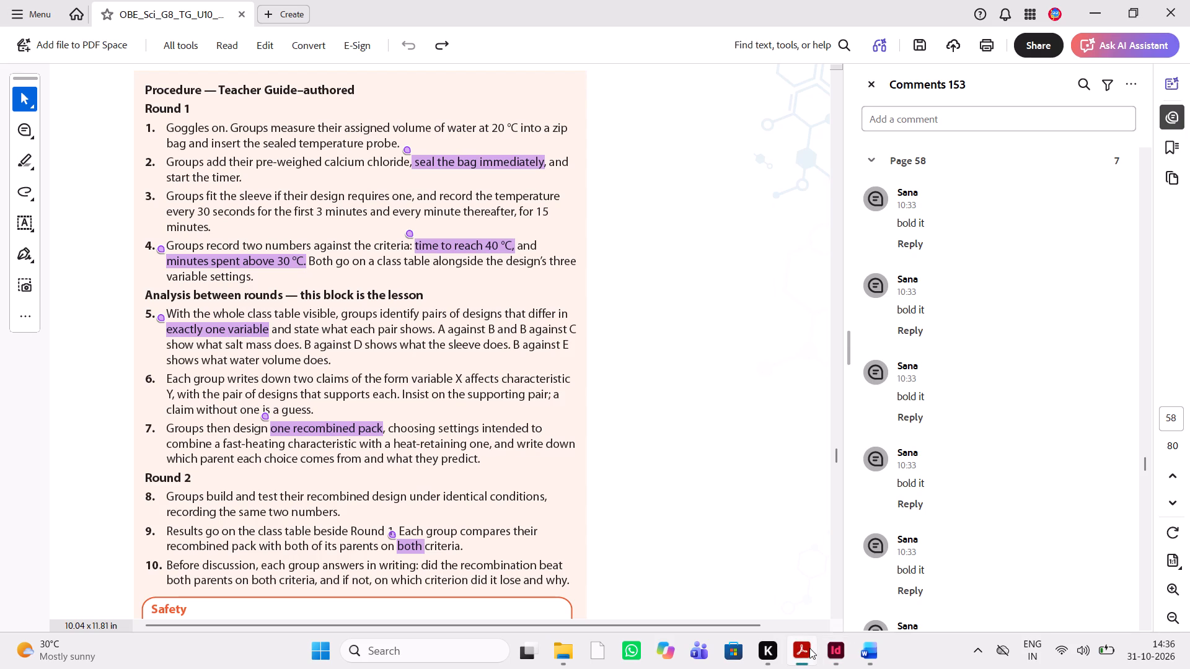
pyautogui.click(809, 648)
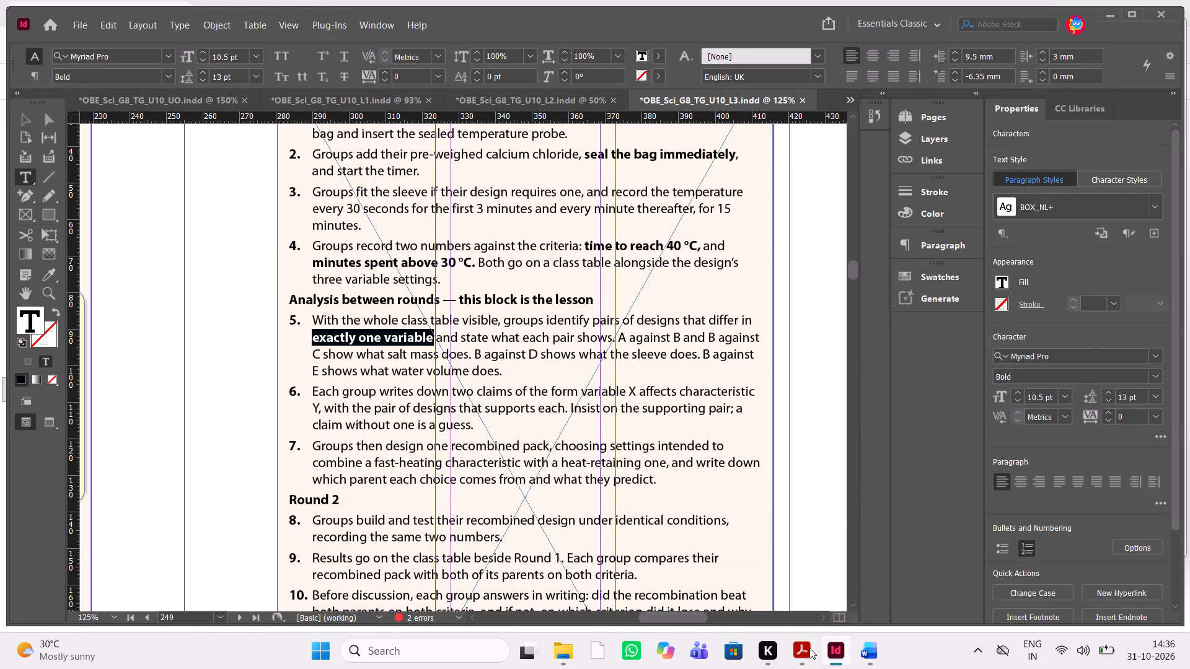
pyautogui.click(809, 648)
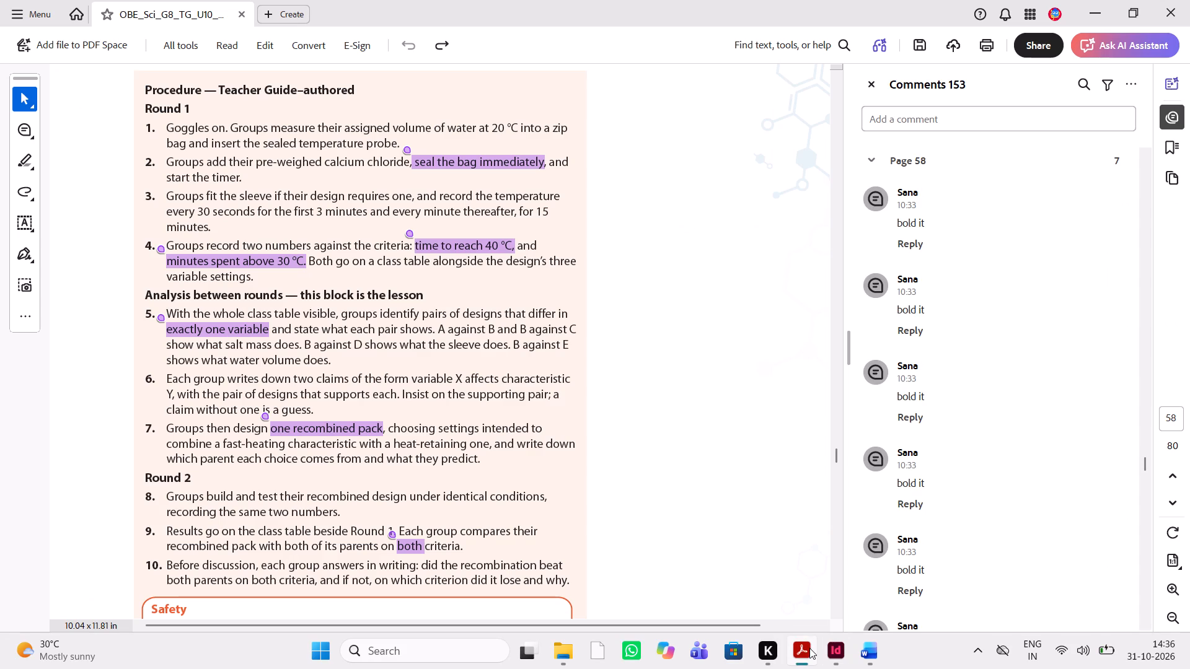
pyautogui.click(809, 648)
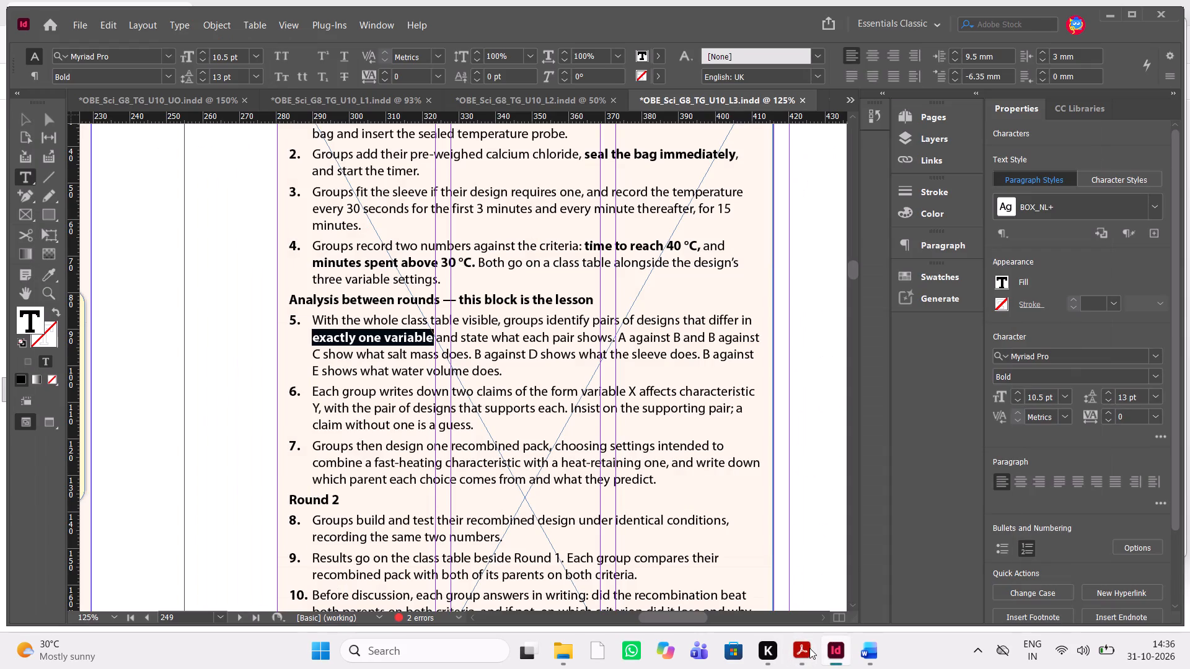
pyautogui.click(809, 648)
pyautogui.click(809, 648)
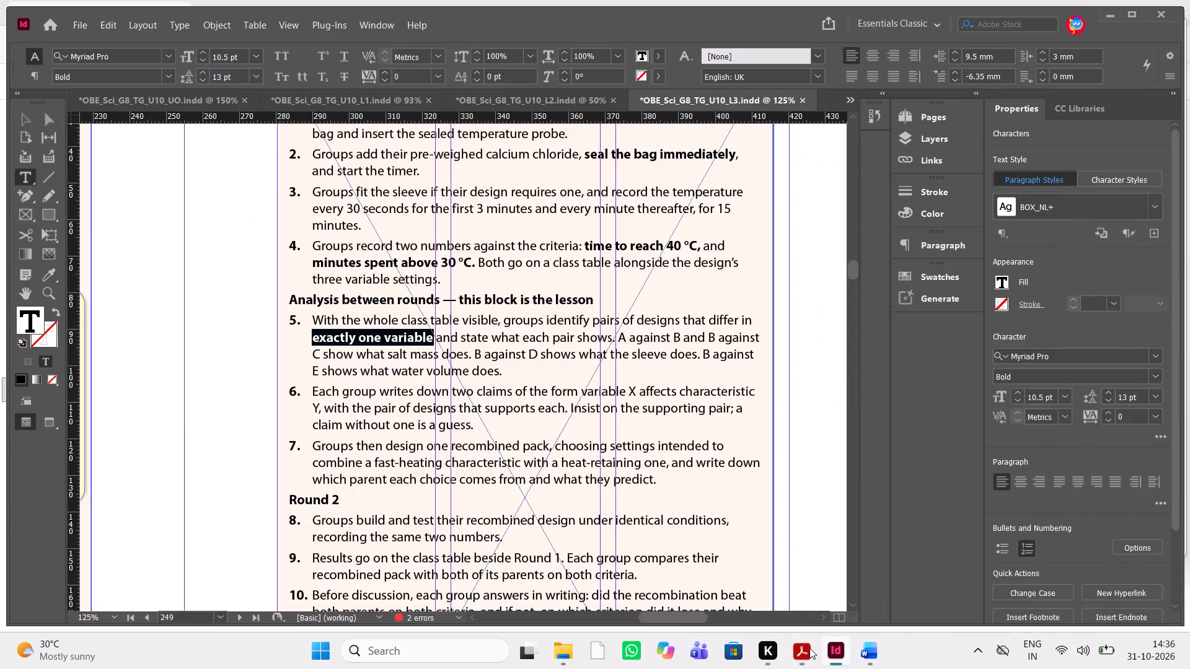
pyautogui.click(809, 648)
pyautogui.click(809, 648)
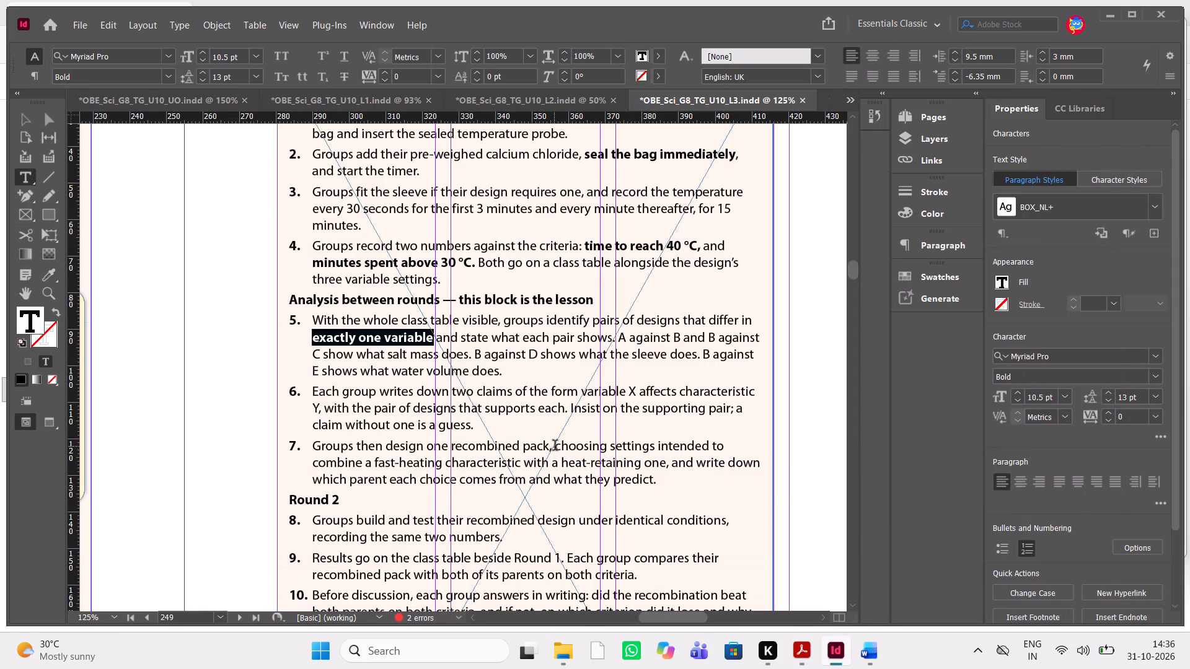
pyautogui.moveTo(555, 447); pyautogui.dragTo(430, 454)
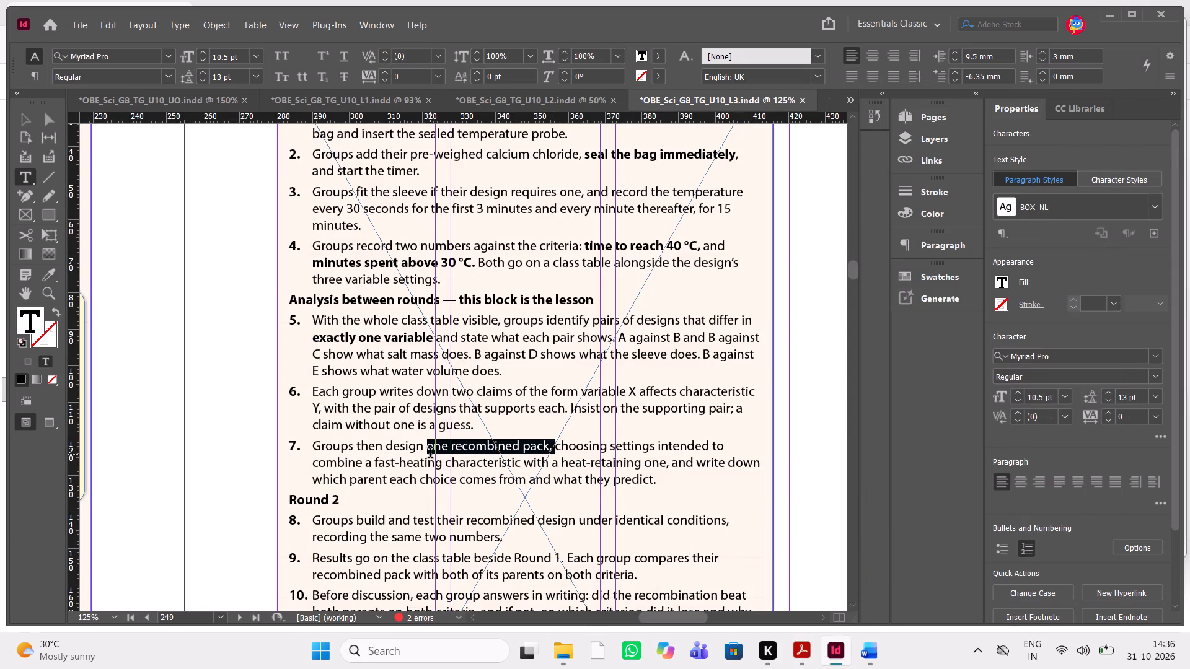
pyautogui.hotkey('ctrl', 'shift', 'b')
# Recheck the PDF highlights in Acrobat and bold "both" before "criteria" in InDesign's Round 2 item 9.
pyautogui.hotkey('alt', 'Tab')
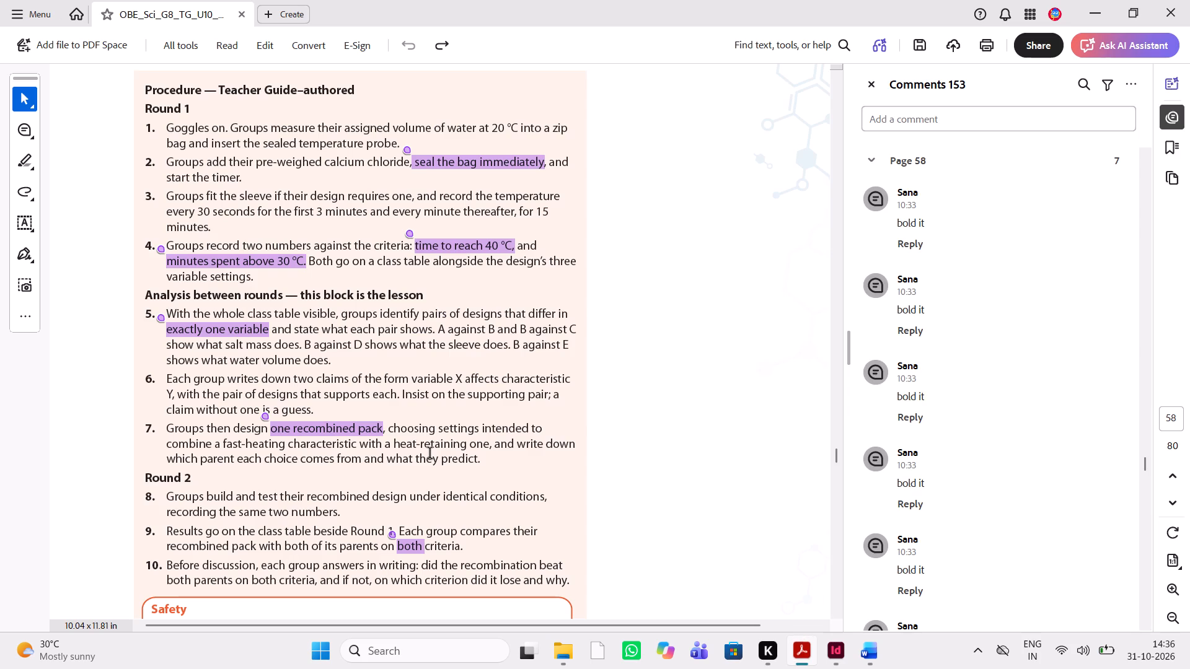
pyautogui.hotkey('alt', 'Tab')
pyautogui.scroll(-1, 604, 402)
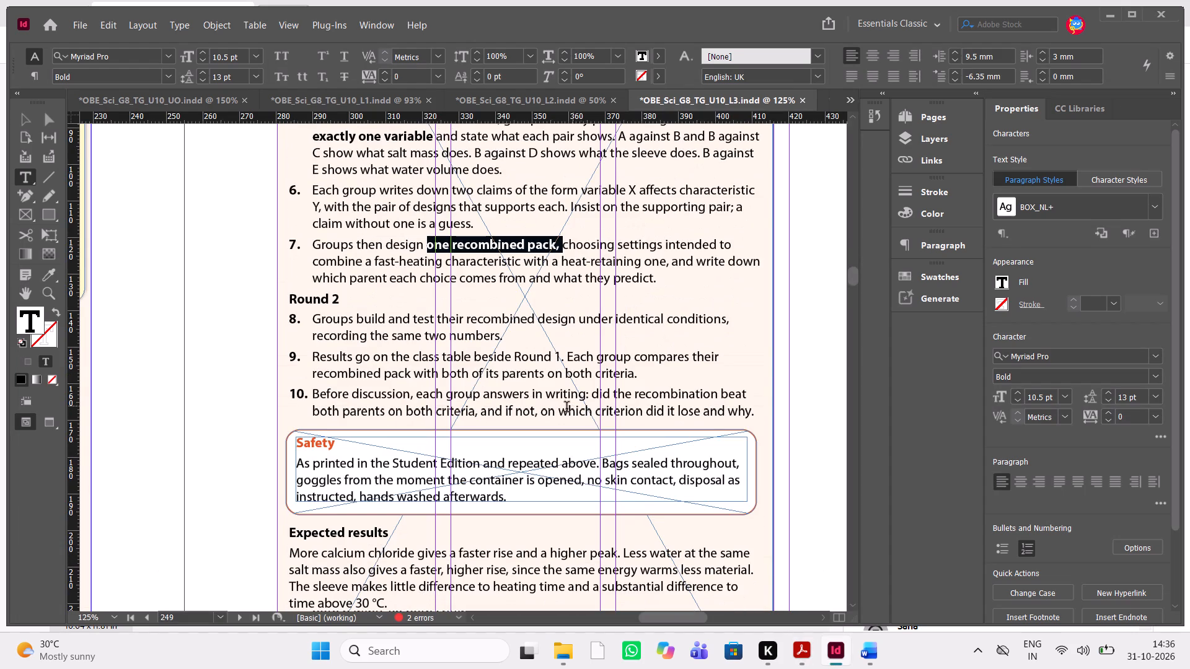
pyautogui.moveTo(565, 376); pyautogui.dragTo(591, 375)
pyautogui.hotkey('shift', 'Right')
pyautogui.hotkey('ctrl', 'shift', 'b')
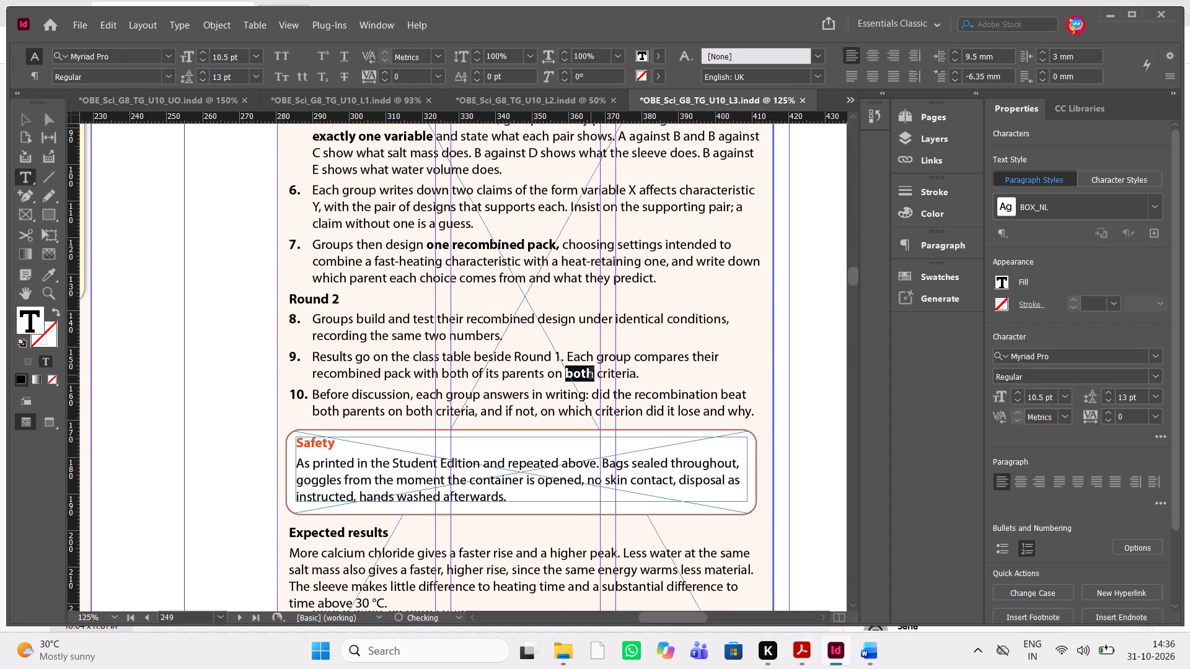
# Check the next PDF highlight in Acrobat and bold "less" in InDesign's paragraph under the critical result heading.
pyautogui.hotkey('alt', 'Tab')
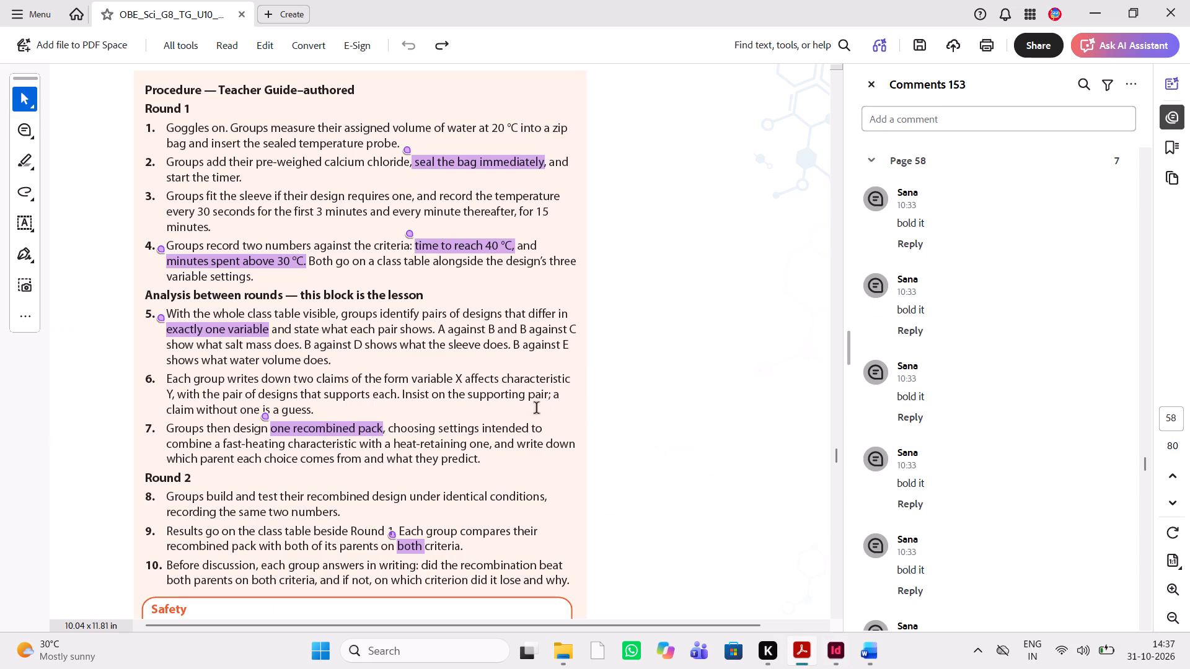
pyautogui.scroll(-2, 511, 429)
pyautogui.hotkey('alt', 'Tab')
pyautogui.scroll(-1, 511, 429)
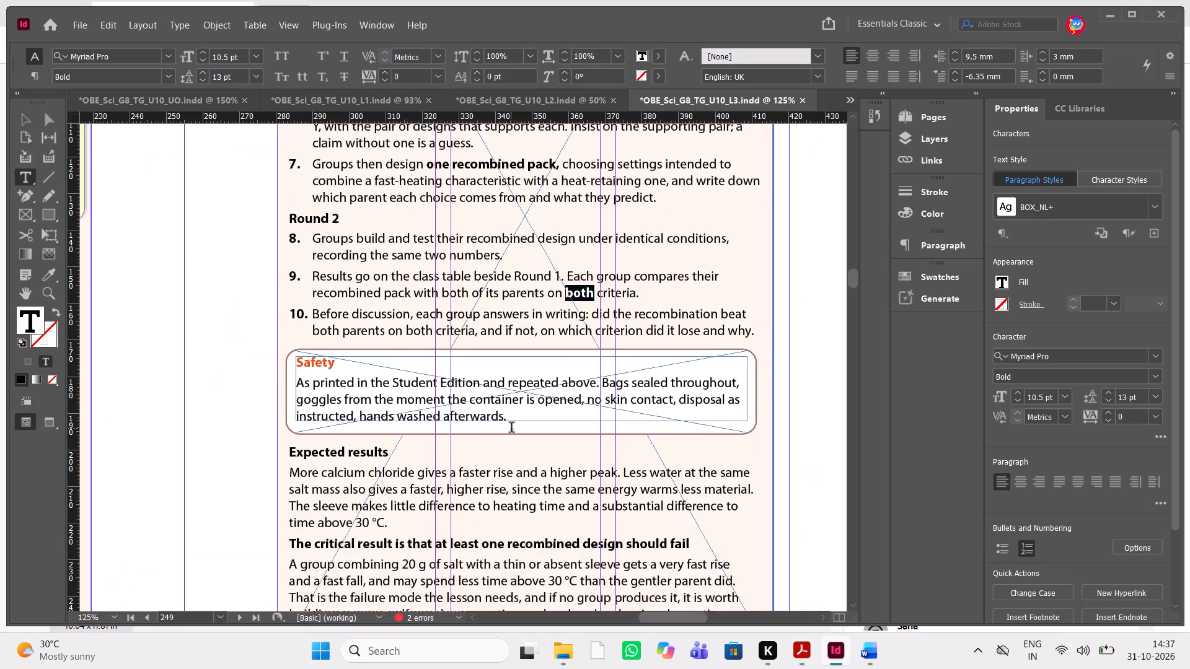
pyautogui.scroll(-1, 511, 429)
pyautogui.moveTo(459, 501); pyautogui.dragTo(475, 499)
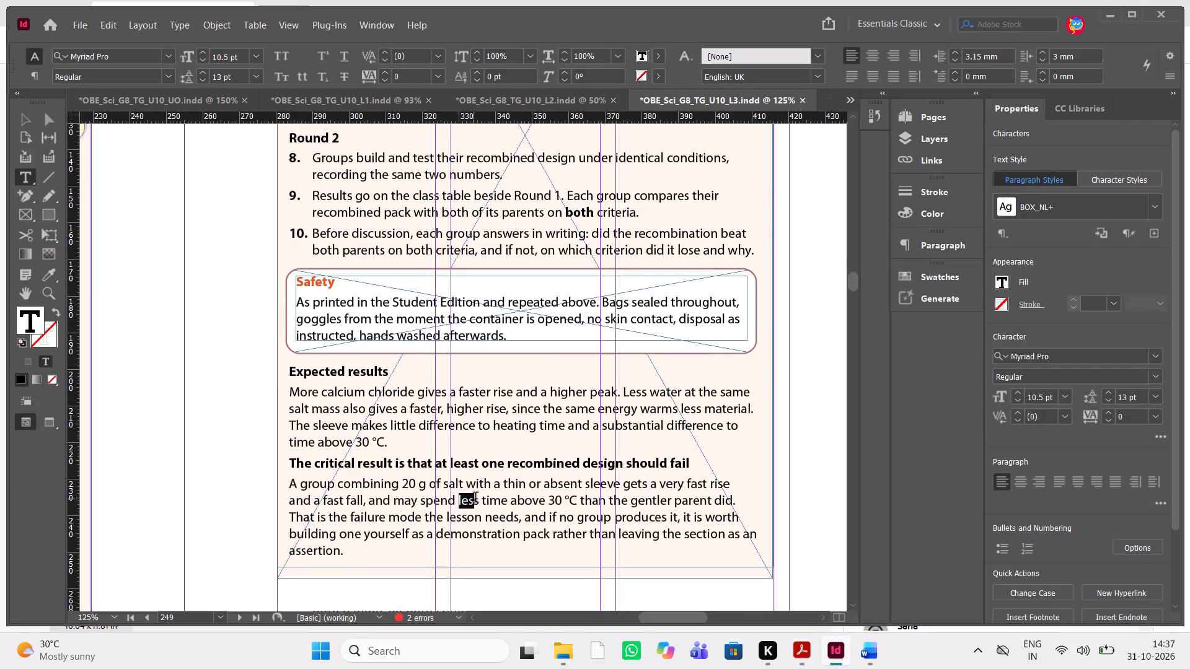
pyautogui.moveTo(475, 499); pyautogui.dragTo(479, 499)
pyautogui.hotkey('ctrl', 'shift', 'b')
# Check the page 59 comments in Acrobat and extend InDesign's tinted background frame down past the "Where this leads" text, about 220 mm high.
pyautogui.hotkey('alt', 'Tab')
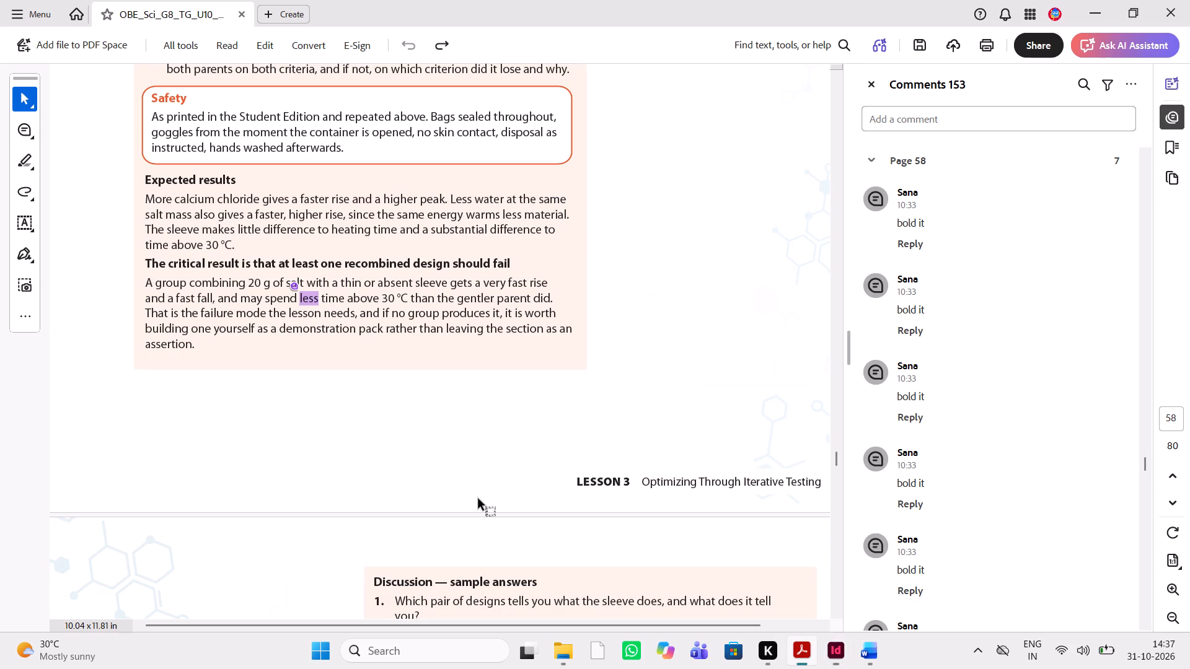
pyautogui.scroll(-1, 513, 484)
pyautogui.hscroll(-1, 513, 484)
pyautogui.scroll(-2, 513, 484)
pyautogui.scroll(1, 513, 484)
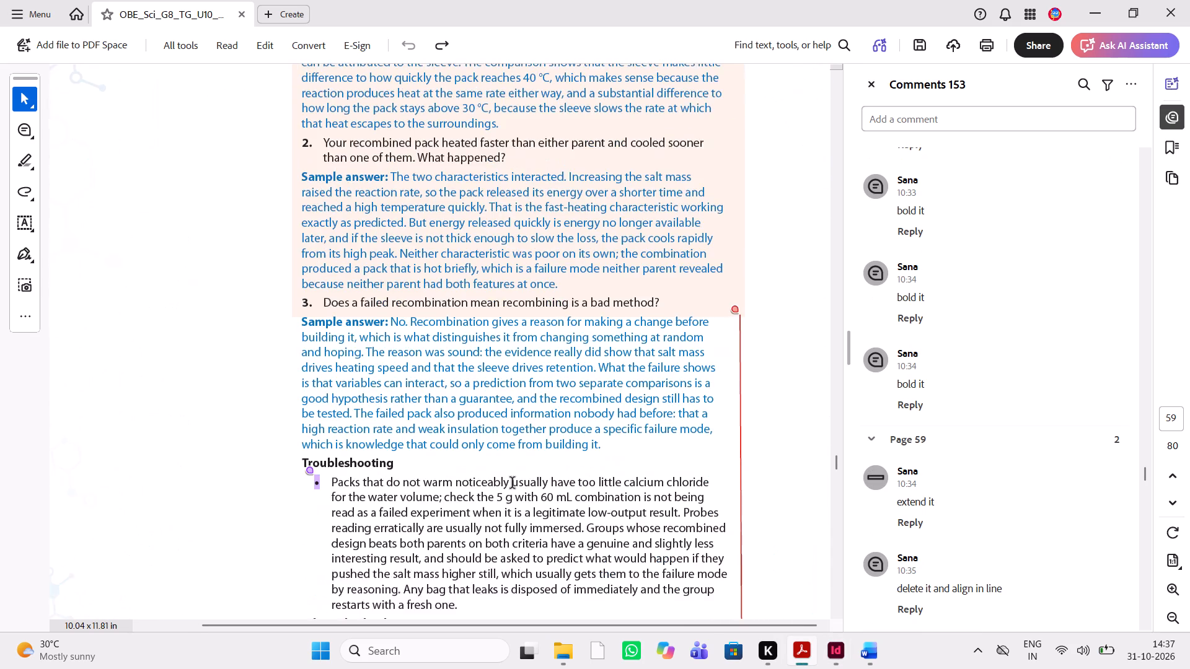
pyautogui.scroll(1, 513, 484)
pyautogui.scroll(-1, 513, 484)
pyautogui.hotkey('alt', 'Tab')
pyautogui.hscroll(-1, 513, 484)
pyautogui.scroll(-1, 513, 484)
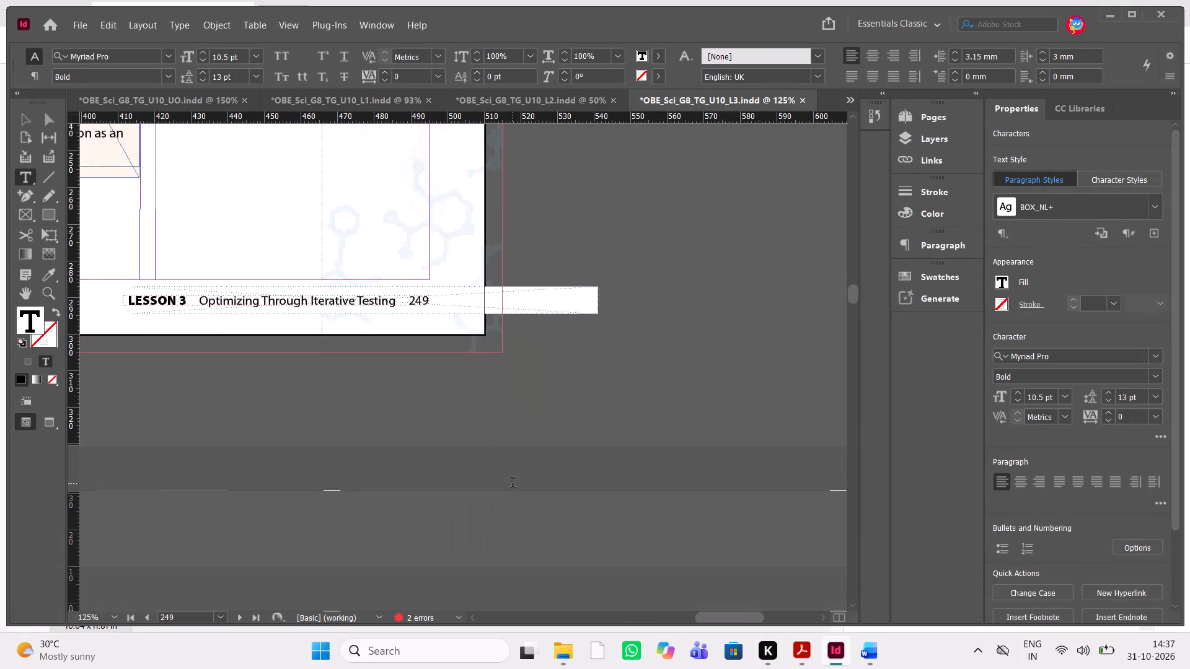
pyautogui.scroll(-5, 513, 484)
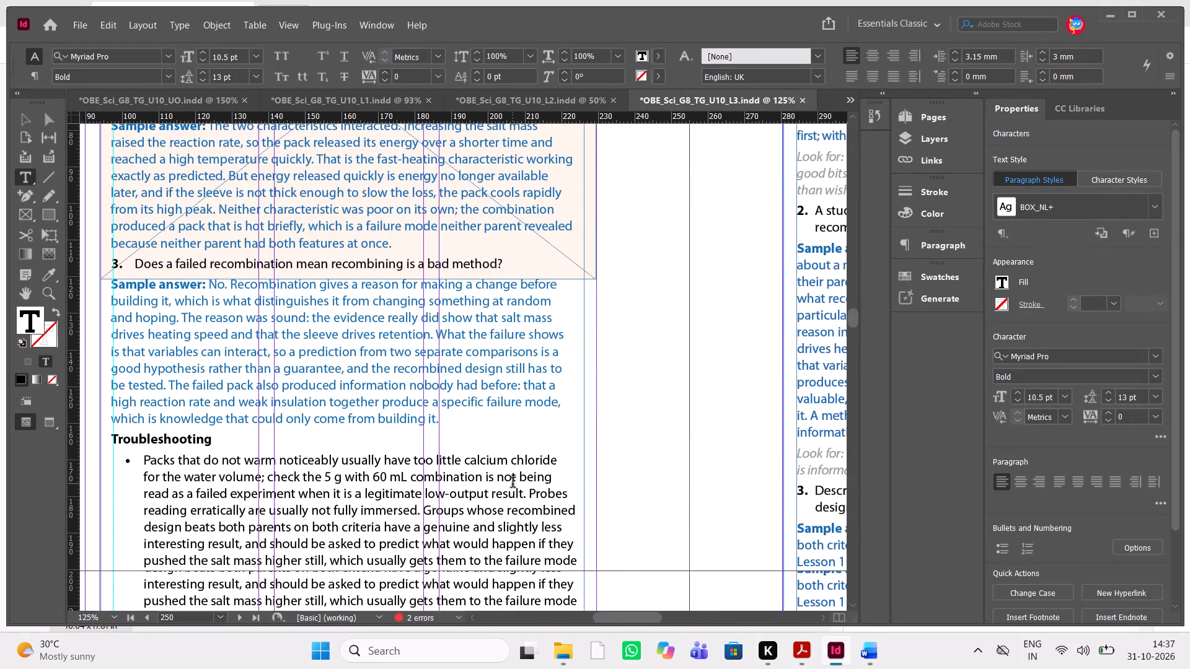
pyautogui.press('Escape')
pyautogui.click(593, 276)
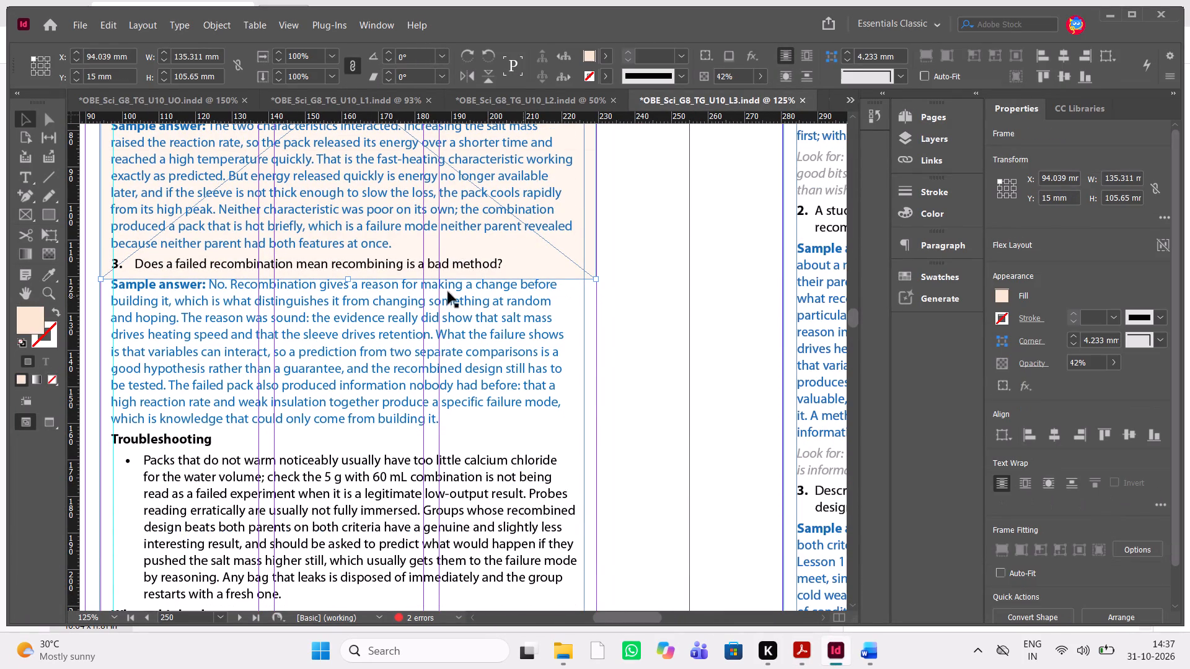
pyautogui.moveTo(348, 280); pyautogui.dragTo(370, 592)
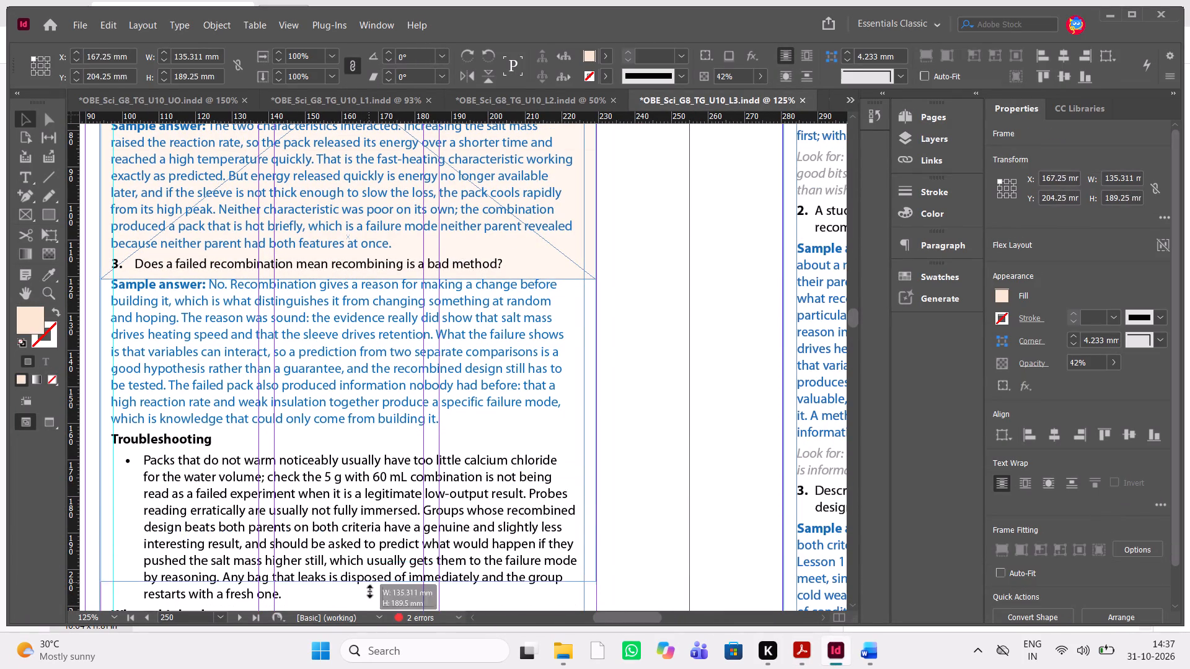
pyautogui.moveTo(370, 592); pyautogui.dragTo(418, 440)
pyautogui.tripleClick(464, 382)
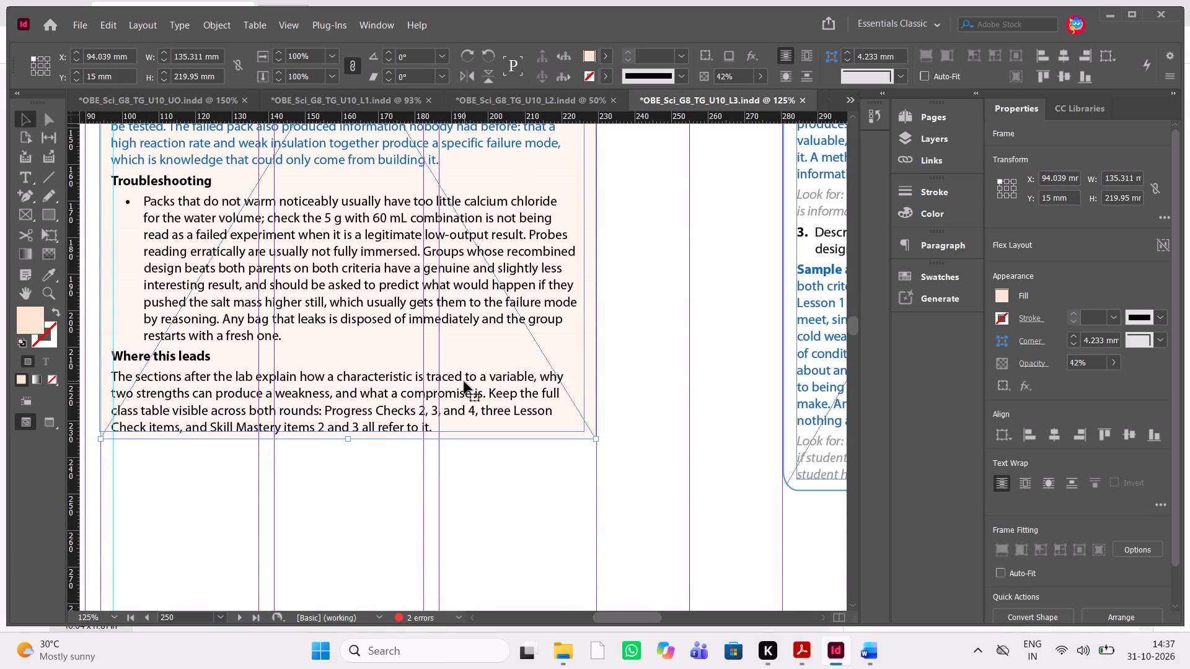
pyautogui.doubleClick(326, 357)
pyautogui.click(324, 501)
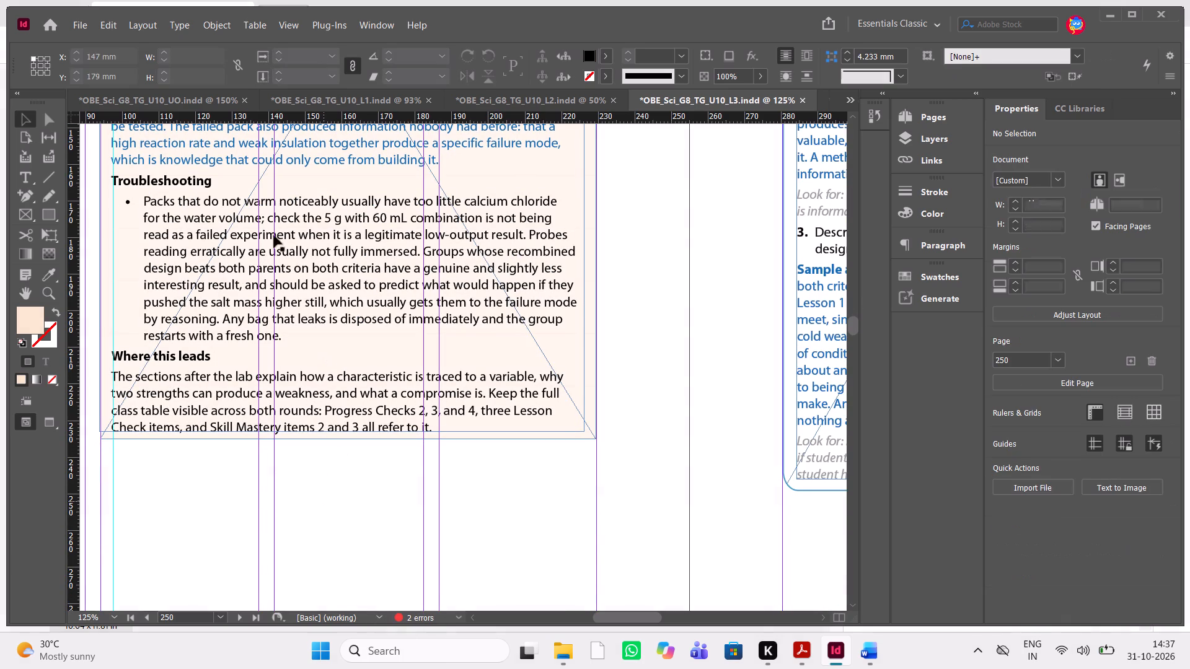
# Remove the bullet from the paragraph under the Troubleshooting heading.
pyautogui.doubleClick(264, 290)
pyautogui.moveTo(289, 332); pyautogui.dragTo(134, 208)
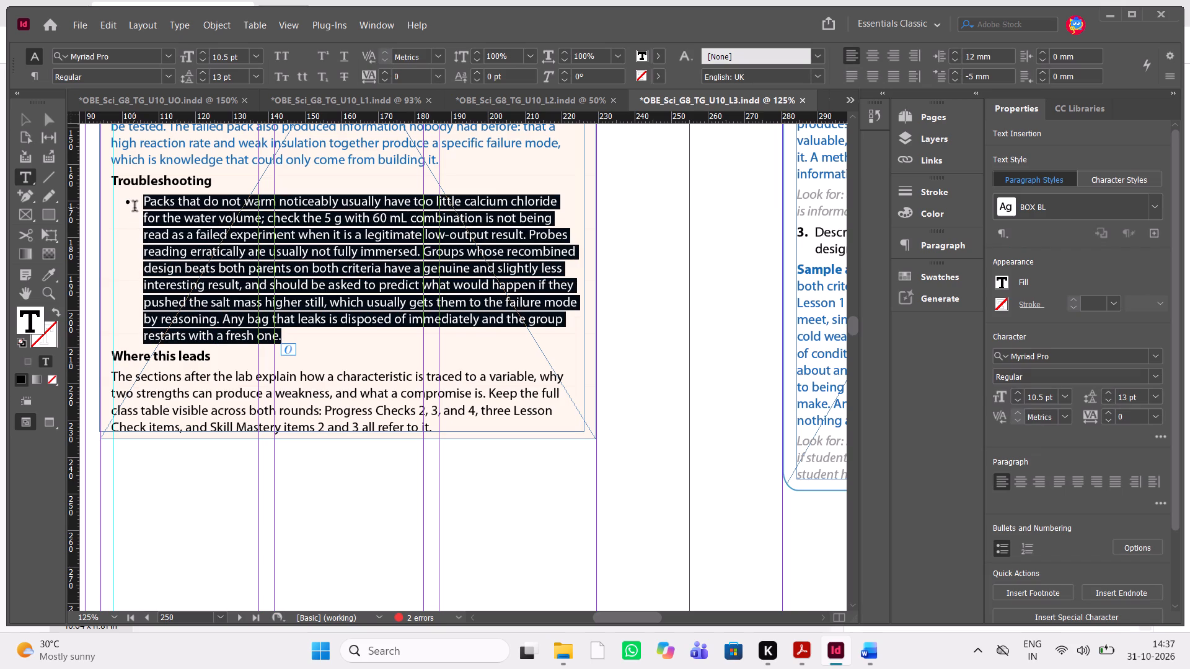
pyautogui.click(999, 549)
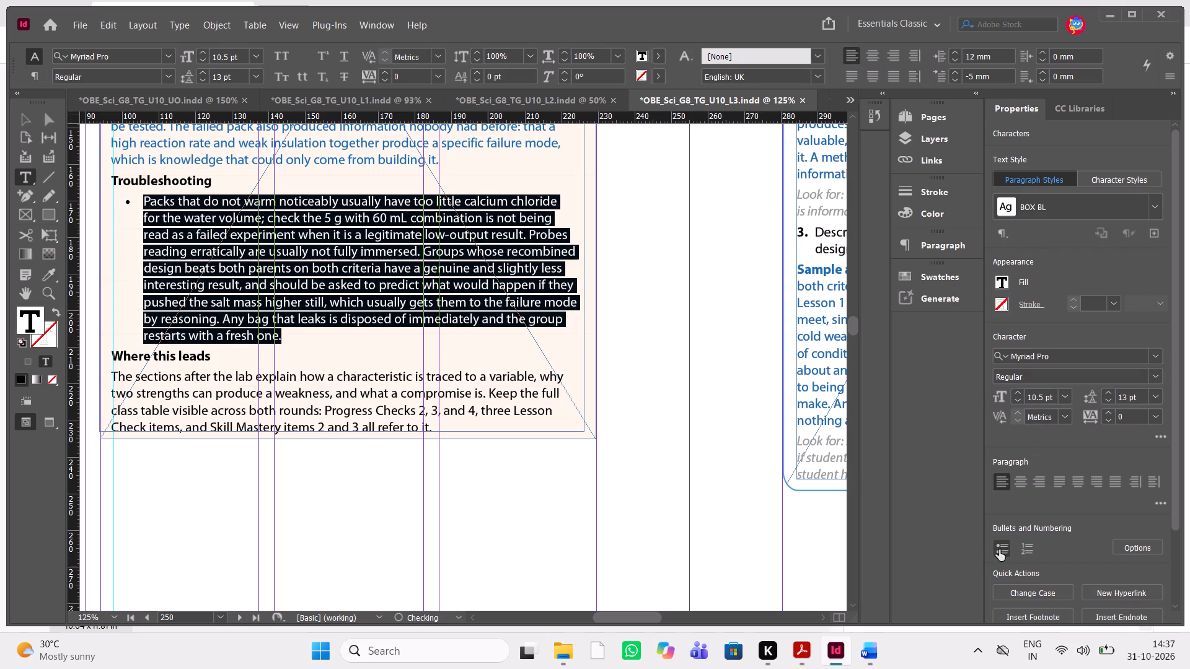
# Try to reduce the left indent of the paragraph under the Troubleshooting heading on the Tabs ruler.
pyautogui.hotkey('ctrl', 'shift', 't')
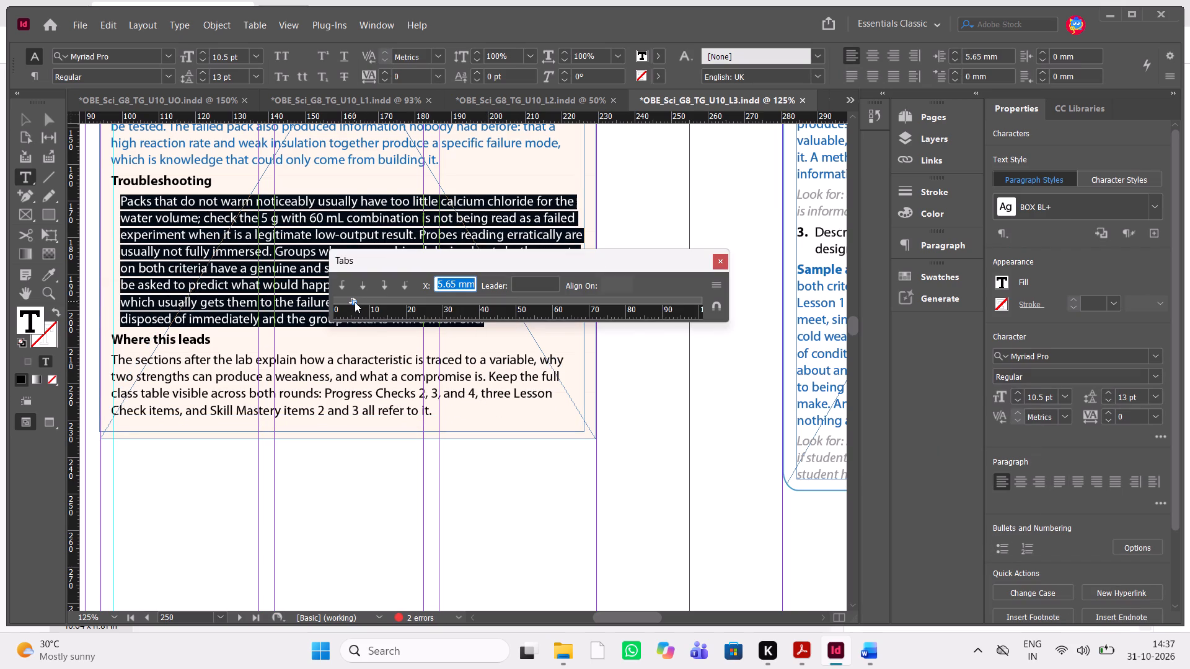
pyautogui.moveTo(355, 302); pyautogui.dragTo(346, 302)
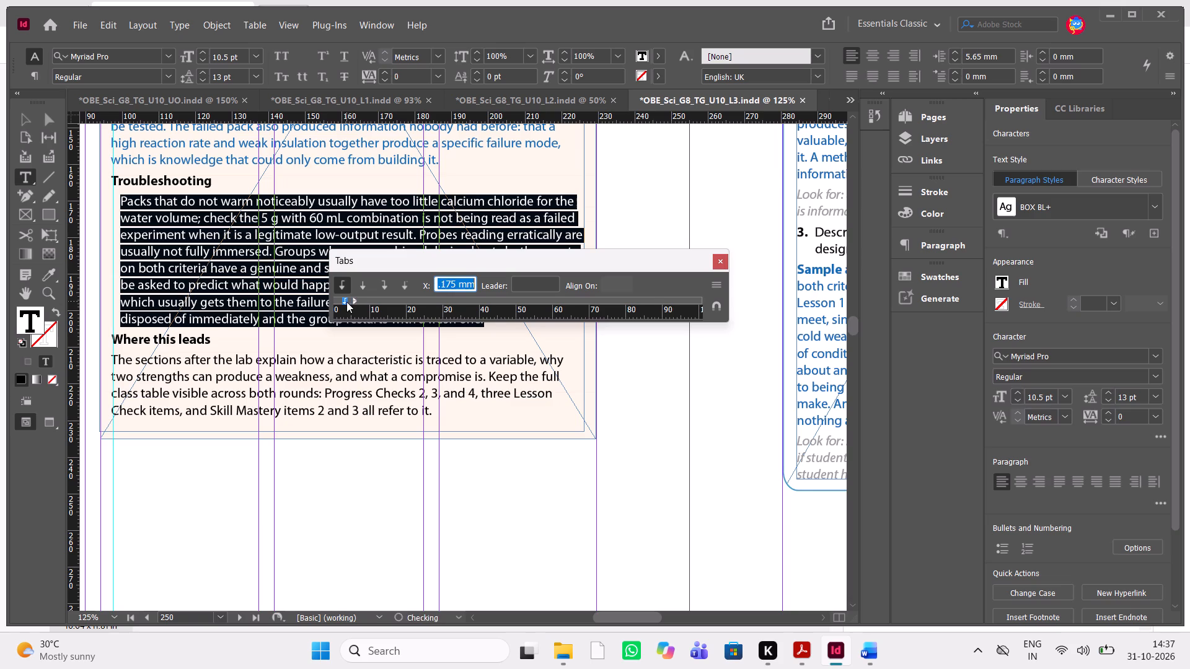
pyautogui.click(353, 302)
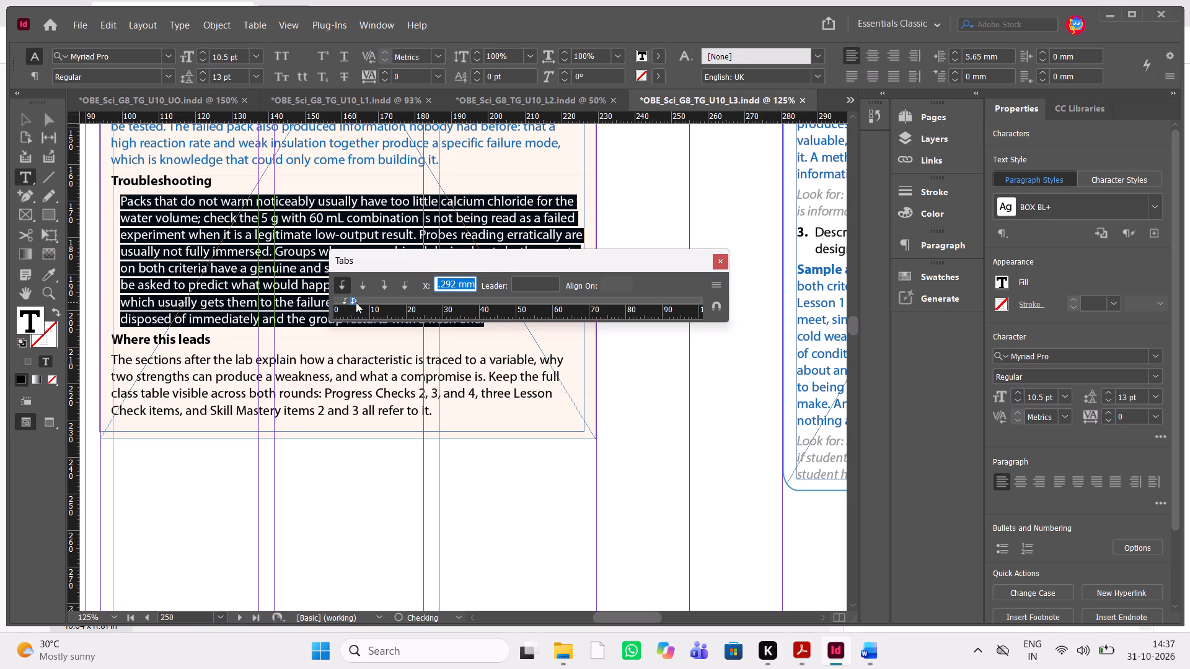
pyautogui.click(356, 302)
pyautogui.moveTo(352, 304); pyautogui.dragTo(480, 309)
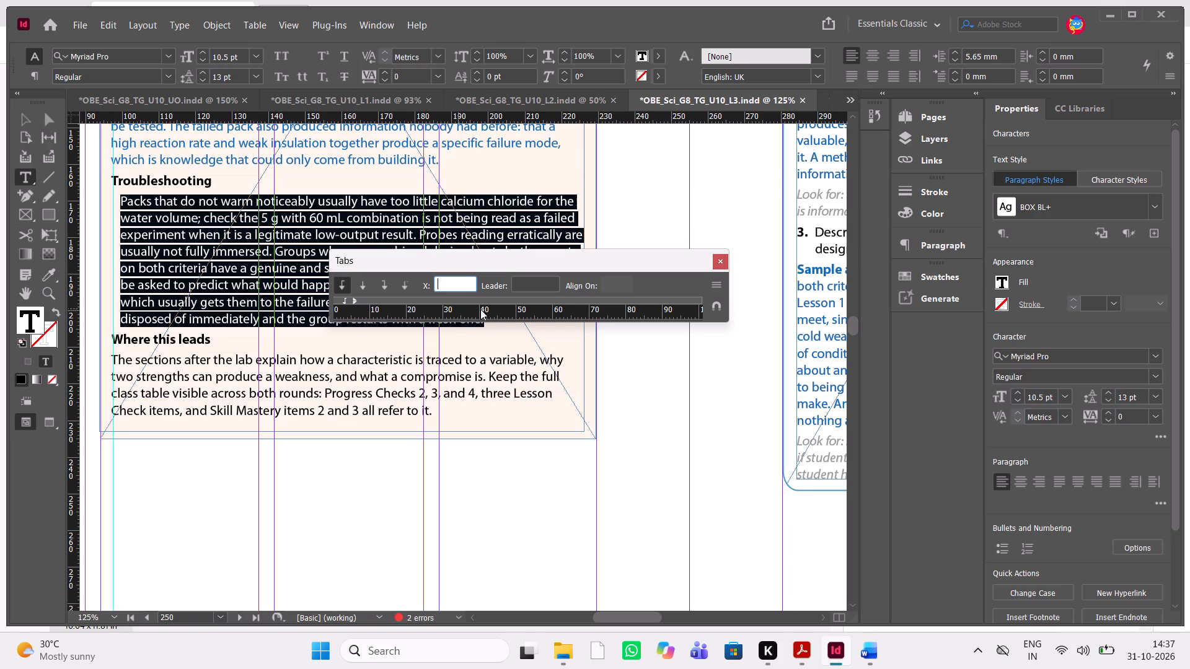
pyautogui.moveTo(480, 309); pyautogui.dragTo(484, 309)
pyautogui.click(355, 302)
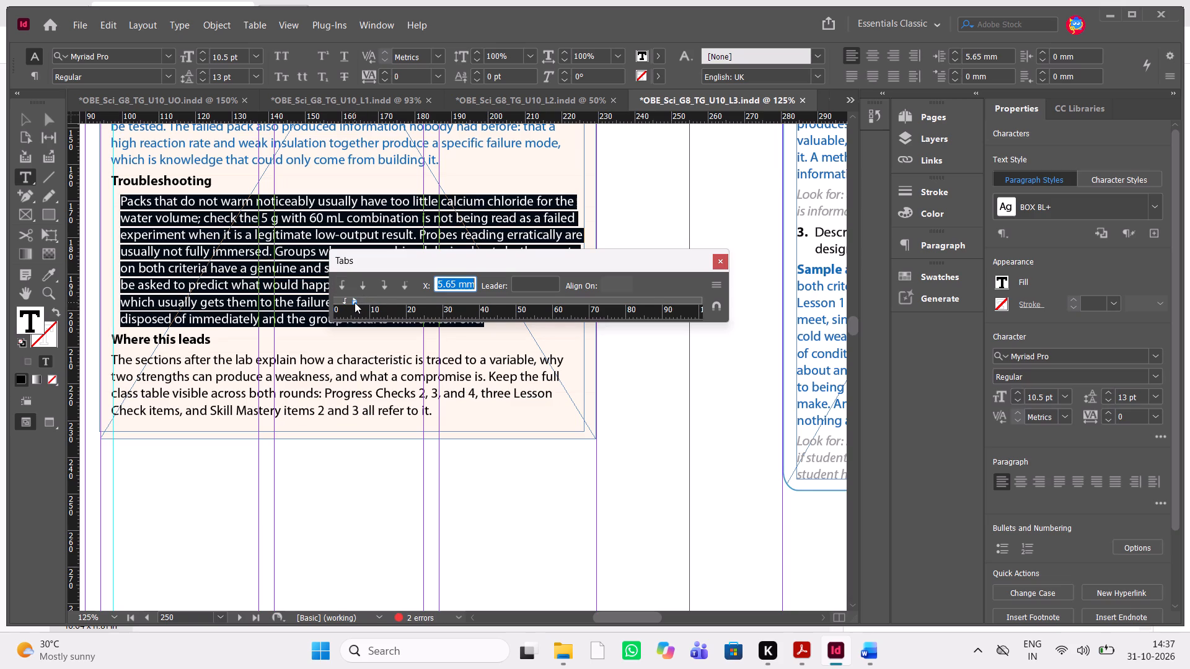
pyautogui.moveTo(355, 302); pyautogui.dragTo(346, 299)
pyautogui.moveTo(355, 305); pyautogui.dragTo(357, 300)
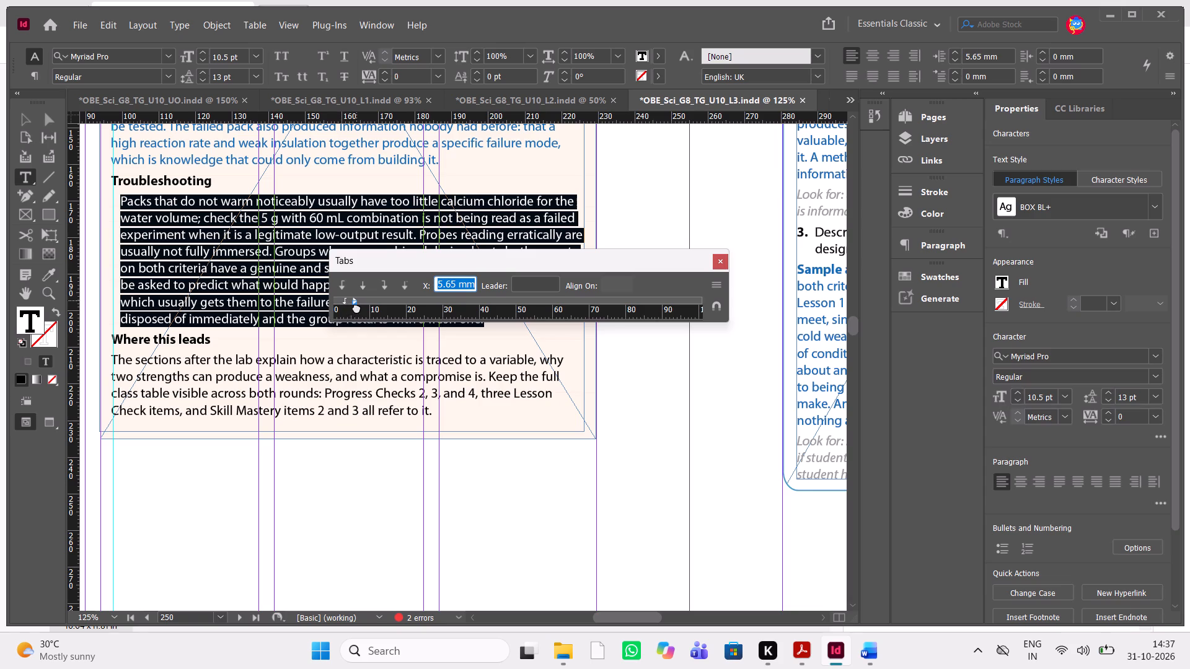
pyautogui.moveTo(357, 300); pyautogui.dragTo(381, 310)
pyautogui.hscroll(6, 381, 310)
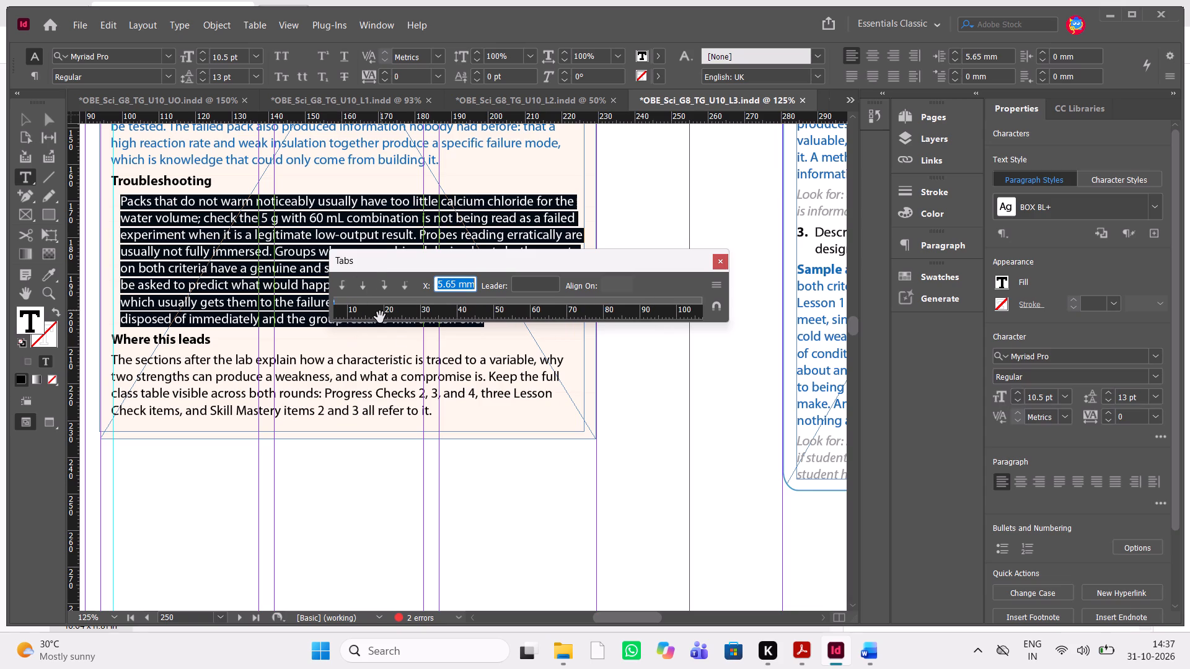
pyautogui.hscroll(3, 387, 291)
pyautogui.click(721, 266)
# Align the paragraph under the Troubleshooting heading with the surrounding text by setting its left indent to 3.175 mm on the Tabs ruler.
pyautogui.hotkey('ctrl', 'shift', 't')
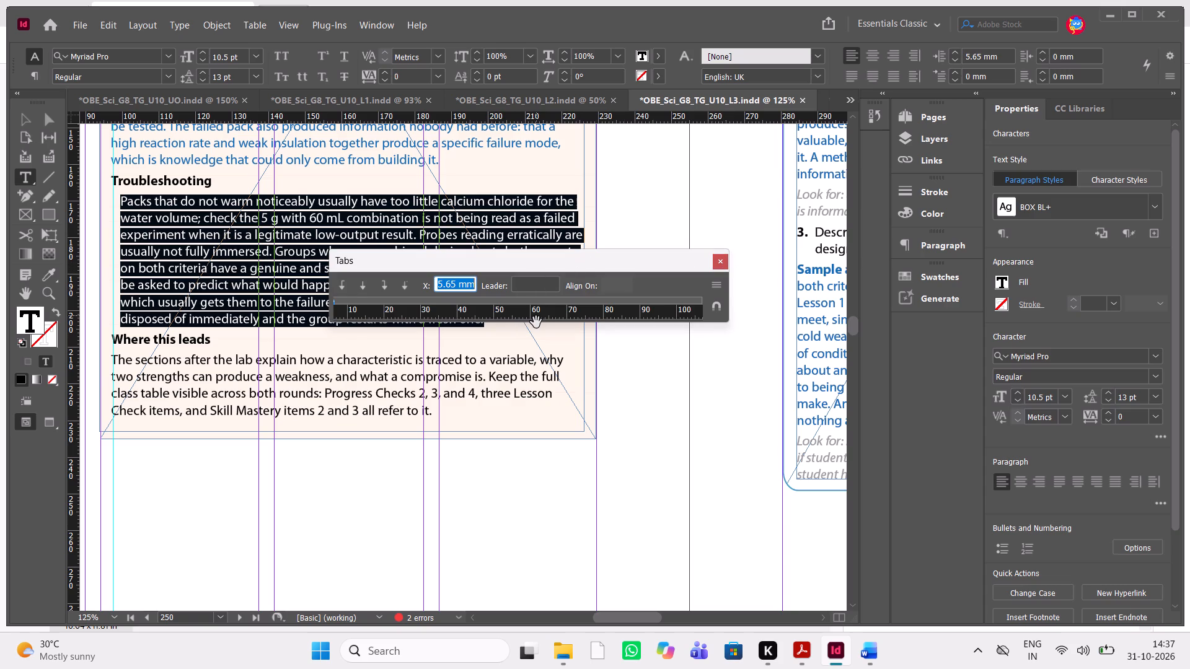
pyautogui.hscroll(8, 537, 315)
pyautogui.hscroll(6, 339, 302)
pyautogui.moveTo(589, 256); pyautogui.dragTo(738, 201)
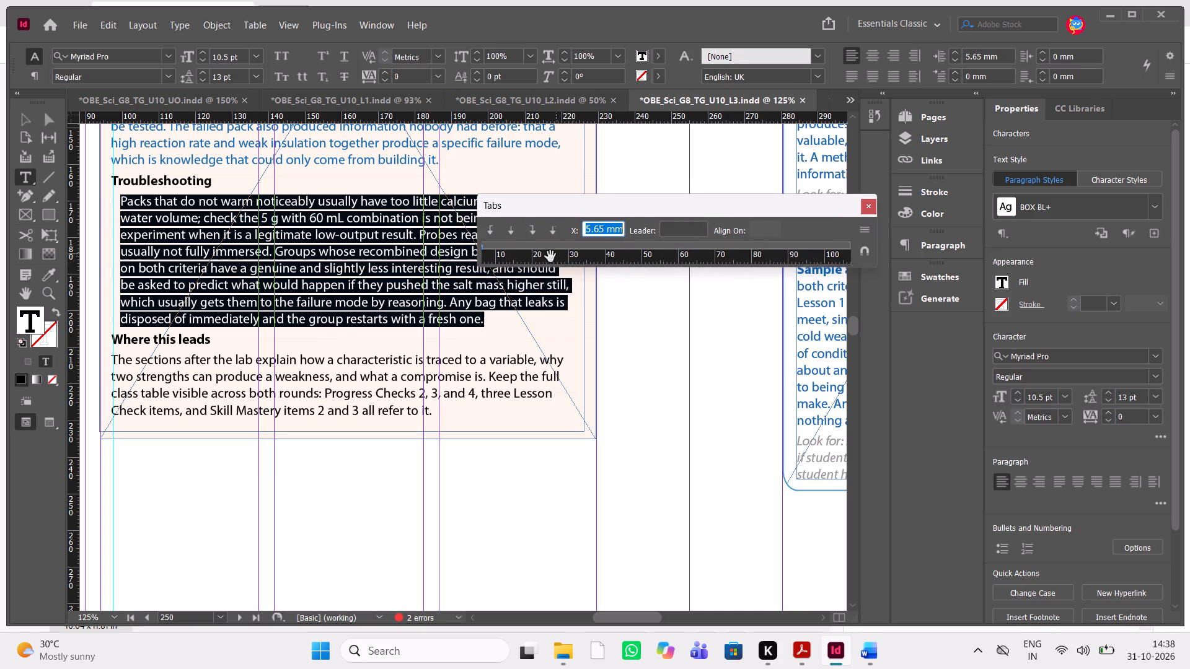
pyautogui.click(482, 247)
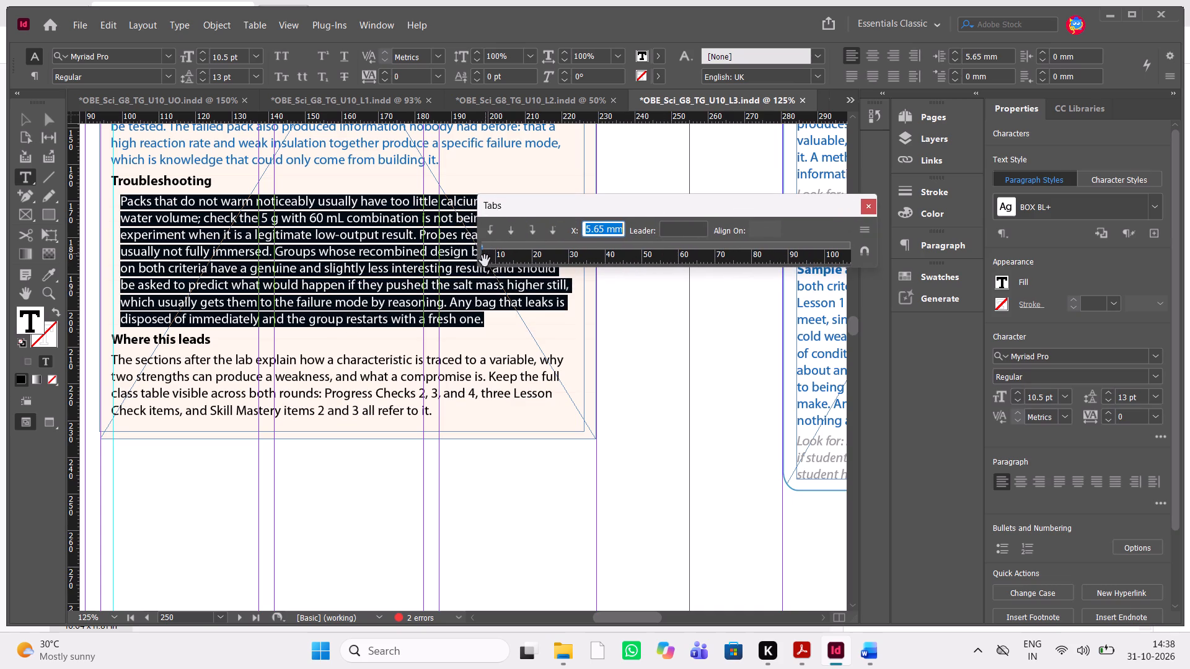
pyautogui.click(492, 257)
pyautogui.moveTo(492, 257); pyautogui.dragTo(657, 247)
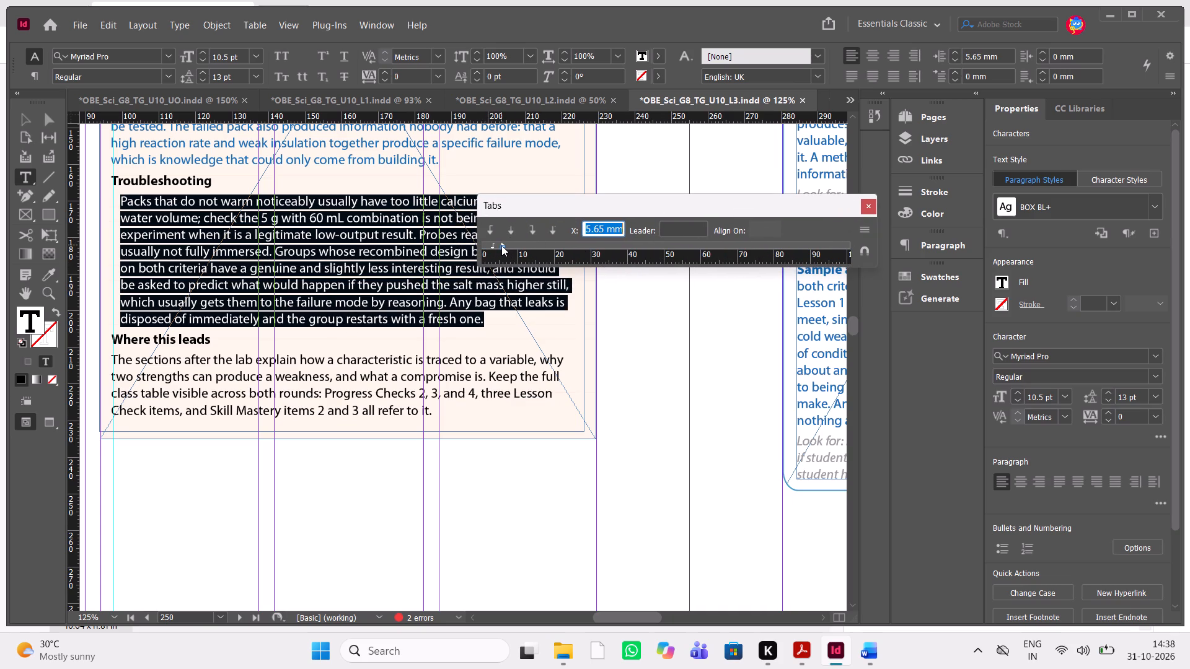
pyautogui.doubleClick(502, 245)
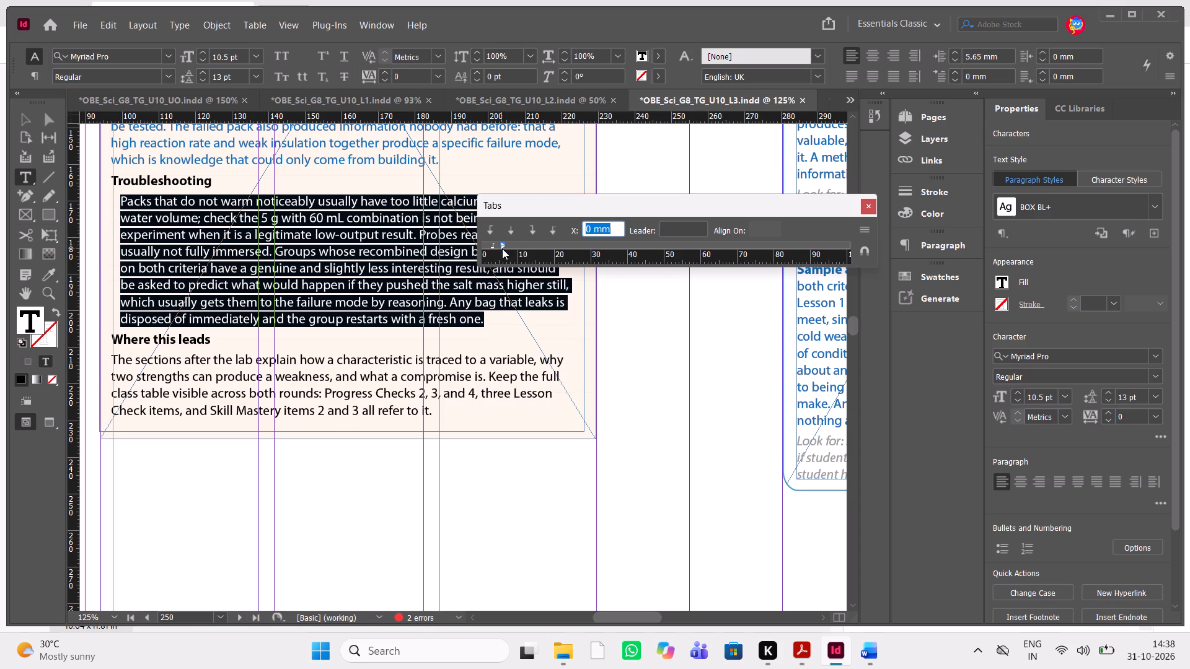
pyautogui.click(502, 248)
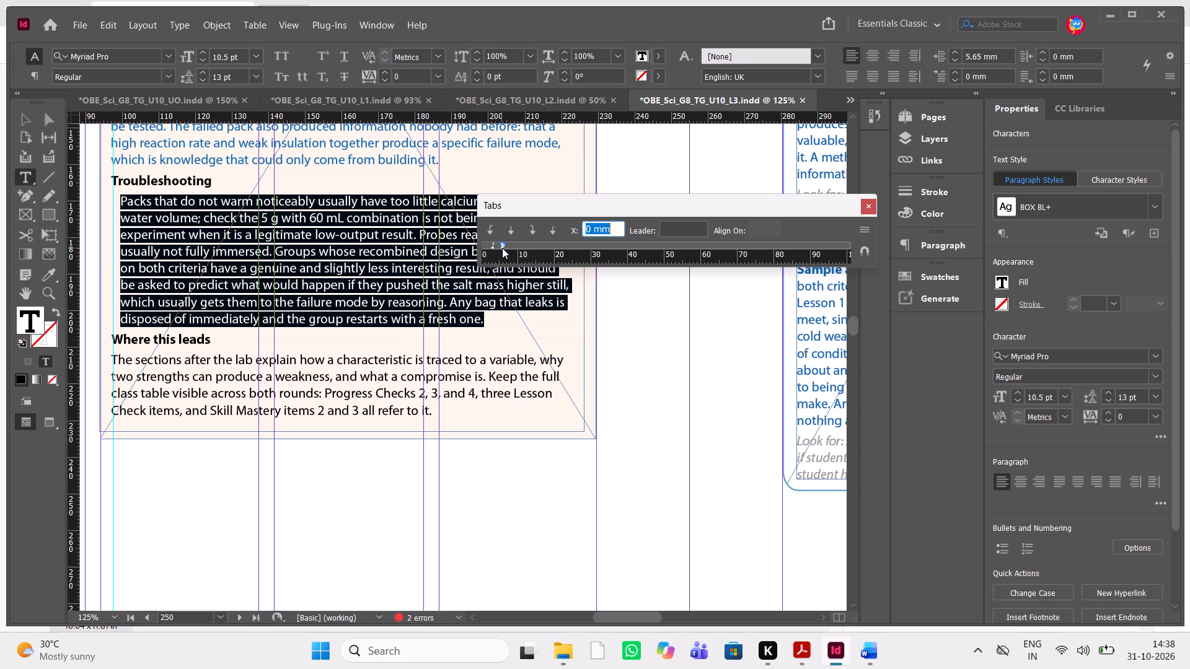
pyautogui.click(502, 248)
pyautogui.click(502, 248)
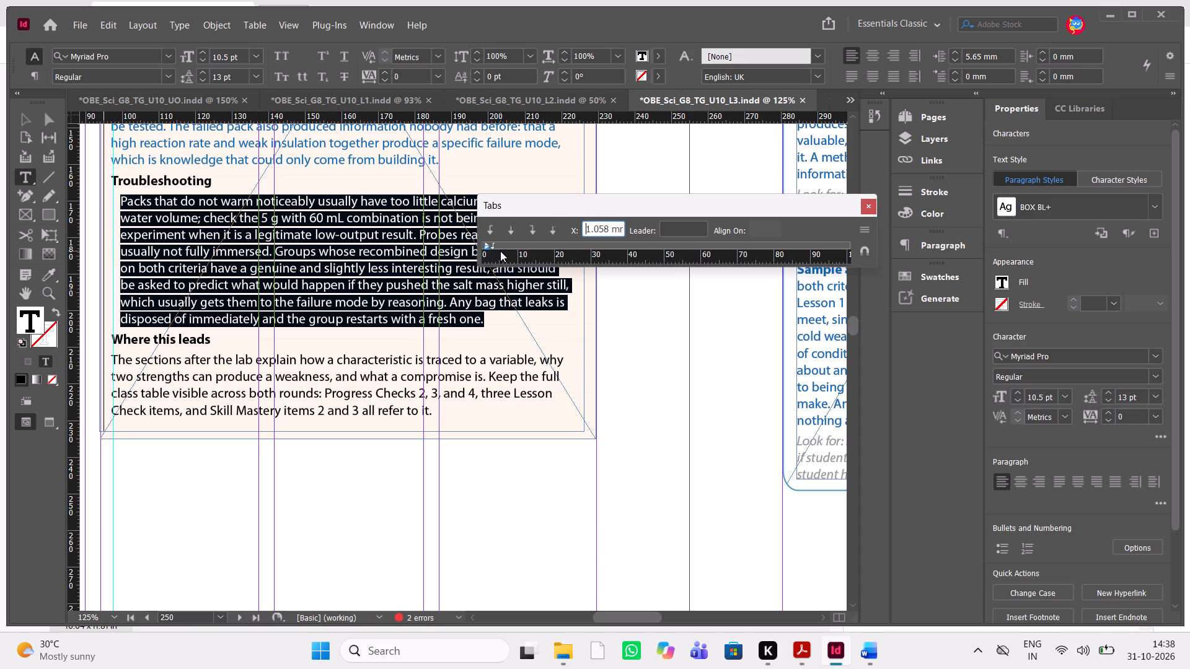
pyautogui.click(502, 246)
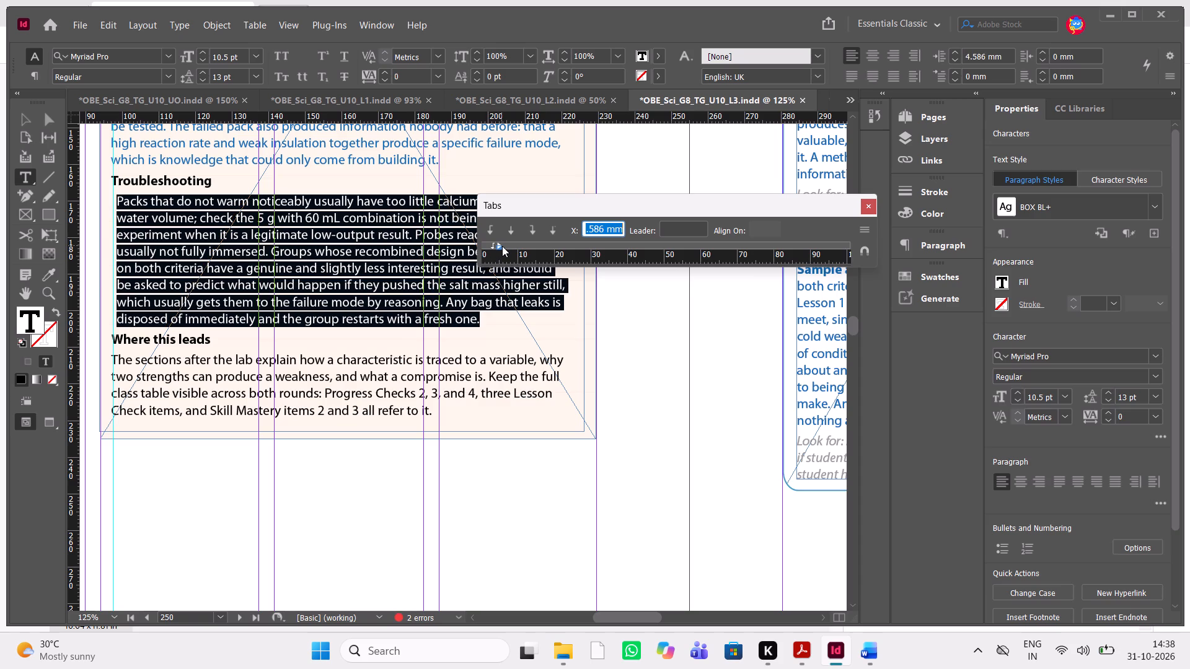
pyautogui.click(499, 248)
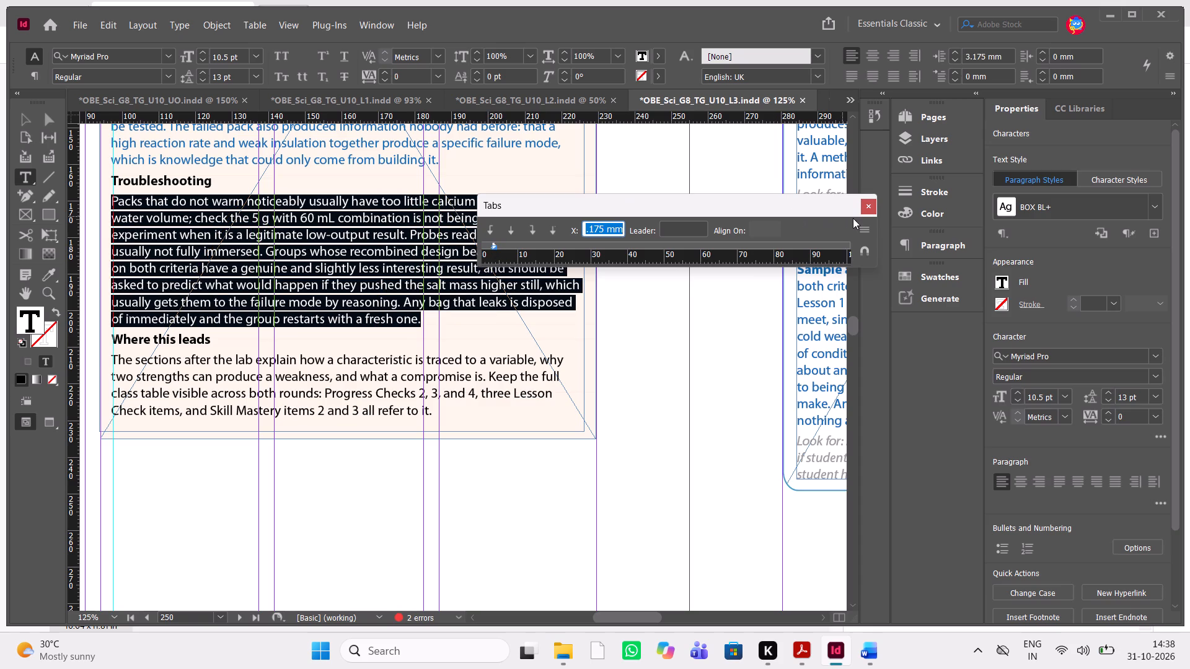
pyautogui.click(871, 207)
pyautogui.click(356, 246)
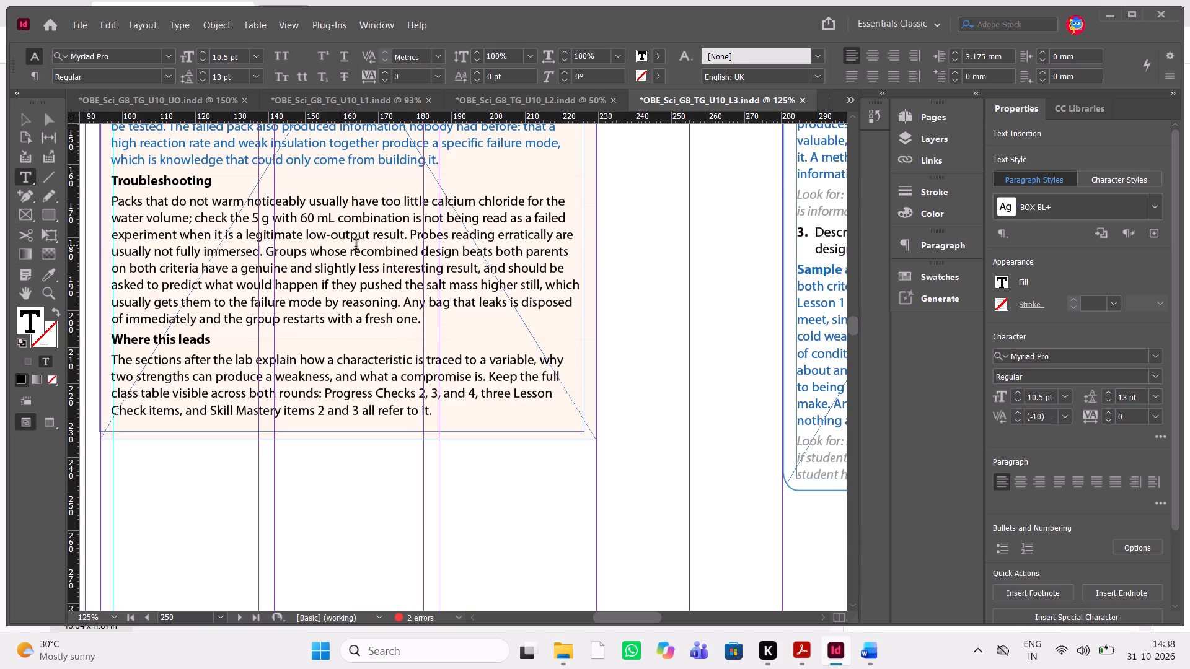
# In preview mode, shorten the tinted background frame to end just below the "Where this leads" text, about 217 mm high.
pyautogui.scroll(1, 356, 246)
pyautogui.scroll(-1, 356, 246)
pyautogui.press('Escape')
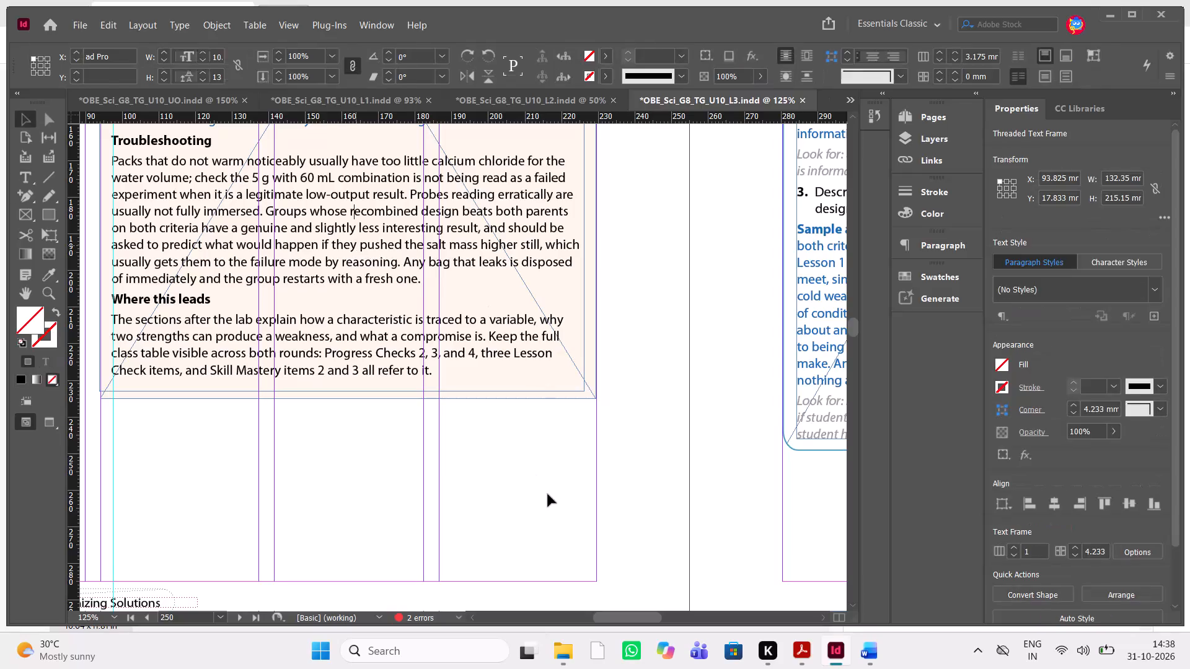
pyautogui.click(543, 492)
pyautogui.press('w')
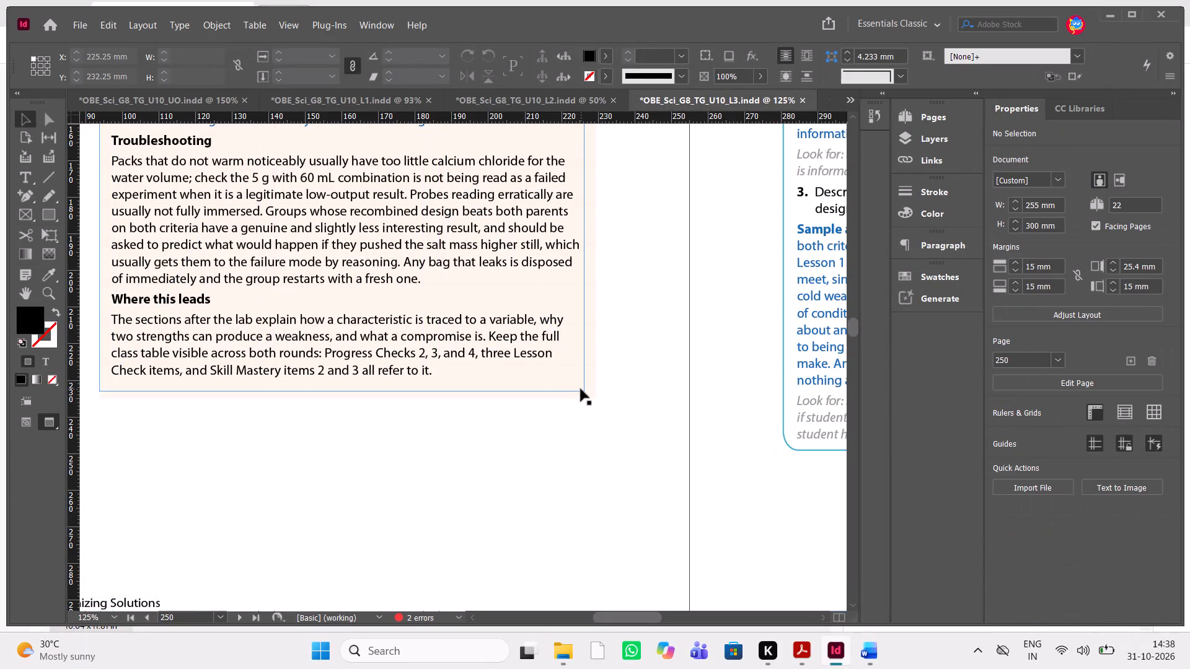
pyautogui.click(588, 392)
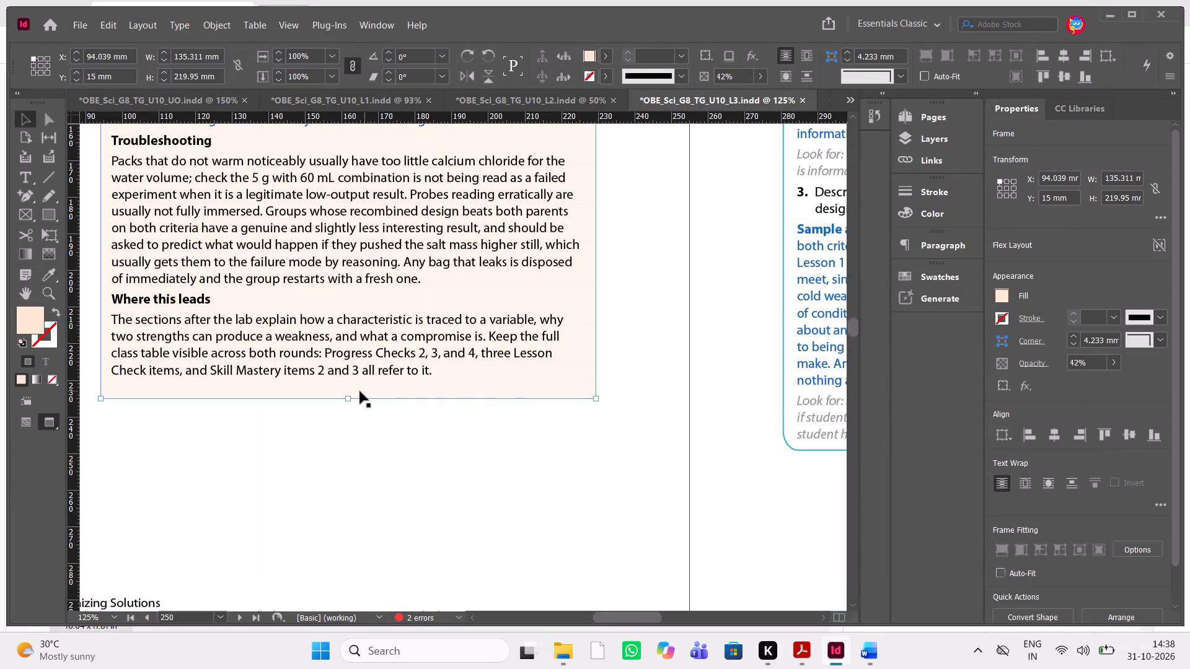
pyautogui.moveTo(348, 398); pyautogui.dragTo(352, 390)
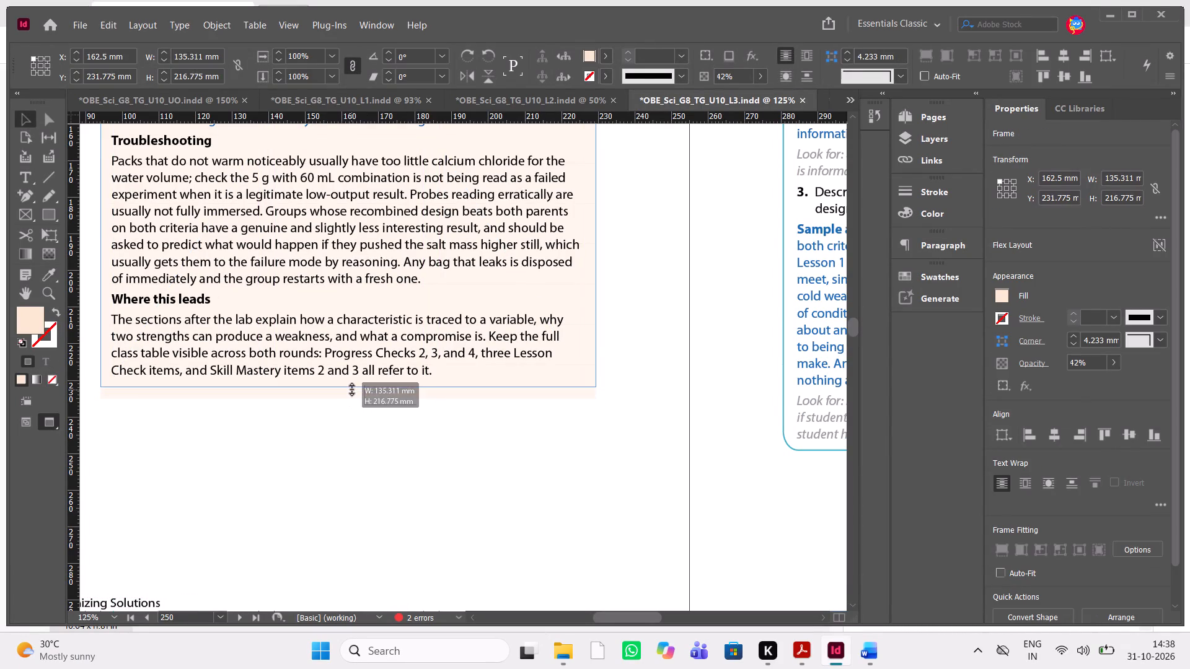
pyautogui.moveTo(352, 390); pyautogui.dragTo(351, 390)
pyautogui.click(392, 436)
pyautogui.scroll(1, 392, 436)
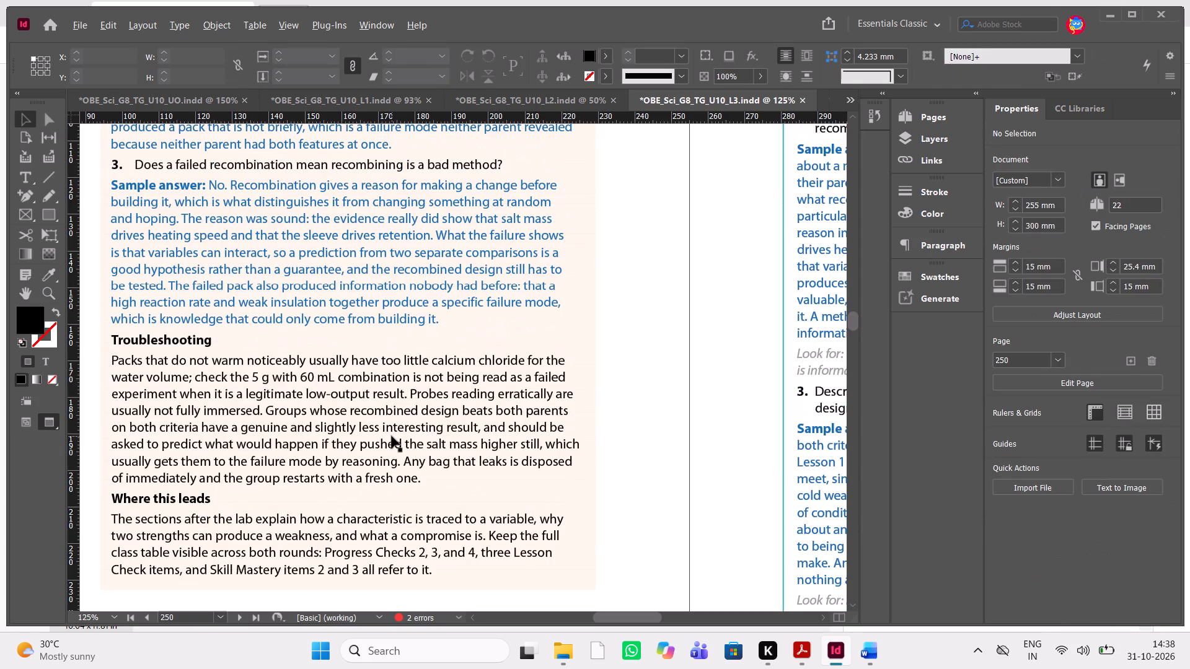
# Examine Acrobat's comment on the page 61 "From Evidence to Better Designs" text and review the pages after the lab in InDesign.
pyautogui.hotkey('alt', 'Tab')
pyautogui.scroll(-4, 392, 436)
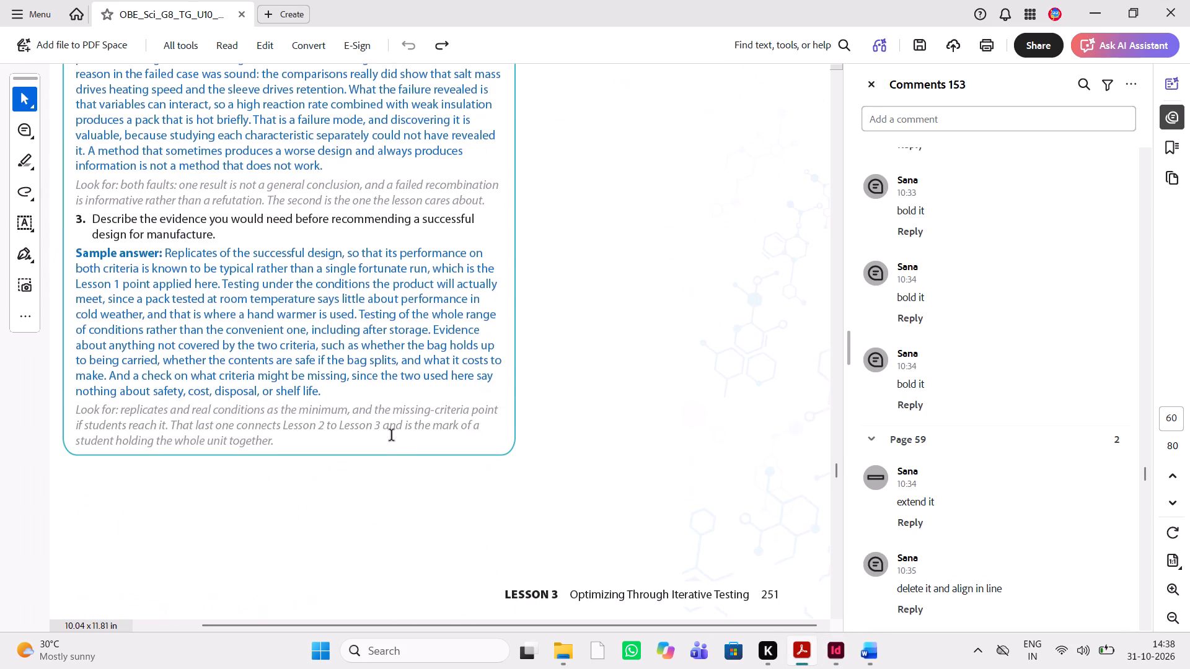
pyautogui.scroll(-3, 392, 436)
pyautogui.scroll(1, 392, 436)
pyautogui.click(488, 437)
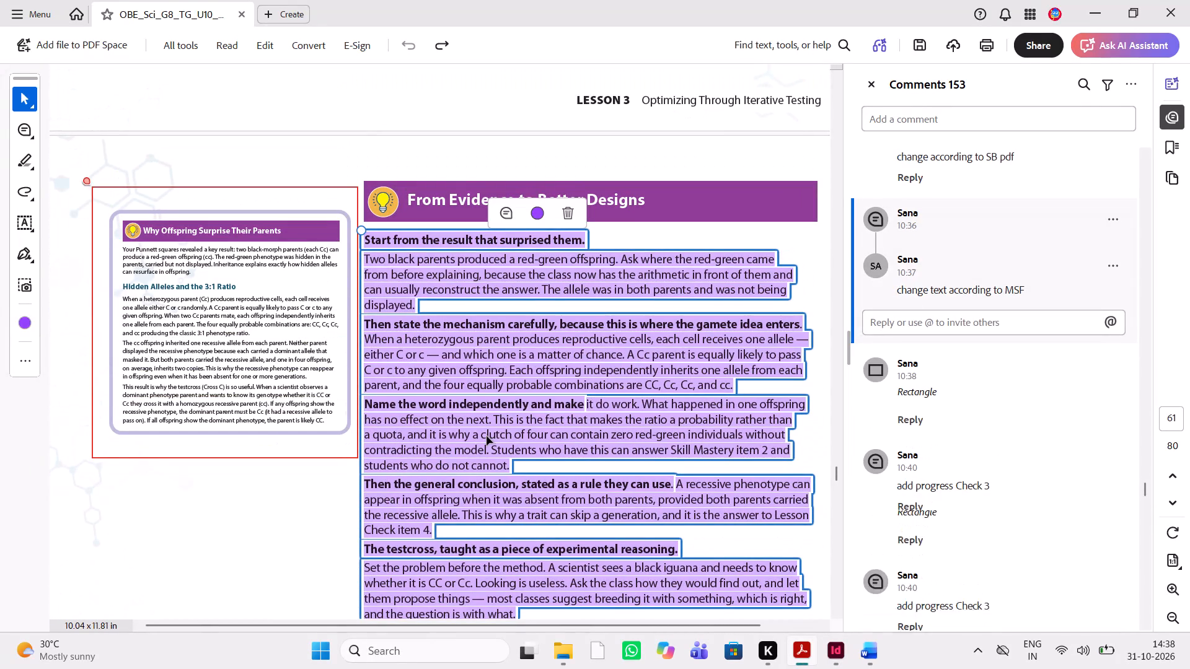
pyautogui.hotkey('alt', 'Tab')
pyautogui.scroll(-1, 488, 437)
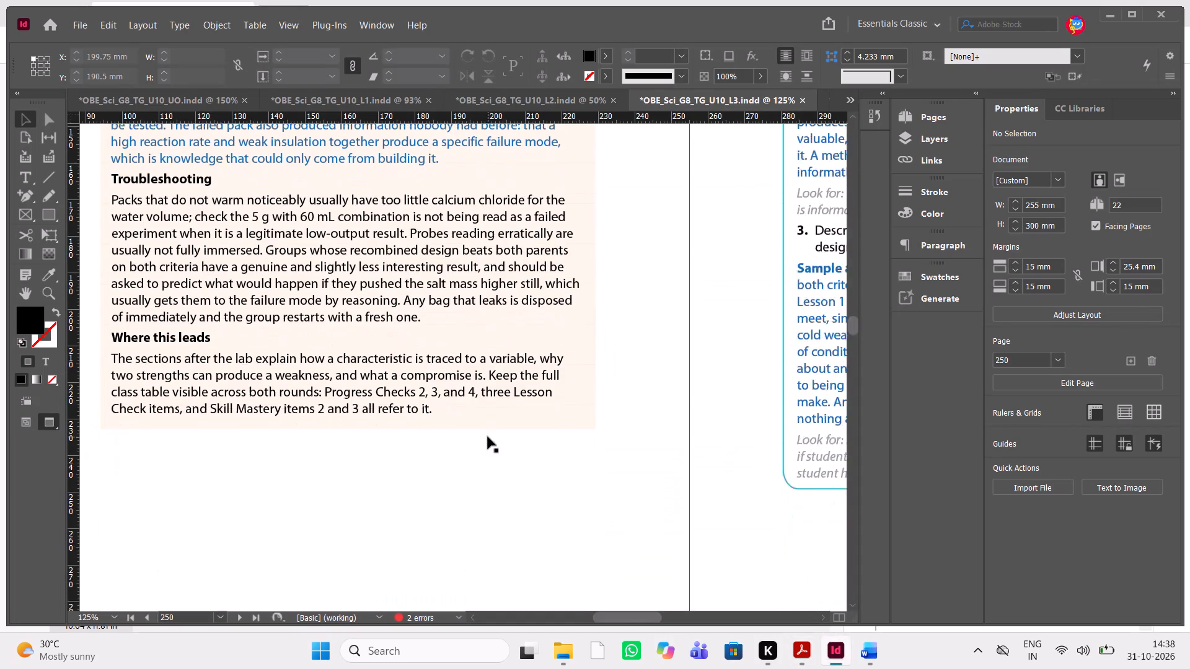
pyautogui.scroll(-1, 488, 437)
pyautogui.hscroll(-1, 488, 437)
pyautogui.scroll(-2, 488, 437)
pyautogui.scroll(6, 488, 437)
pyautogui.scroll(-1, 488, 437)
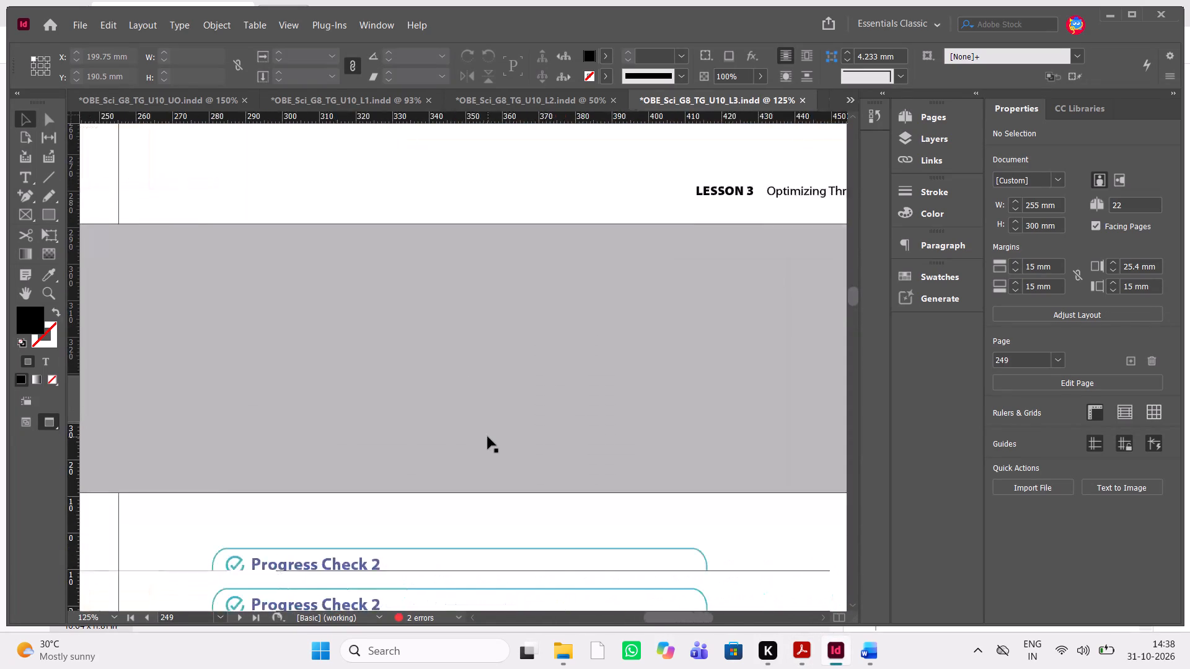
pyautogui.scroll(-3, 488, 437)
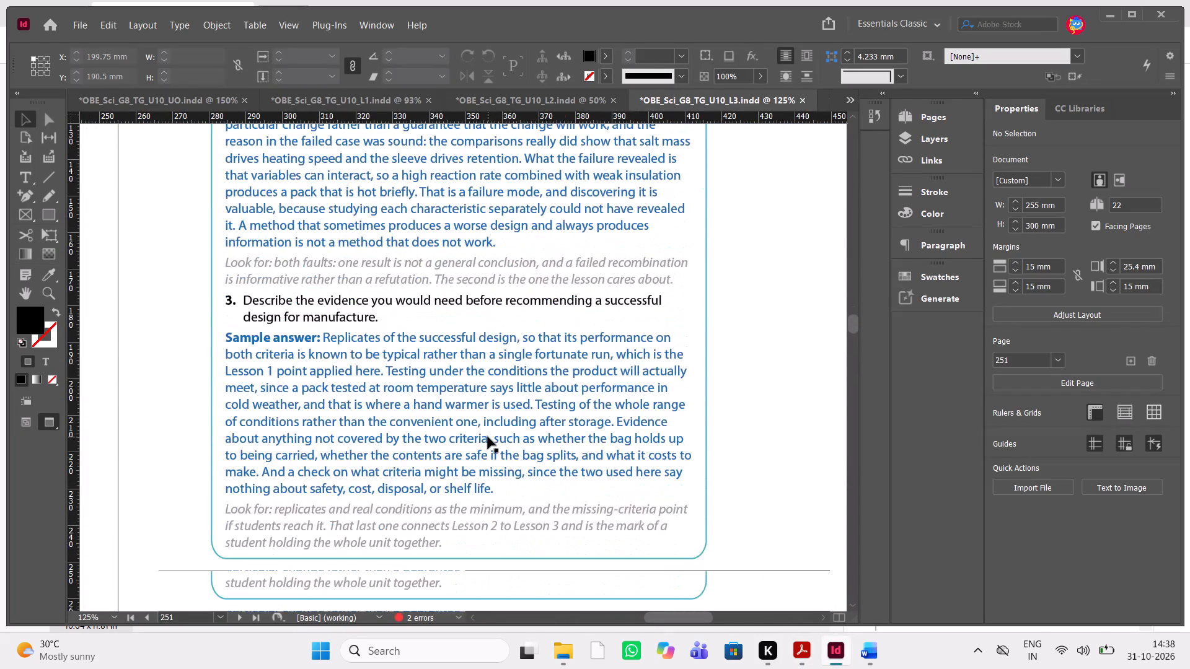
pyautogui.scroll(-3, 488, 437)
pyautogui.hotkey('alt', 'Tab')
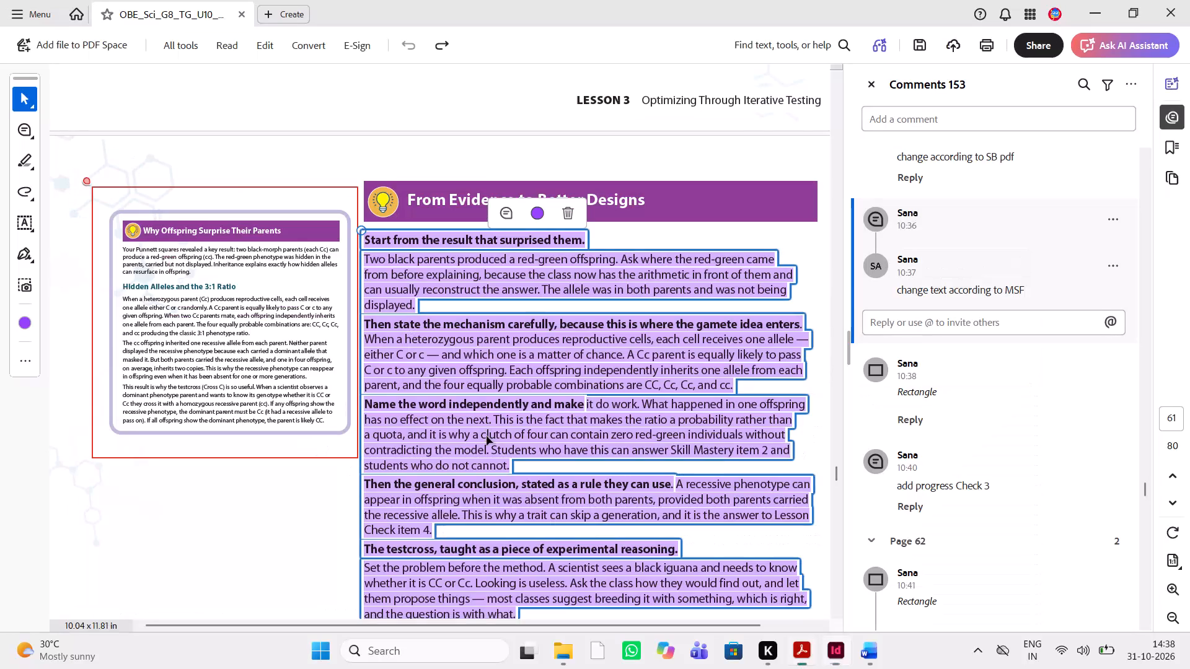
# In the Word manuscript, copy the Lightbulb: From Evidence to Better Designs body text, from "Open with the definition" through the paragraph before Progress Check 3.
pyautogui.click(860, 643)
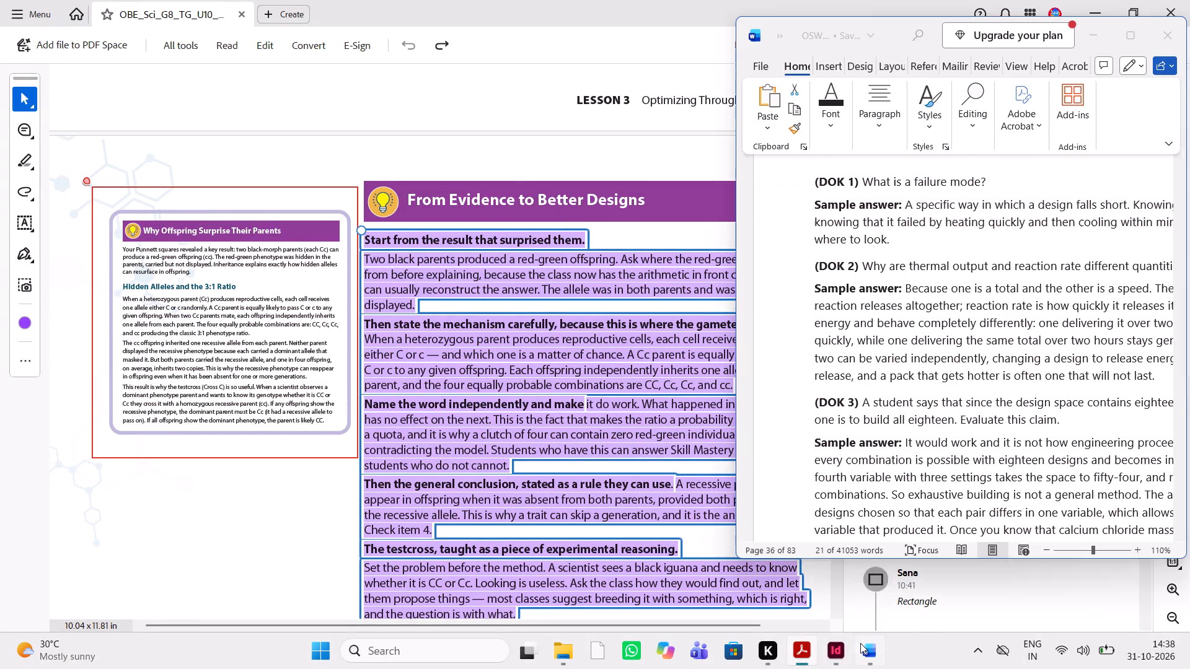
pyautogui.scroll(-6, 934, 471)
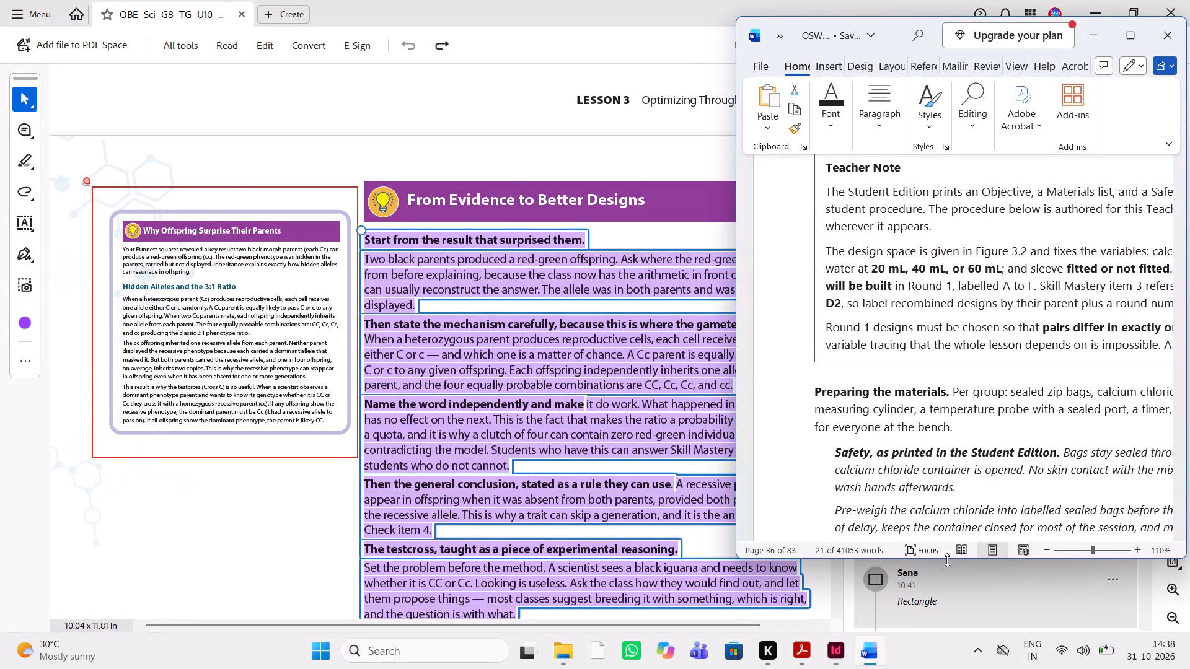
pyautogui.moveTo(947, 560); pyautogui.dragTo(944, 631)
pyautogui.scroll(-10, 966, 375)
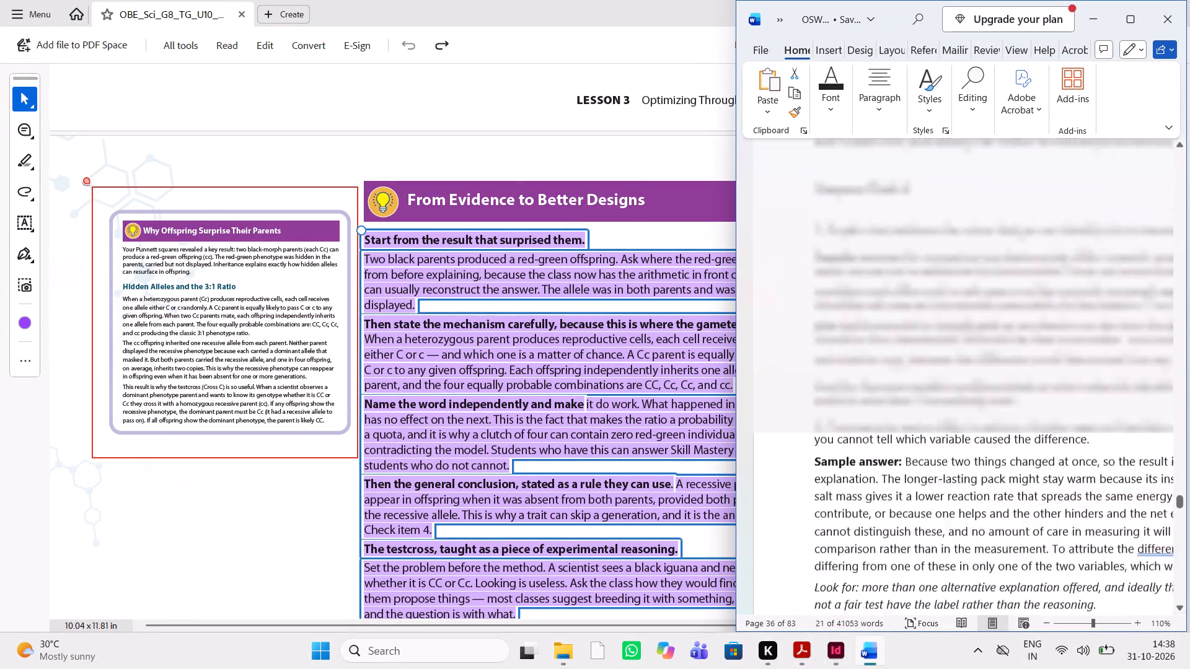
pyautogui.scroll(-1, 966, 375)
pyautogui.scroll(1, 966, 375)
pyautogui.scroll(-1, 966, 375)
pyautogui.scroll(3, 966, 375)
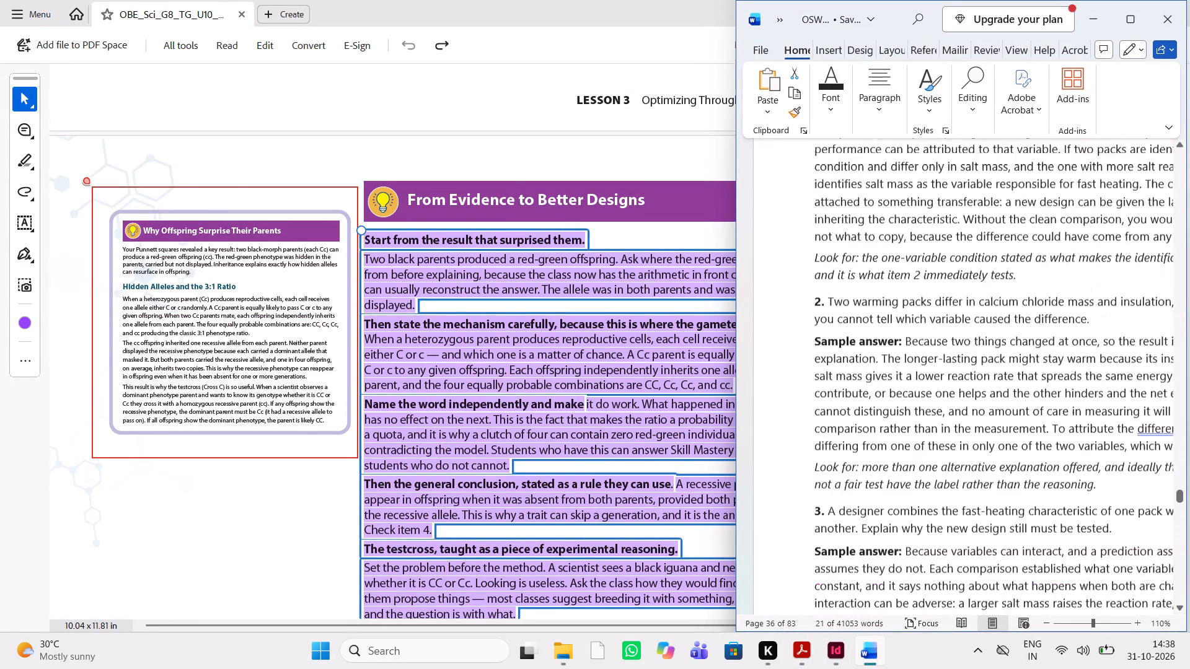
pyautogui.scroll(2, 966, 375)
pyautogui.scroll(-1, 966, 375)
pyautogui.hscroll(-1, 966, 375)
pyautogui.scroll(-1, 966, 375)
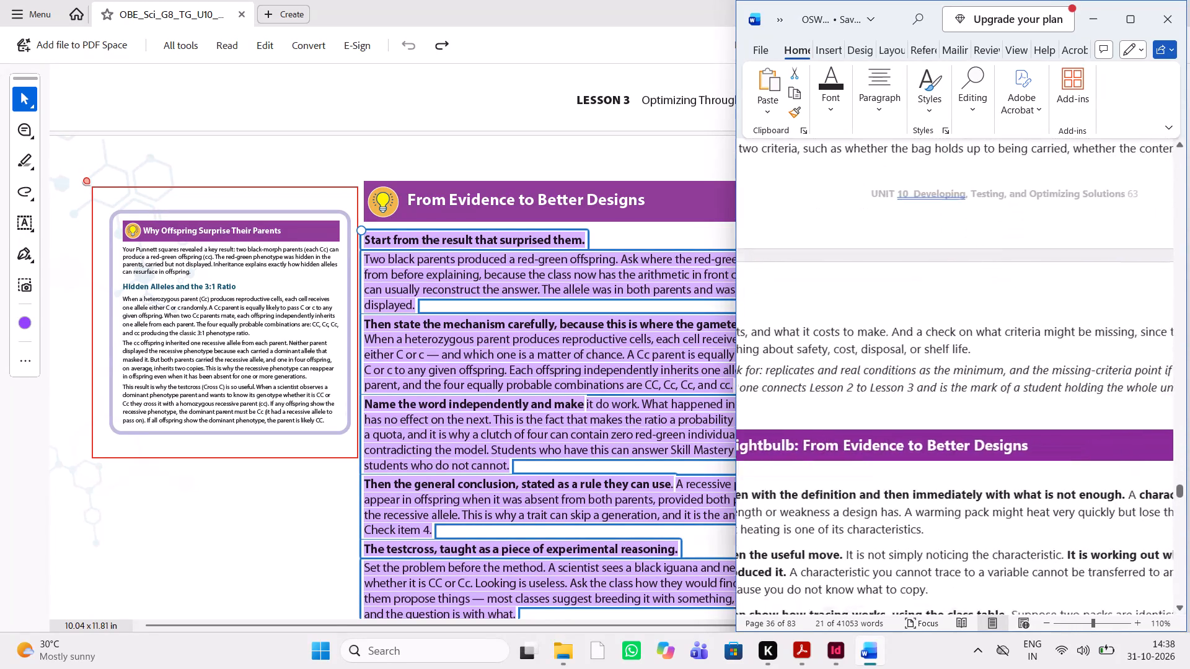
pyautogui.scroll(-1, 966, 375)
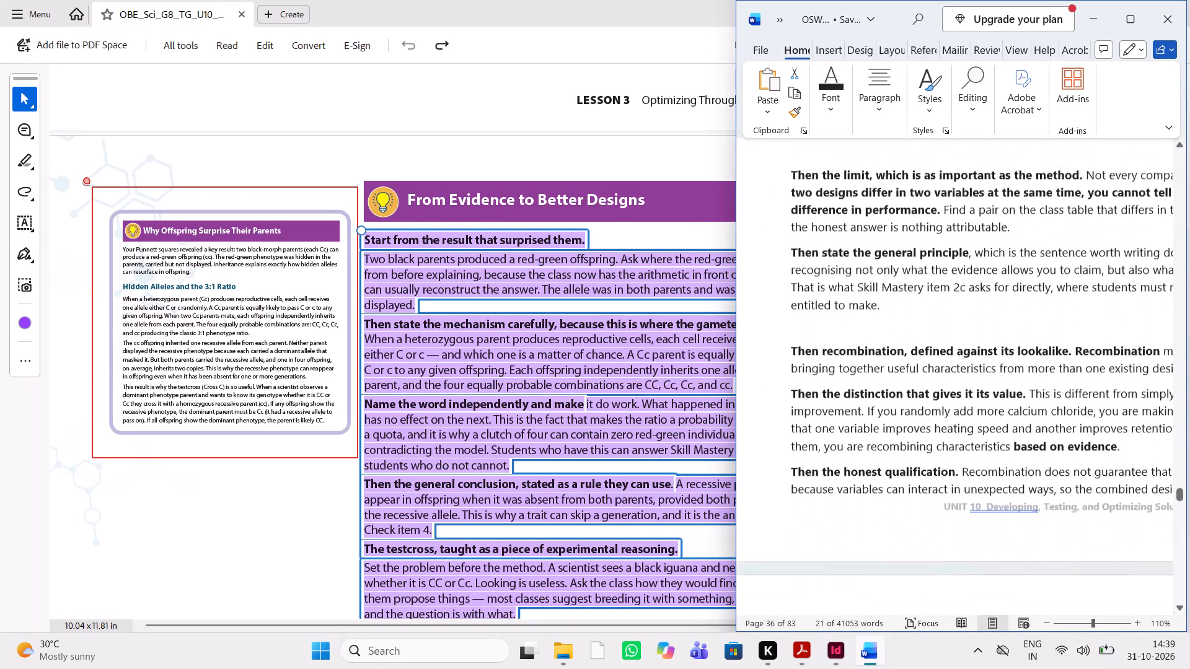
pyautogui.scroll(-1, 966, 375)
pyautogui.hscroll(-1, 1110, 426)
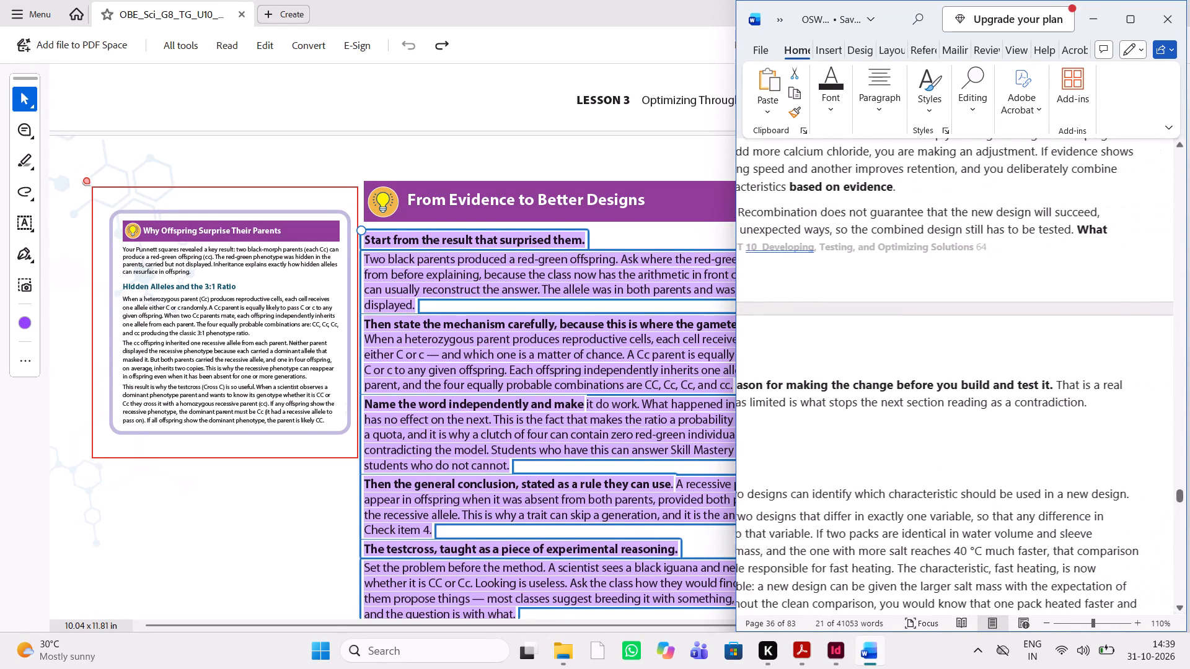
pyautogui.moveTo(1088, 396); pyautogui.dragTo(798, 81)
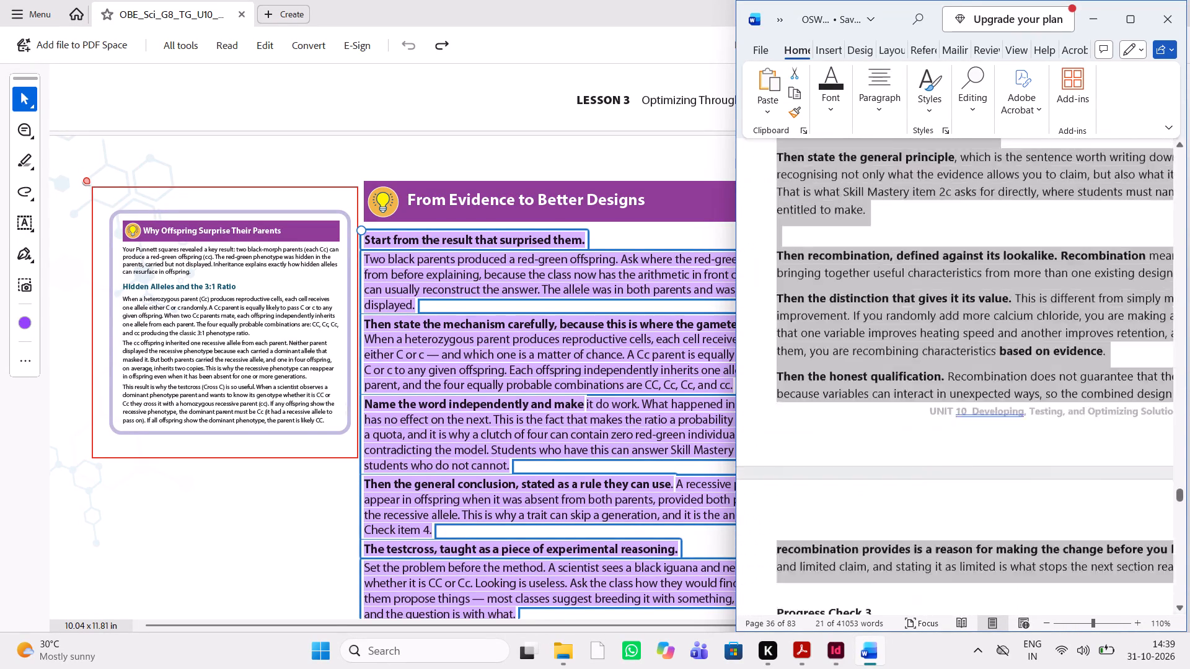
pyautogui.moveTo(798, 81); pyautogui.dragTo(775, 592)
pyautogui.hotkey('ctrl', 'c')
pyautogui.hotkey('ctrl', 'c')
pyautogui.hotkey('ctrl', 'c')
pyautogui.hotkey('ctrl', 'c')
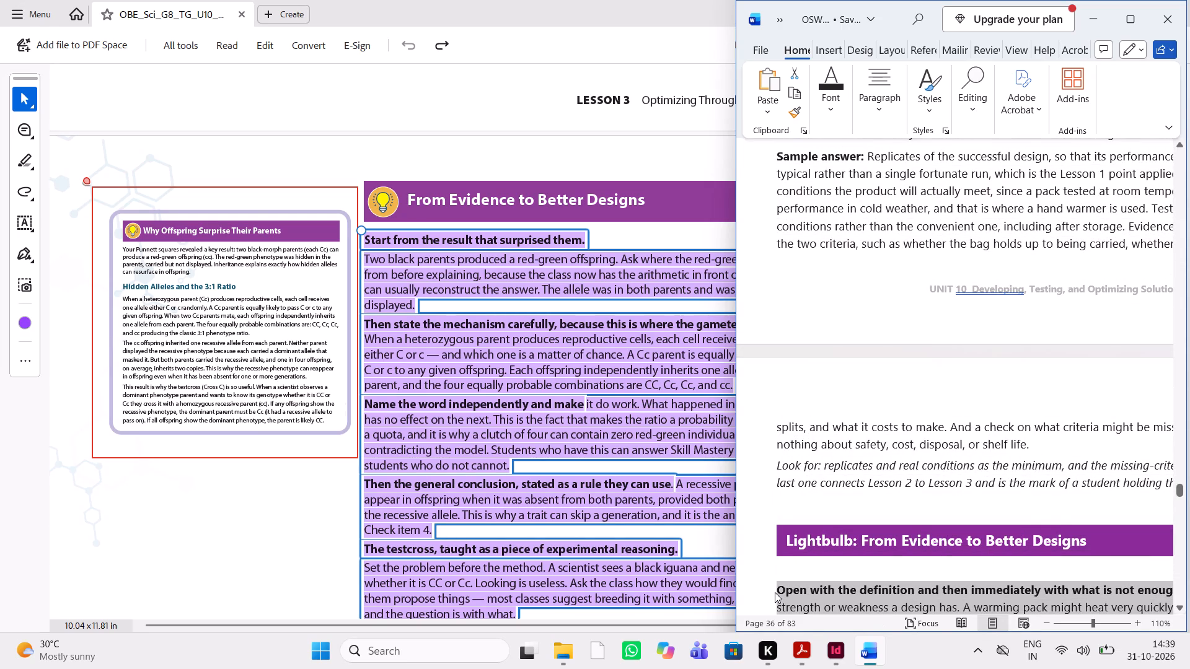
# Switch back to InDesign at the "From Evidence to Better Designs" text in the Lesson 3 document.
pyautogui.doubleClick(573, 539)
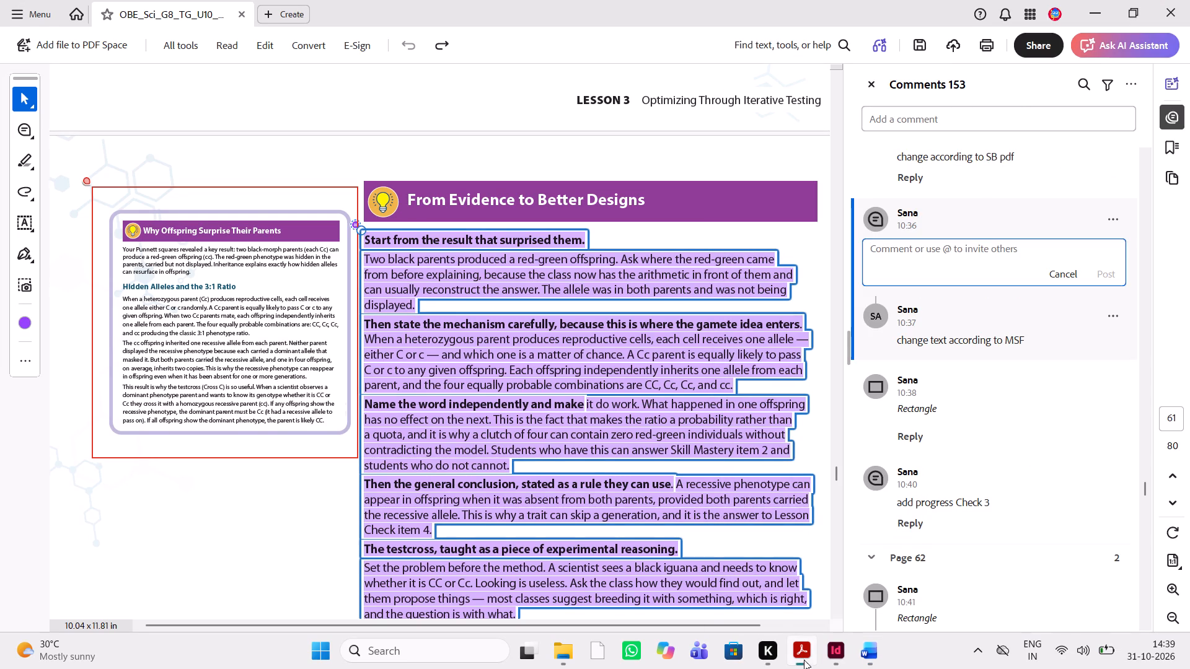
pyautogui.click(832, 655)
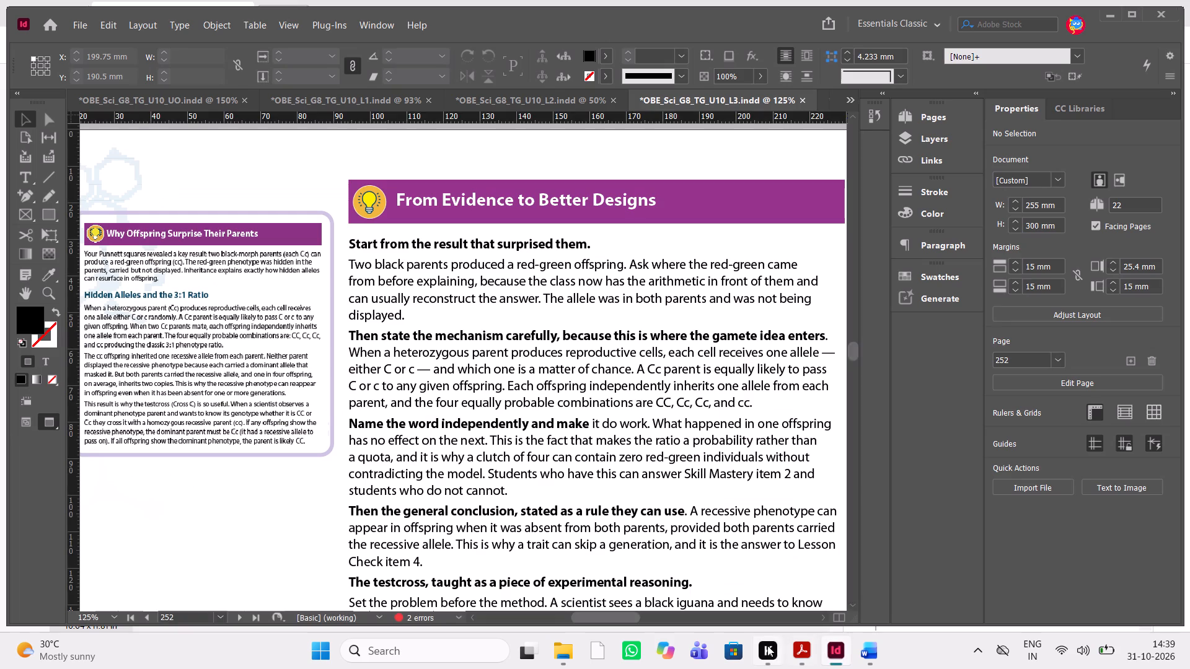
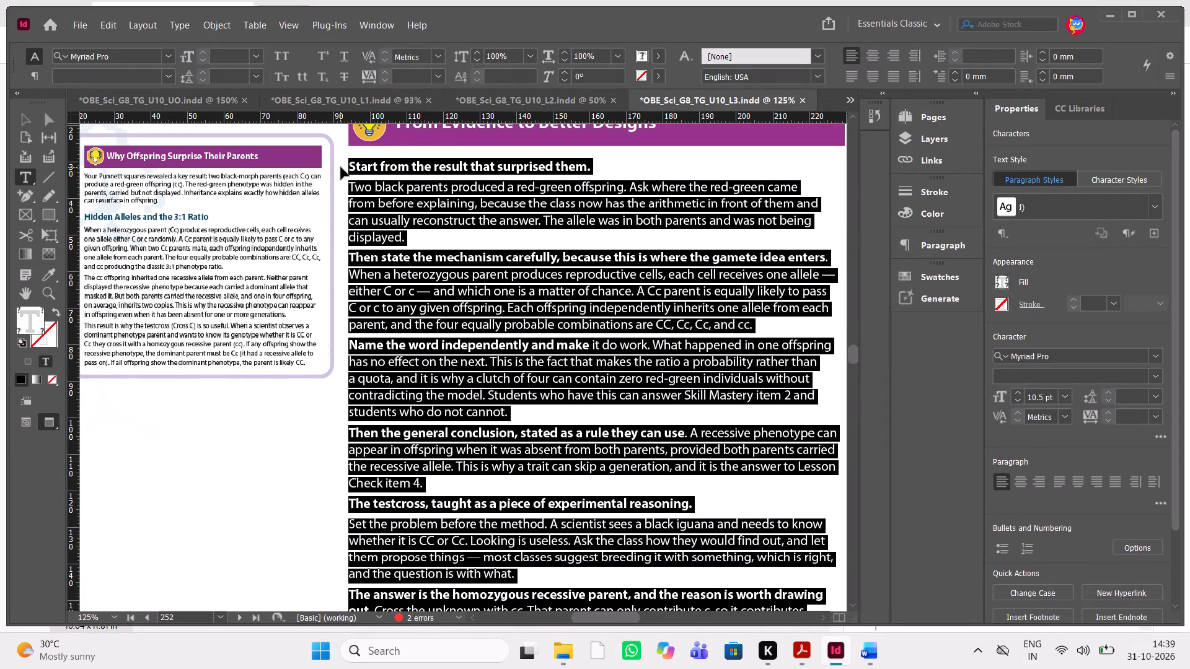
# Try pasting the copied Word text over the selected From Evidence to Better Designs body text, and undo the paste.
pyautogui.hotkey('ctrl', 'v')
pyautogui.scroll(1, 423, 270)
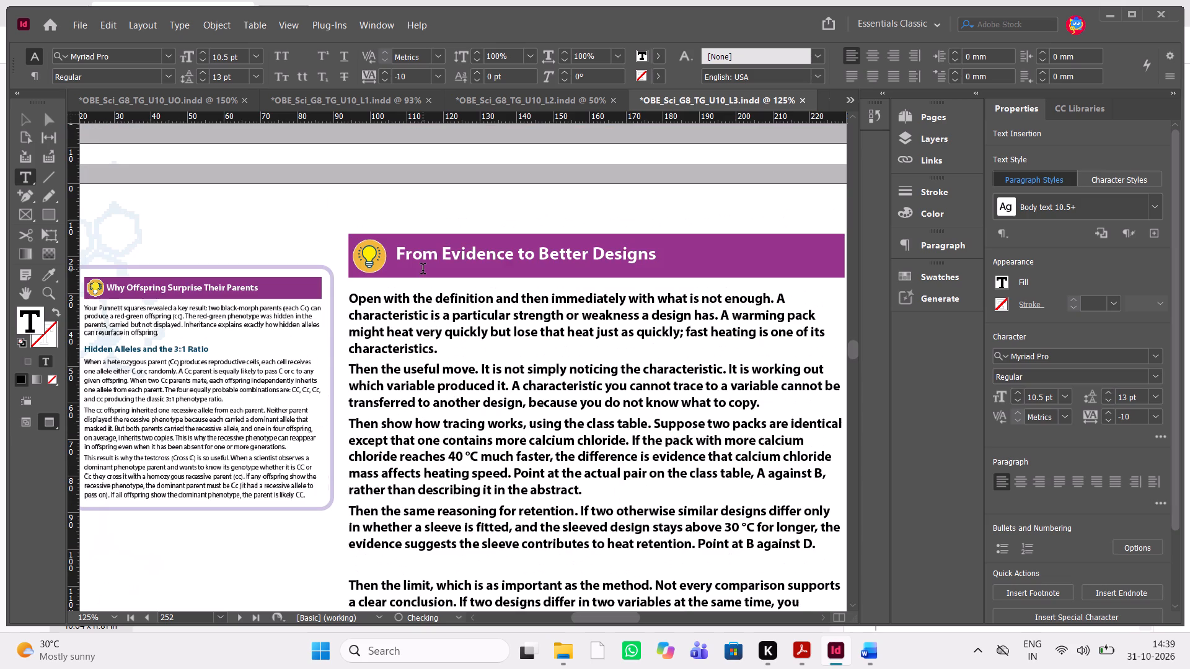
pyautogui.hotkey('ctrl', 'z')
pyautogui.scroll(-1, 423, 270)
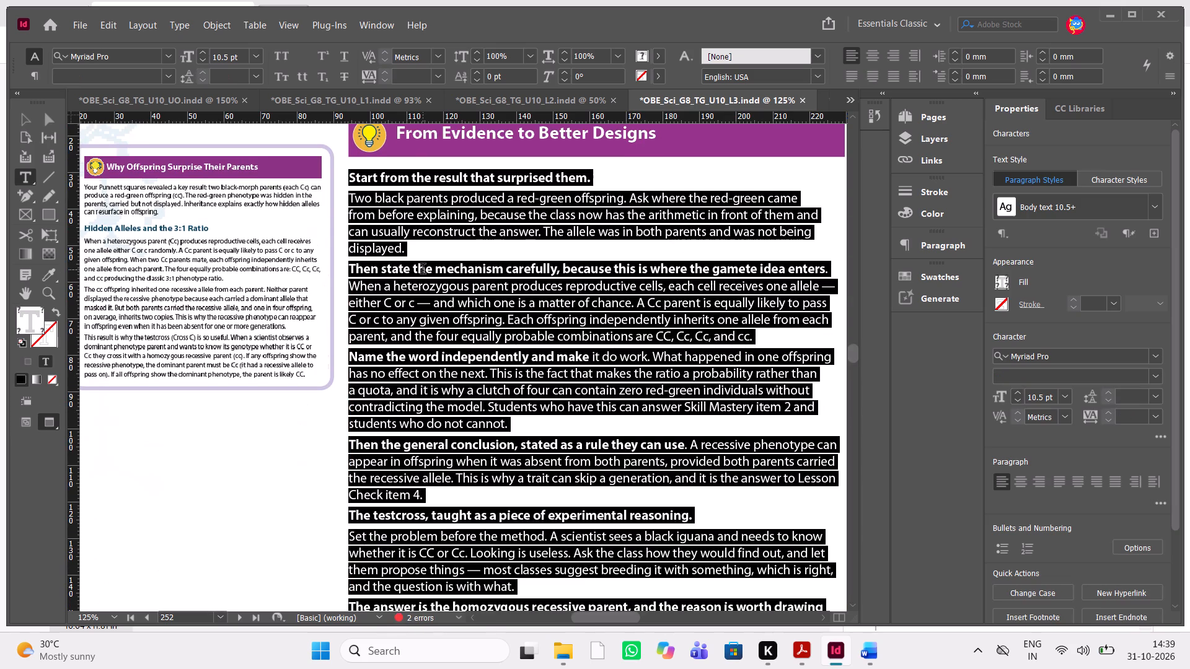
# Leave preview mode and select the old body text from "Start from the result that surprised them" through the Cause and Effect question.
pyautogui.press('Escape')
pyautogui.click(267, 463)
pyautogui.press('w')
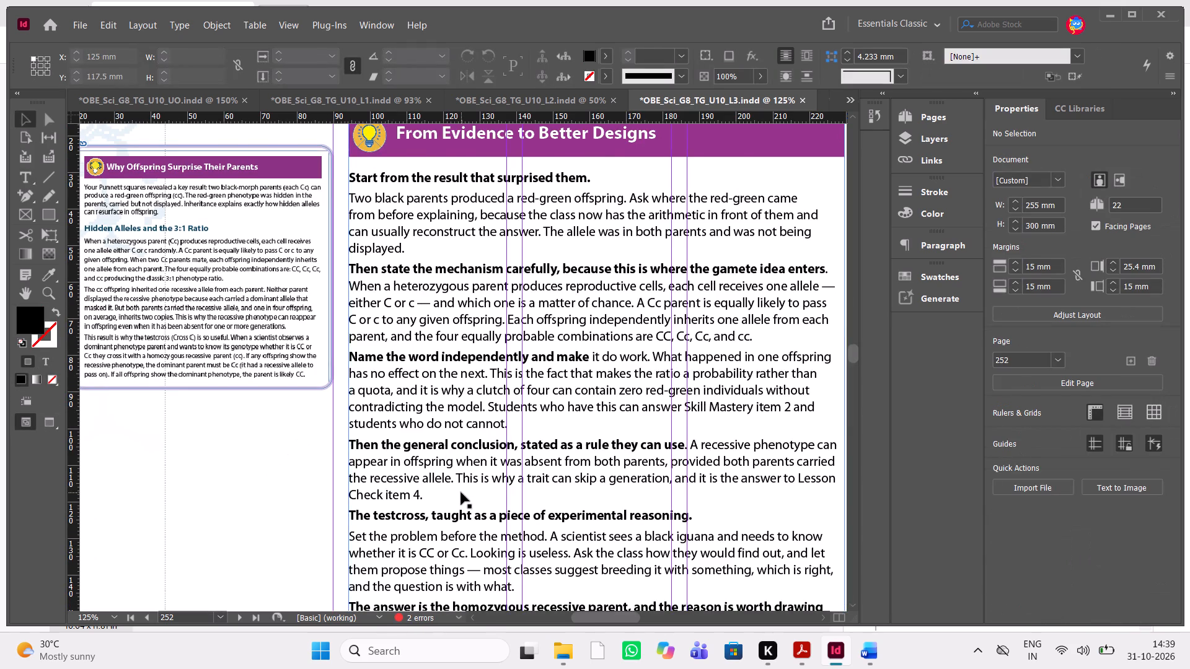
pyautogui.scroll(-3, 461, 492)
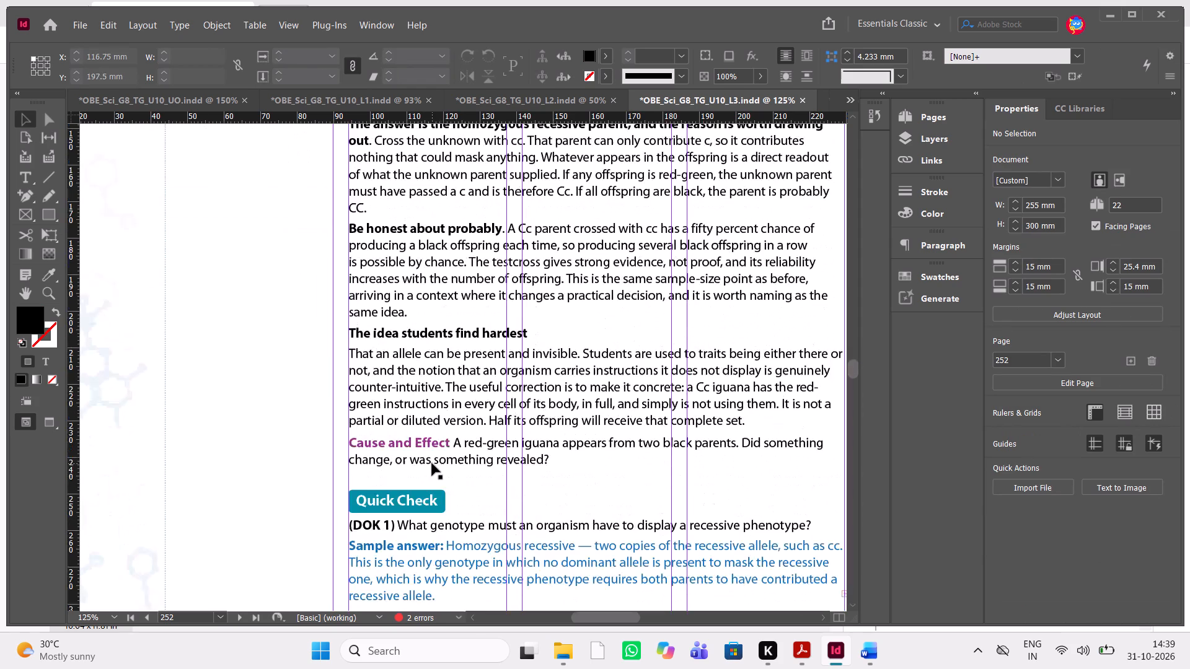
pyautogui.scroll(-1, 432, 463)
pyautogui.doubleClick(503, 438)
pyautogui.moveTo(570, 456); pyautogui.dragTo(351, 103)
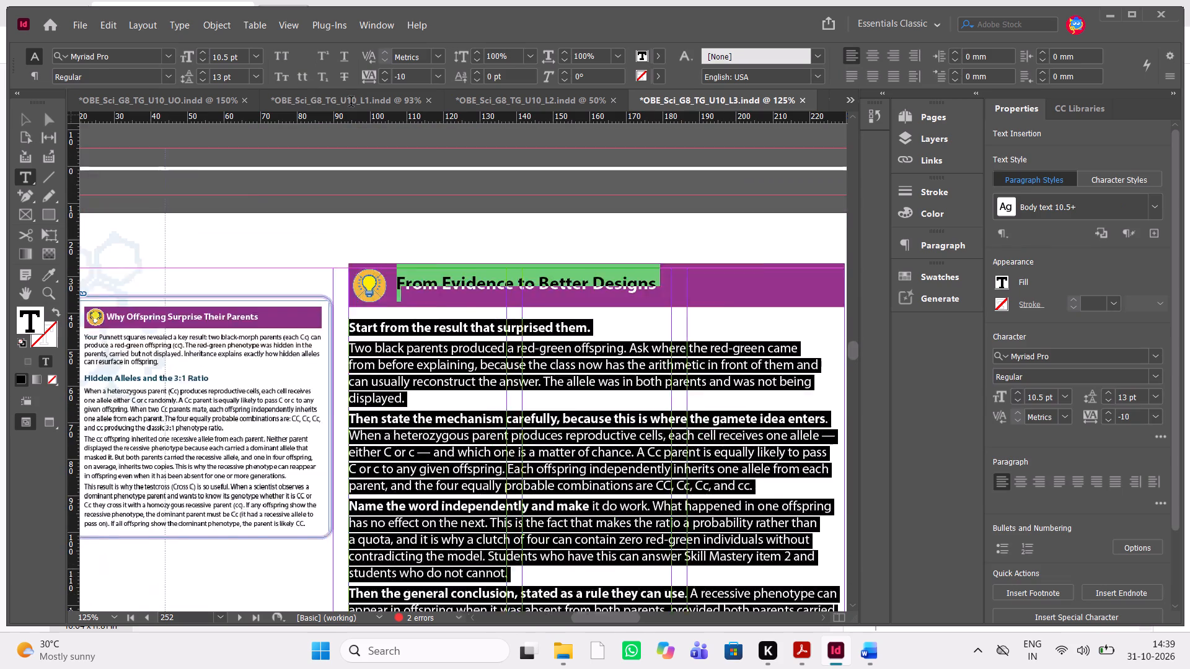
pyautogui.moveTo(351, 103); pyautogui.dragTo(339, 359)
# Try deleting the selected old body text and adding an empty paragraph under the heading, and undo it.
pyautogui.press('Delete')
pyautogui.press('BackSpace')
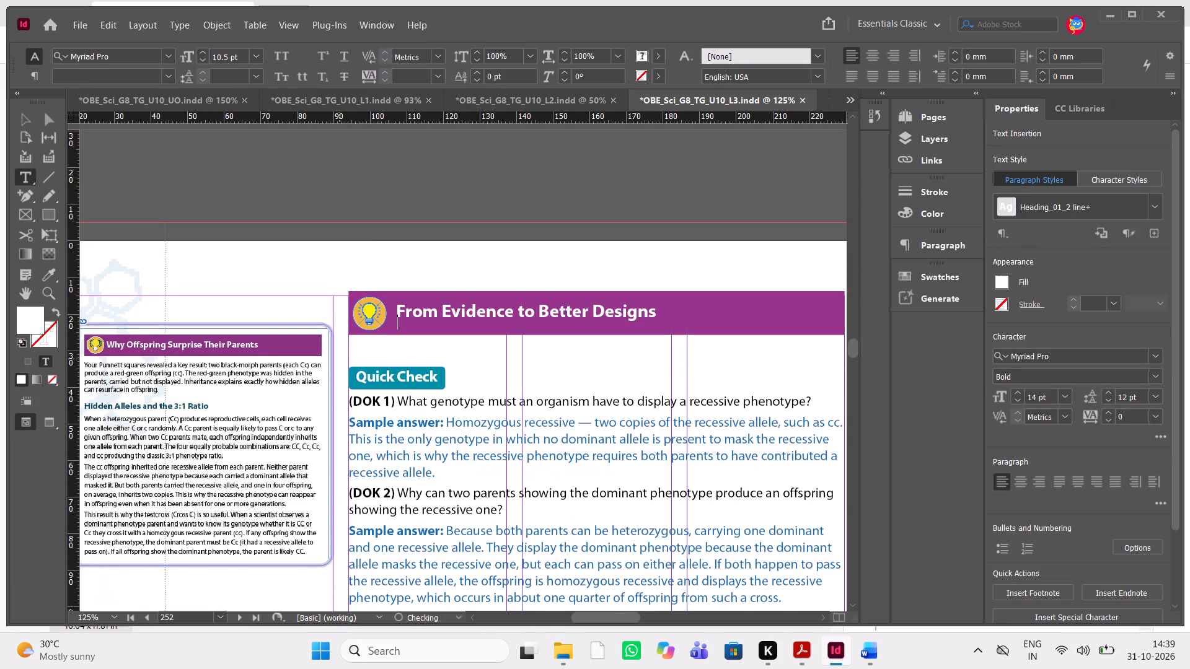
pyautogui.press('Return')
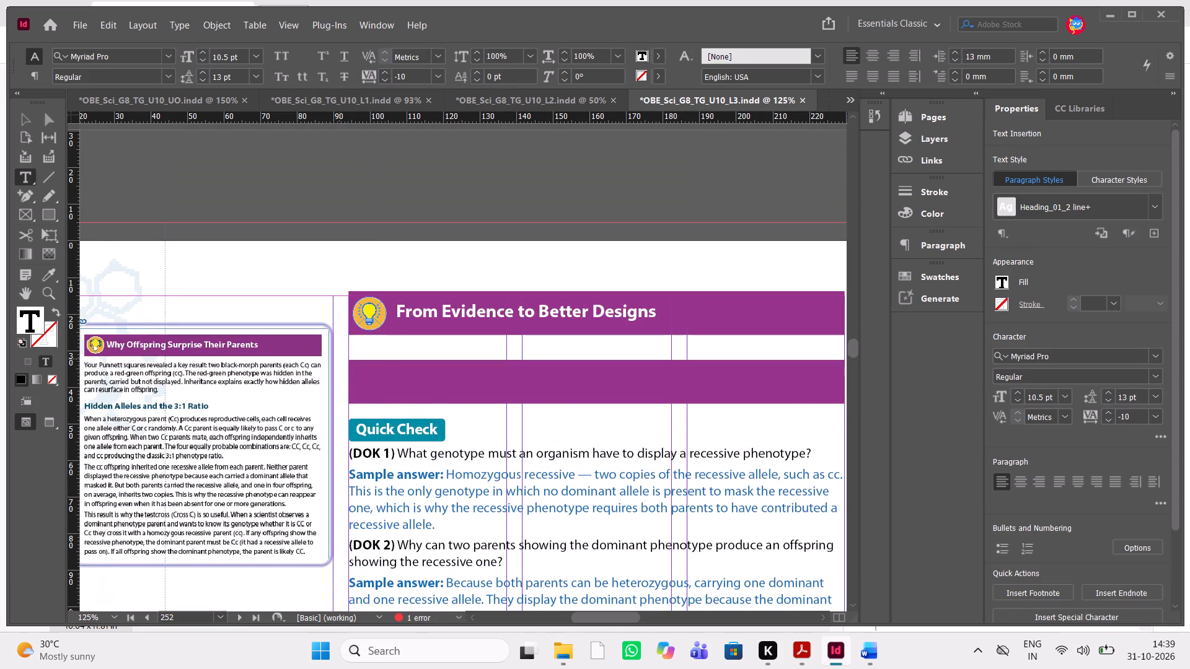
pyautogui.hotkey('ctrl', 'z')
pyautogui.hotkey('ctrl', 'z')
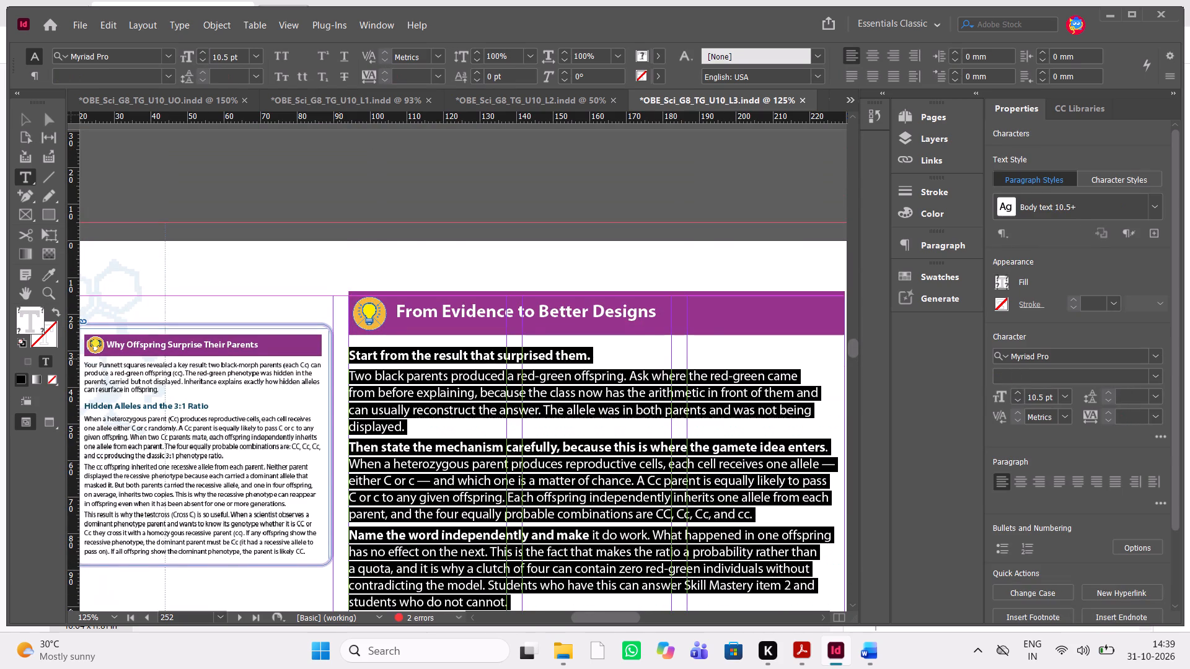
# Replace the selected old body text with the text copied from the Word manuscript.
pyautogui.hotkey('ctrl', 'v')
# Remove the bold from all the pasted body text and apply the Body text 10.5_3mm_Space paragraph style.
pyautogui.scroll(-1, 402, 435)
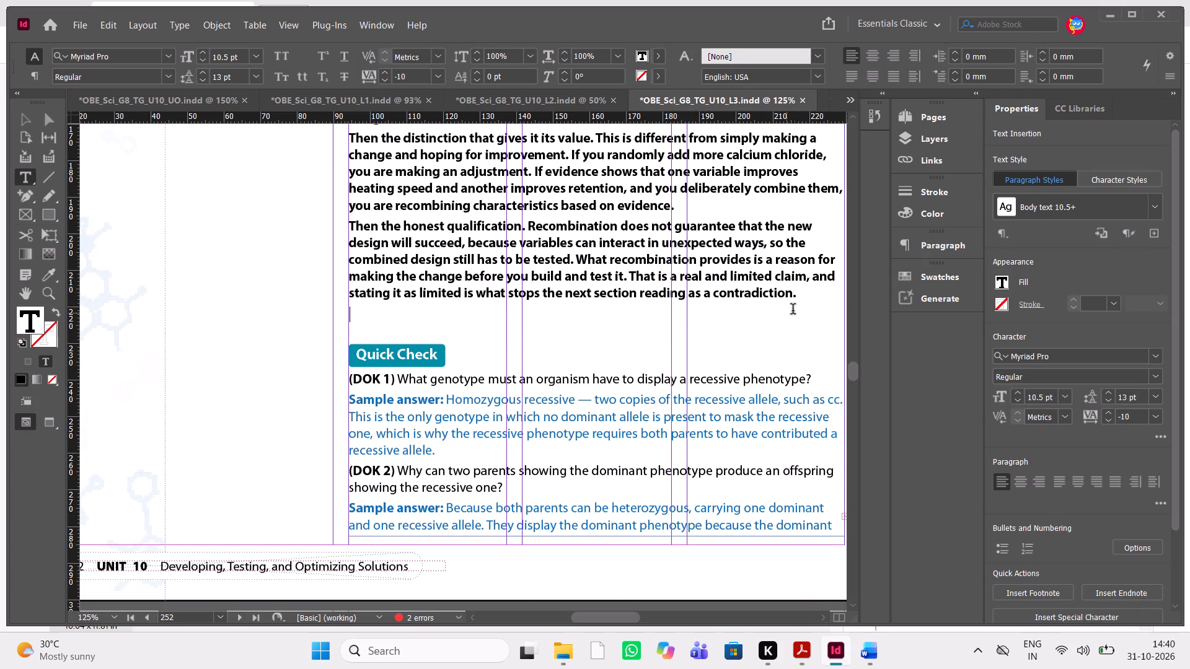
pyautogui.moveTo(800, 303); pyautogui.dragTo(283, 305)
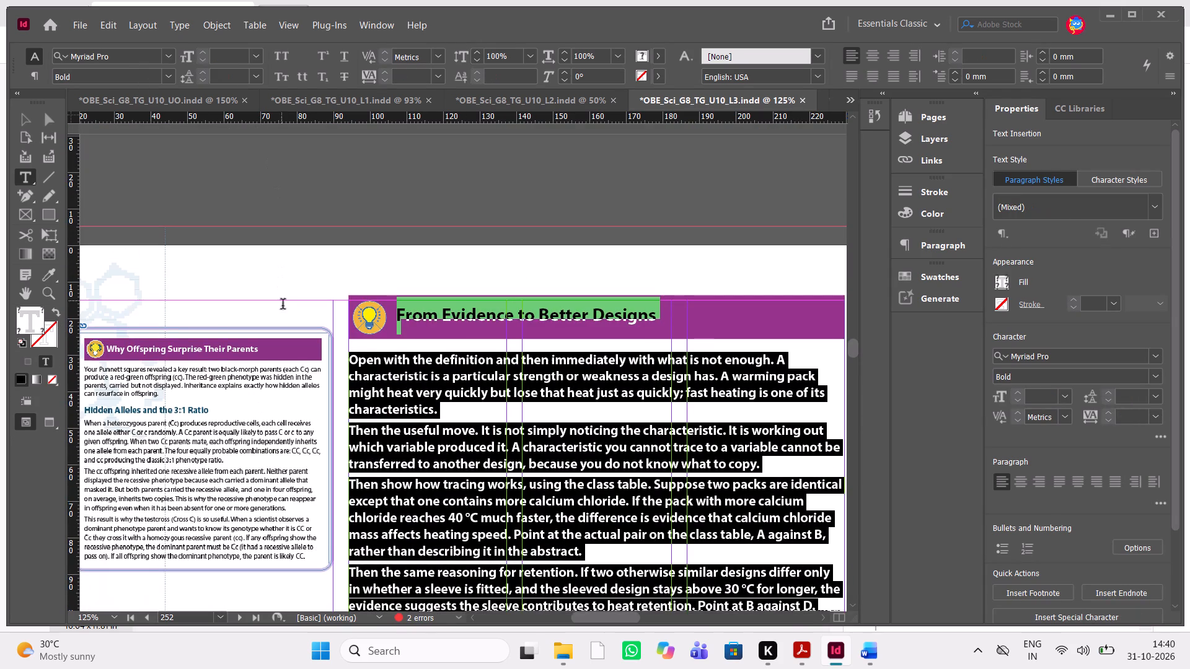
pyautogui.moveTo(283, 305); pyautogui.dragTo(344, 354)
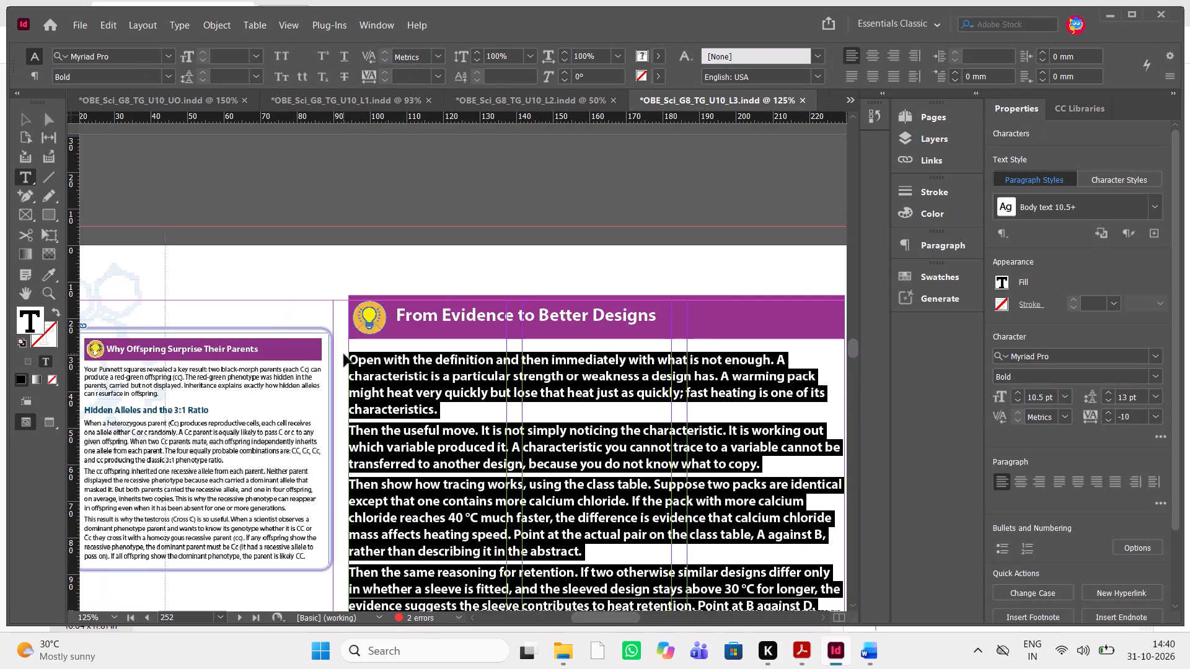
pyautogui.hotkey('ctrl', 'shift', 'b')
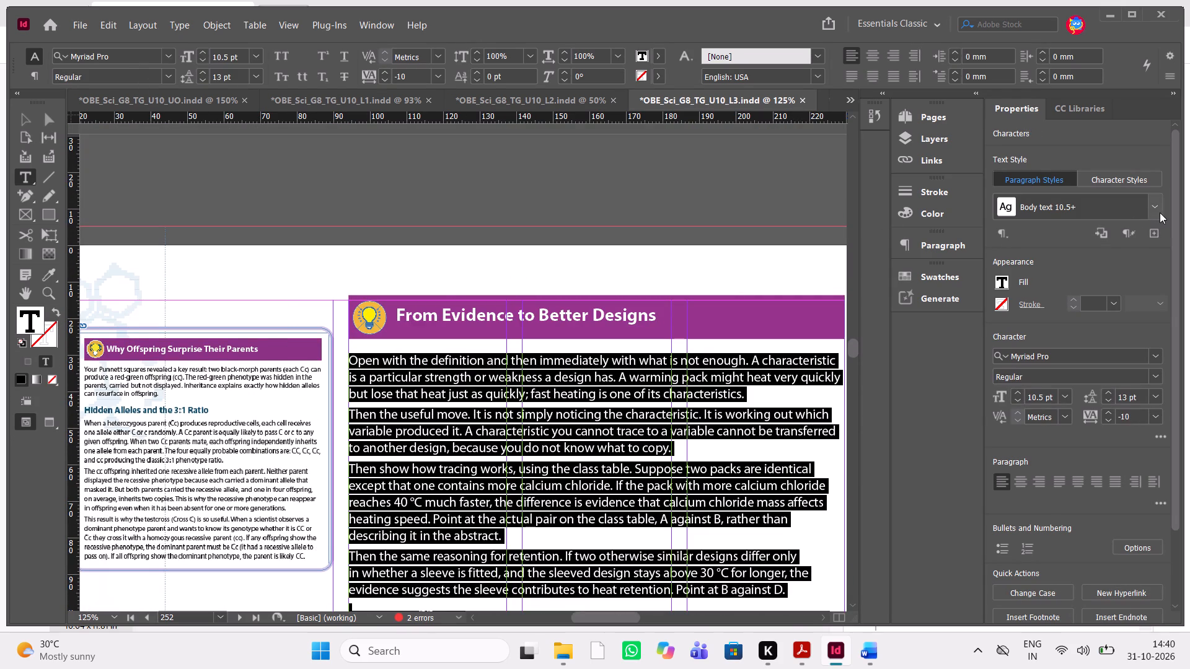
pyautogui.click(1160, 212)
pyautogui.scroll(-2, 1117, 491)
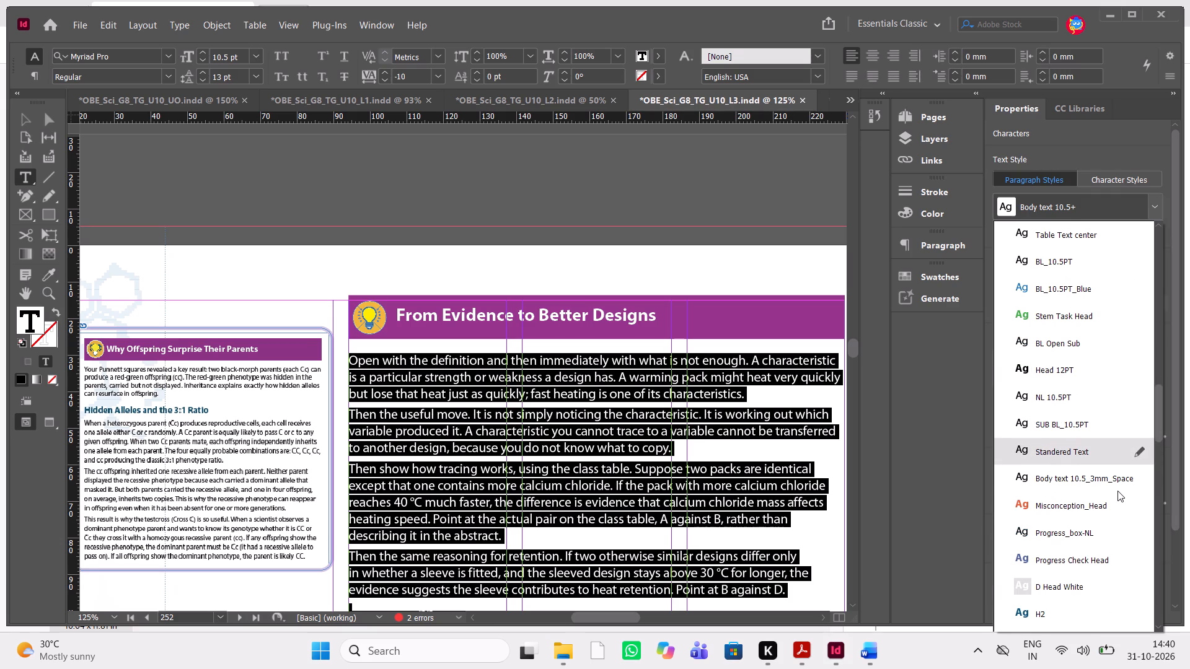
pyautogui.click(1113, 489)
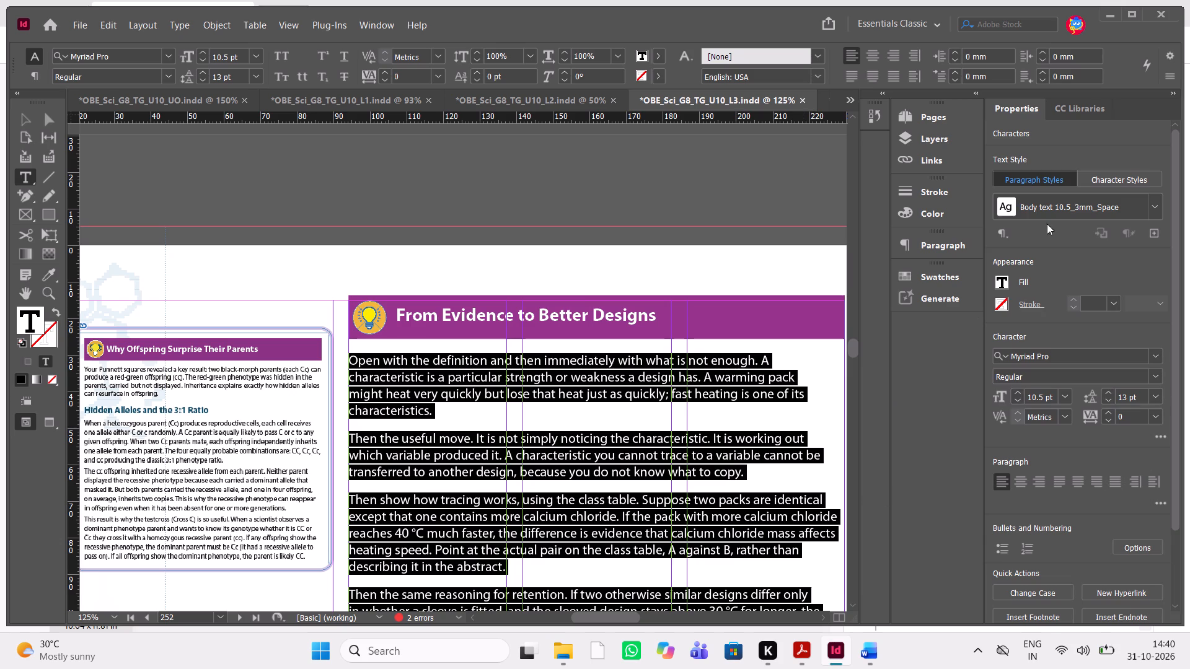
# Delete the empty paragraphs before "Then the limit" and before "Then recombination" in the pasted text.
pyautogui.click(720, 432)
pyautogui.scroll(-1, 720, 432)
pyautogui.scroll(1, 720, 432)
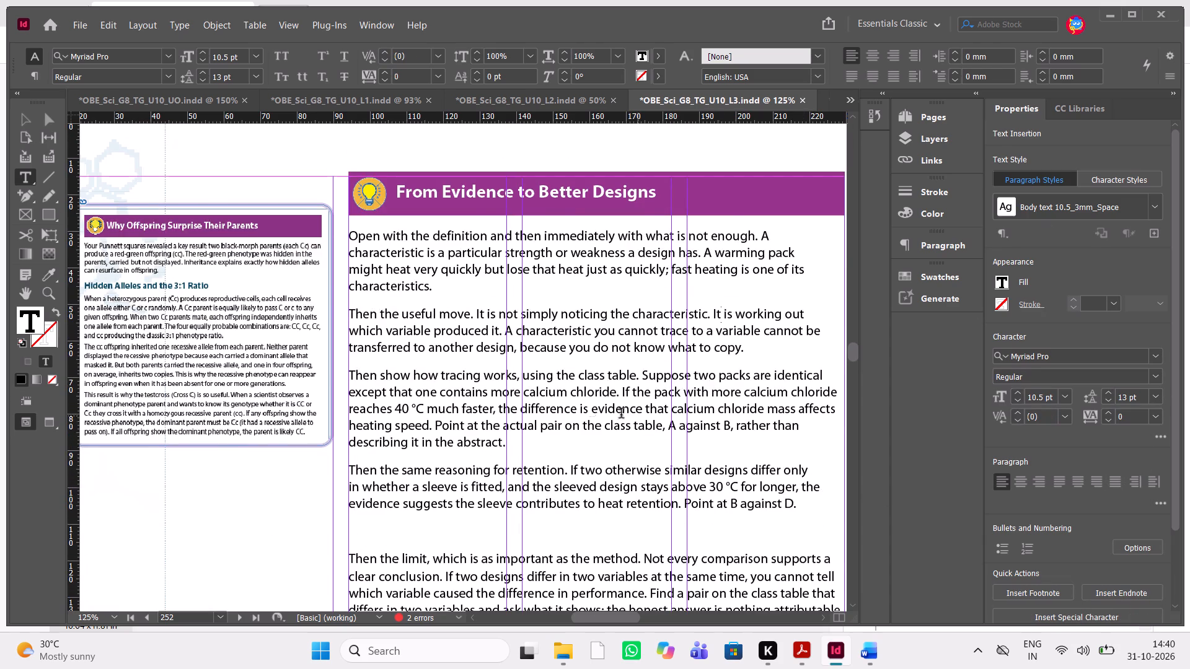
pyautogui.click(361, 451)
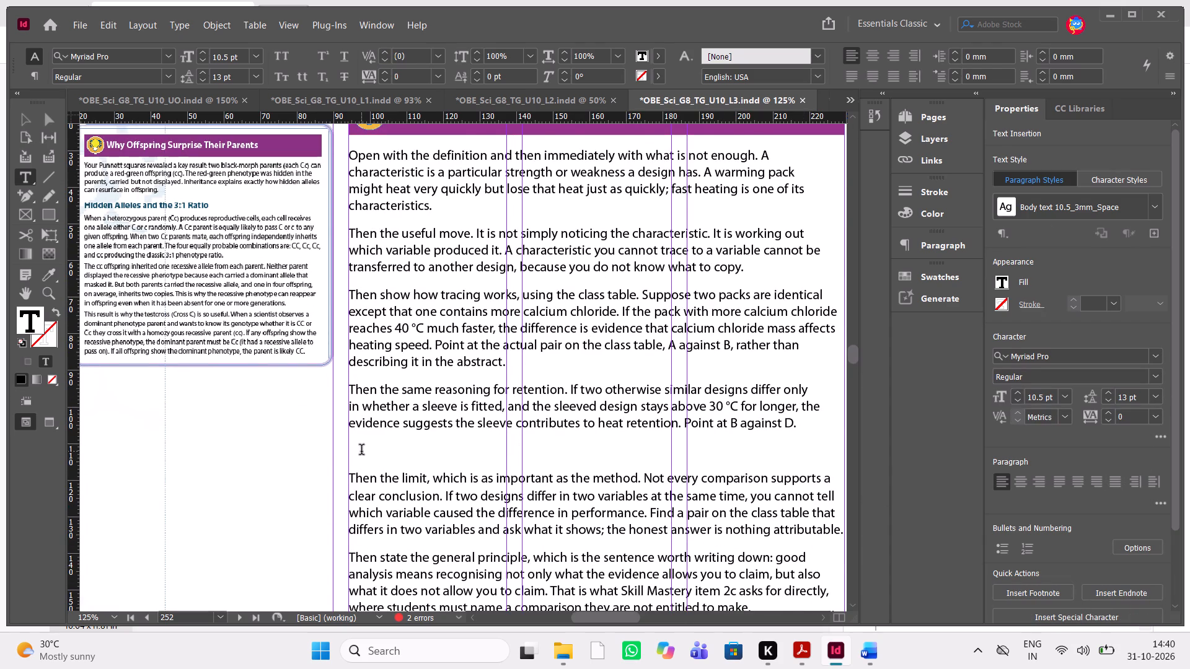
pyautogui.press('Delete')
pyautogui.scroll(-1, 432, 414)
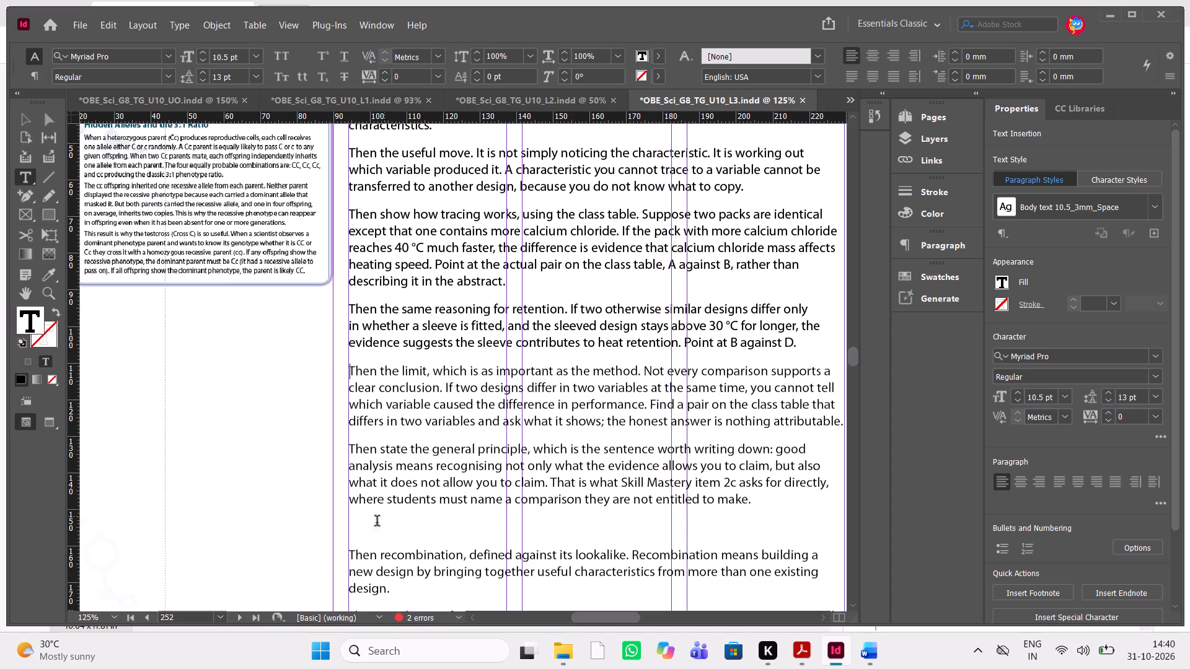
pyautogui.click(352, 521)
pyautogui.scroll(-1, 400, 461)
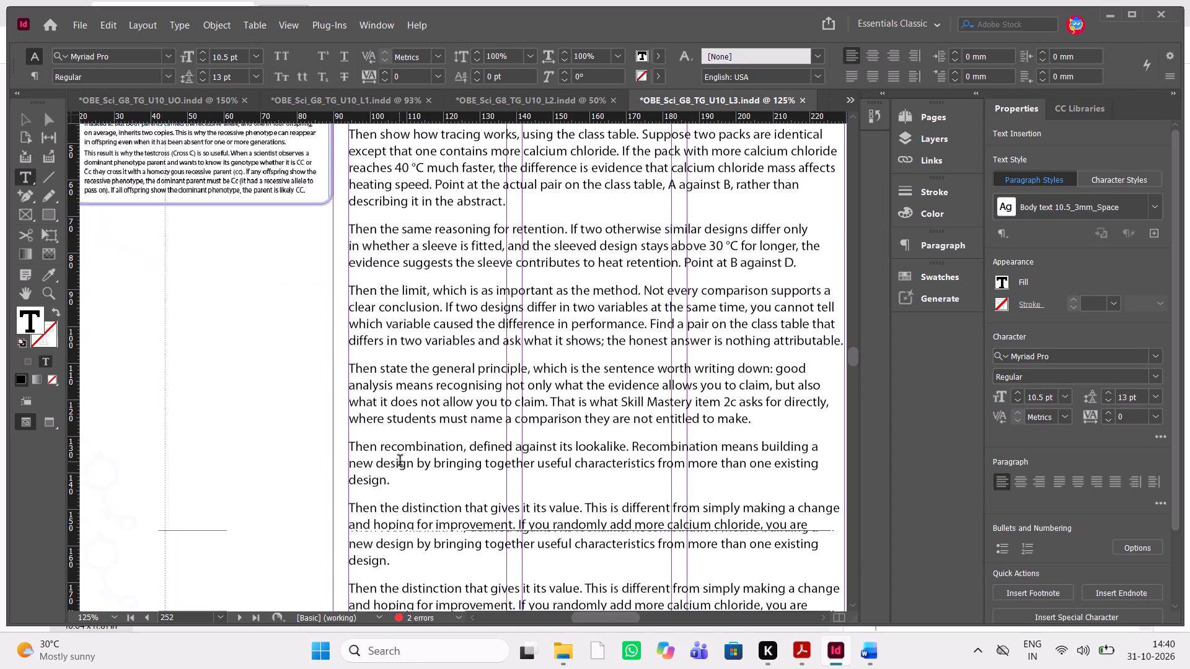
# Review the rest of the pasted text and the preceding lab pages down to the "Where this leads" section.
pyautogui.scroll(-2, 400, 461)
pyautogui.scroll(1, 400, 461)
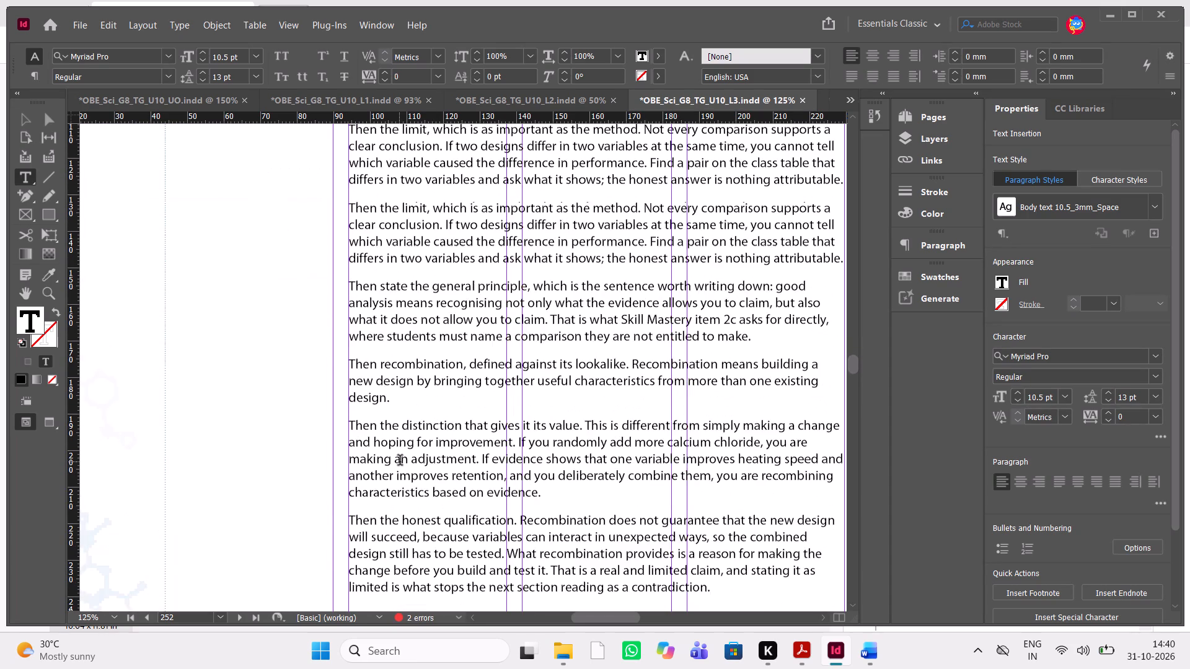
pyautogui.scroll(7, 400, 461)
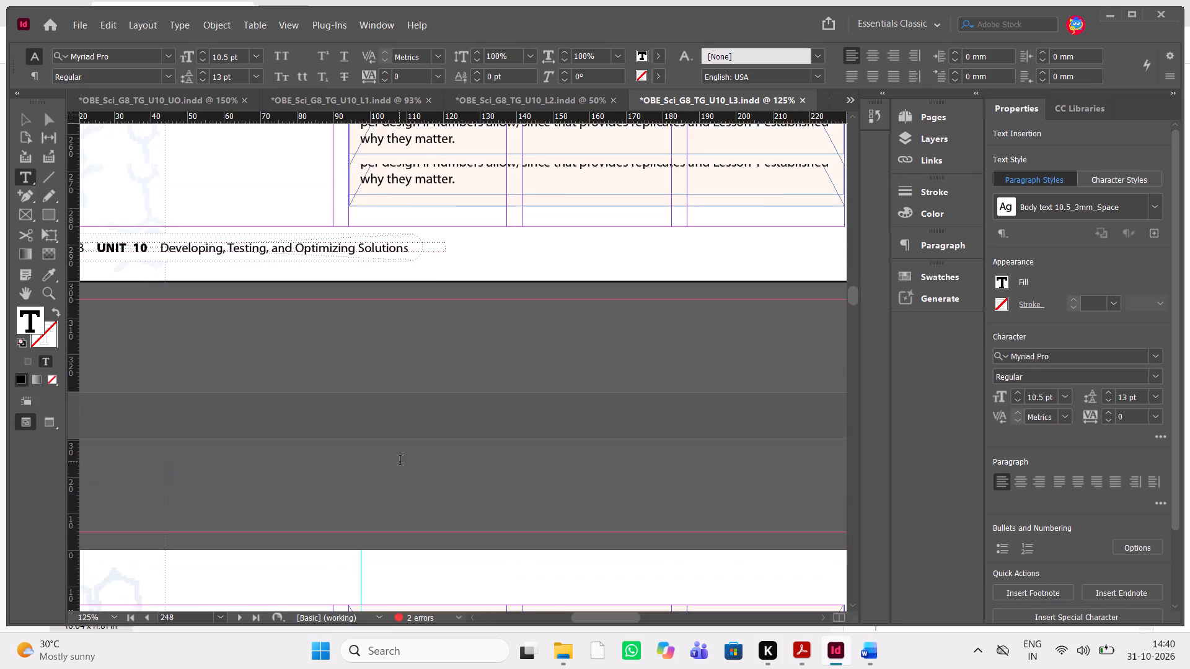
pyautogui.scroll(1, 400, 461)
pyautogui.scroll(-9, 400, 461)
pyautogui.scroll(1, 400, 461)
pyautogui.scroll(-3, 400, 461)
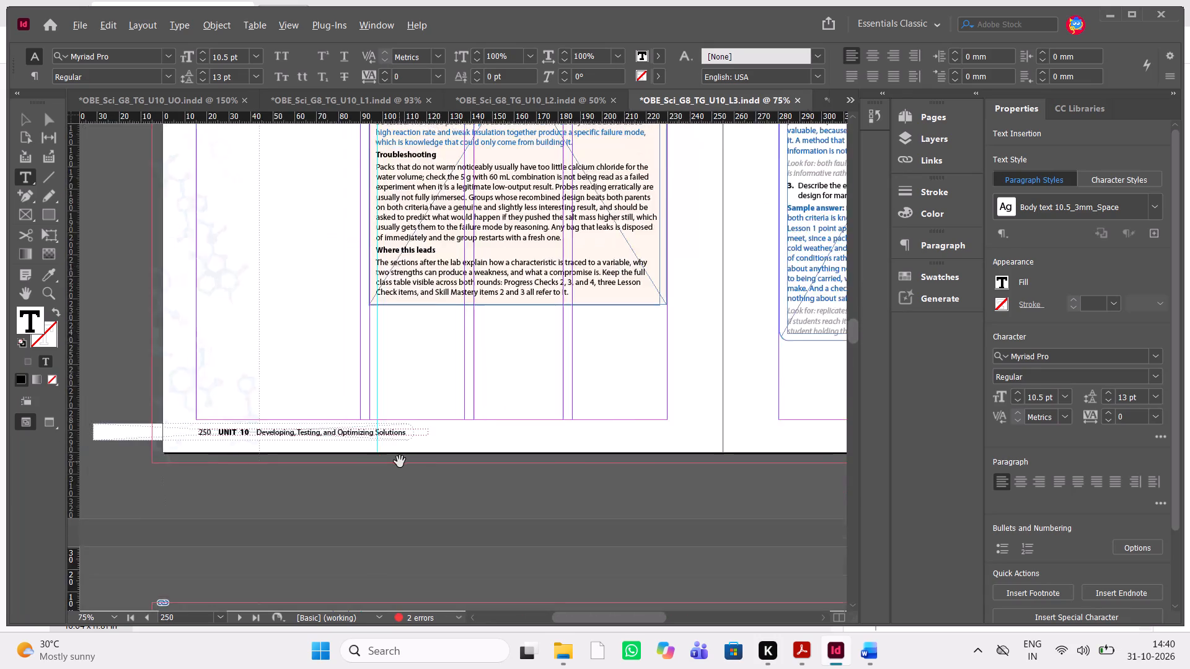
pyautogui.hotkey('ctrl', '=')
pyautogui.hotkey('ctrl', '=')
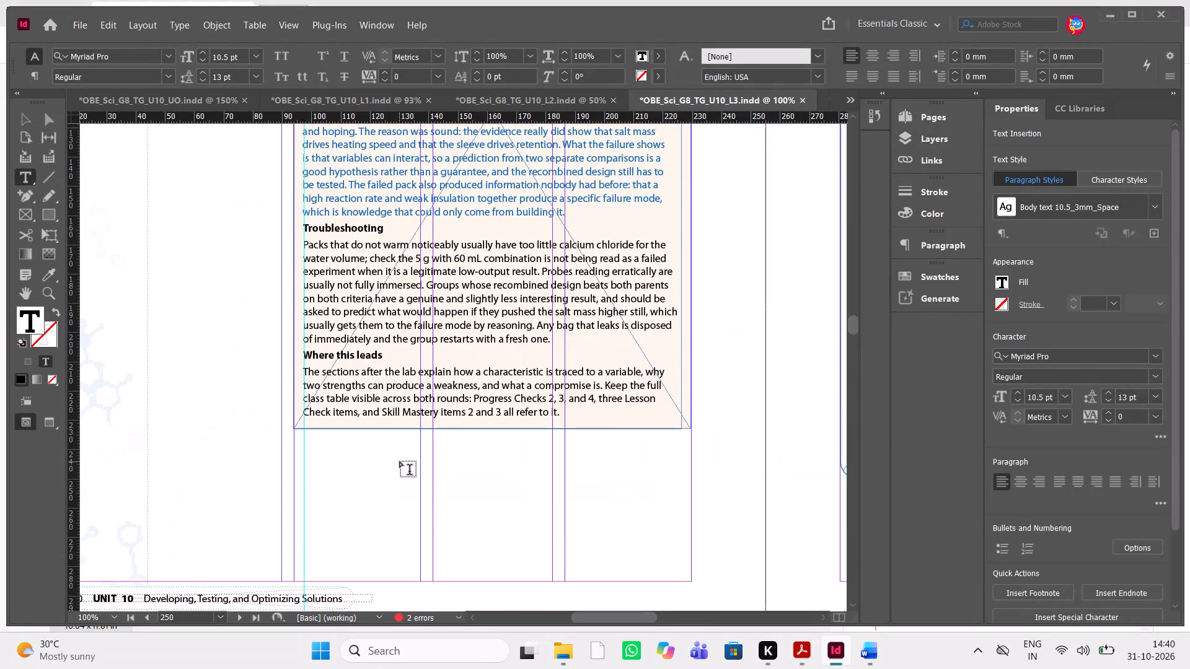
# Set the tracking of the first paragraph, "Open with the definition", under From Evidence to Better Designs to -5.
pyautogui.scroll(-5, 400, 461)
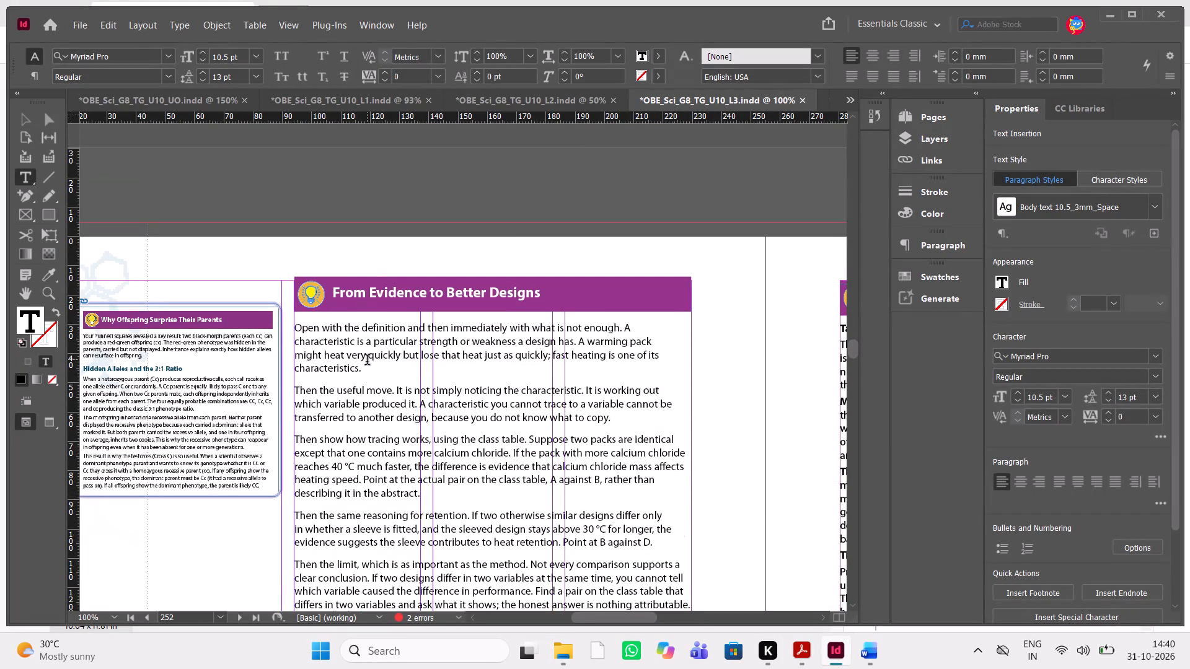
pyautogui.moveTo(368, 368); pyautogui.dragTo(289, 332)
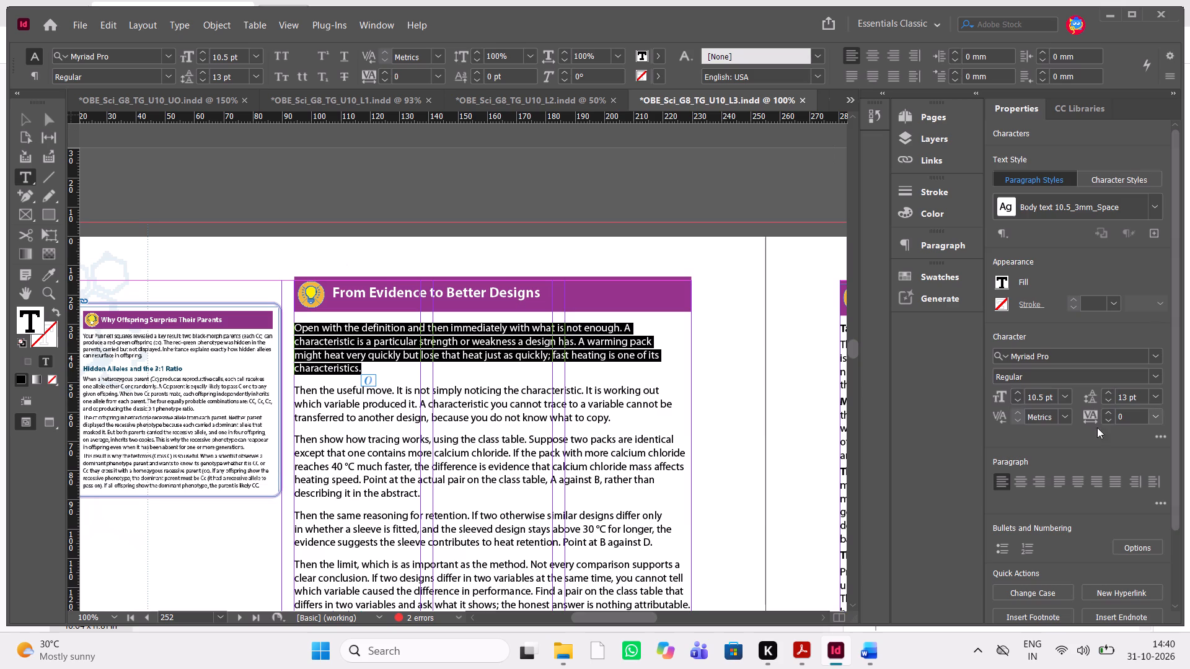
pyautogui.click(1155, 416)
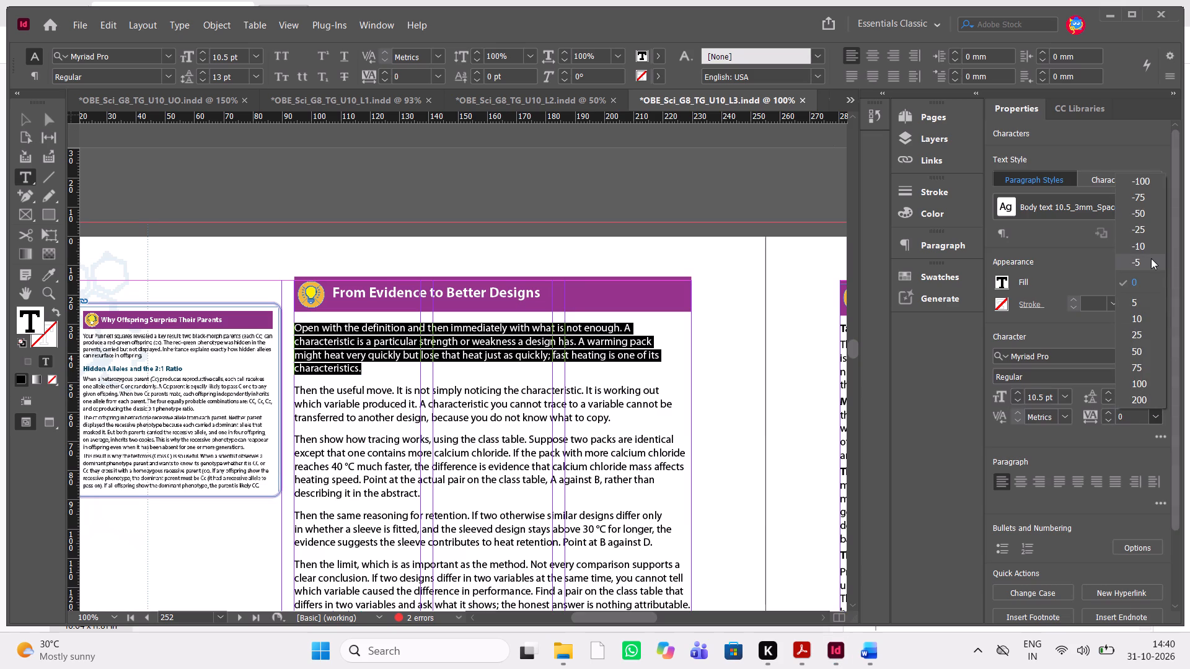
pyautogui.click(1151, 258)
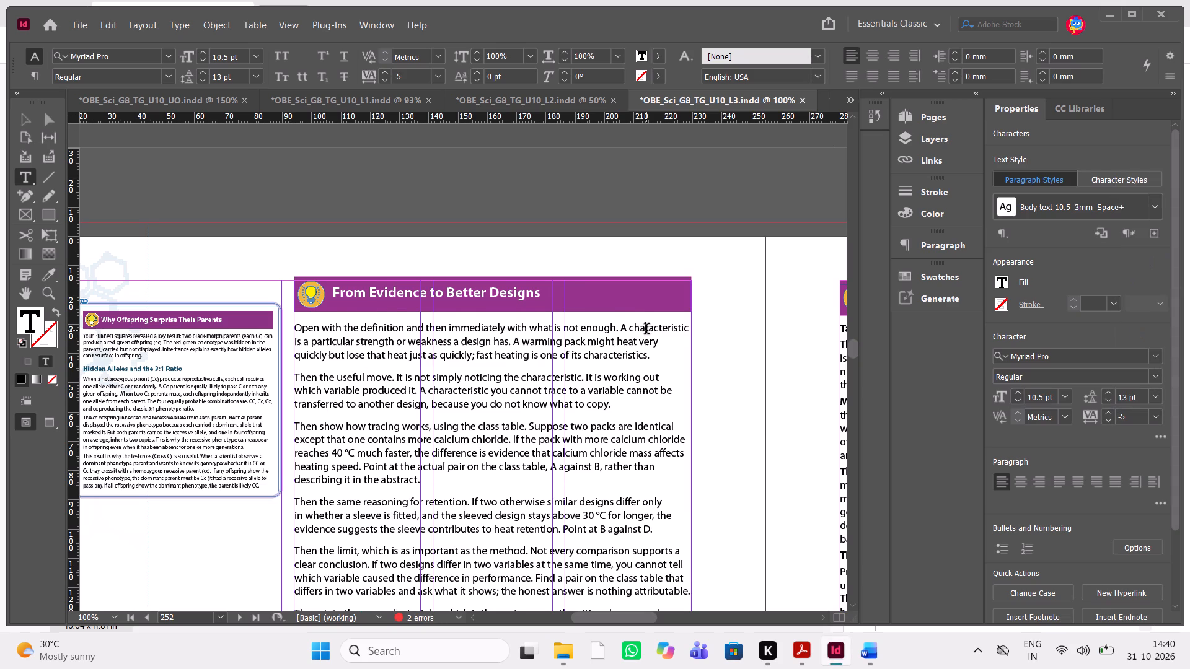
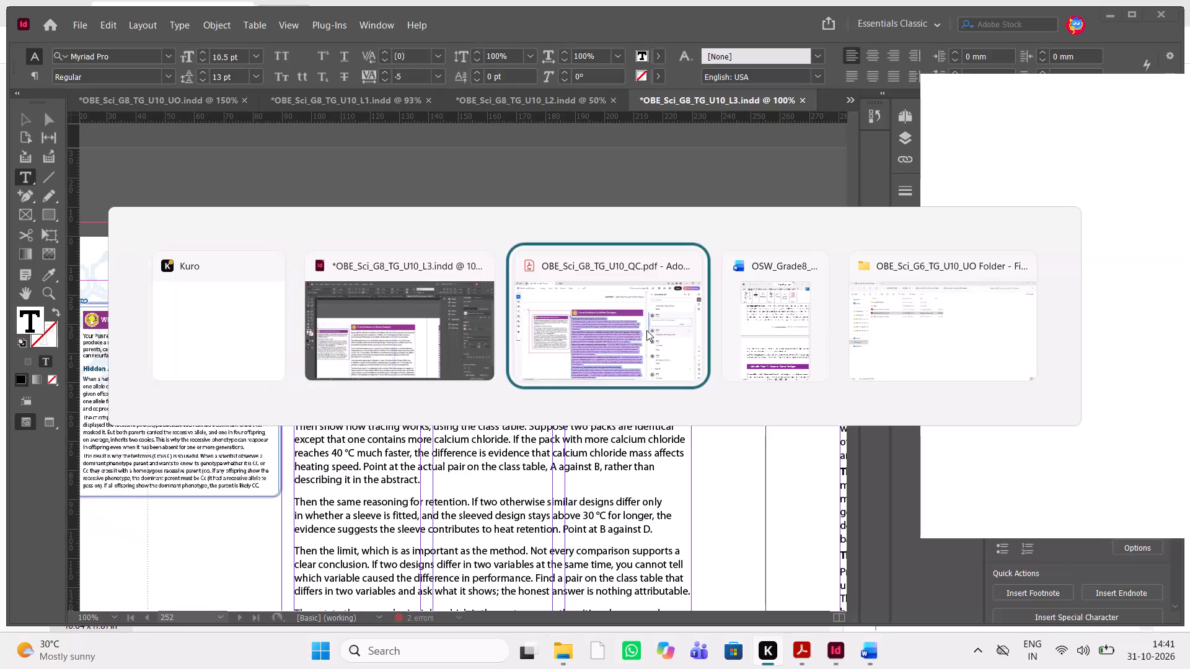
# Check the Word source and, in the first paragraph under From Evidence to Better Designs, bold the "Open with the definition" sentence and the word "characteristic".
pyautogui.hotkey('alt', 'Tab')
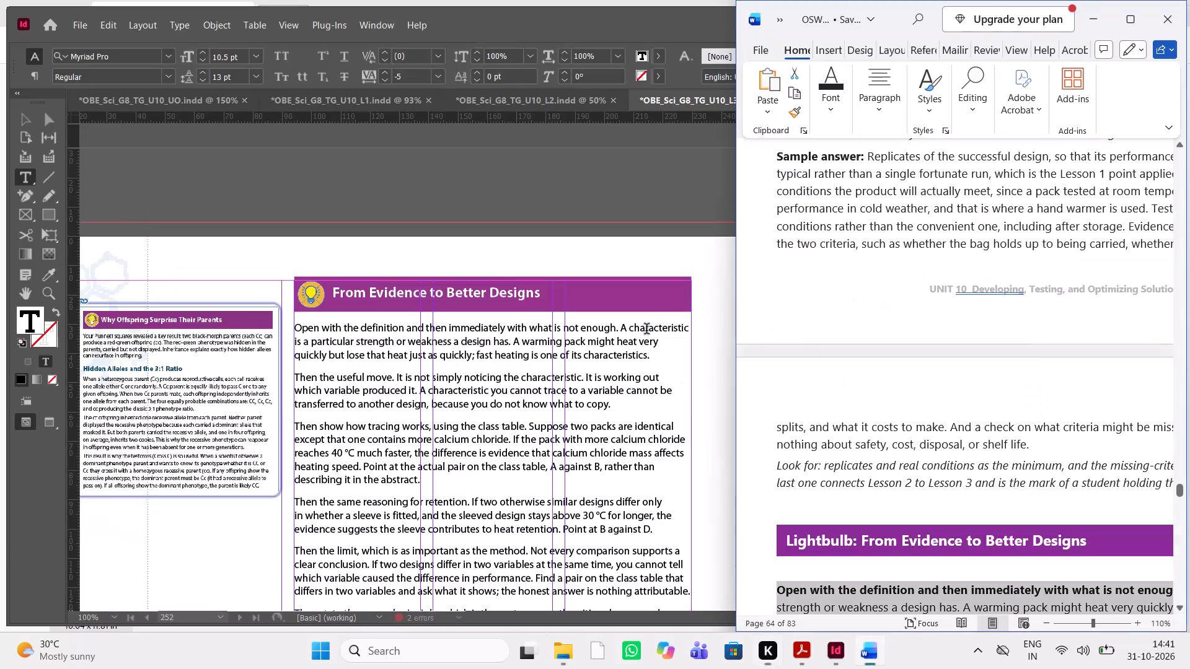
pyautogui.scroll(-2, 1046, 367)
pyautogui.scroll(3, 1046, 367)
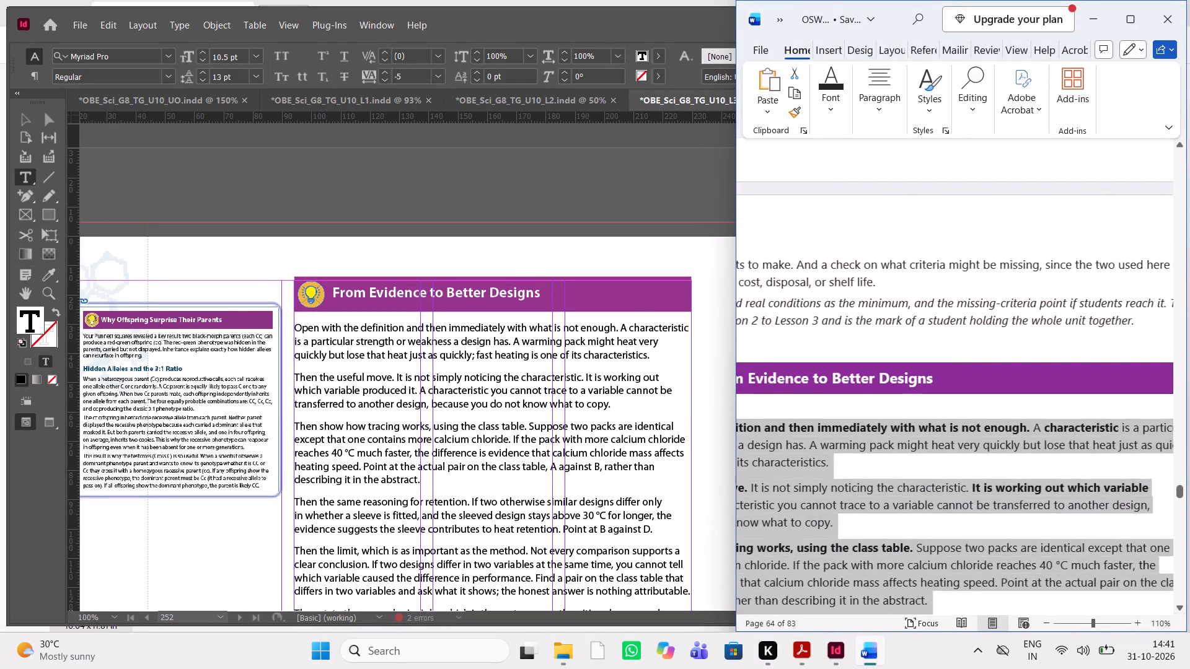
pyautogui.hscroll(1, 1046, 367)
pyautogui.hscroll(-1, 1046, 367)
pyautogui.hscroll(1, 1046, 367)
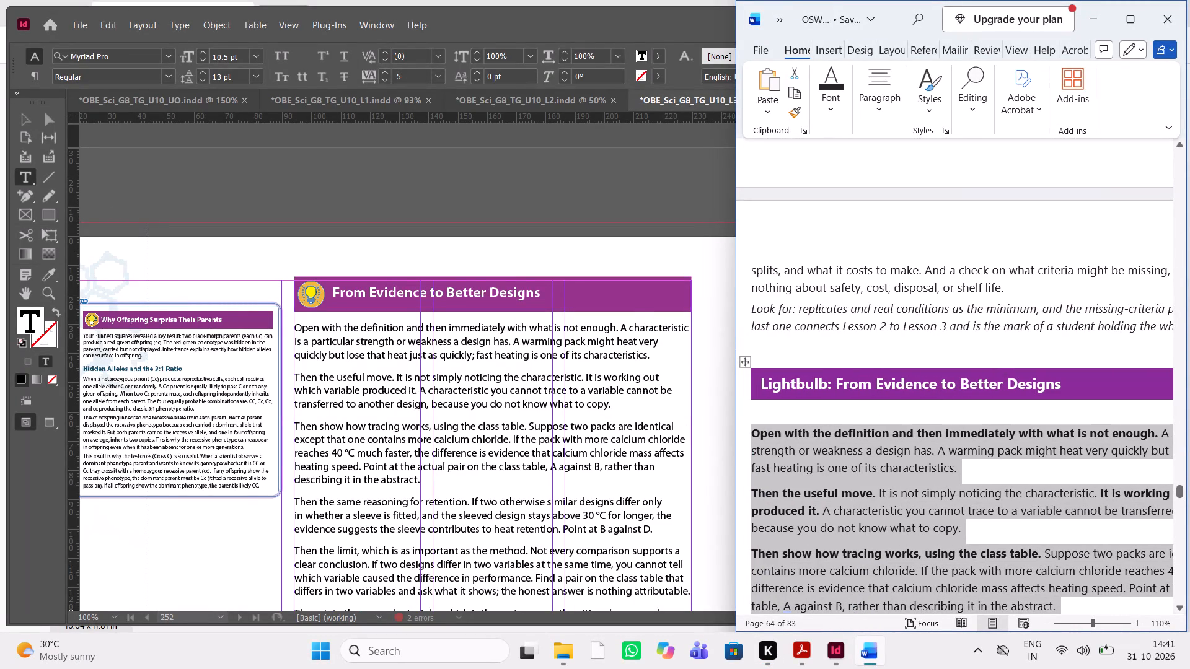
pyautogui.hscroll(-1, 1046, 367)
pyautogui.hscroll(1, 1046, 367)
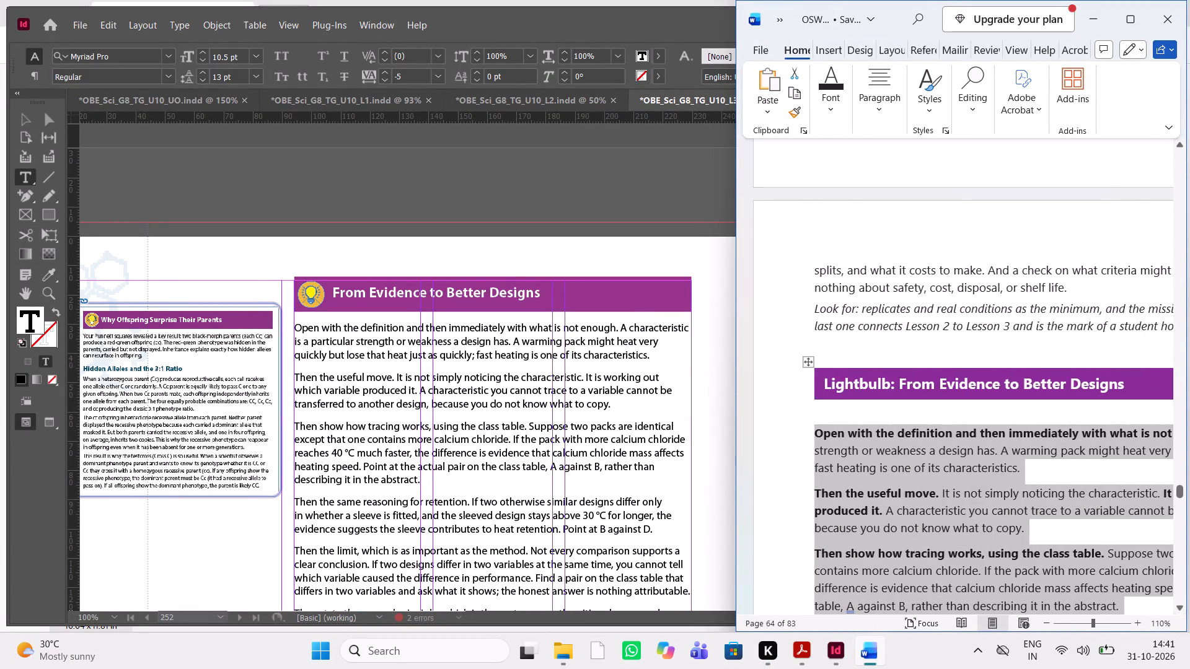
pyautogui.click(526, 471)
pyautogui.moveTo(620, 324); pyautogui.dragTo(322, 314)
pyautogui.hotkey('ctrl', 'shift', 'b')
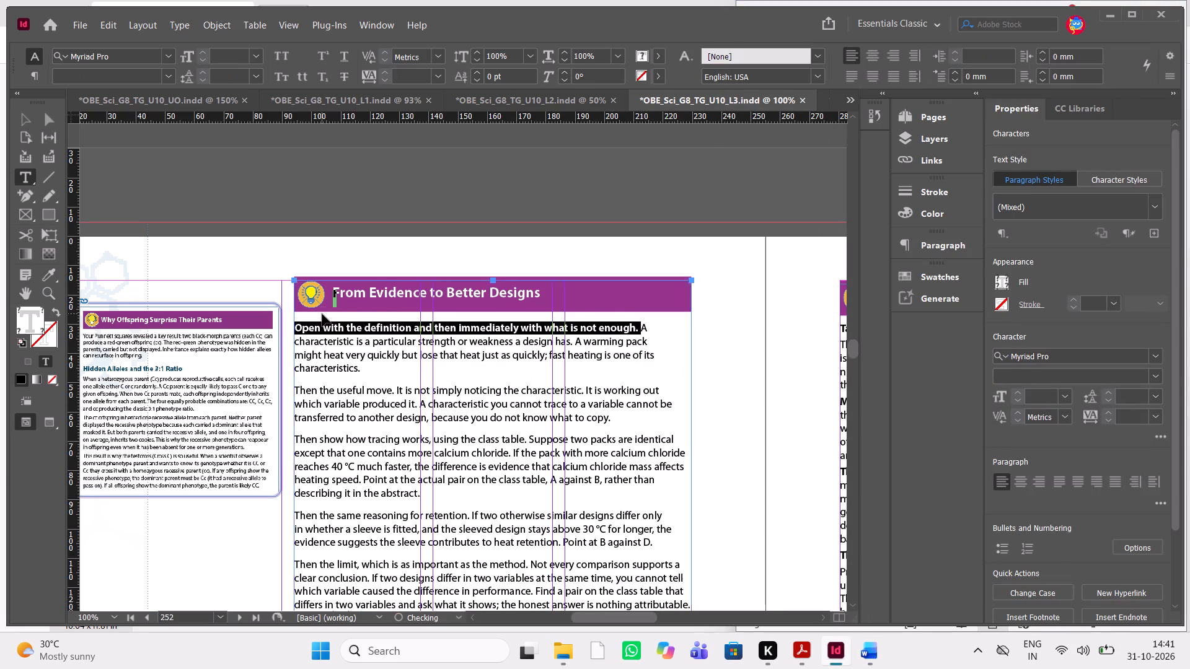
pyautogui.click(438, 359)
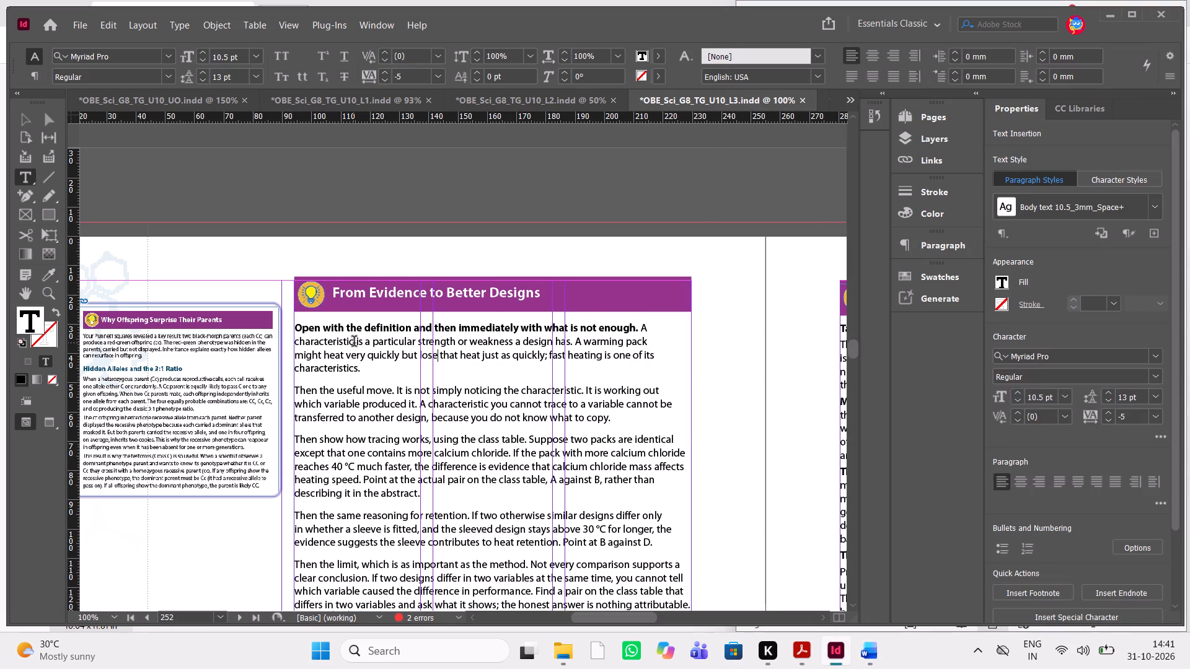
pyautogui.moveTo(354, 343); pyautogui.dragTo(293, 344)
pyautogui.hotkey('ctrl', 'shift', 'b')
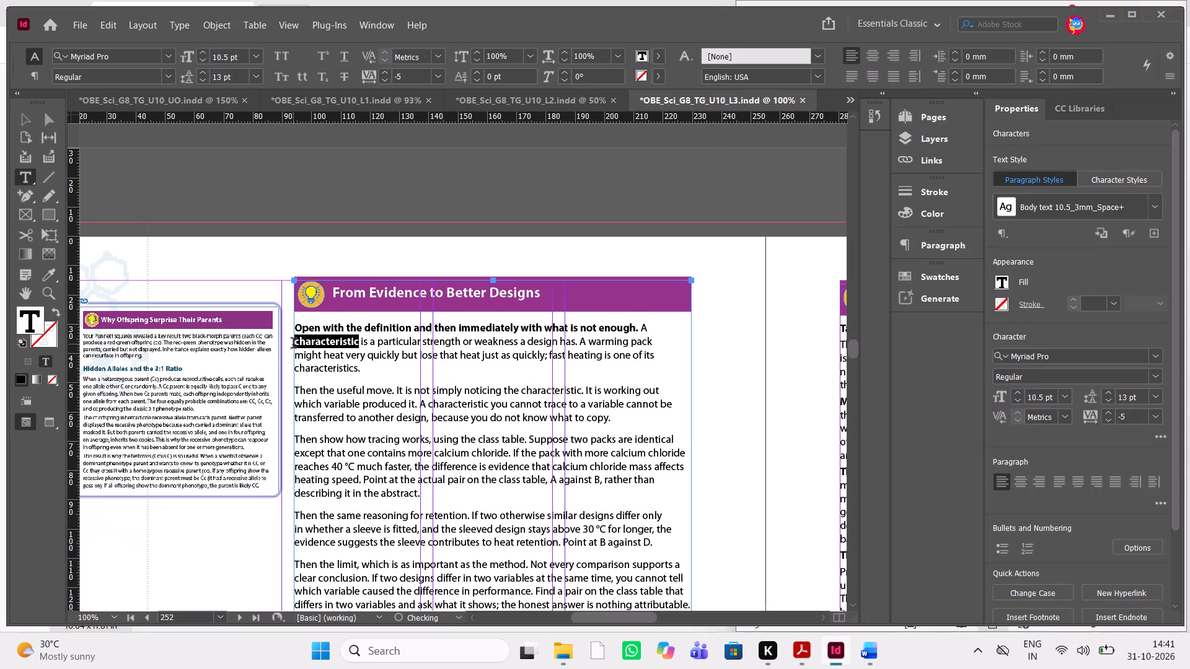
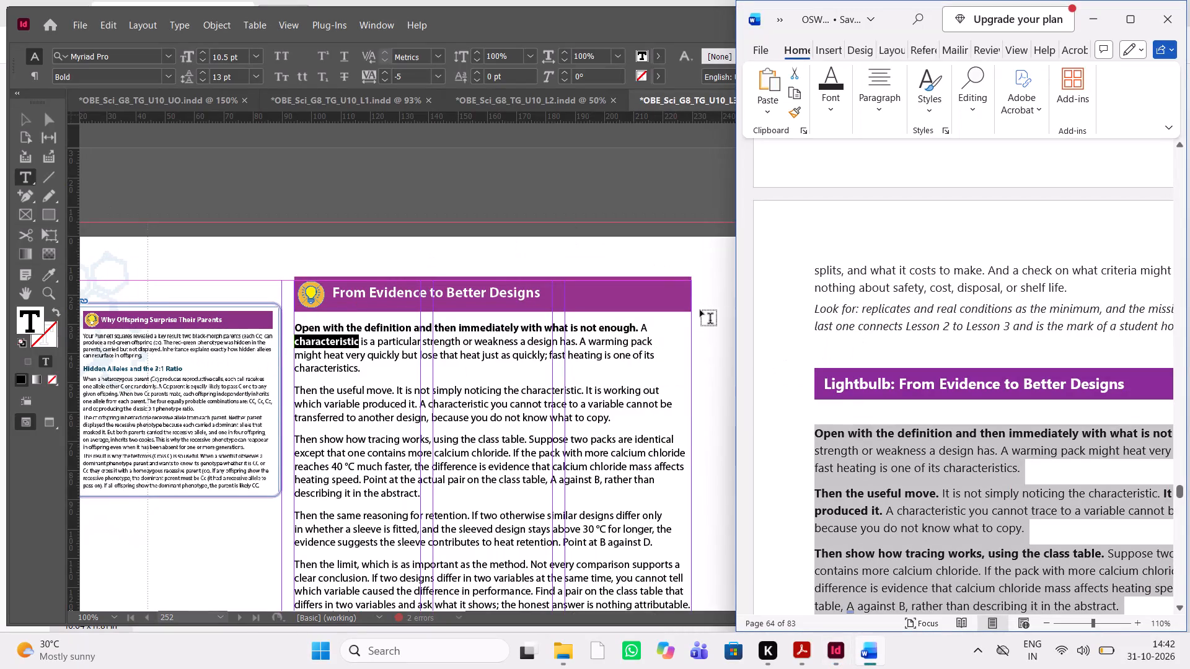
# Check the Word source and bold the opening phrase "Then the useful move" in the second paragraph of the InDesign text.
pyautogui.hscroll(-5, 855, 390)
pyautogui.scroll(-1, 855, 390)
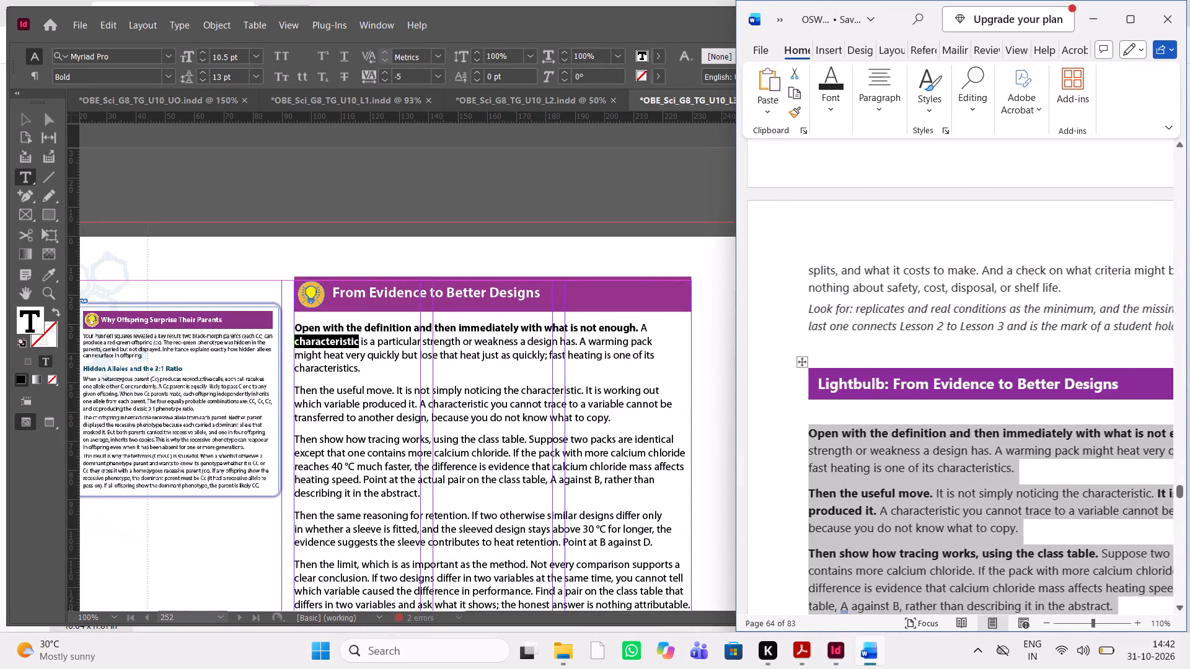
pyautogui.scroll(-1, 855, 390)
pyautogui.hscroll(-1, 855, 390)
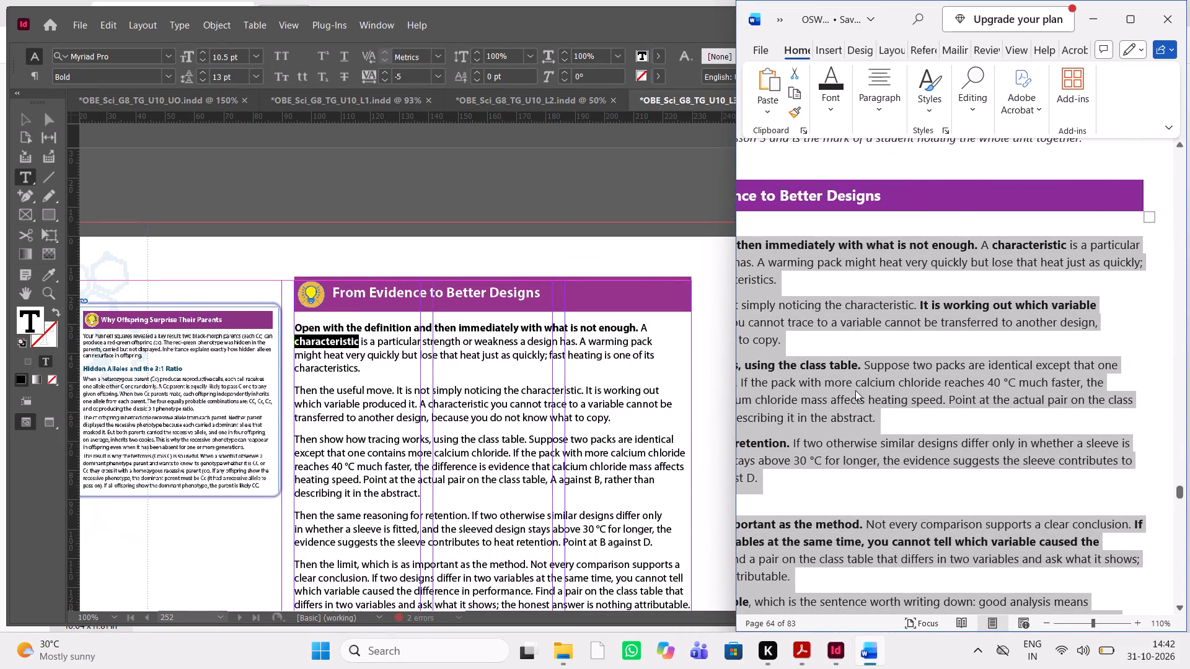
pyautogui.hscroll(1, 855, 390)
pyautogui.click(438, 383)
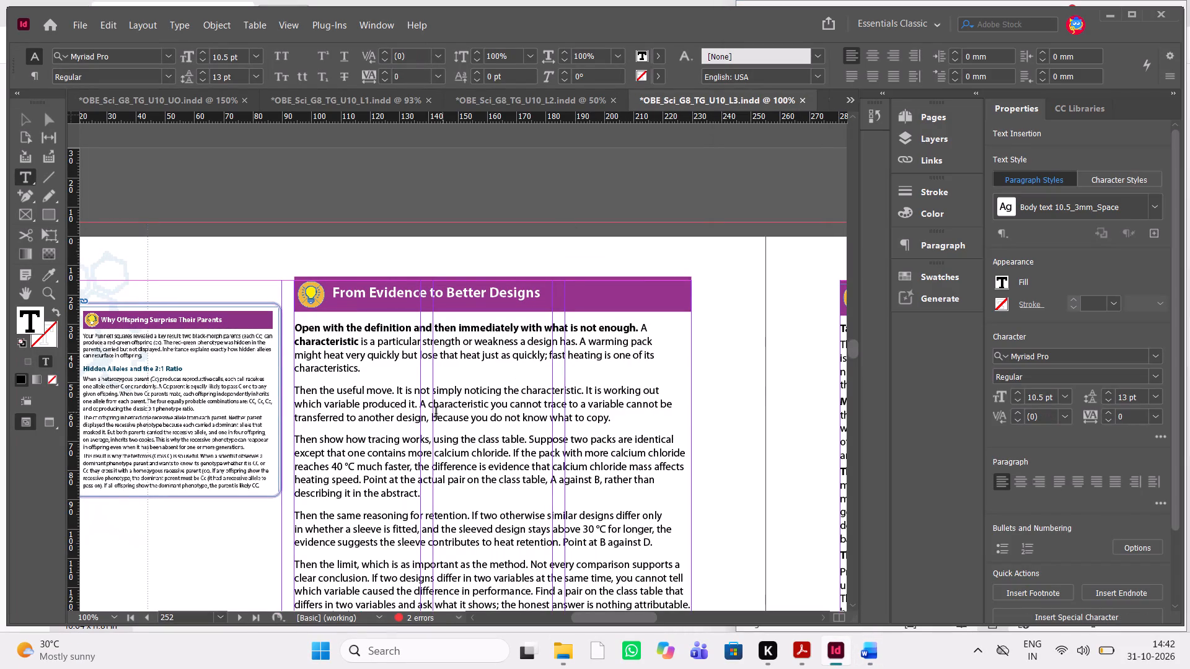
pyautogui.moveTo(392, 392); pyautogui.dragTo(320, 393)
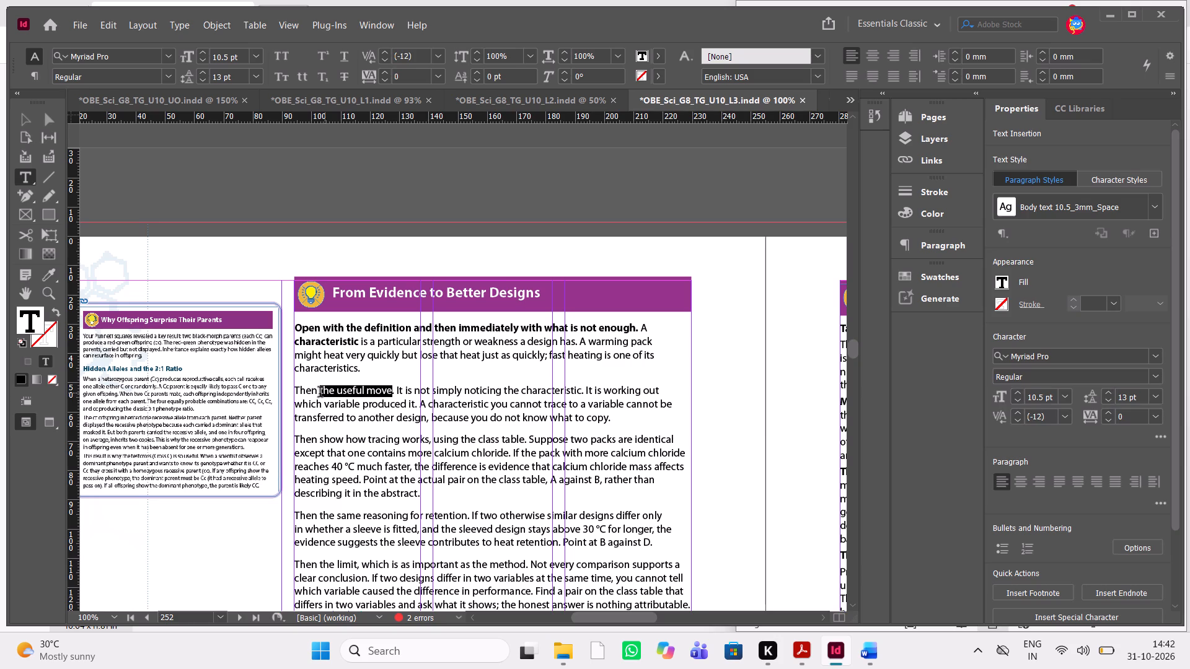
pyautogui.moveTo(320, 393); pyautogui.dragTo(288, 394)
pyautogui.hotkey('ctrl', 'shift', 'b')
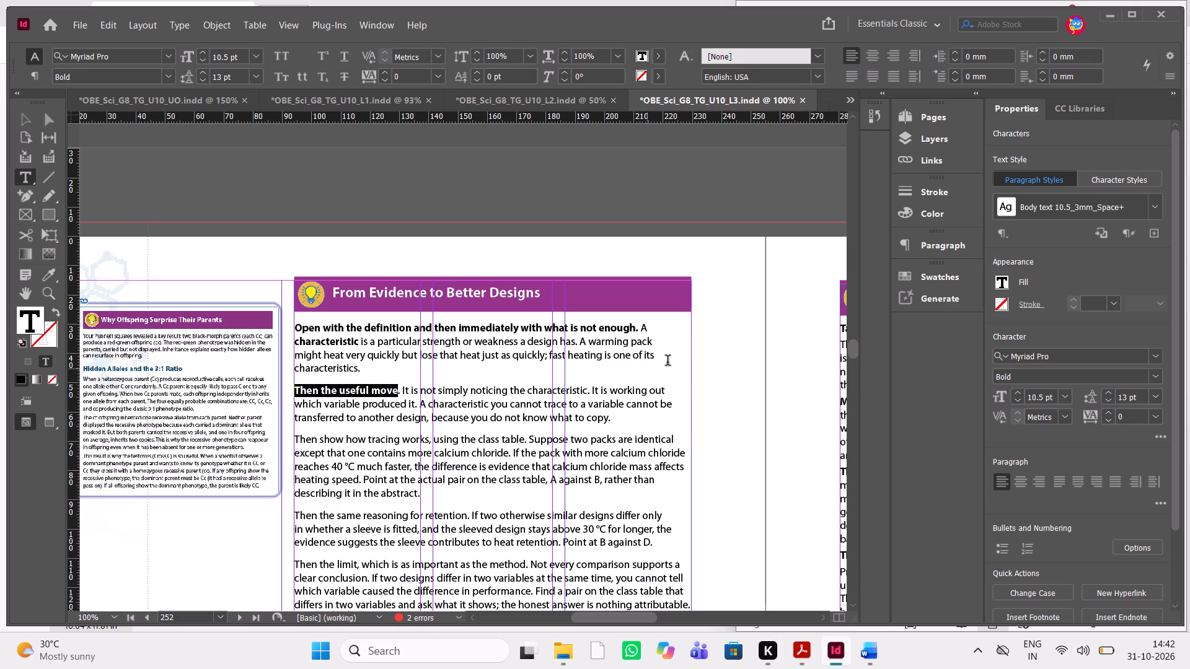
# Following the Word source, bold the sentence "It is working out which variable produced it." in the second paragraph.
pyautogui.hotkey('alt', 'Tab')
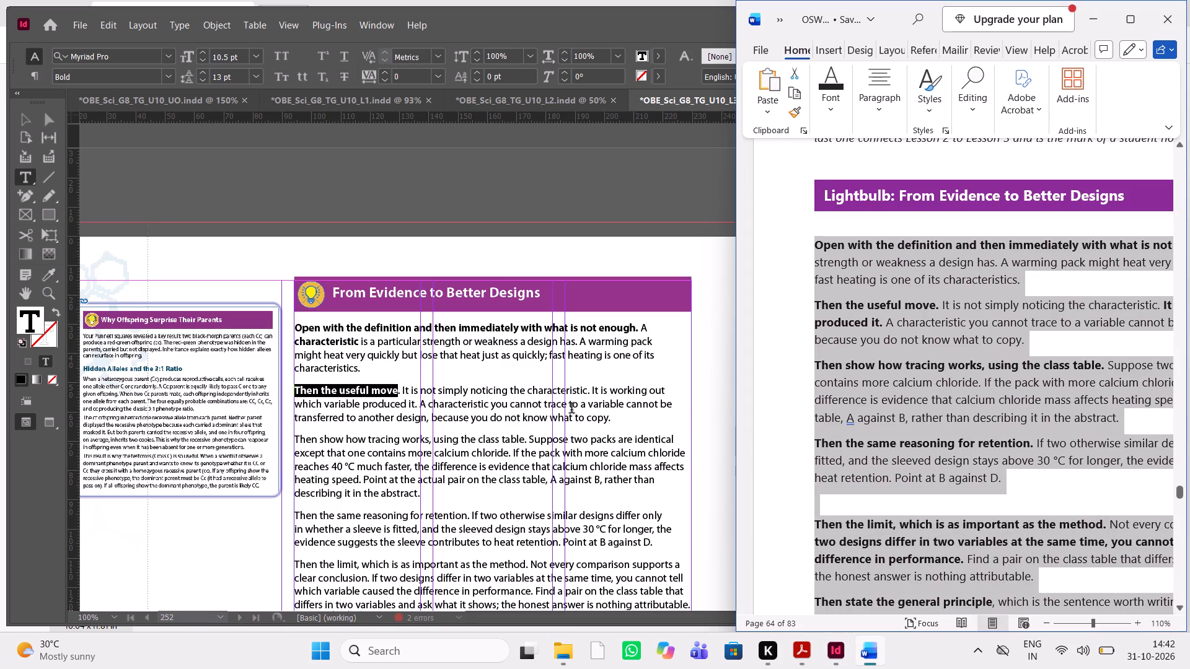
pyautogui.hscroll(-2, 980, 476)
pyautogui.hscroll(1, 980, 476)
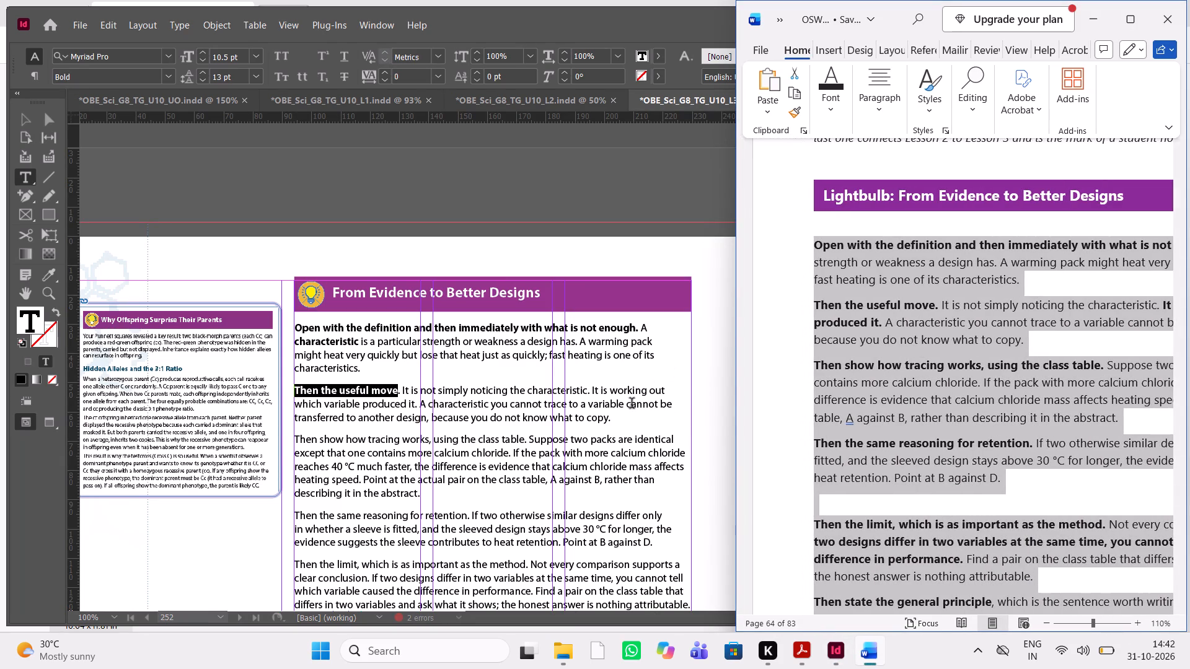
pyautogui.moveTo(593, 393); pyautogui.dragTo(374, 421)
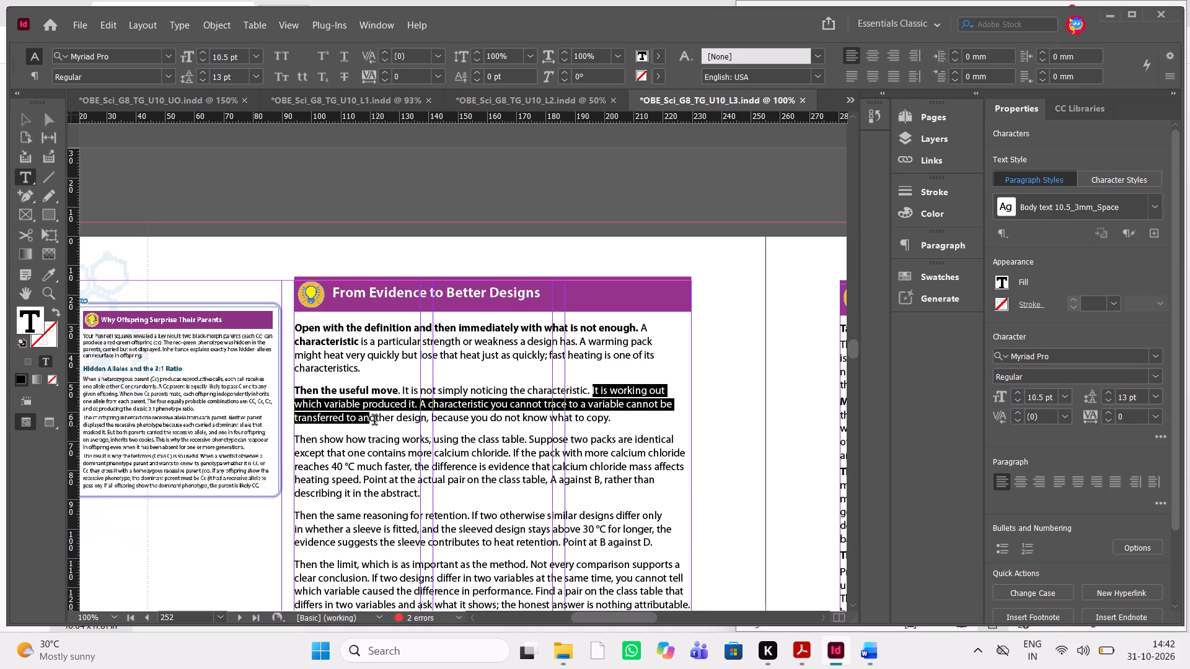
pyautogui.moveTo(374, 421); pyautogui.dragTo(416, 404)
pyautogui.hotkey('ctrl', 'shift', 'b')
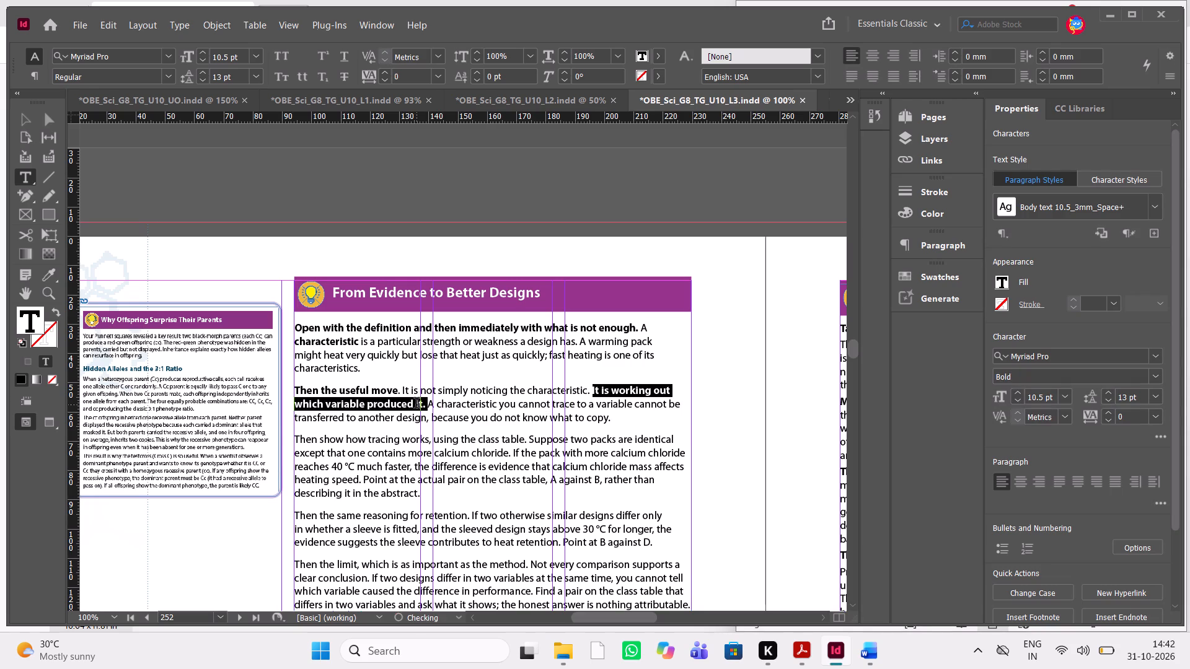
# Bold the opening sentences "Then show how tracing works, using the class table." and "Then the same reasoning for retention." to match Word.
pyautogui.hotkey('alt', 'Tab')
pyautogui.hscroll(-1, 990, 371)
pyautogui.scroll(-1, 990, 371)
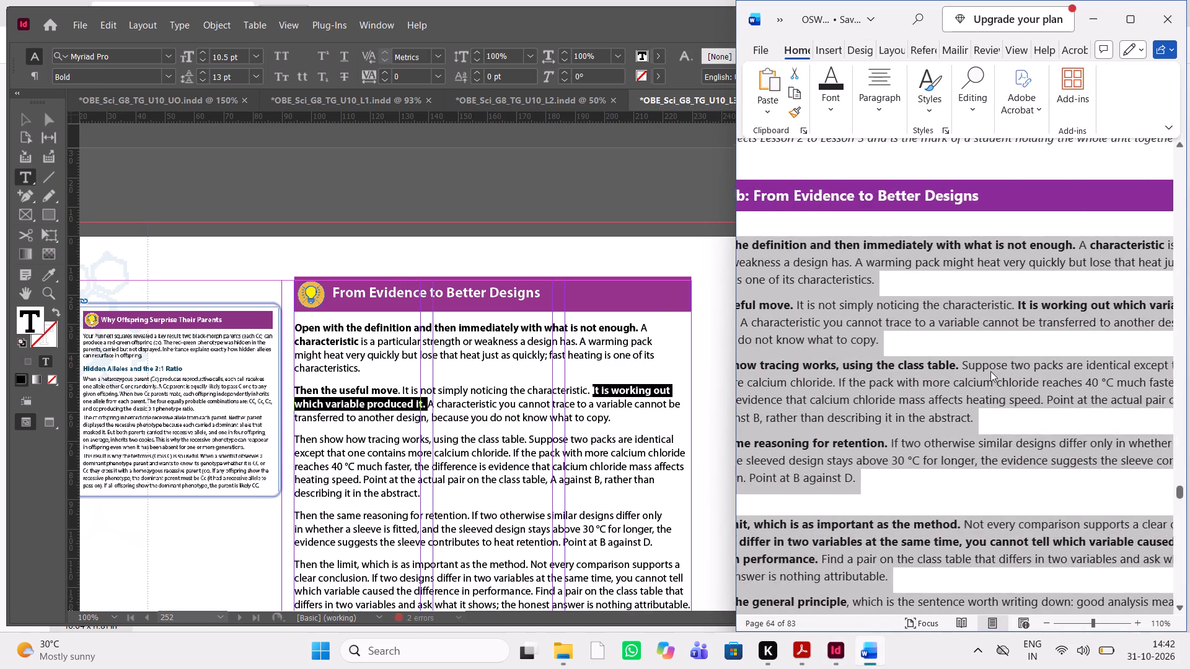
pyautogui.scroll(-1, 990, 371)
pyautogui.click(646, 412)
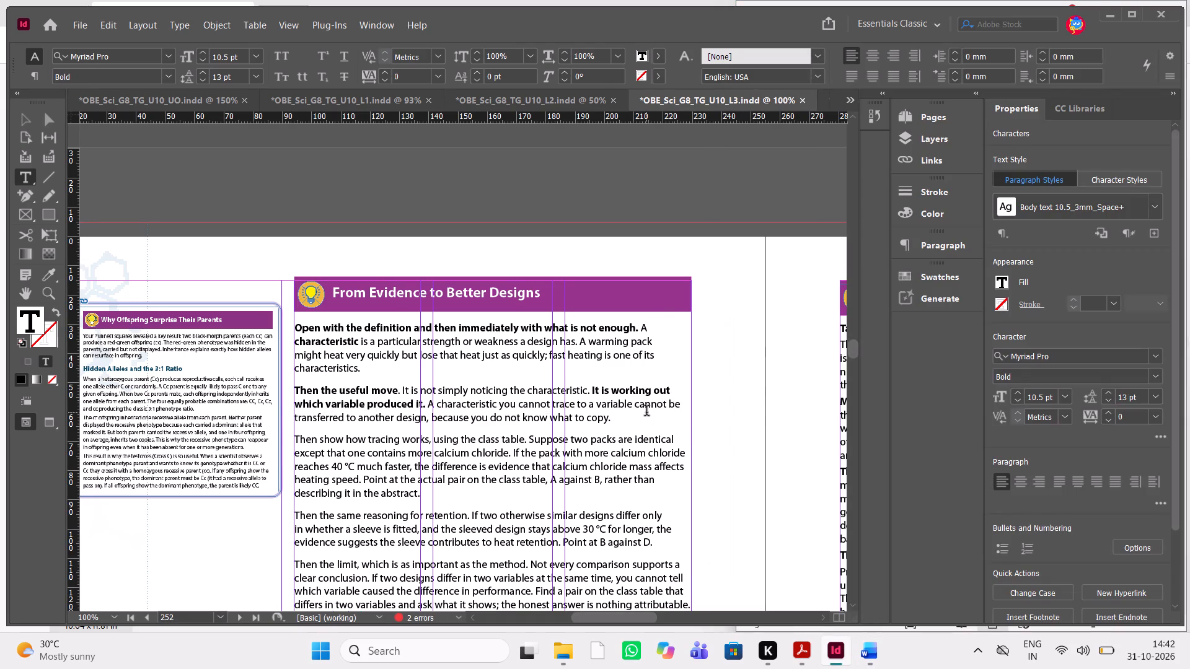
pyautogui.moveTo(529, 440); pyautogui.dragTo(297, 442)
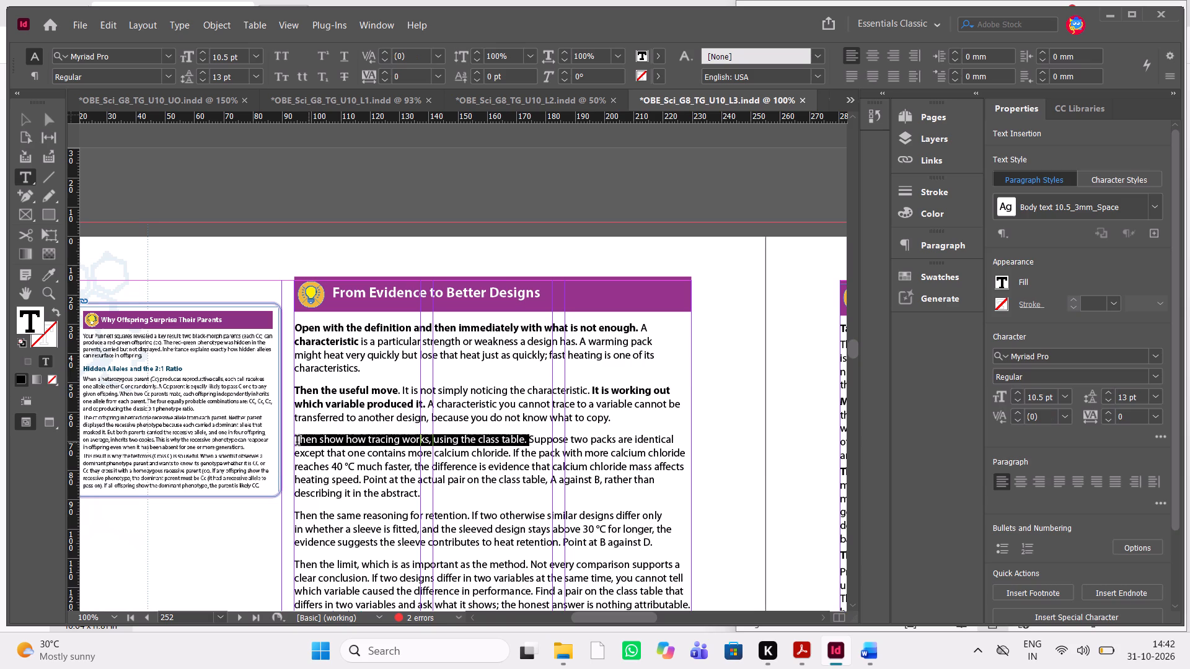
pyautogui.moveTo(297, 442); pyautogui.dragTo(294, 441)
pyautogui.hotkey('ctrl', 'shift', 'b')
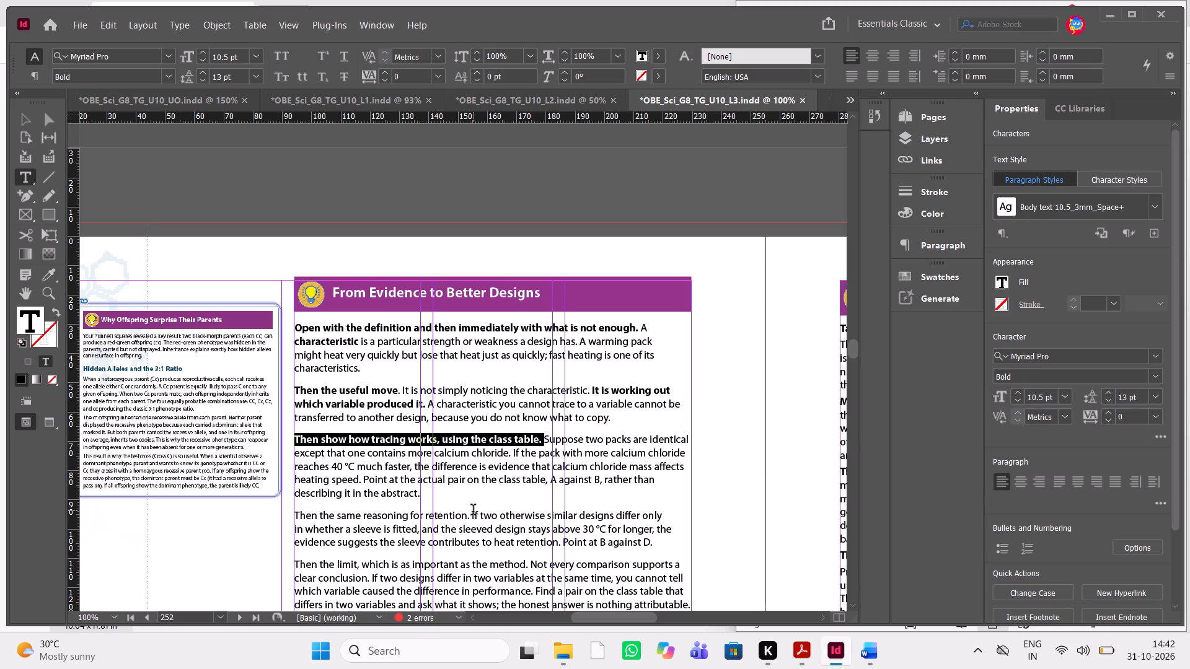
pyautogui.moveTo(472, 518); pyautogui.dragTo(287, 507)
pyautogui.hotkey('ctrl', 'shift', 'b')
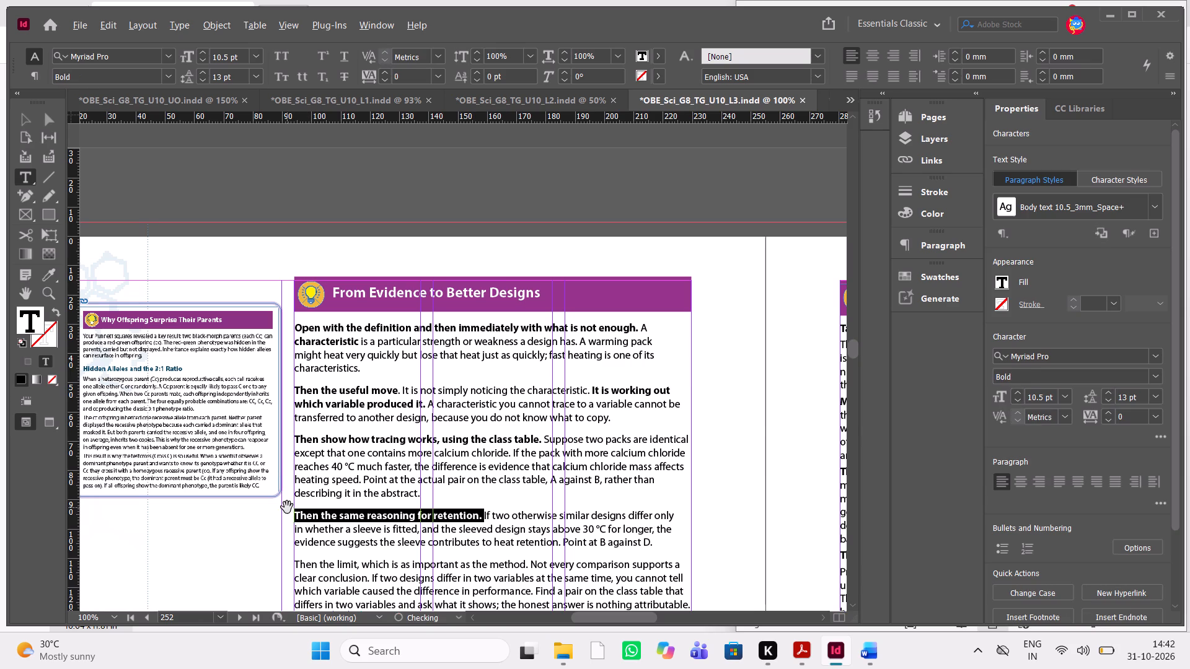
# In the "Then the limit" paragraph, bold its opening sentence and the one from "If two designs differ" to "difference in performance.", matching Word.
pyautogui.hotkey('alt', 'Tab')
pyautogui.scroll(-1, 963, 476)
pyautogui.hscroll(-1, 963, 476)
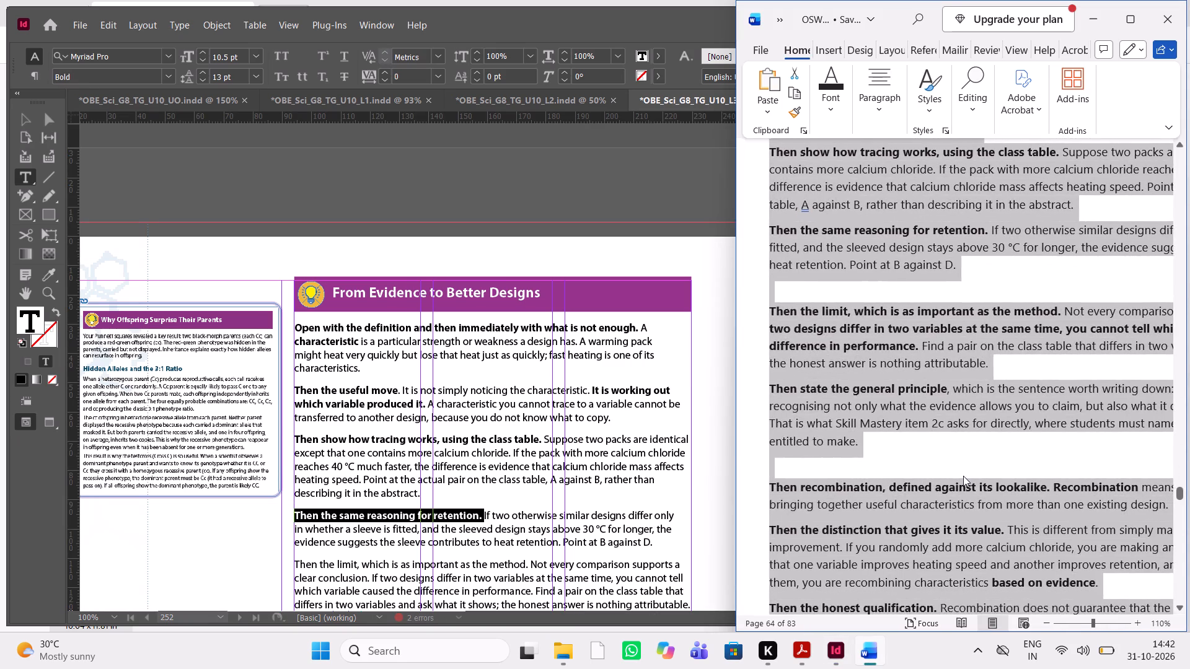
pyautogui.hscroll(-2, 963, 476)
pyautogui.hscroll(1, 963, 476)
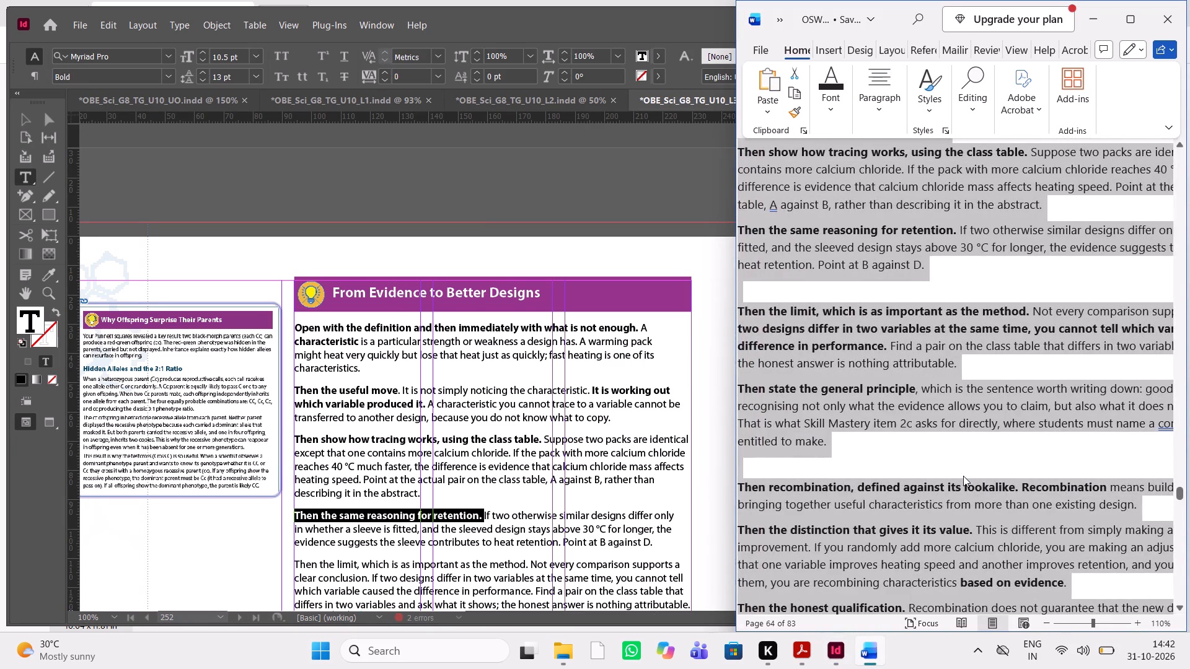
pyautogui.hscroll(1, 963, 476)
pyautogui.scroll(-1, 587, 505)
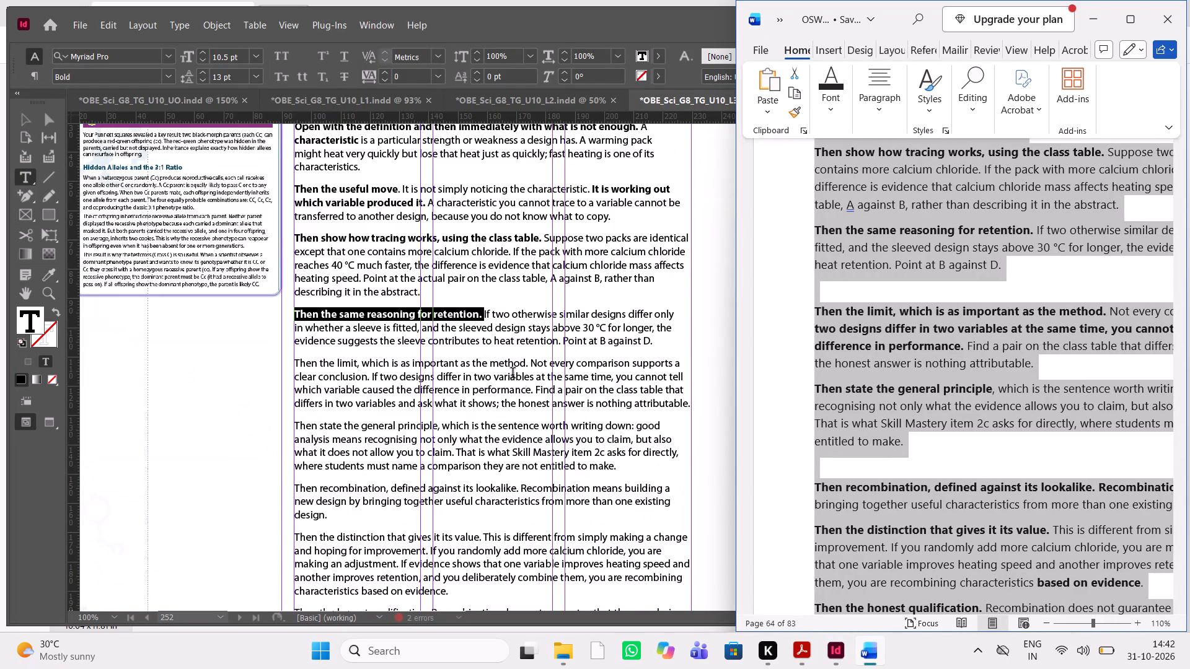
pyautogui.moveTo(530, 366); pyautogui.dragTo(284, 372)
pyautogui.hotkey('ctrl', 'shift', 'b')
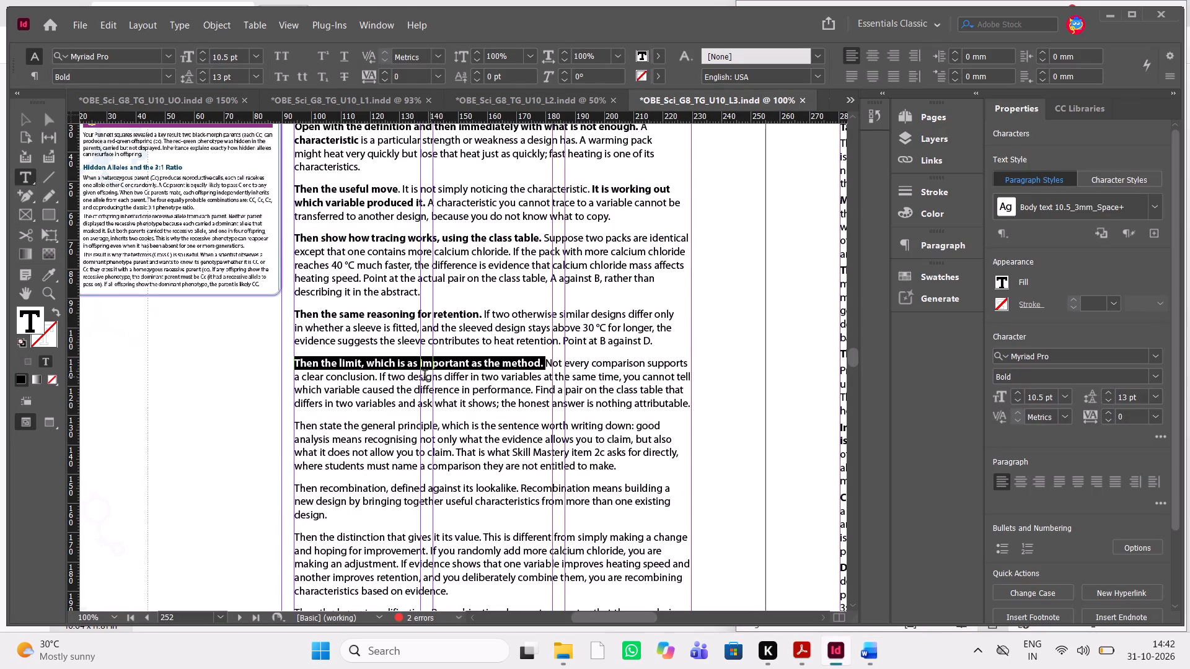
pyautogui.moveTo(379, 380); pyautogui.dragTo(619, 383)
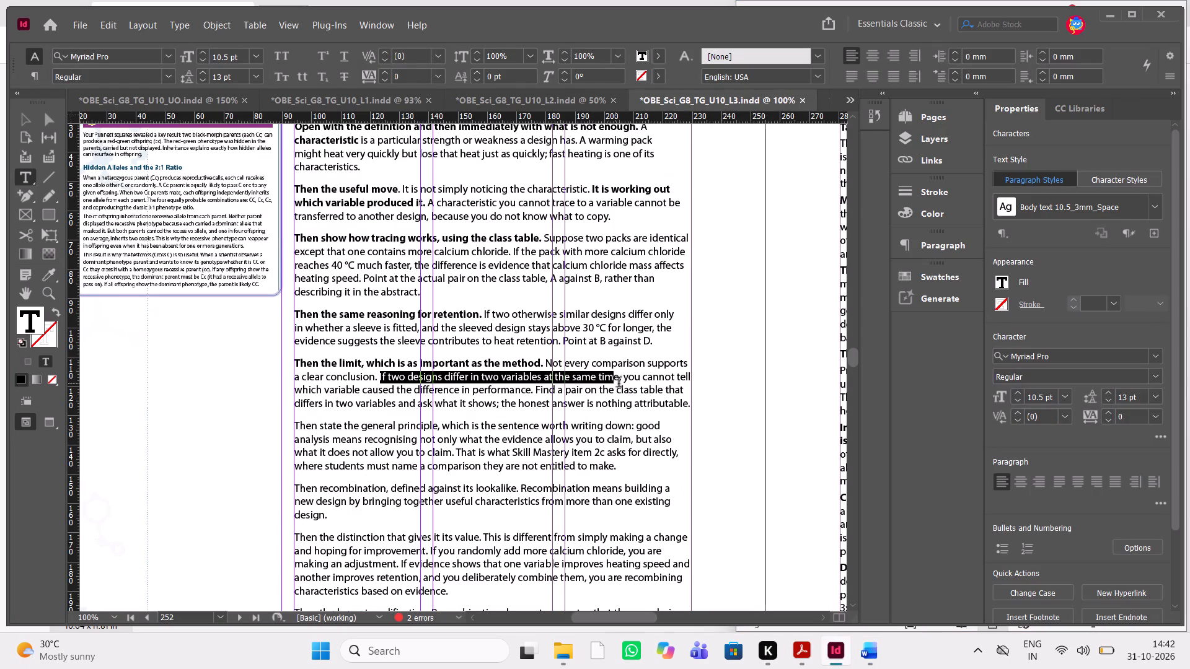
pyautogui.moveTo(619, 383); pyautogui.dragTo(537, 387)
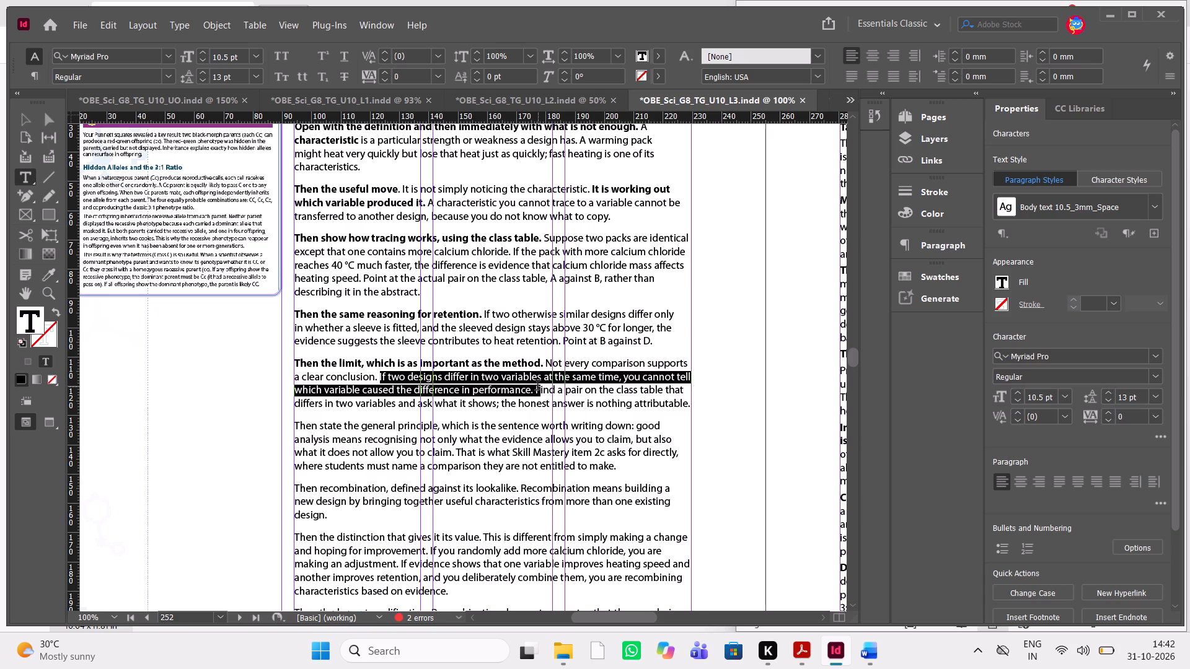
pyautogui.moveTo(537, 387); pyautogui.dragTo(535, 388)
pyautogui.hotkey('ctrl', 'shift', 'b')
# Recheck the Word source and bold the opening phrase "Then state the general principle," in the InDesign text.
pyautogui.hotkey('alt', 'Tab')
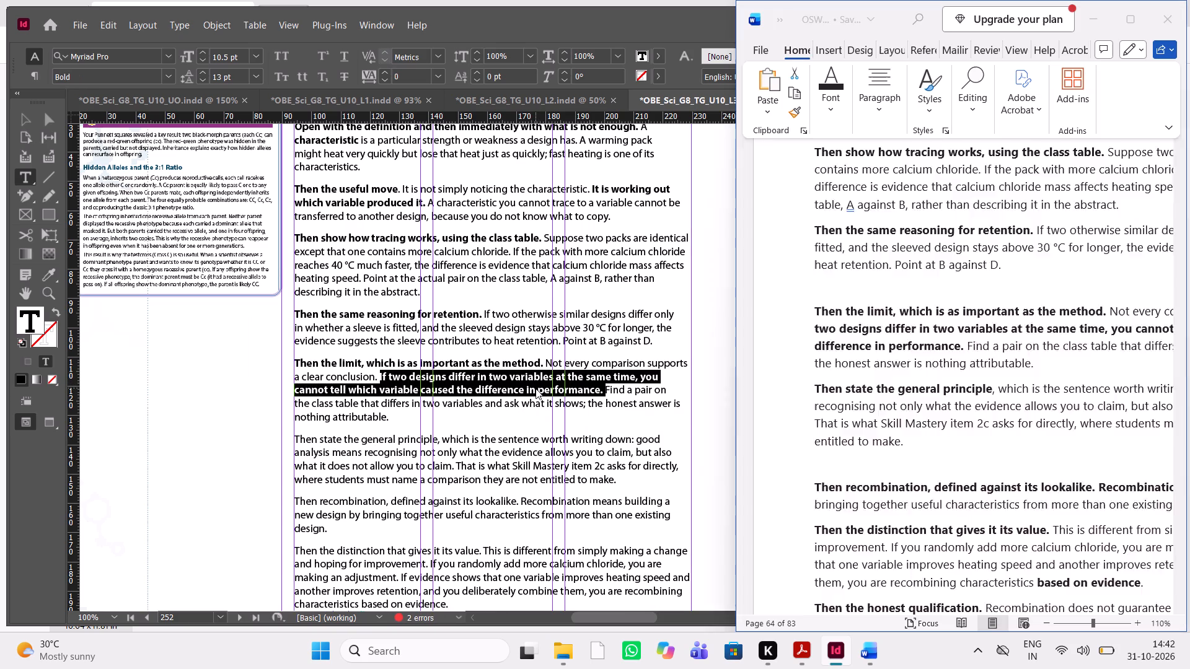
pyautogui.hscroll(-1, 1062, 362)
pyautogui.hscroll(1, 1062, 362)
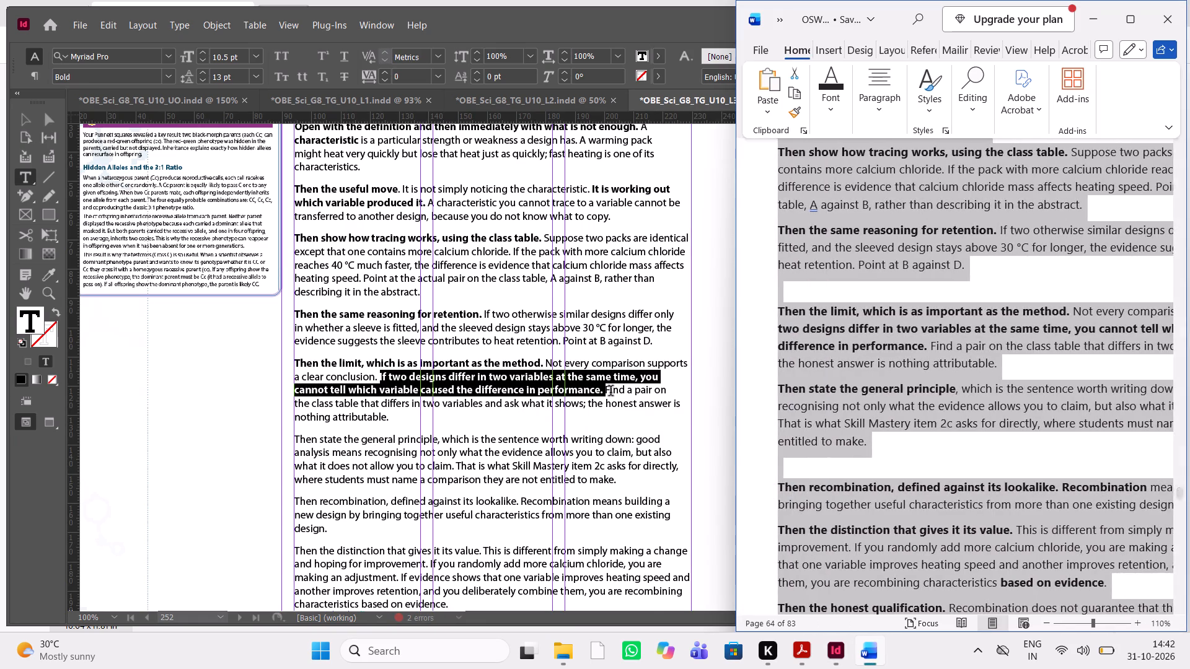
pyautogui.click(610, 392)
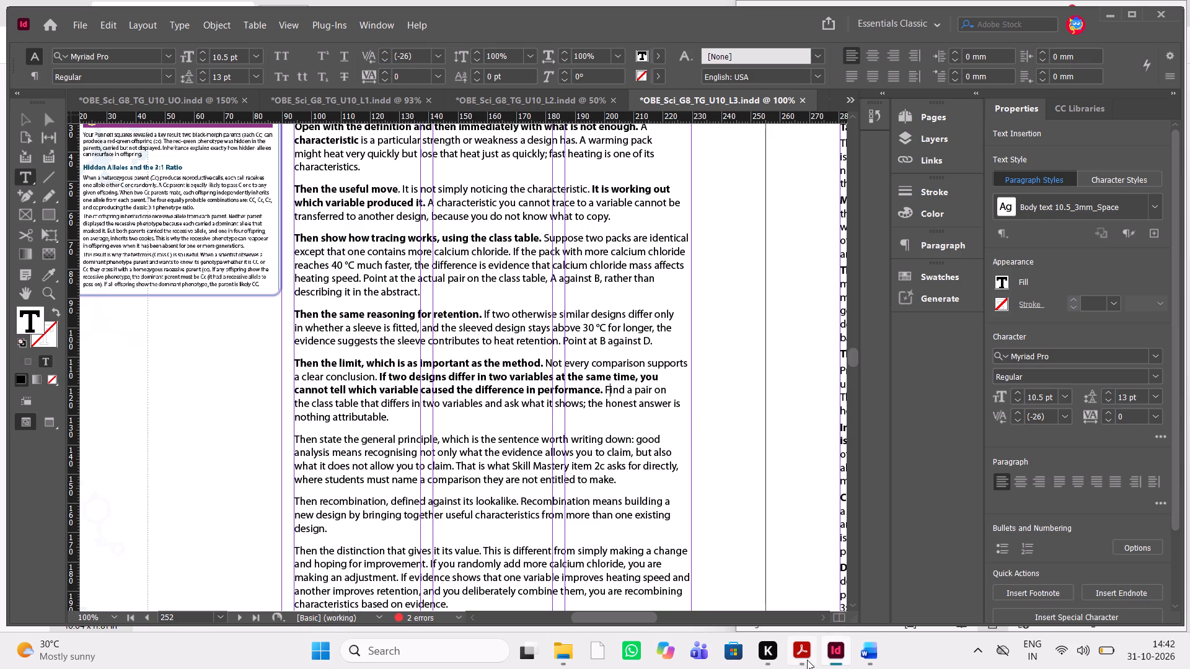
pyautogui.click(807, 660)
pyautogui.click(807, 660)
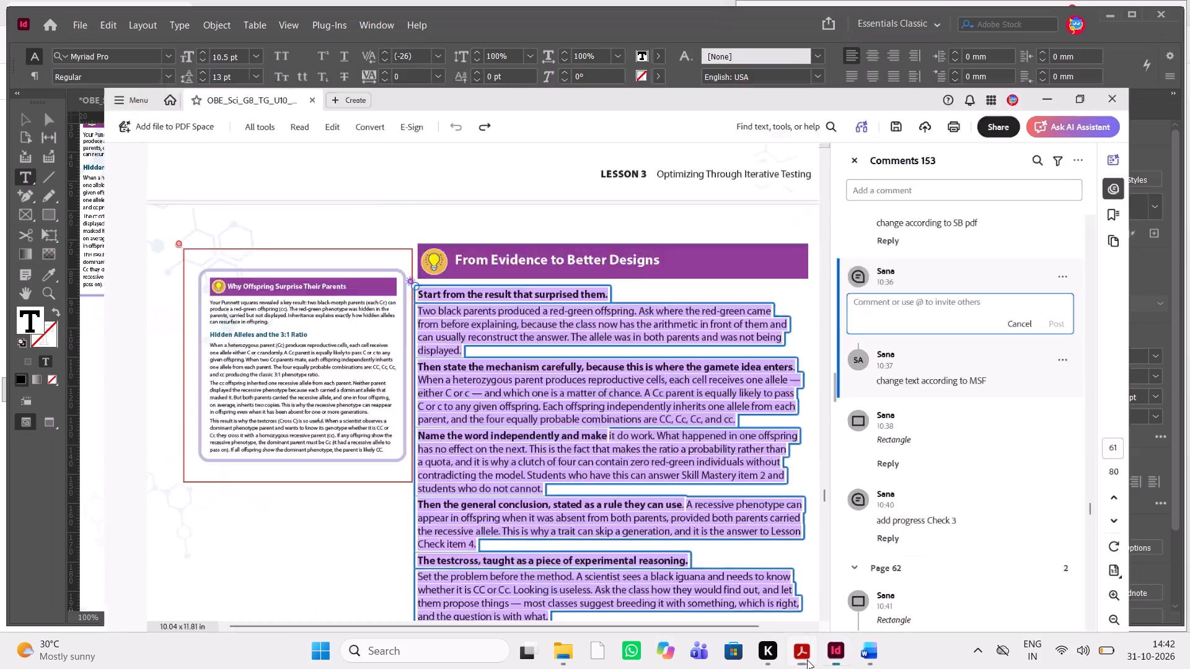
pyautogui.click(866, 654)
pyautogui.hscroll(-1, 977, 441)
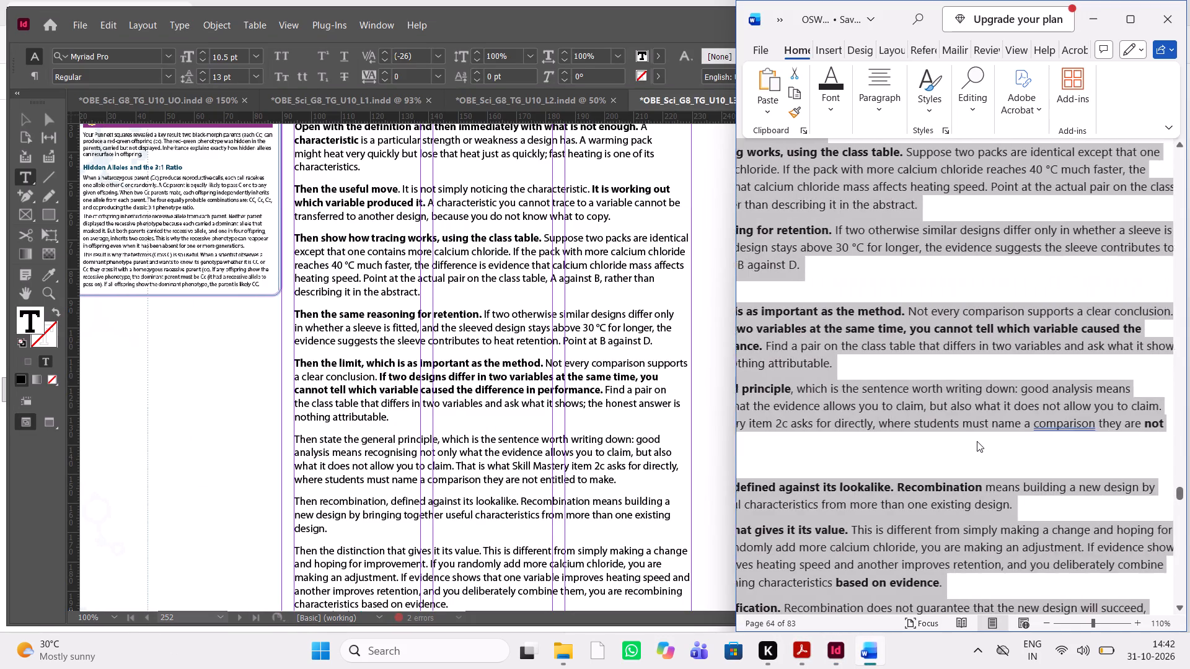
pyautogui.hscroll(-1, 977, 441)
pyautogui.hscroll(1, 977, 441)
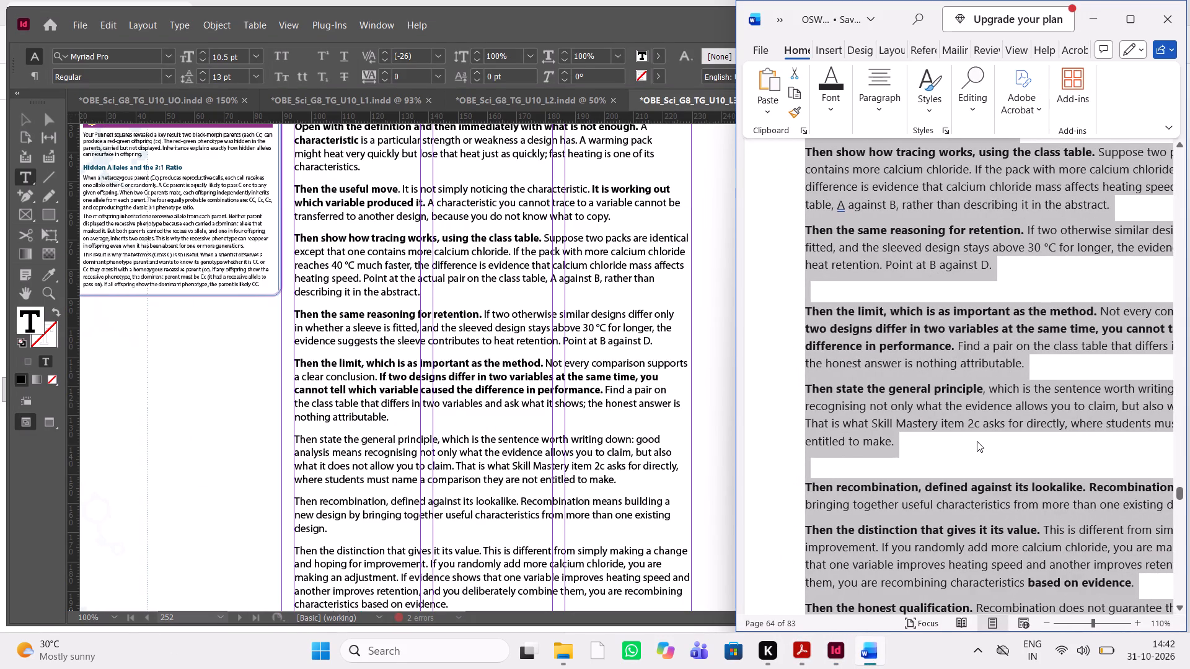
pyautogui.scroll(-1, 522, 478)
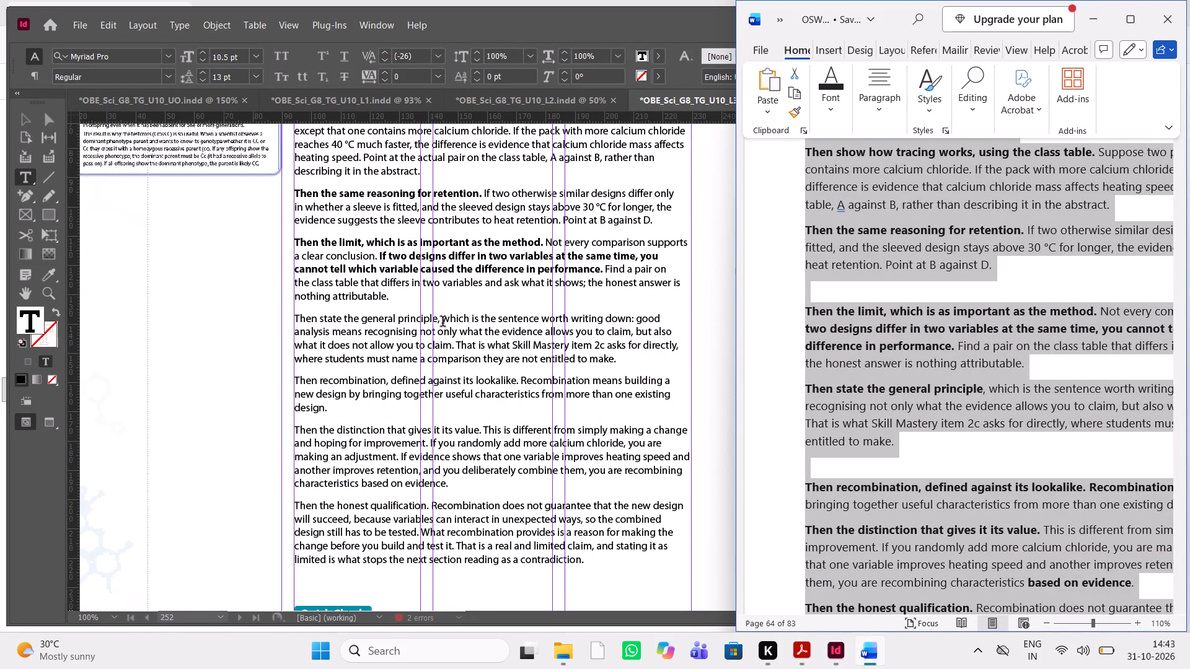
pyautogui.moveTo(441, 322); pyautogui.dragTo(415, 323)
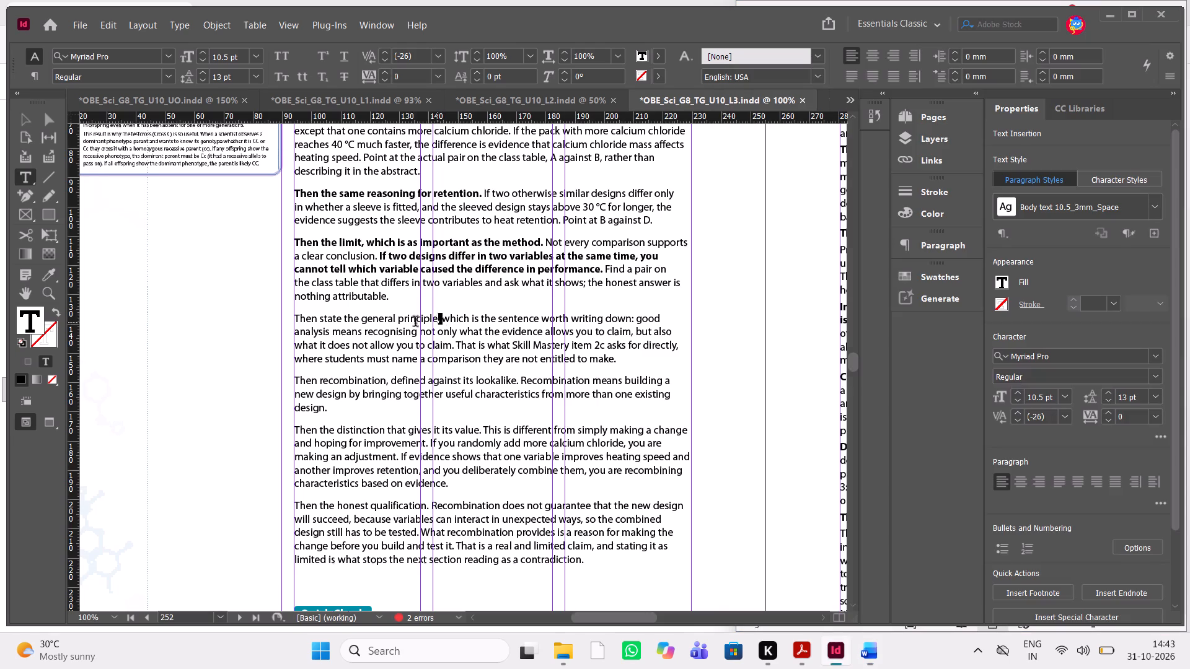
pyautogui.moveTo(415, 323); pyautogui.dragTo(290, 321)
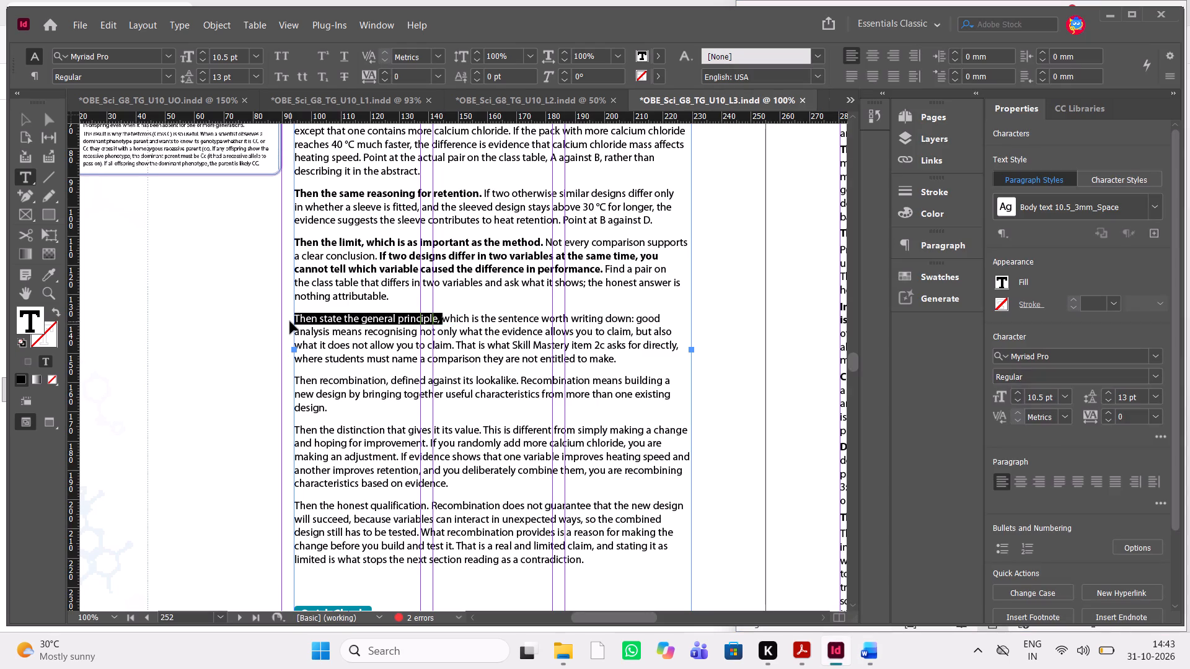
pyautogui.hotkey('ctrl', 'shift', 'b')
# Set the tracking of the whole "Then recombination, defined against its lookalike" paragraph to -5.
pyautogui.scroll(1, 386, 312)
pyautogui.scroll(-1, 386, 312)
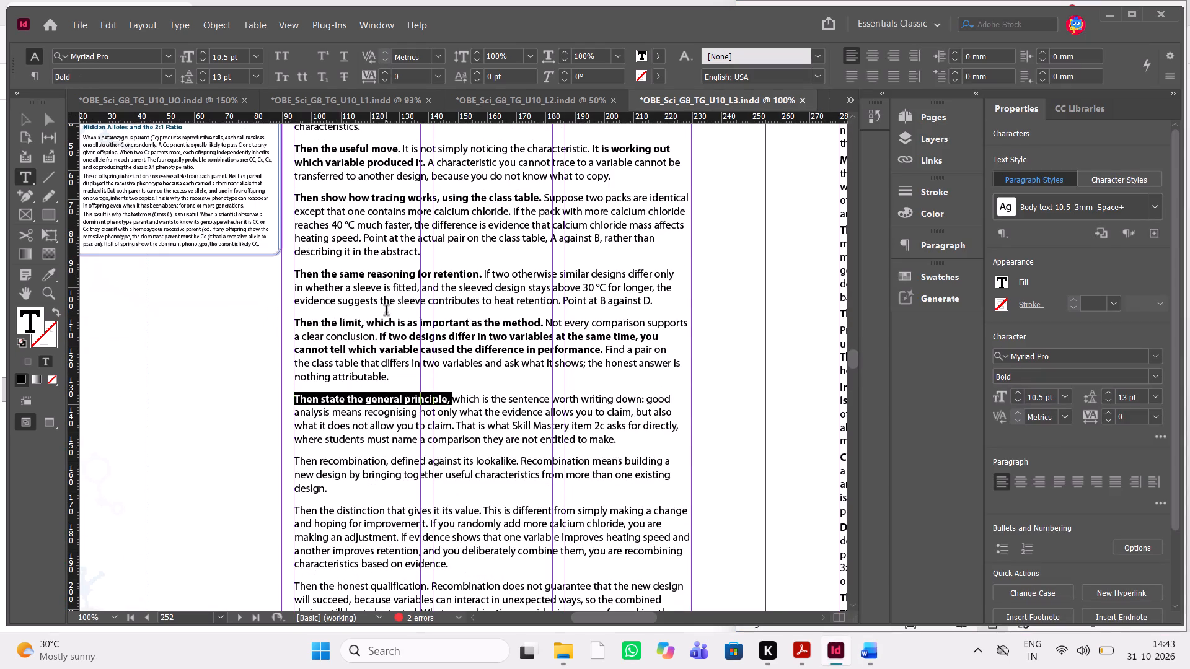
pyautogui.moveTo(338, 498); pyautogui.dragTo(282, 468)
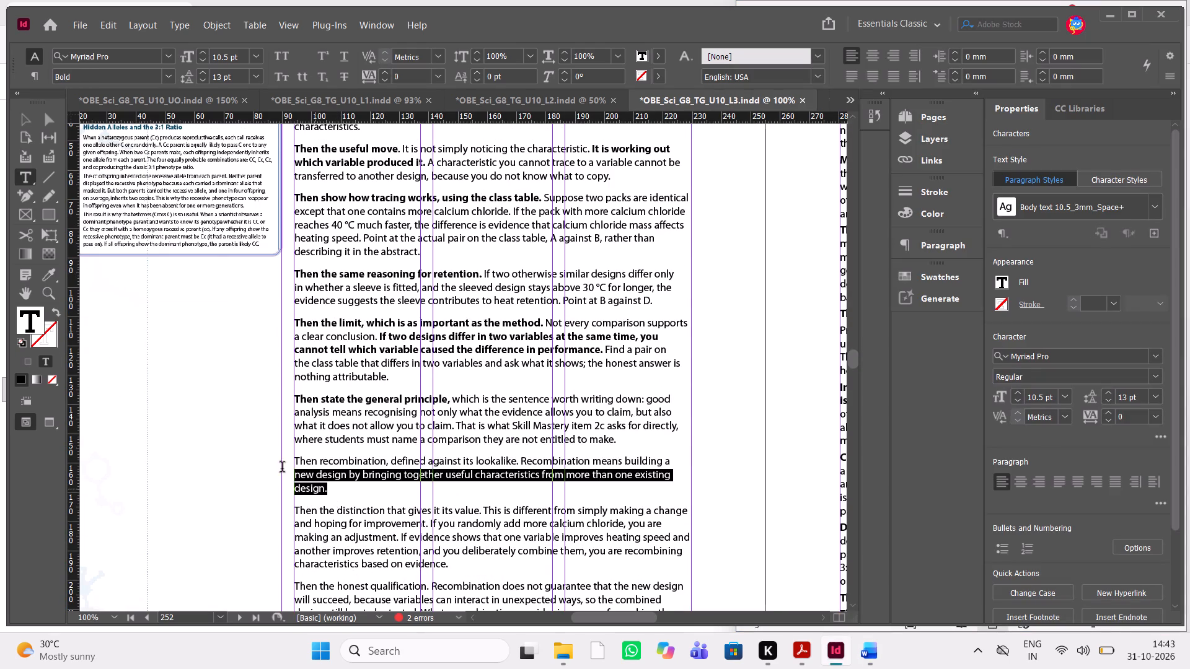
pyautogui.moveTo(282, 468); pyautogui.dragTo(277, 462)
pyautogui.click(1157, 418)
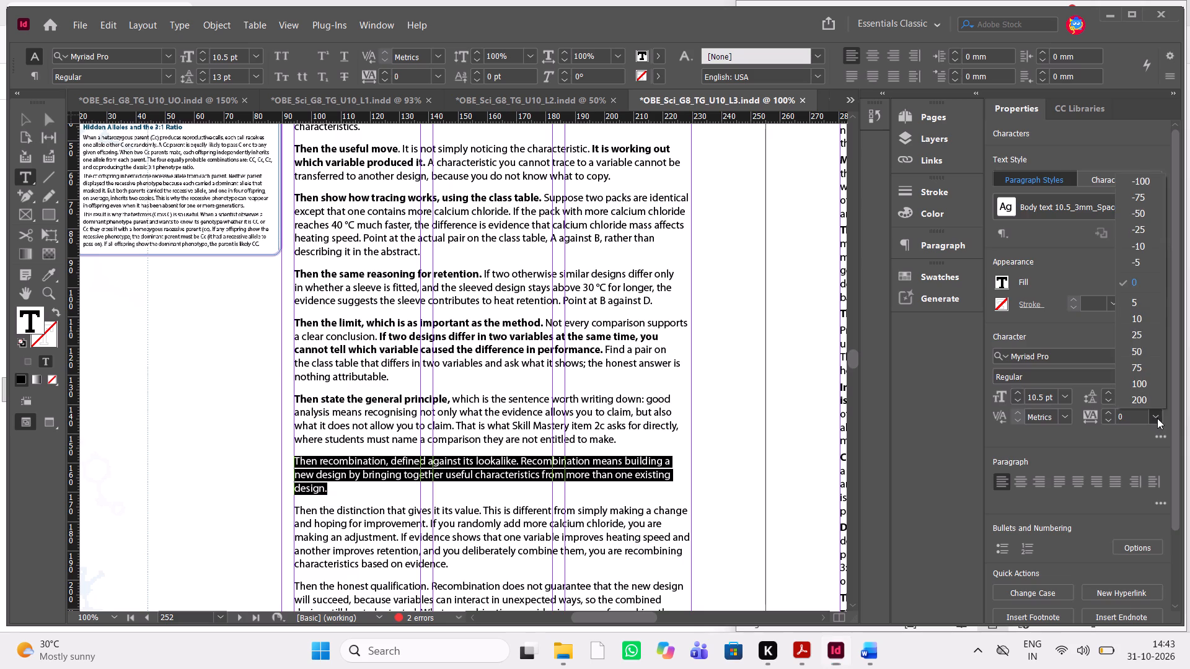
pyautogui.click(1143, 261)
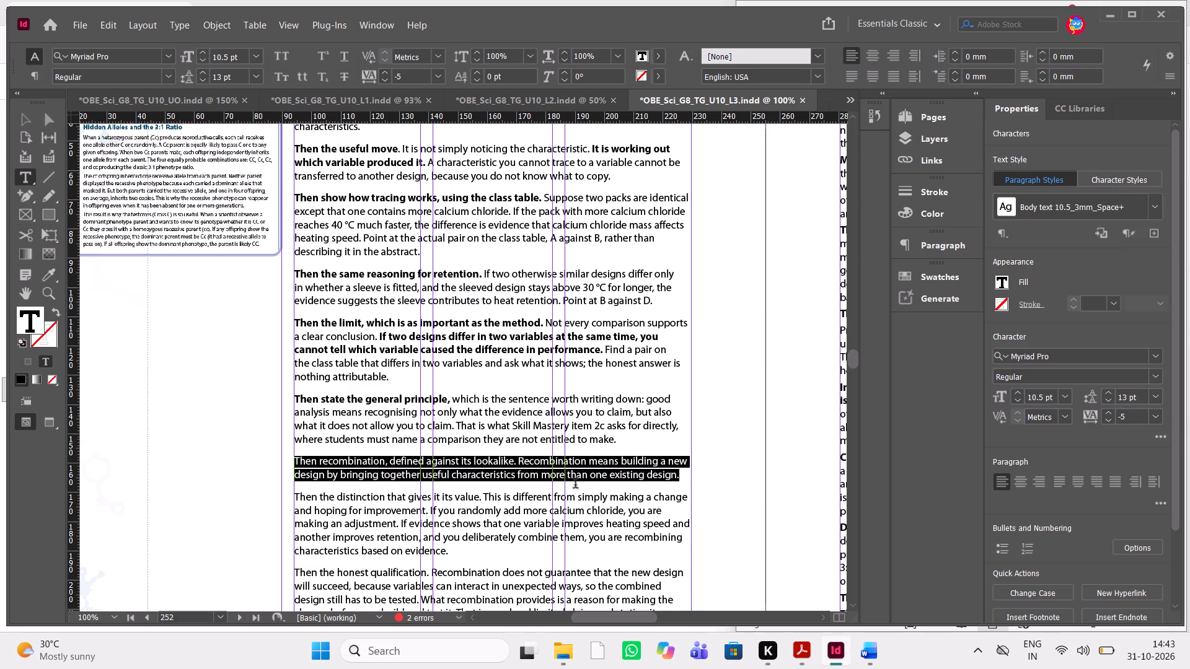
pyautogui.click(508, 497)
# Check the Word source and bold "Then recombination, defined against its lookalike. Recombination" in the InDesign text.
pyautogui.hotkey('alt', 'Tab')
pyautogui.scroll(-1, 961, 413)
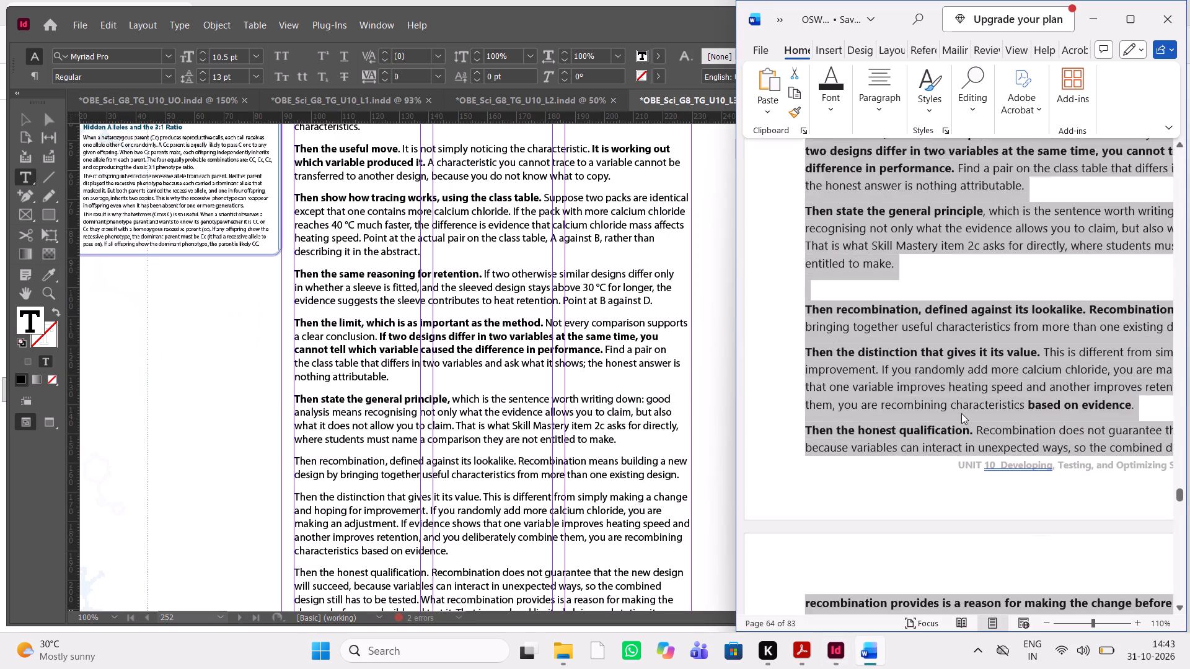
pyautogui.scroll(-1, 961, 413)
pyautogui.hscroll(-1, 961, 413)
pyautogui.hscroll(1, 961, 413)
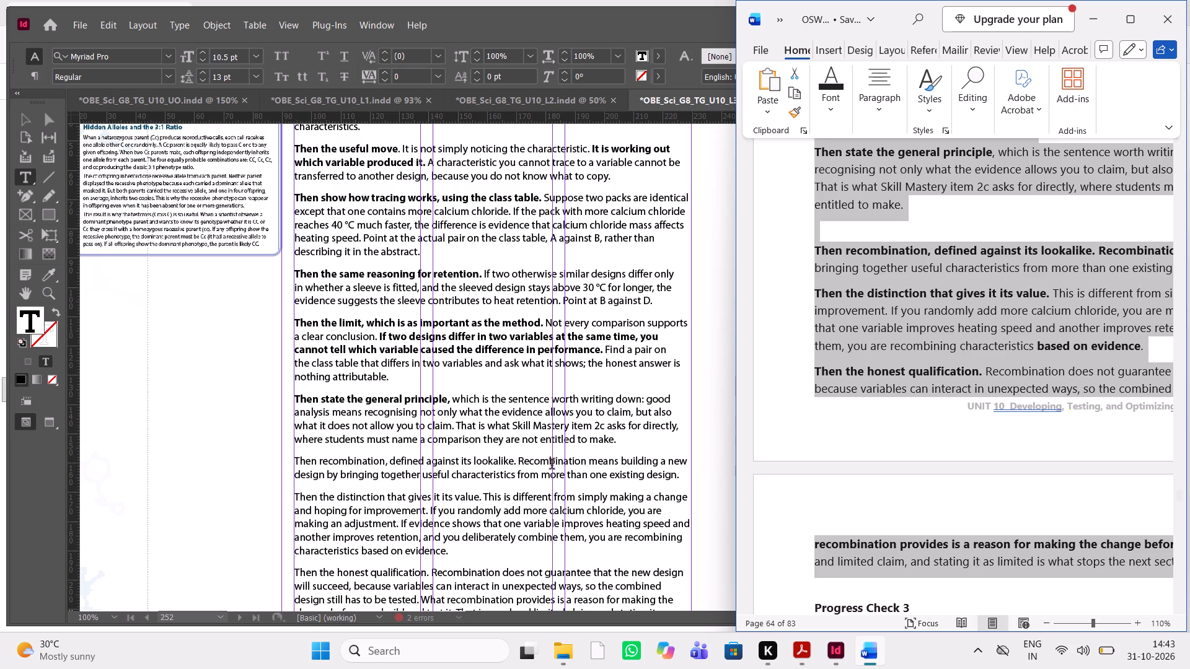
pyautogui.moveTo(589, 463); pyautogui.dragTo(519, 466)
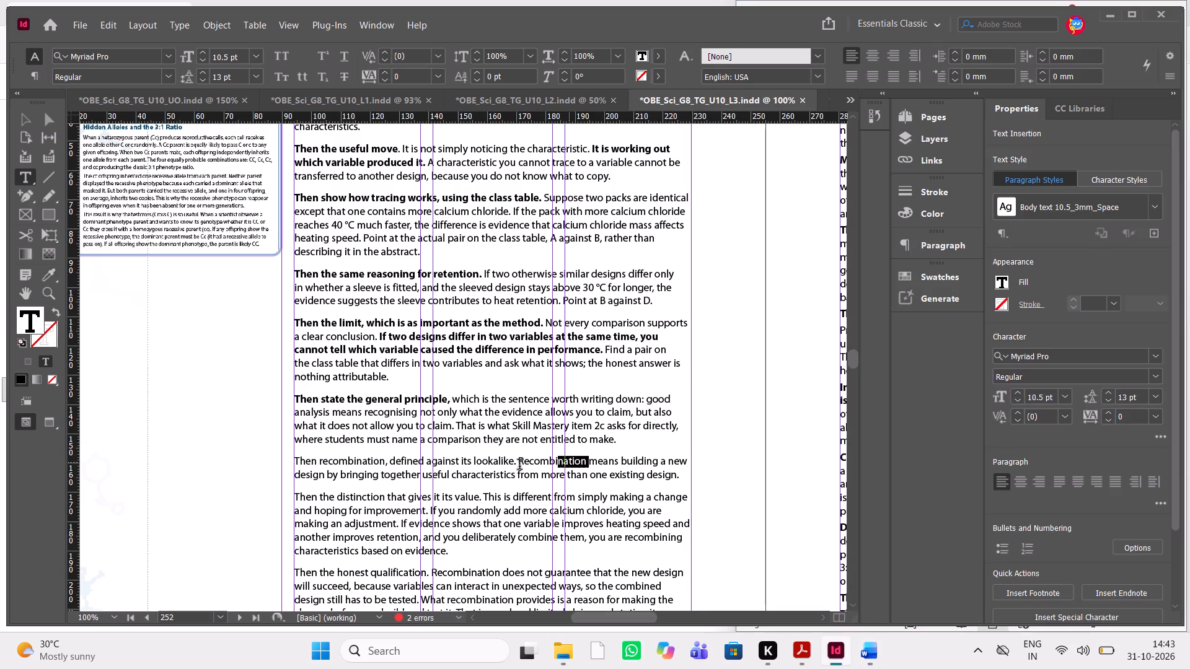
pyautogui.moveTo(519, 466); pyautogui.dragTo(289, 457)
pyautogui.hotkey('ctrl', 'shift', 'b')
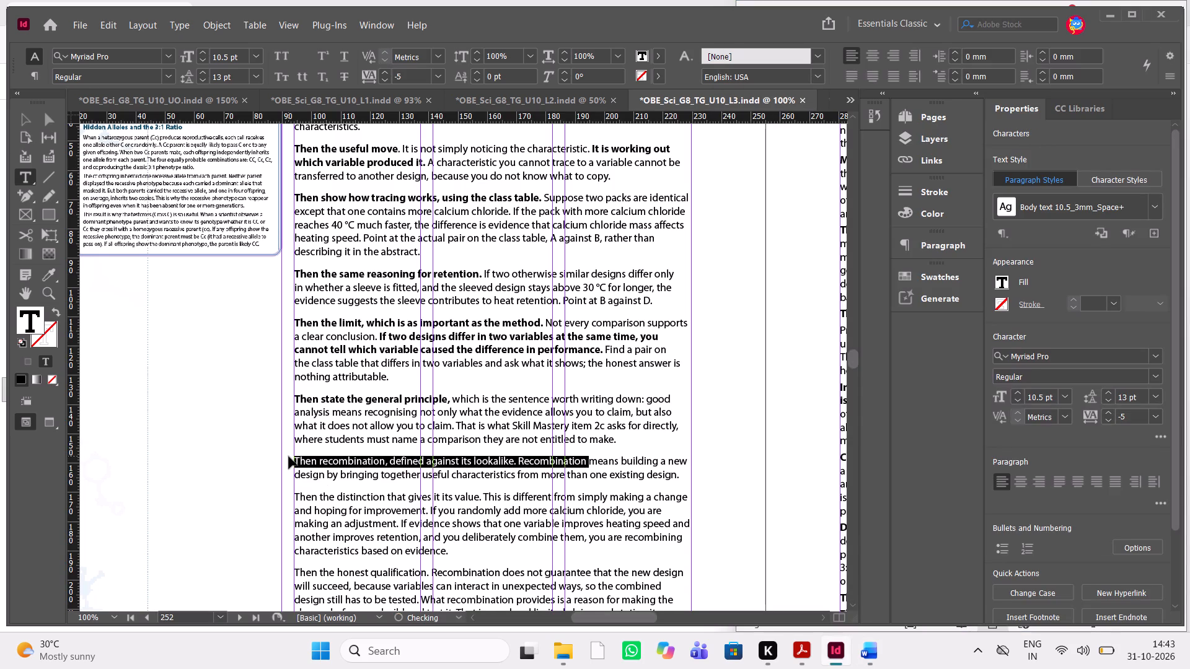
# In the distinction paragraph, bold "Then the distinction that gives it its value." and the closing "based on evidence.", matching Word.
pyautogui.hotkey('alt', 'Tab')
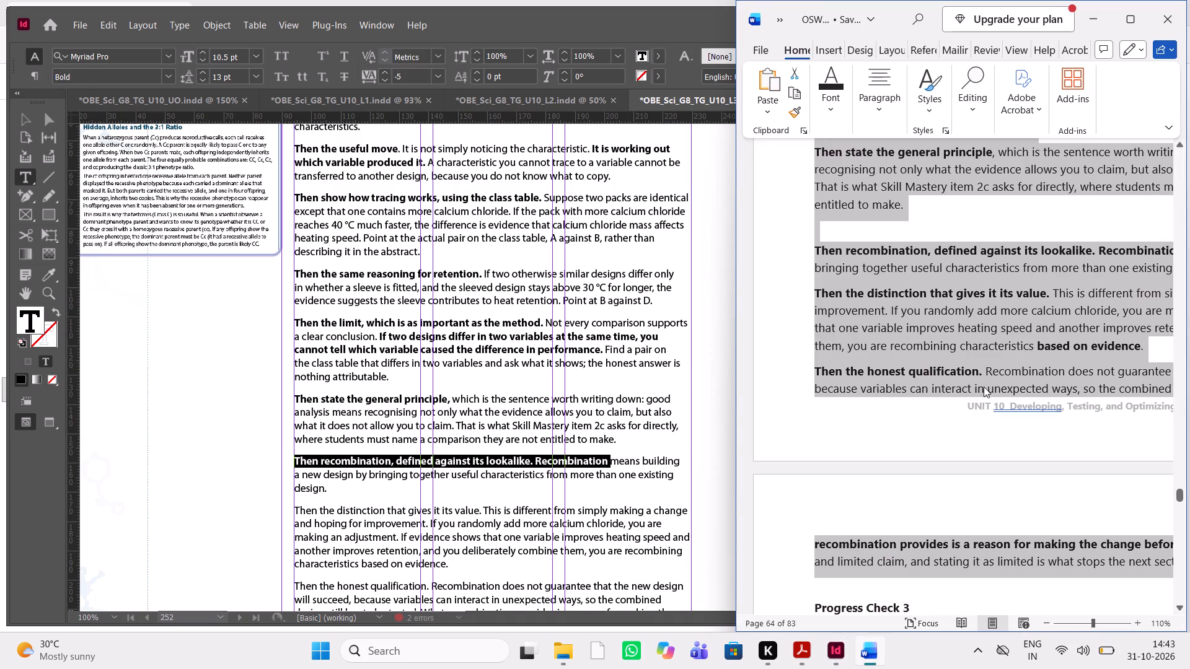
pyautogui.hscroll(-1, 984, 387)
pyautogui.hscroll(1, 984, 387)
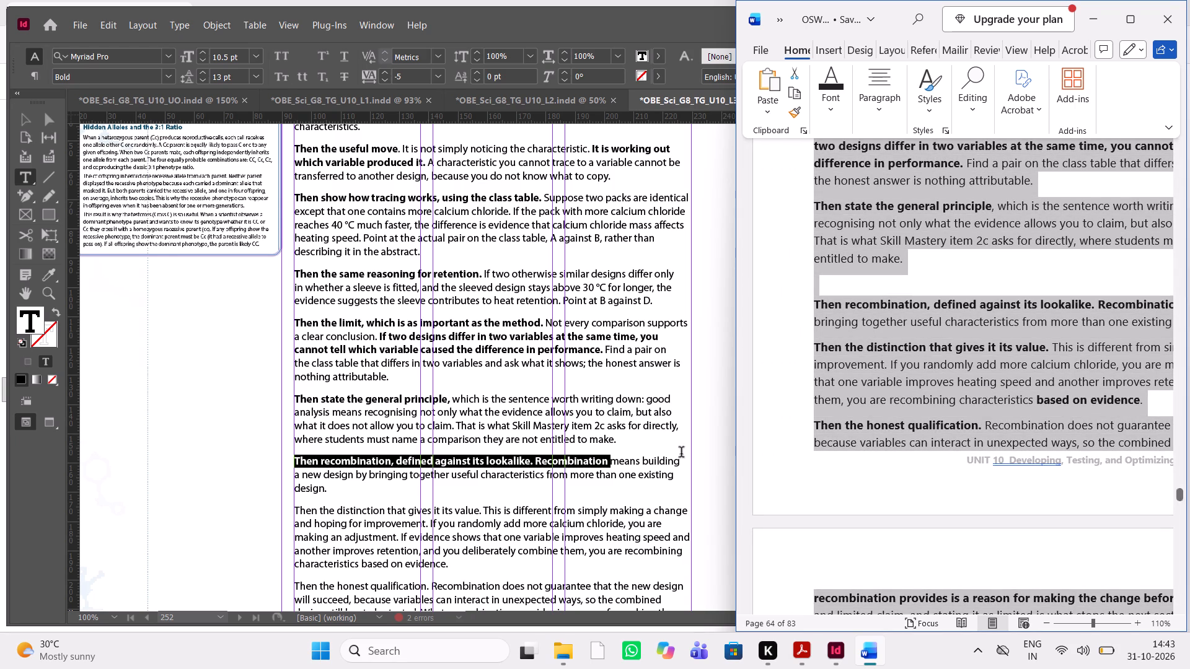
pyautogui.scroll(-1, 629, 485)
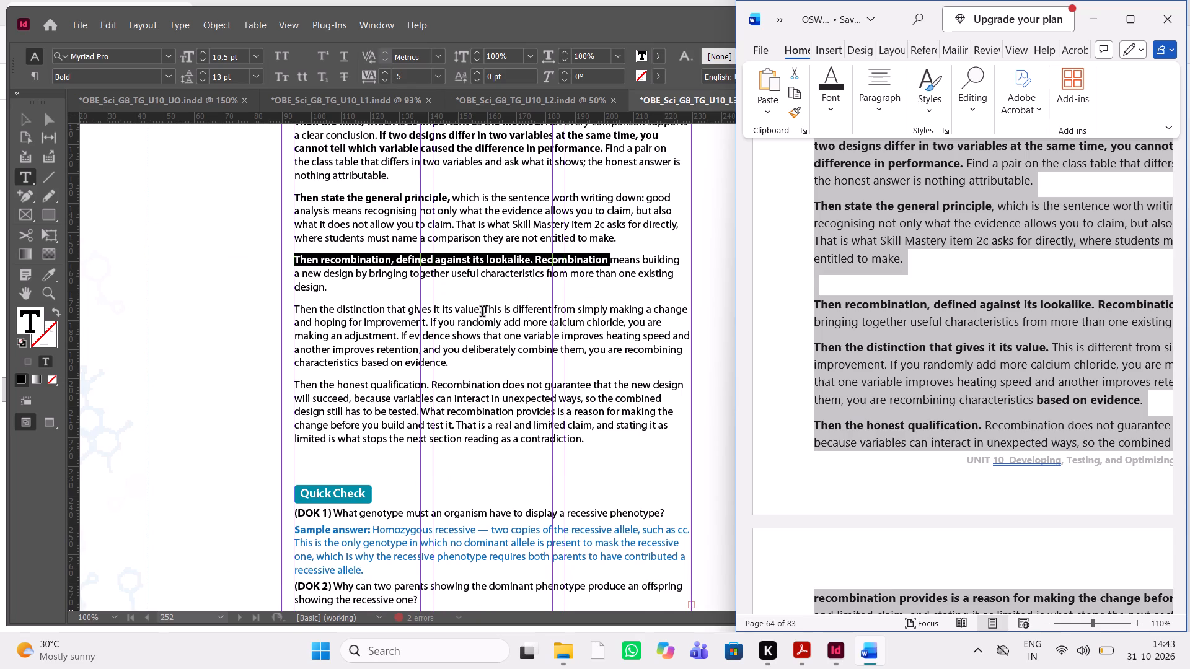
pyautogui.moveTo(482, 313); pyautogui.dragTo(289, 310)
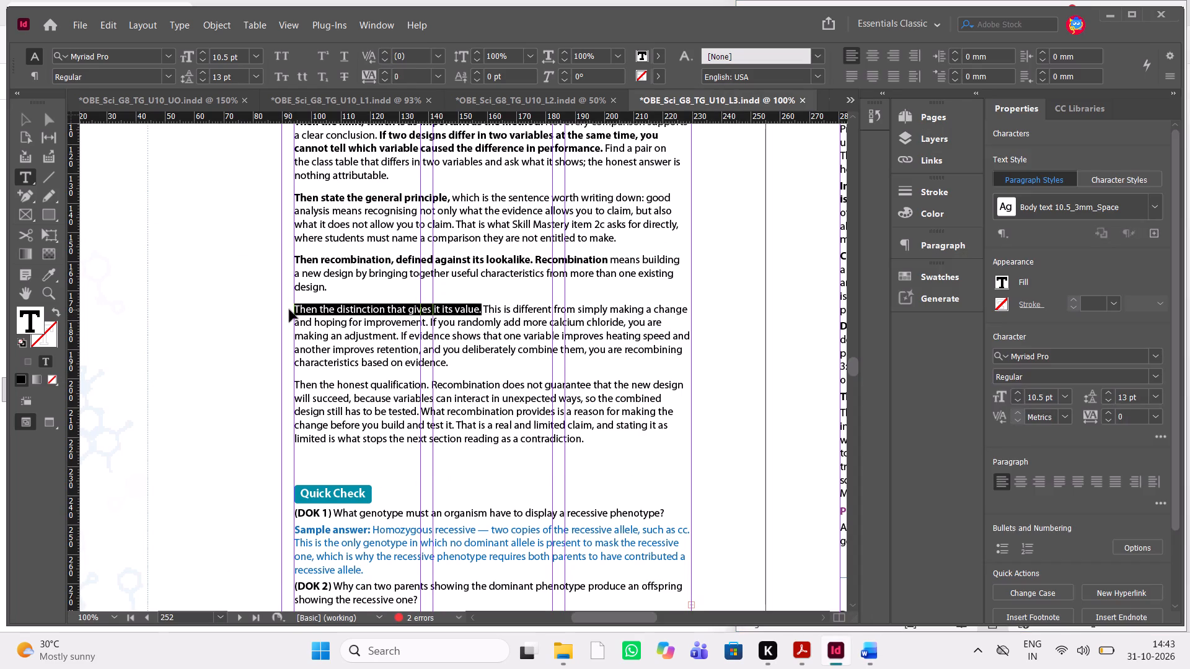
pyautogui.hotkey('ctrl', 'shift', 'b')
pyautogui.hotkey('alt', 'Tab')
pyautogui.hscroll(-1, 1034, 371)
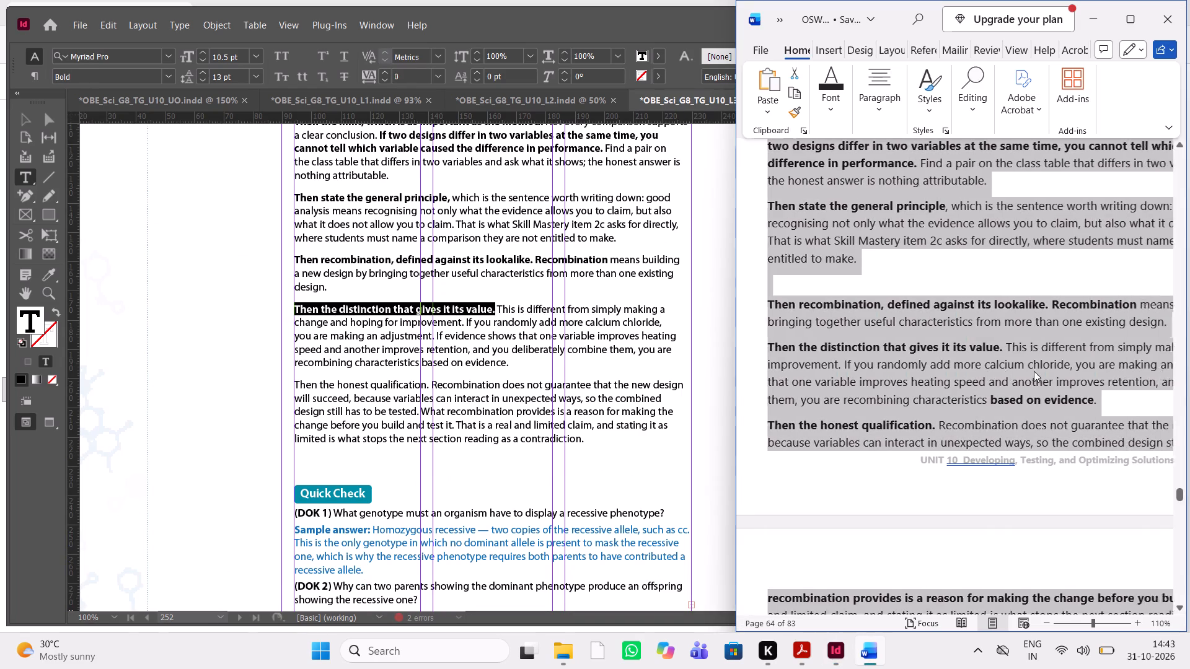
pyautogui.hscroll(-1, 1034, 371)
pyautogui.scroll(-1, 1034, 371)
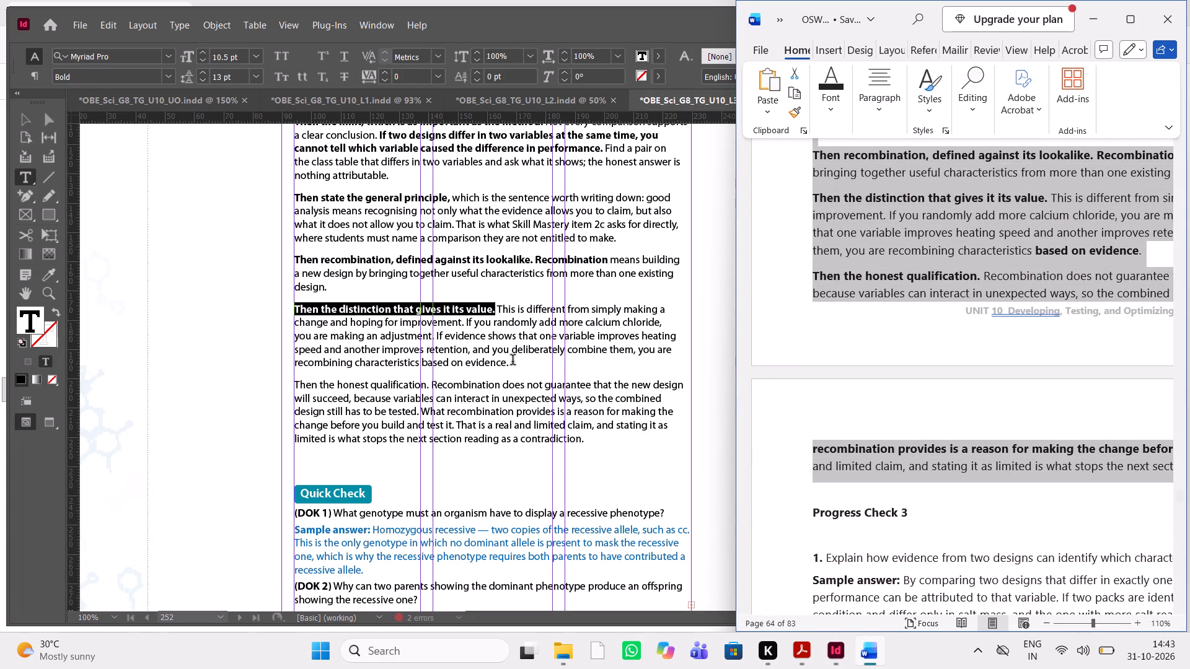
pyautogui.moveTo(511, 359); pyautogui.dragTo(418, 364)
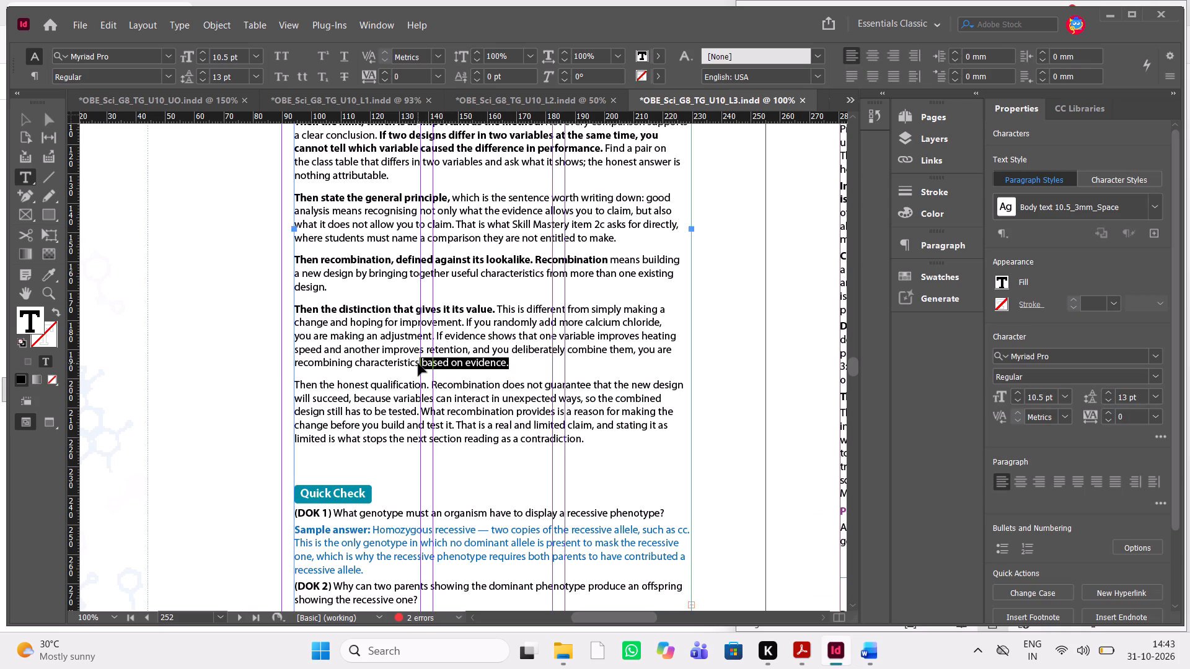
pyautogui.hotkey('ctrl', 'shift', 'b')
# Recheck the Word source and bold the opening sentence "Then the honest qualification." in InDesign.
pyautogui.hotkey('alt', 'Tab')
pyautogui.hscroll(-1, 1002, 283)
pyautogui.hscroll(1, 1002, 283)
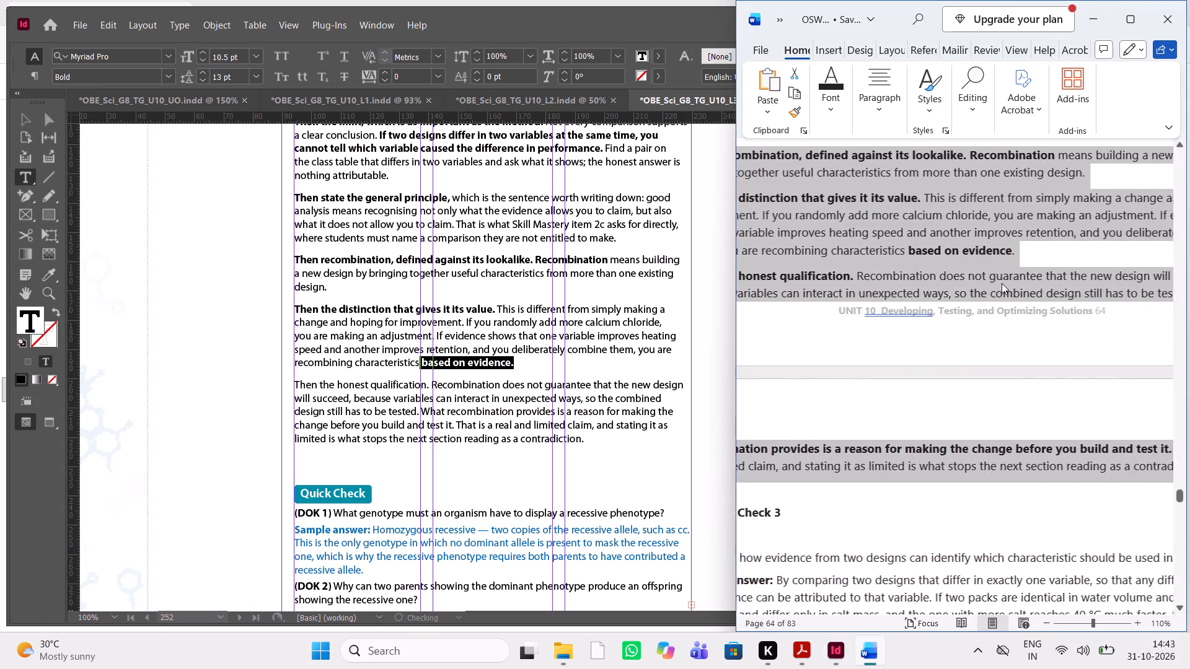
pyautogui.hscroll(1, 1002, 283)
pyautogui.scroll(-1, 1002, 283)
pyautogui.hscroll(-1, 1002, 283)
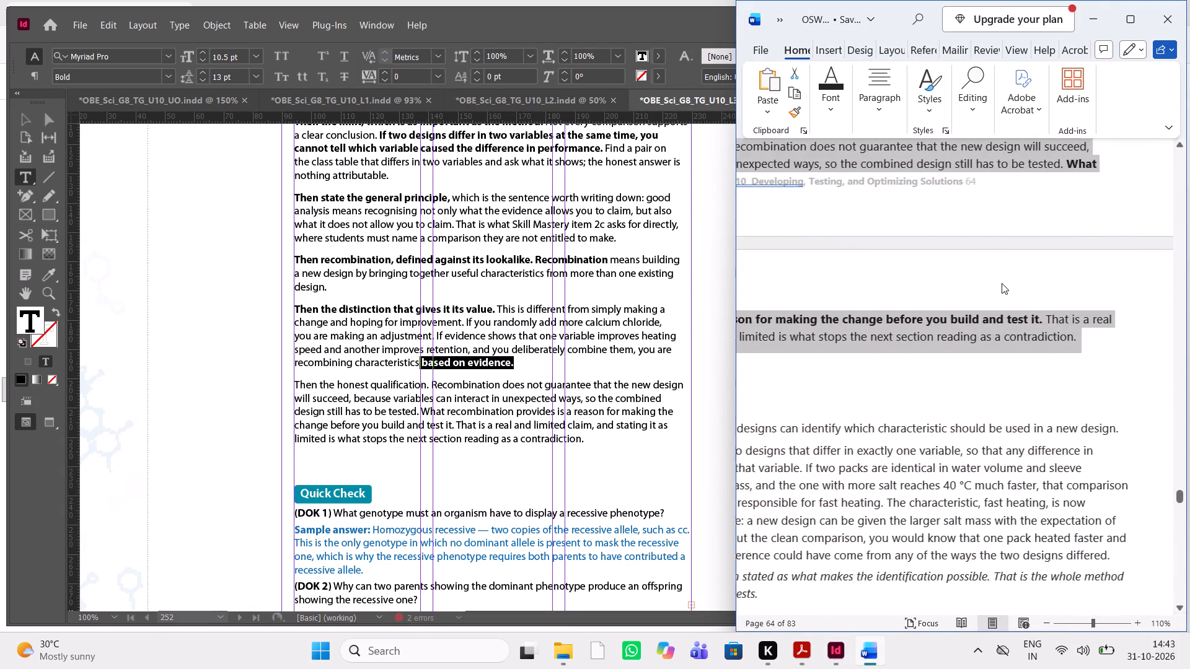
pyautogui.hscroll(-1, 1002, 283)
pyautogui.hscroll(1, 1002, 283)
pyautogui.scroll(1, 958, 321)
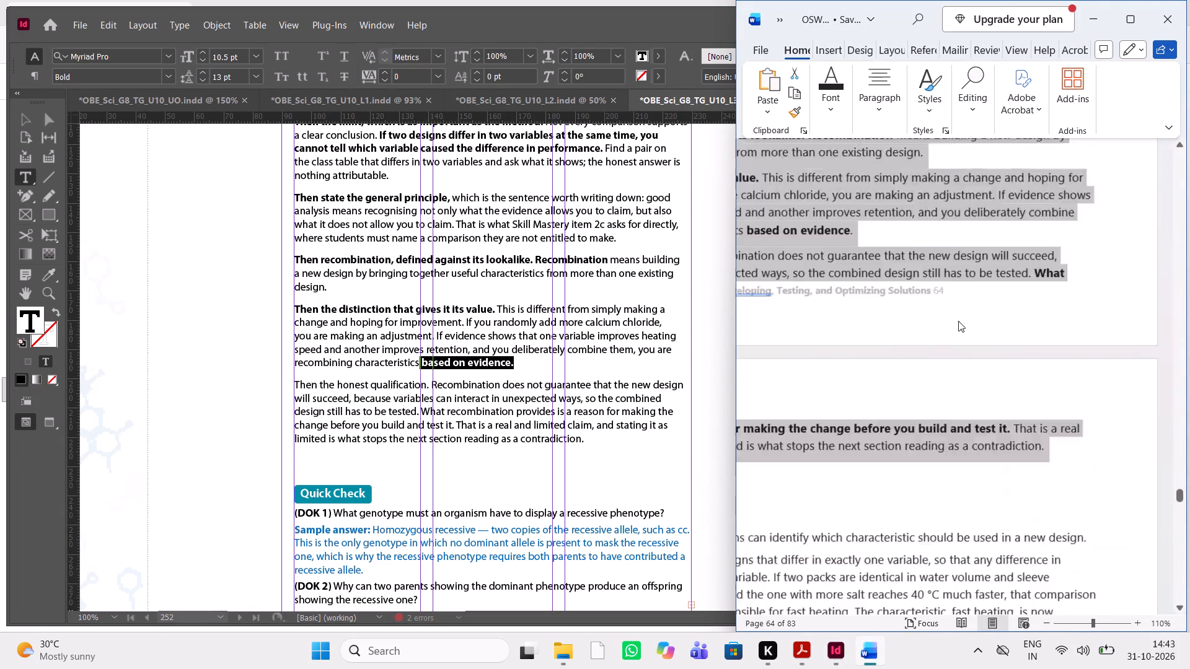
pyautogui.scroll(1, 958, 321)
pyautogui.scroll(-1, 958, 321)
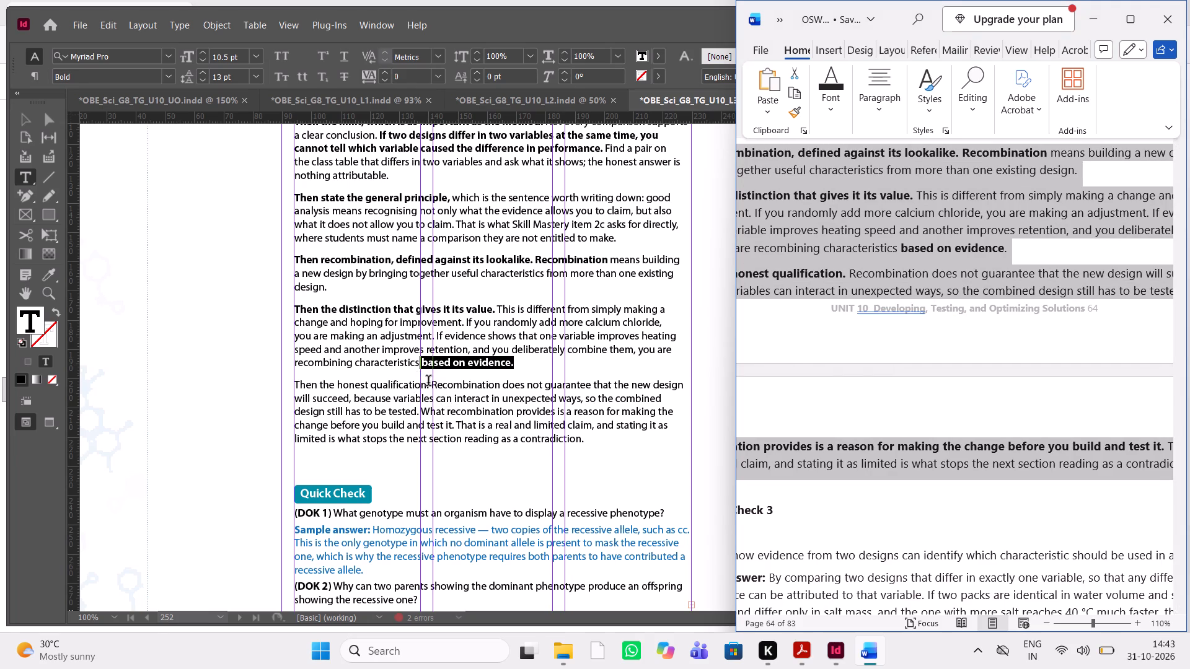
pyautogui.moveTo(430, 384); pyautogui.dragTo(289, 382)
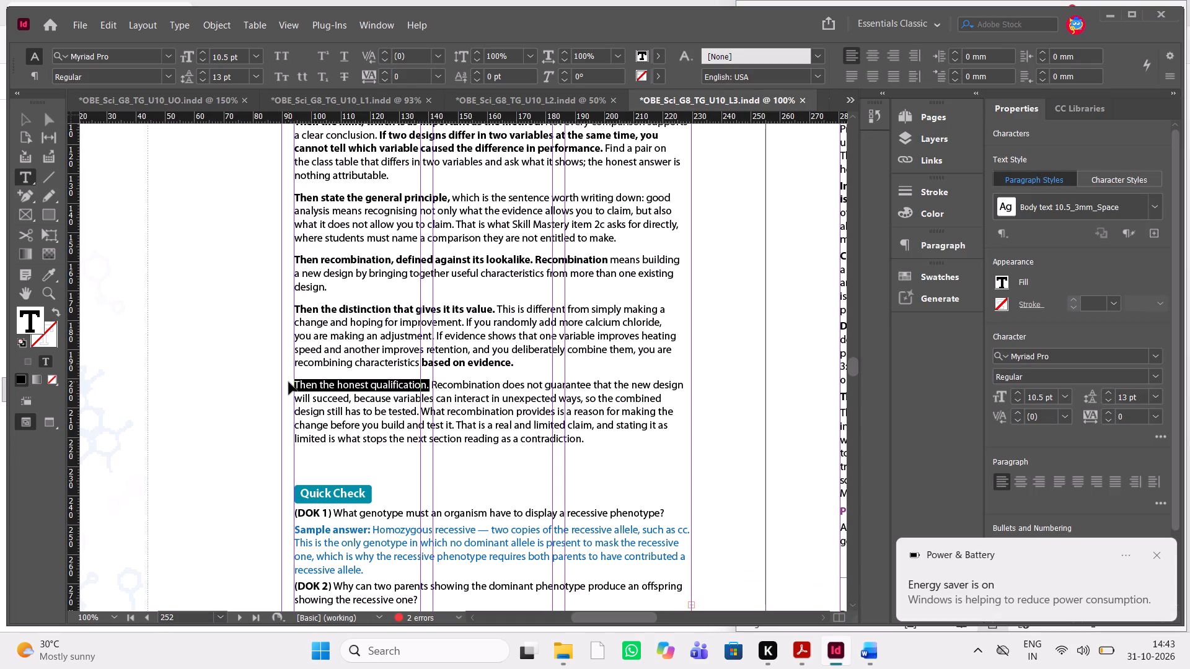
pyautogui.hotkey('ctrl', 'shift', 'b')
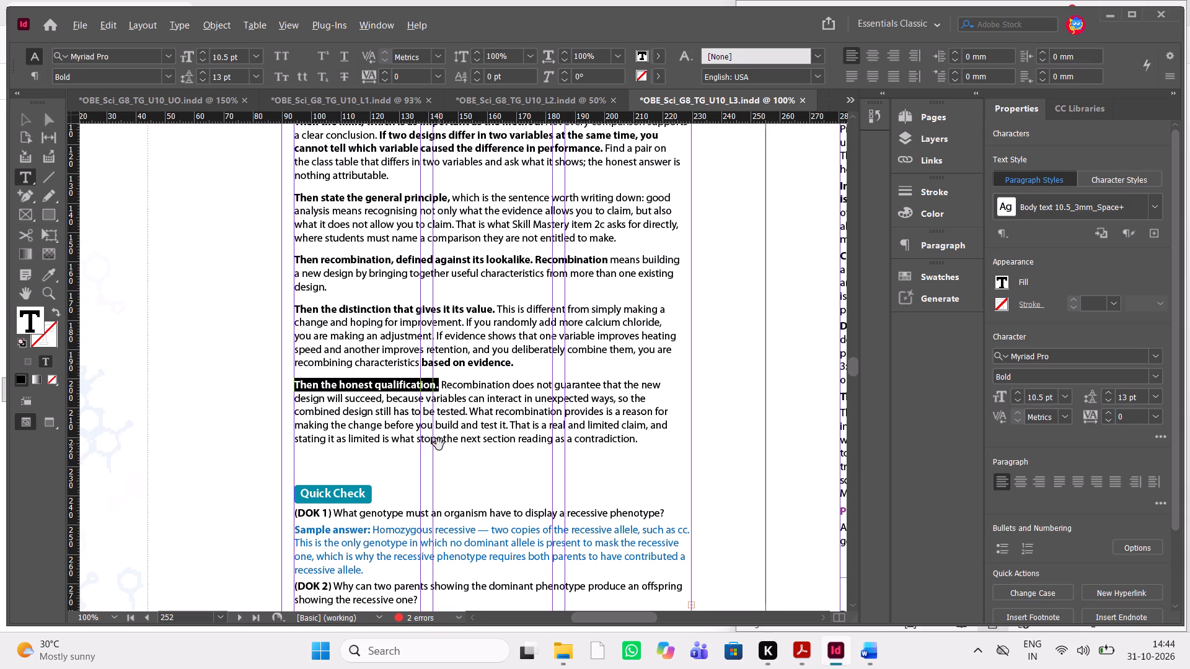
# Bold the sentence "What recombination provides is a reason for making the change before you build and test it." to match Word.
pyautogui.hotkey('alt', 'Tab')
pyautogui.hscroll(1, 917, 355)
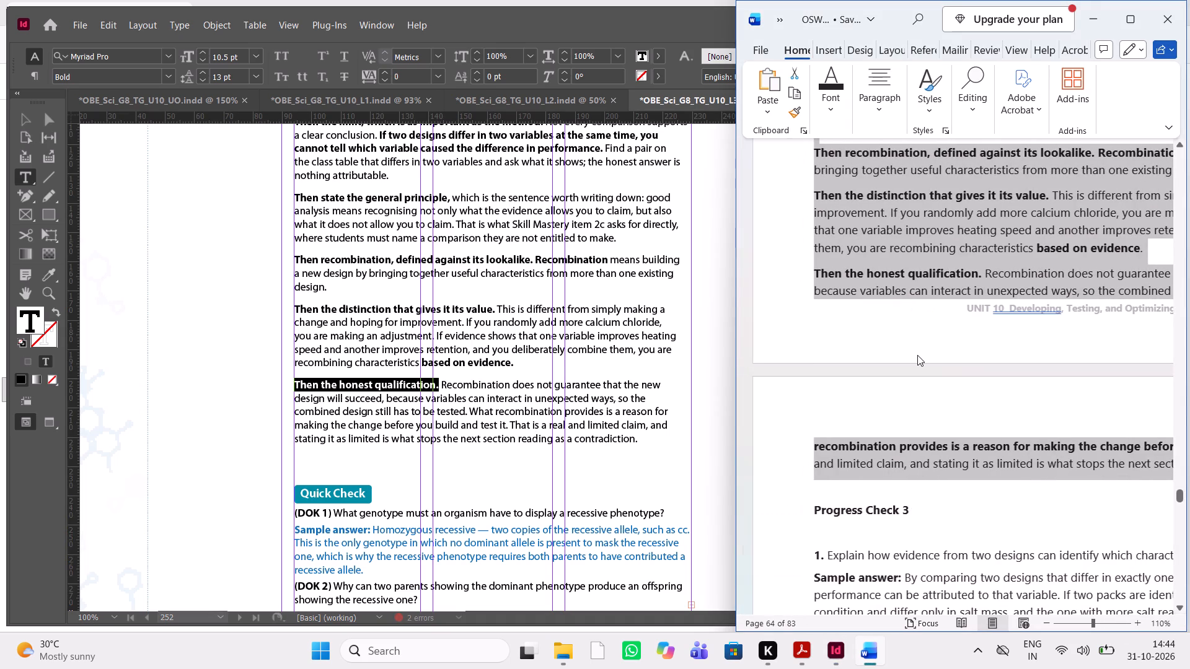
pyautogui.hscroll(-2, 917, 355)
pyautogui.hscroll(1, 917, 355)
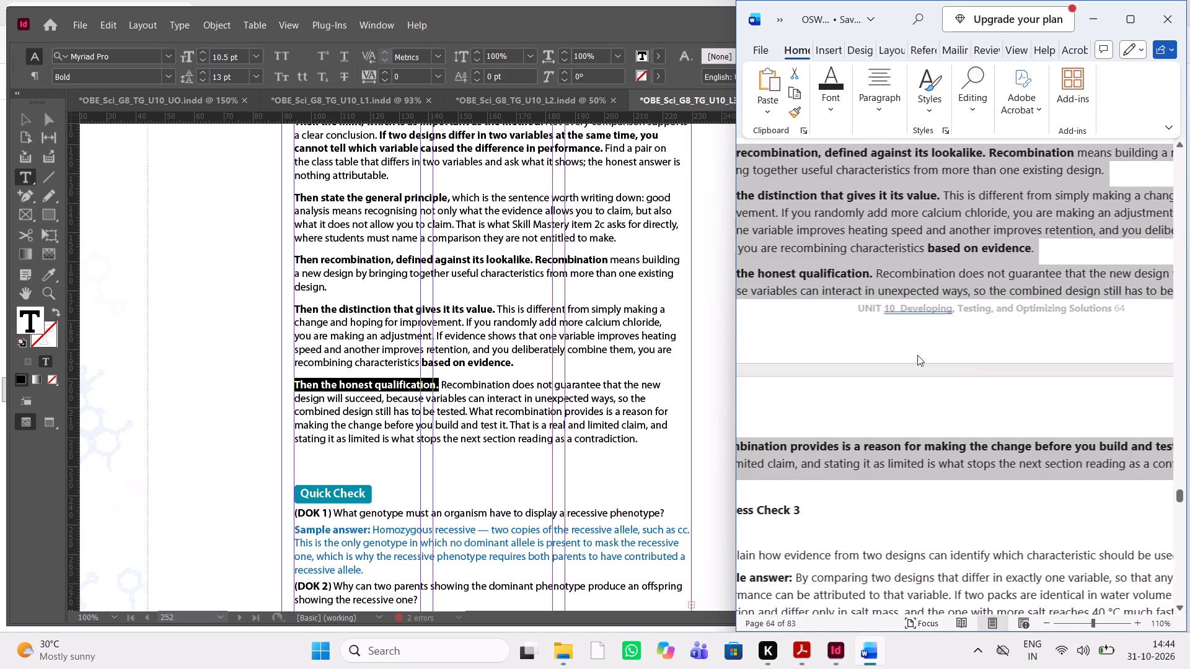
pyautogui.click(530, 424)
pyautogui.hotkey('alt', 'Tab')
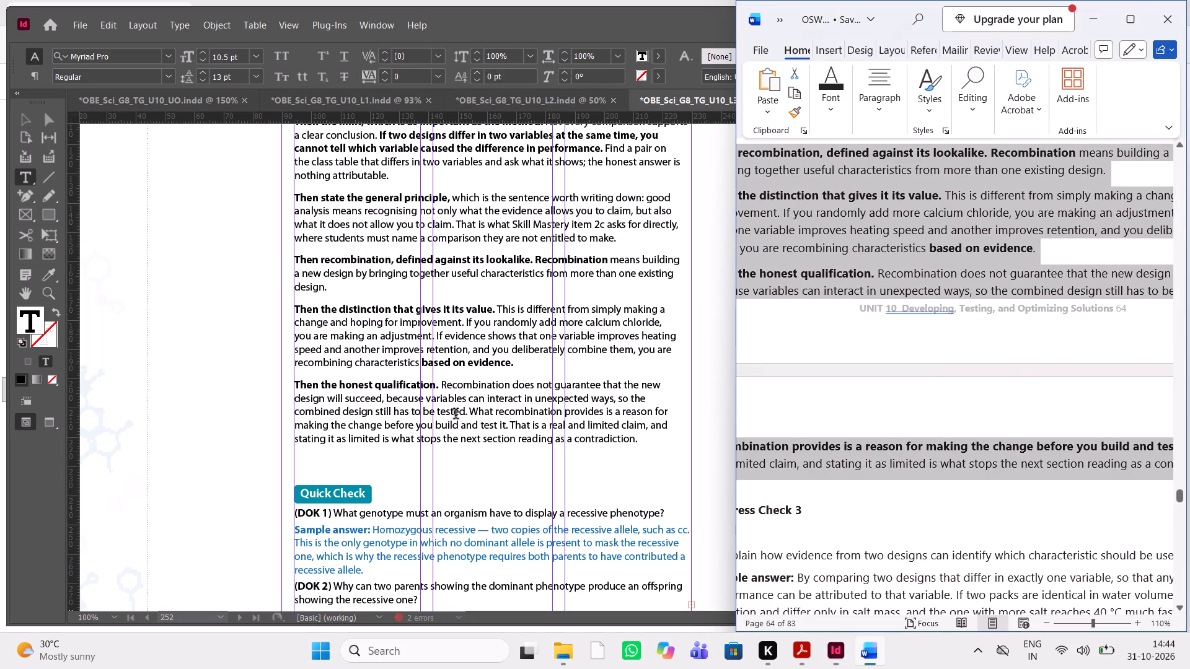
pyautogui.hotkey('alt', 'Tab')
pyautogui.hotkey('alt', 'Tab')
pyautogui.hscroll(-1, 1008, 420)
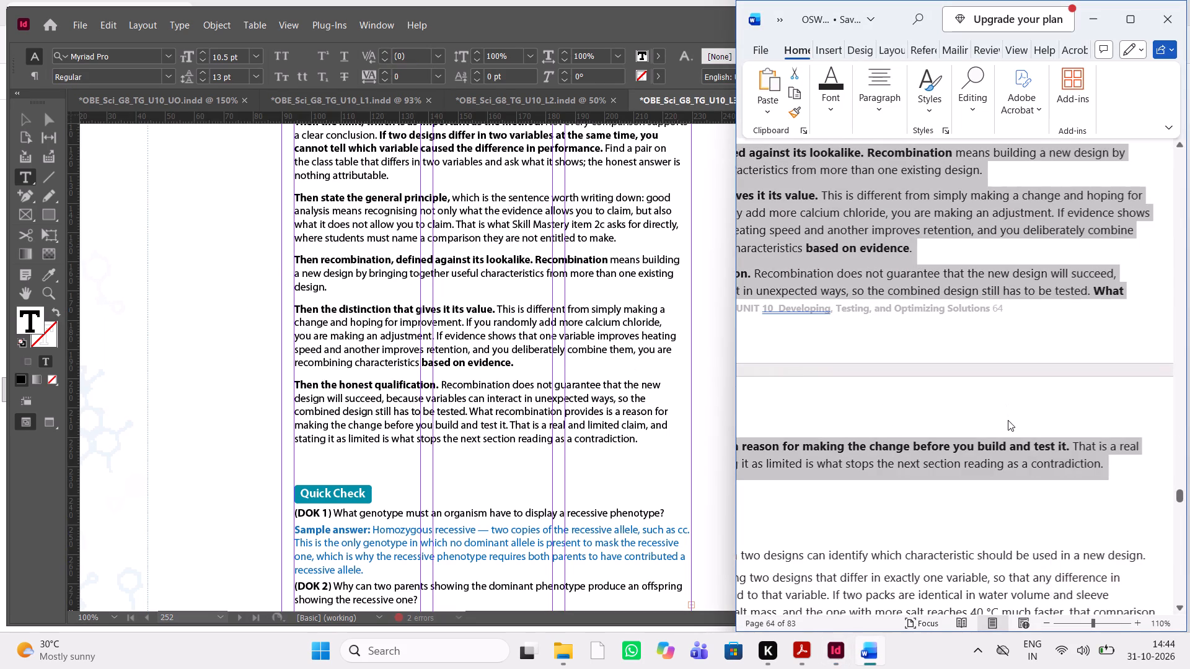
pyautogui.hscroll(-1, 1008, 420)
pyautogui.hscroll(2, 1008, 420)
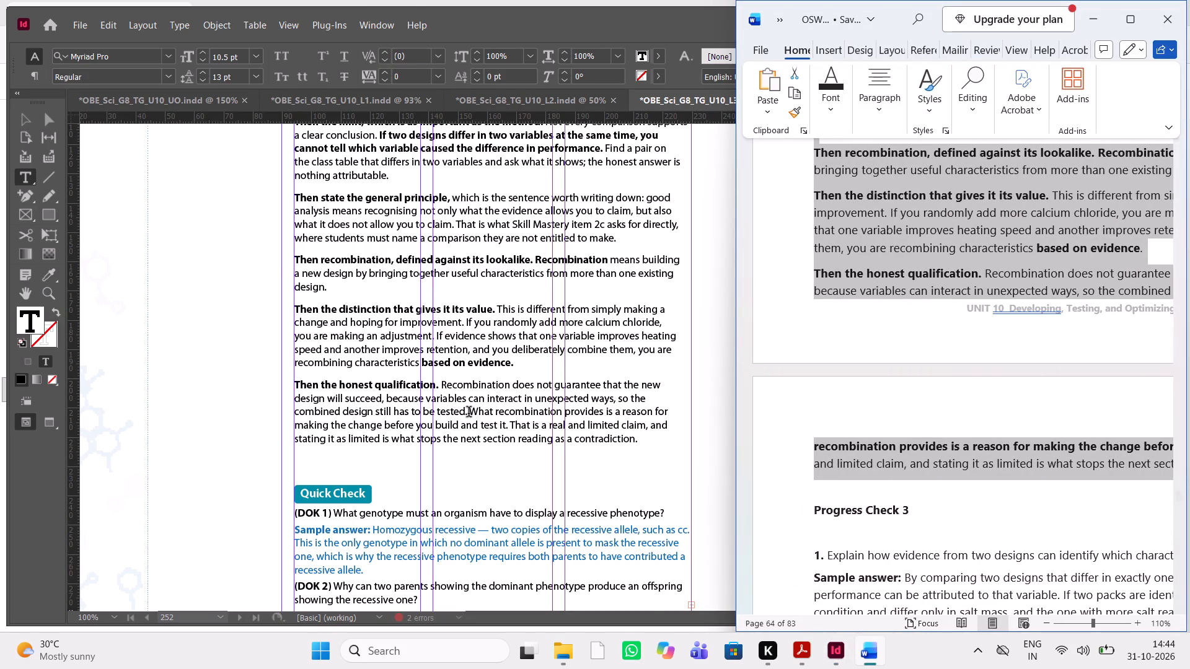
pyautogui.moveTo(469, 413); pyautogui.dragTo(510, 424)
pyautogui.hotkey('ctrl', 'shift', 'b')
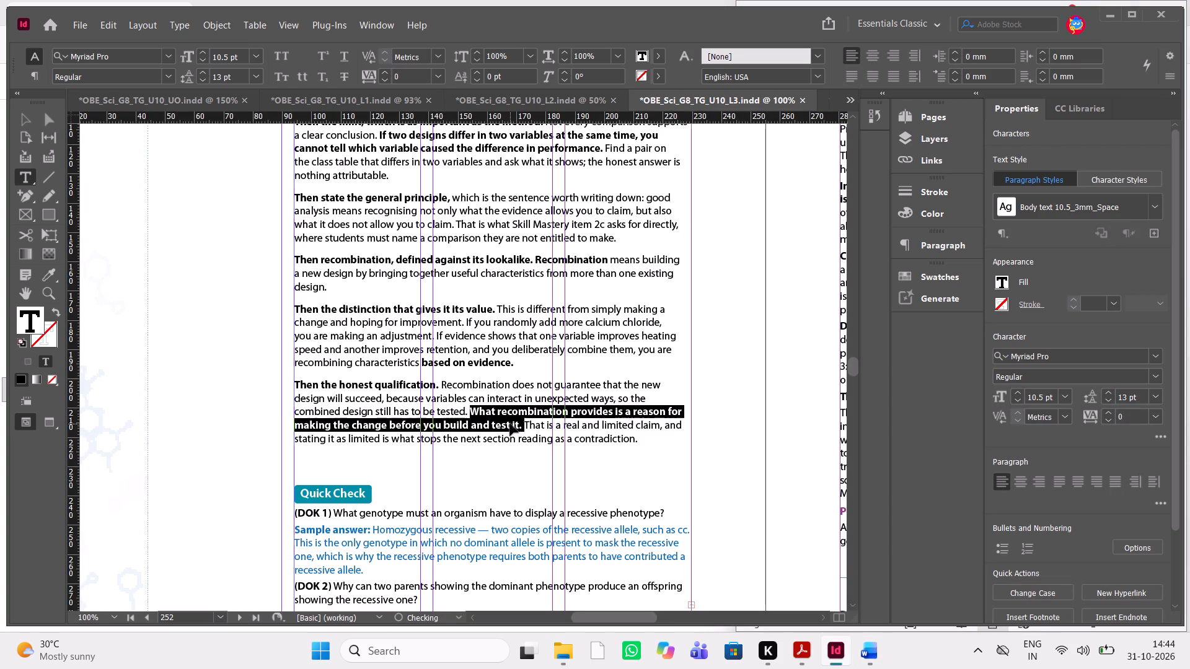
# Replace the blank lines above the Quick Check heading with a single empty line.
pyautogui.click(306, 466)
pyautogui.press('Delete')
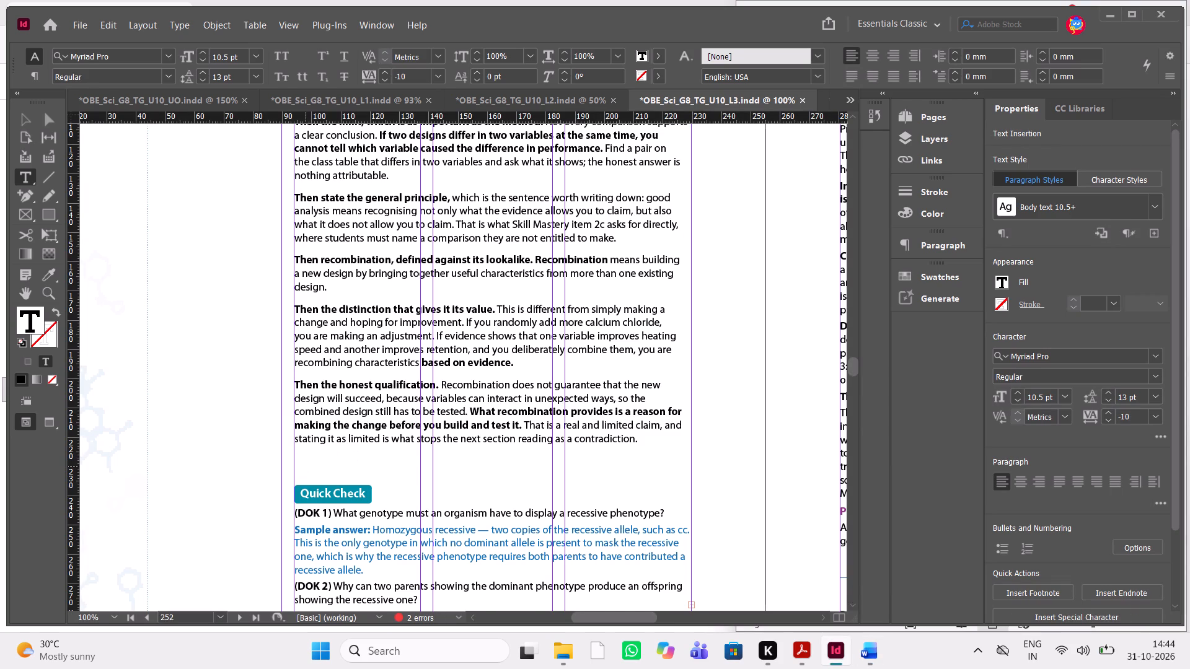
pyautogui.press('Delete')
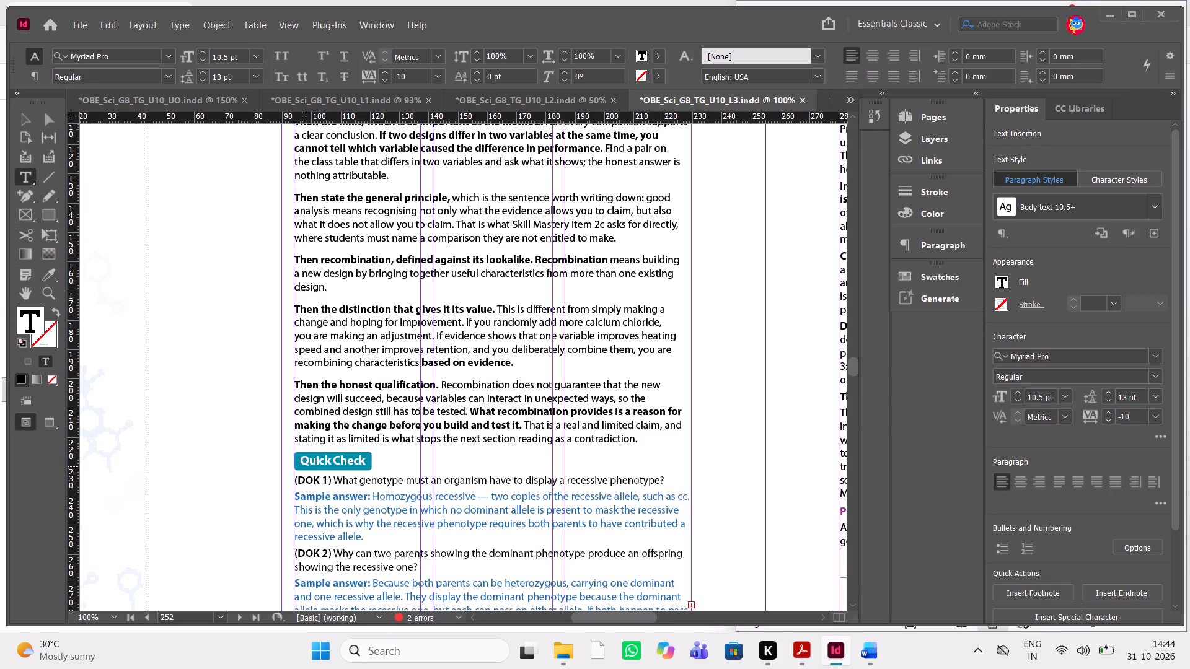
pyautogui.press('Return')
# Consult the PDF comments and Word's Progress Check 3, and delete the old Quick Check heading, DOK questions and sample answers on page 252.
pyautogui.hotkey('alt', 'Tab')
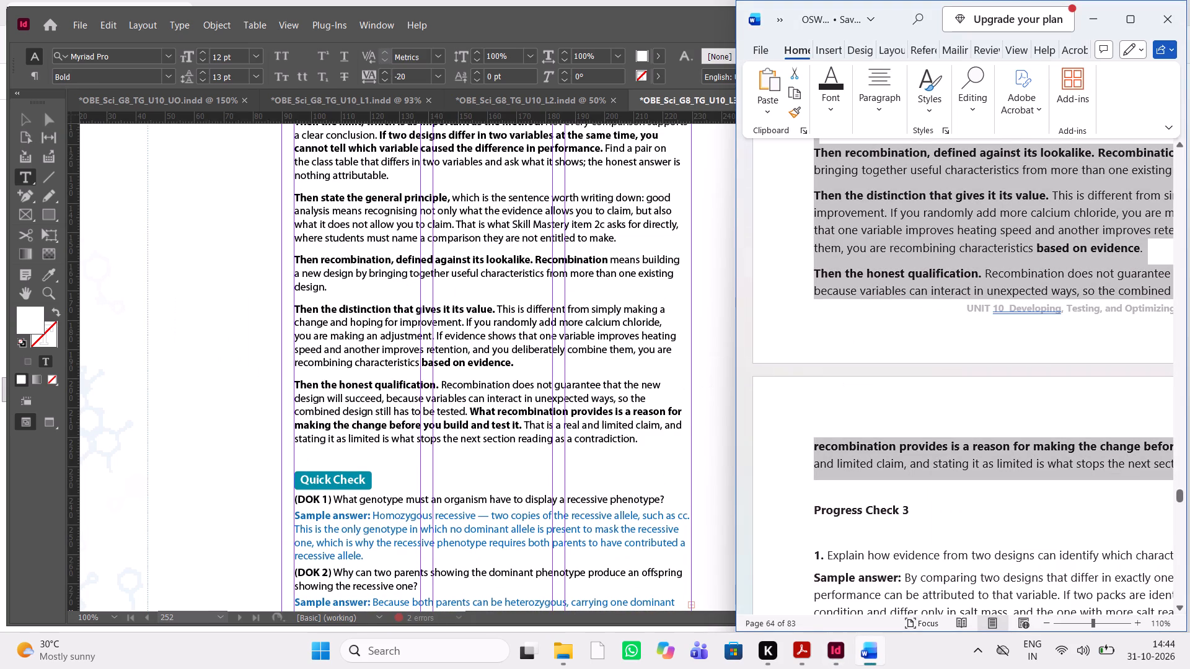
pyautogui.click(808, 650)
pyautogui.scroll(-2, 744, 491)
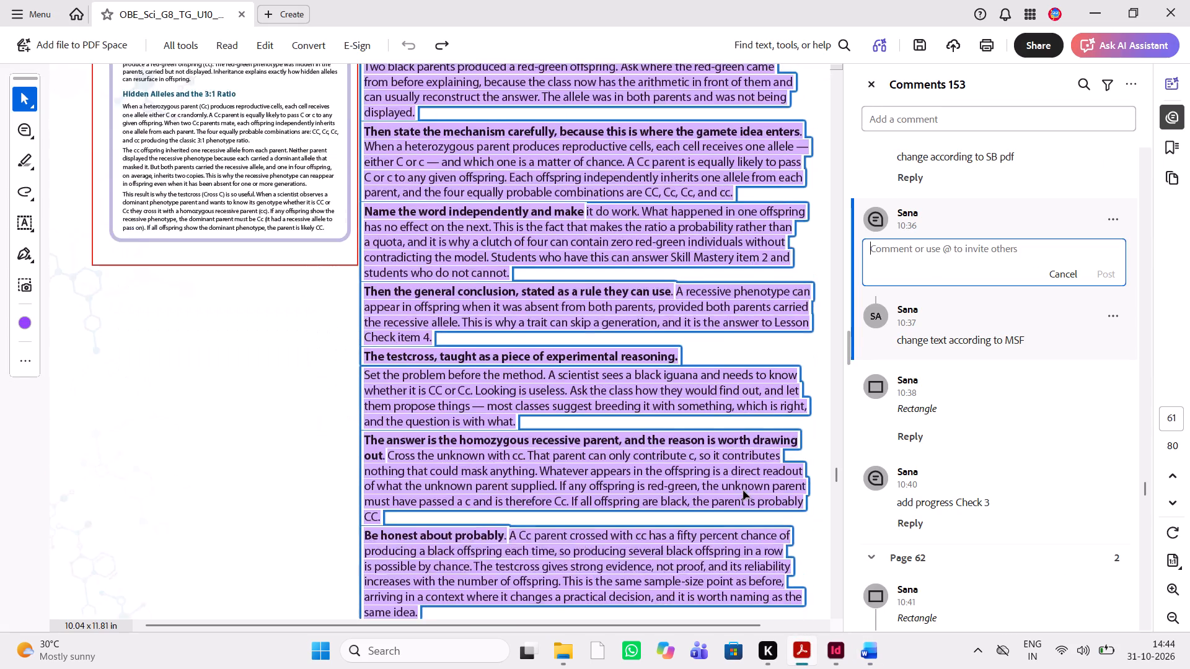
pyautogui.scroll(-3, 744, 491)
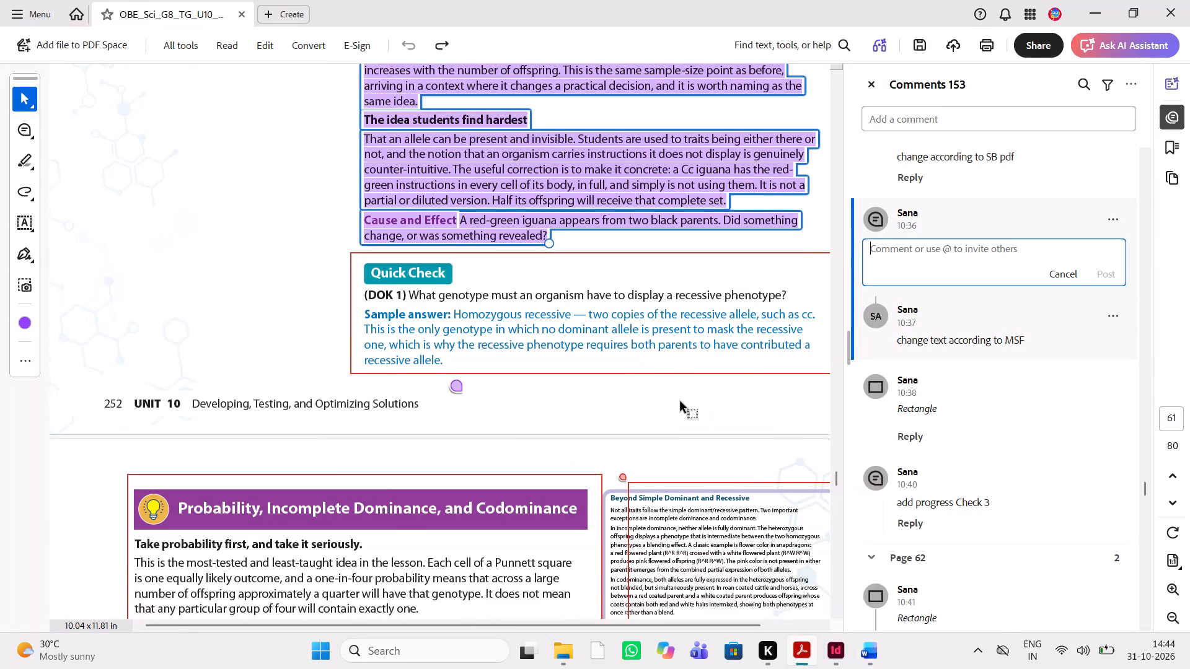
pyautogui.hotkey('alt', 'Tab')
pyautogui.scroll(-1, 962, 408)
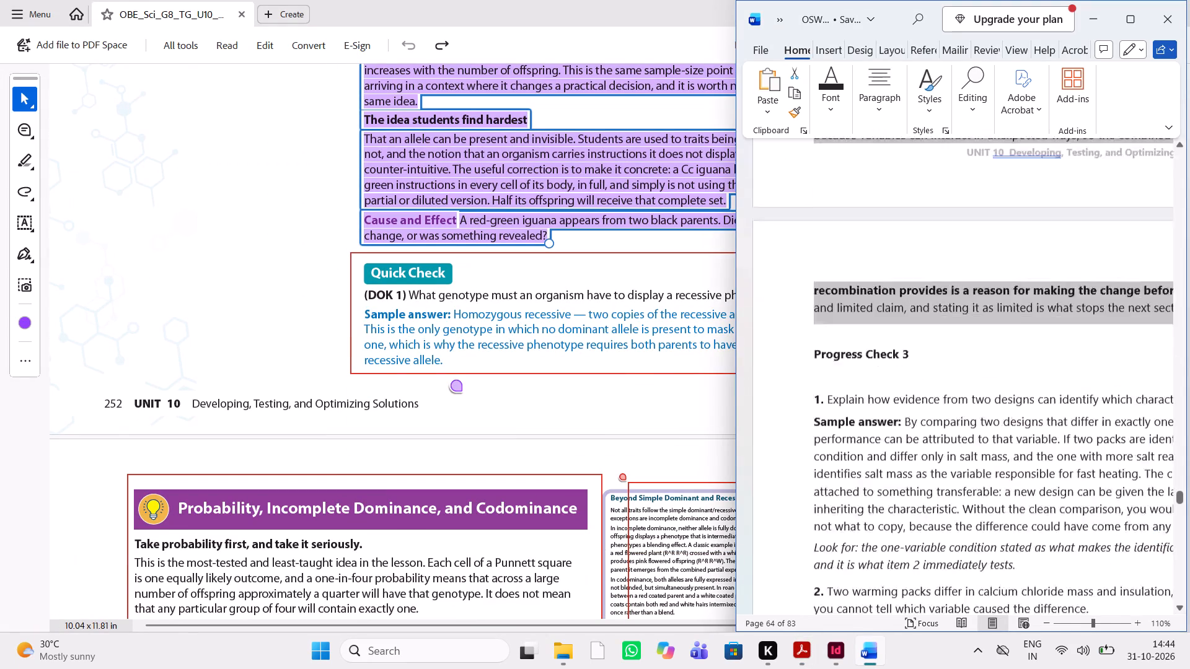
pyautogui.scroll(-1, 962, 408)
pyautogui.click(834, 643)
pyautogui.scroll(-1, 567, 510)
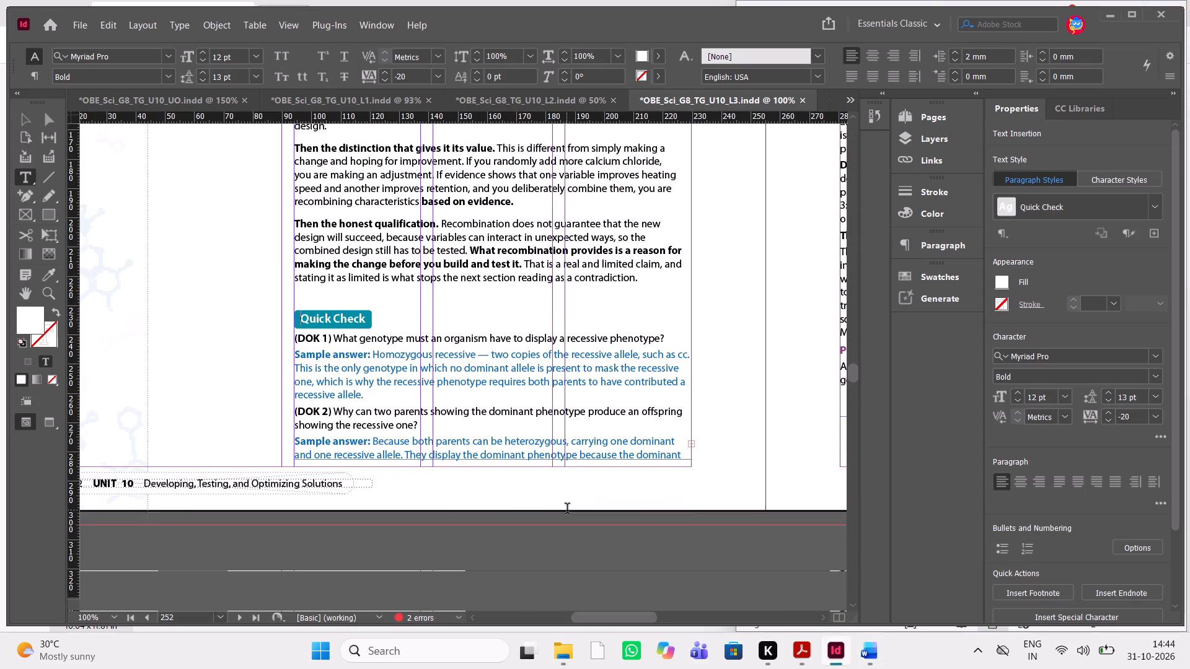
pyautogui.scroll(-1, 567, 510)
pyautogui.press('Escape')
pyautogui.click(505, 383)
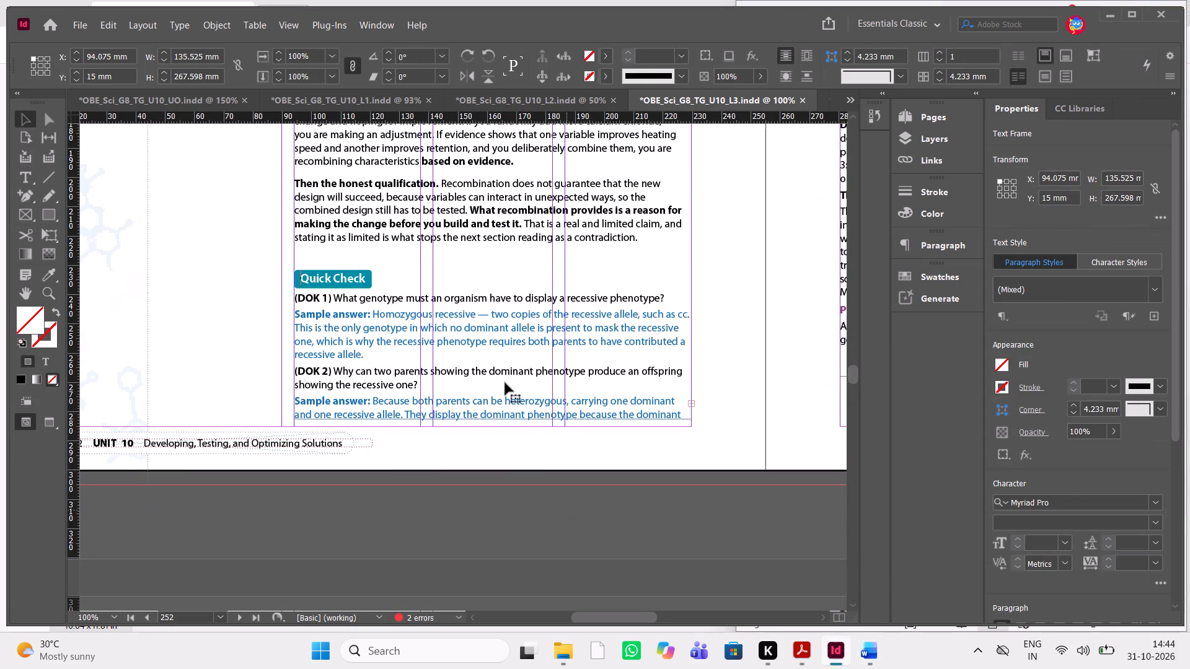
pyautogui.doubleClick(394, 328)
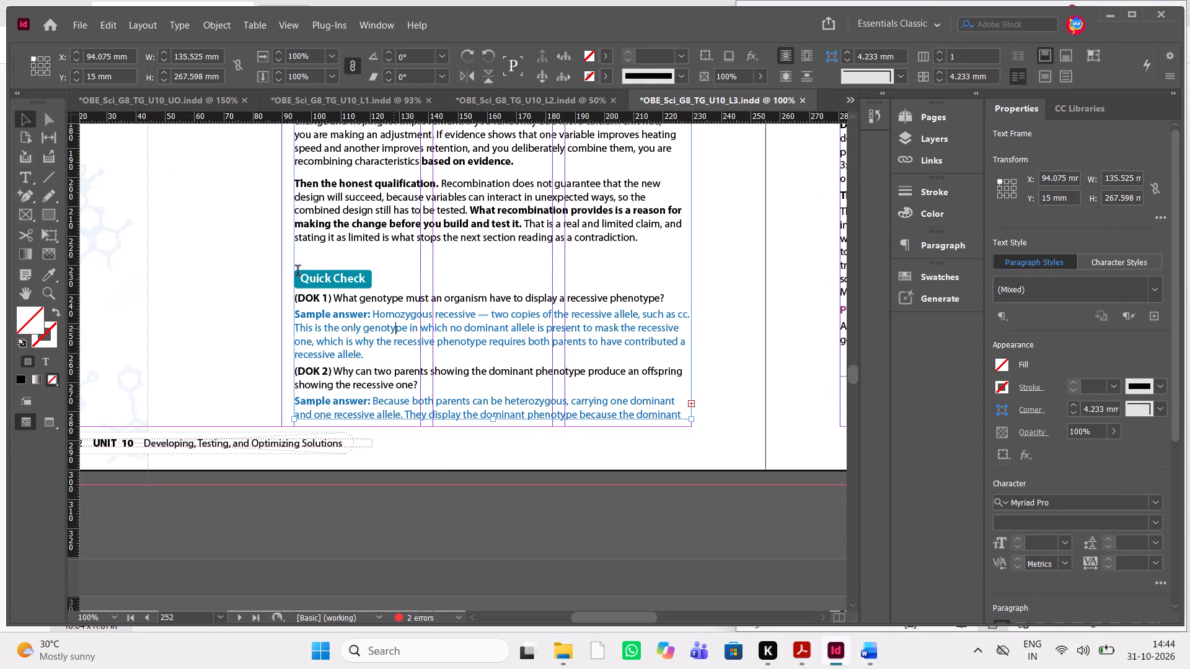
pyautogui.moveTo(297, 272); pyautogui.dragTo(602, 421)
pyautogui.press('Delete')
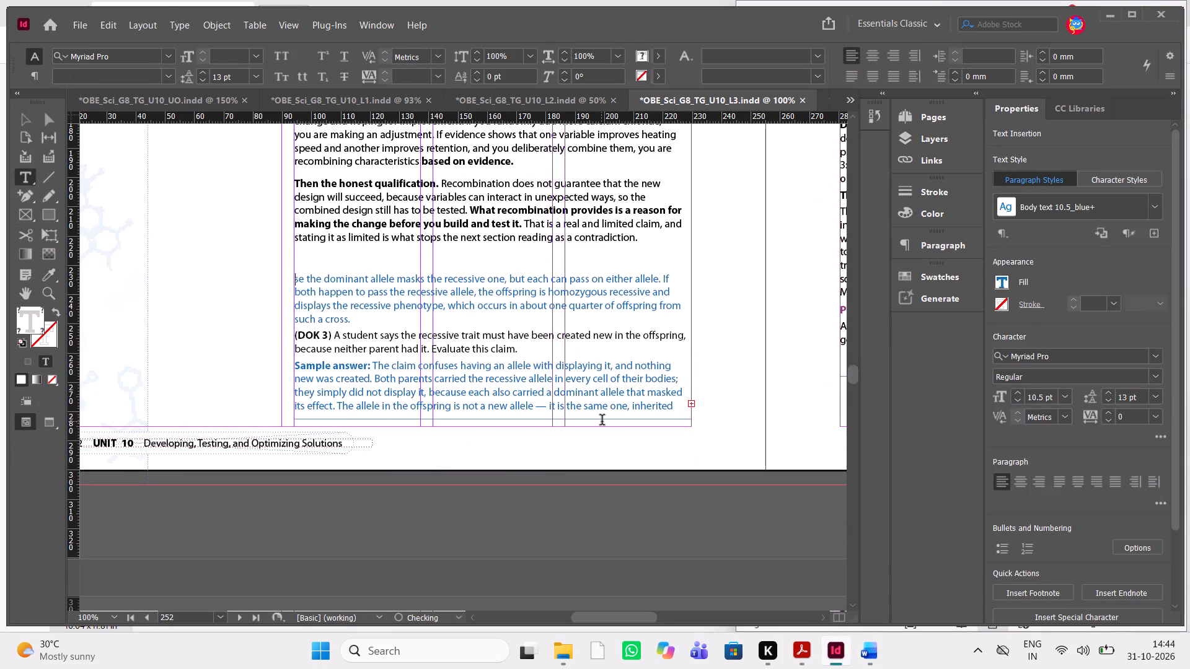
pyautogui.moveTo(669, 404); pyautogui.dragTo(288, 279)
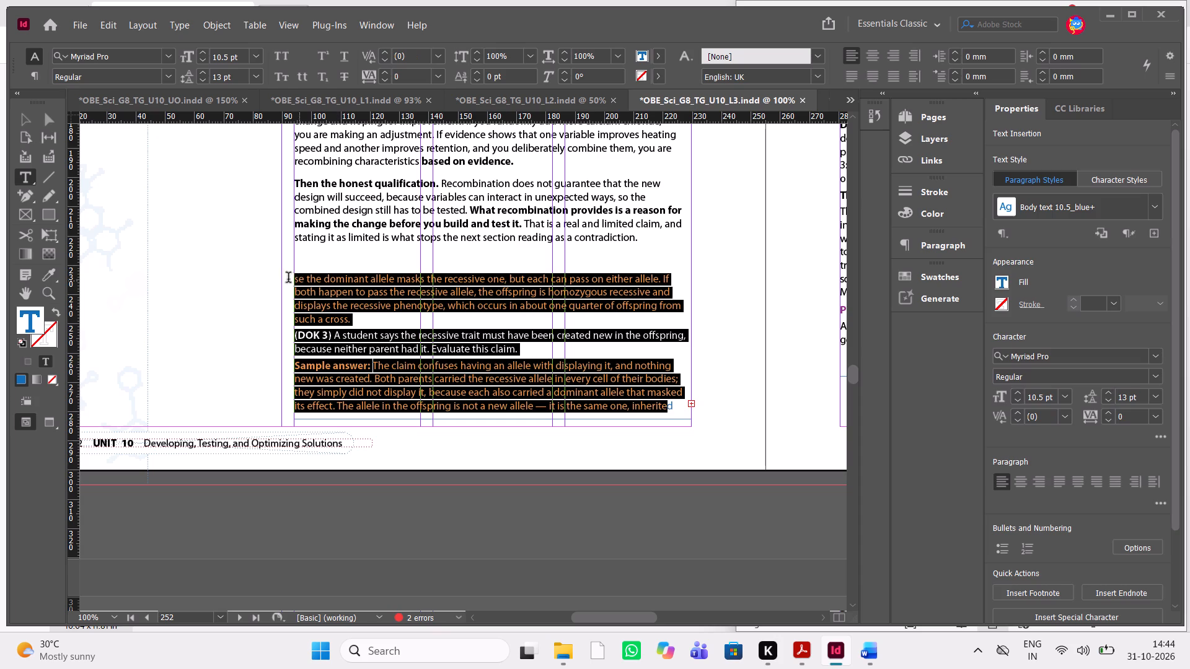
pyautogui.moveTo(288, 279); pyautogui.dragTo(287, 278)
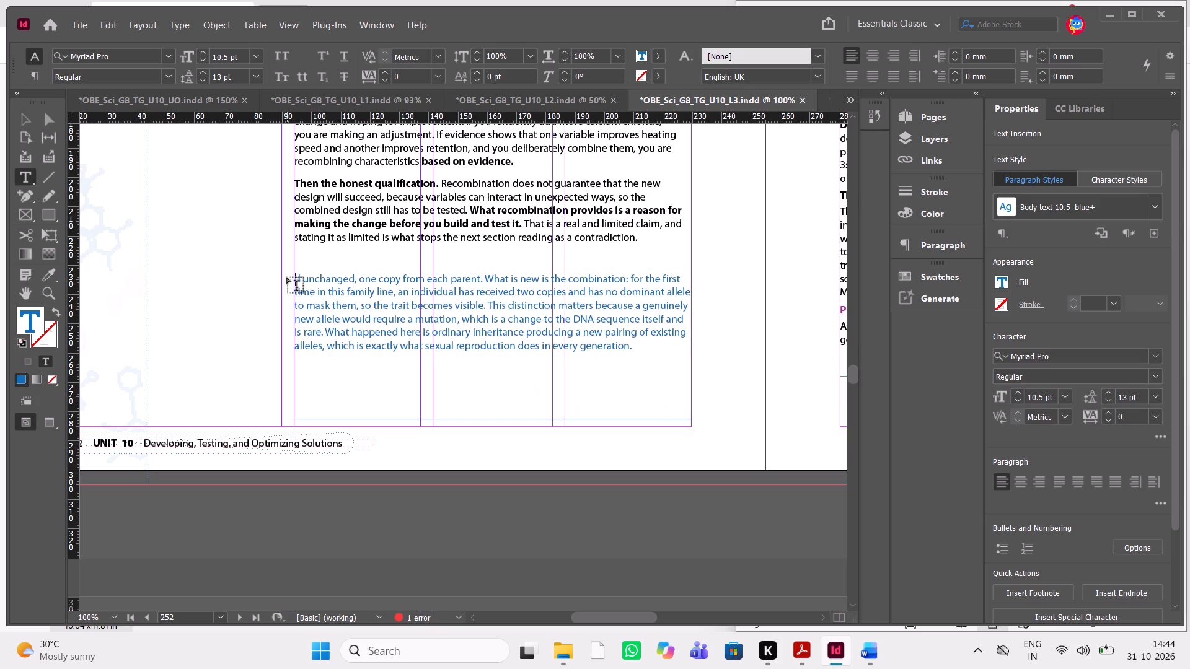
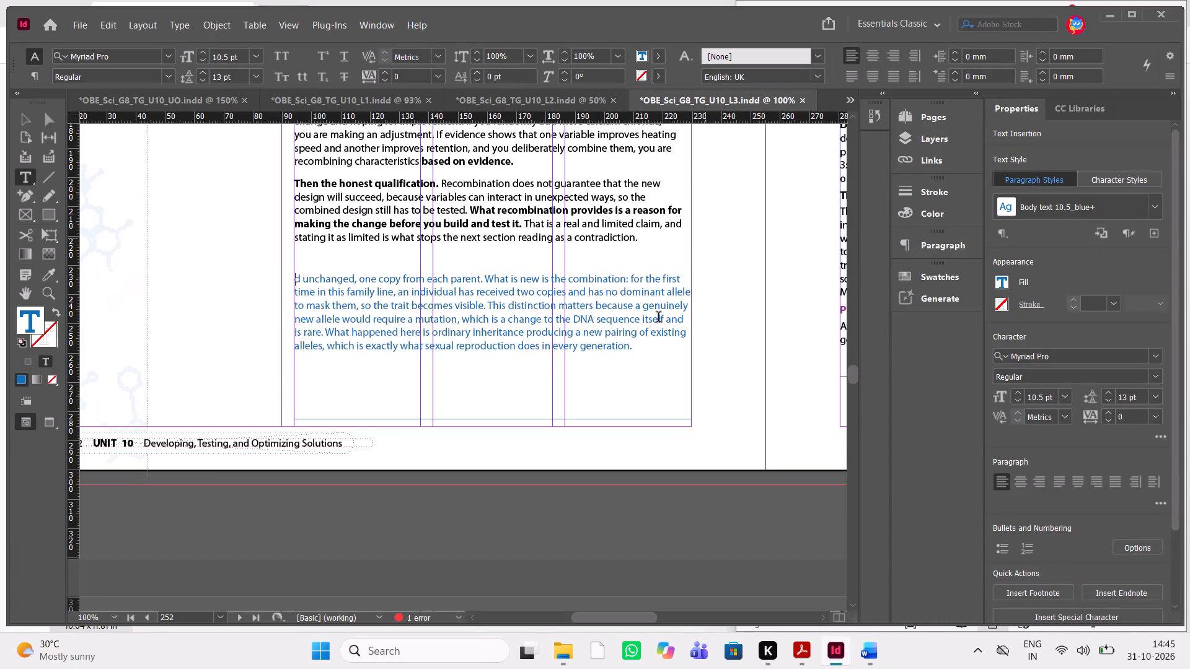
# Delete the leftover blue sample answer text below the "honest qualification" paragraph on page 252.
pyautogui.moveTo(644, 345); pyautogui.dragTo(278, 280)
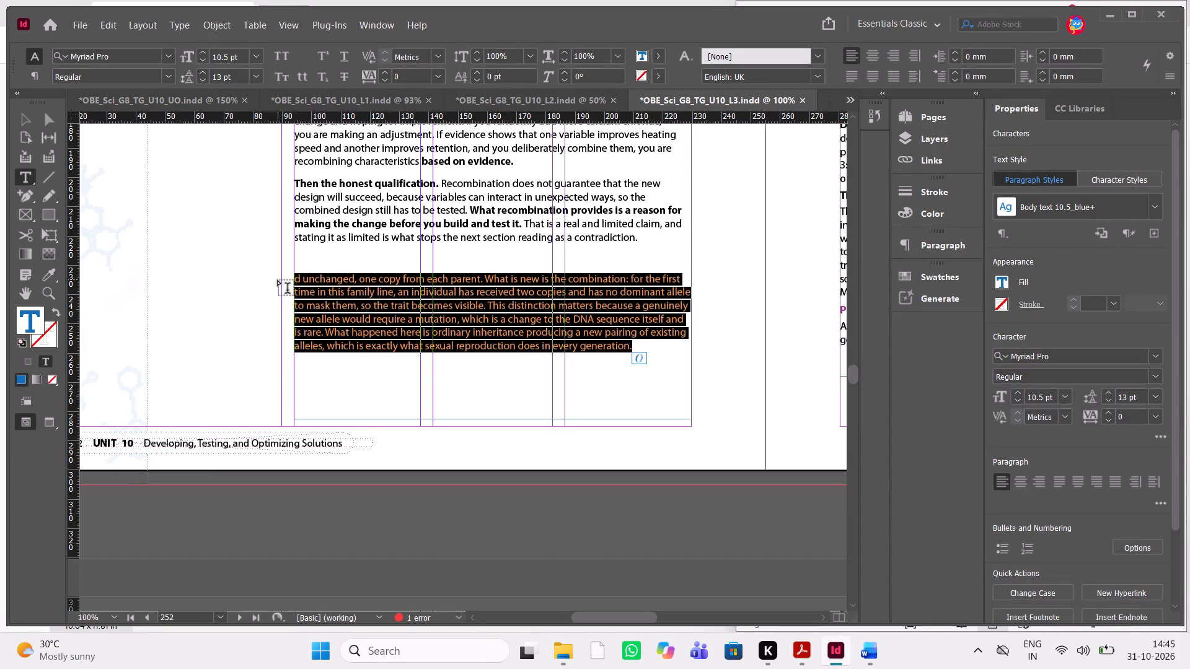
pyautogui.press('Delete')
pyautogui.press('Delete')
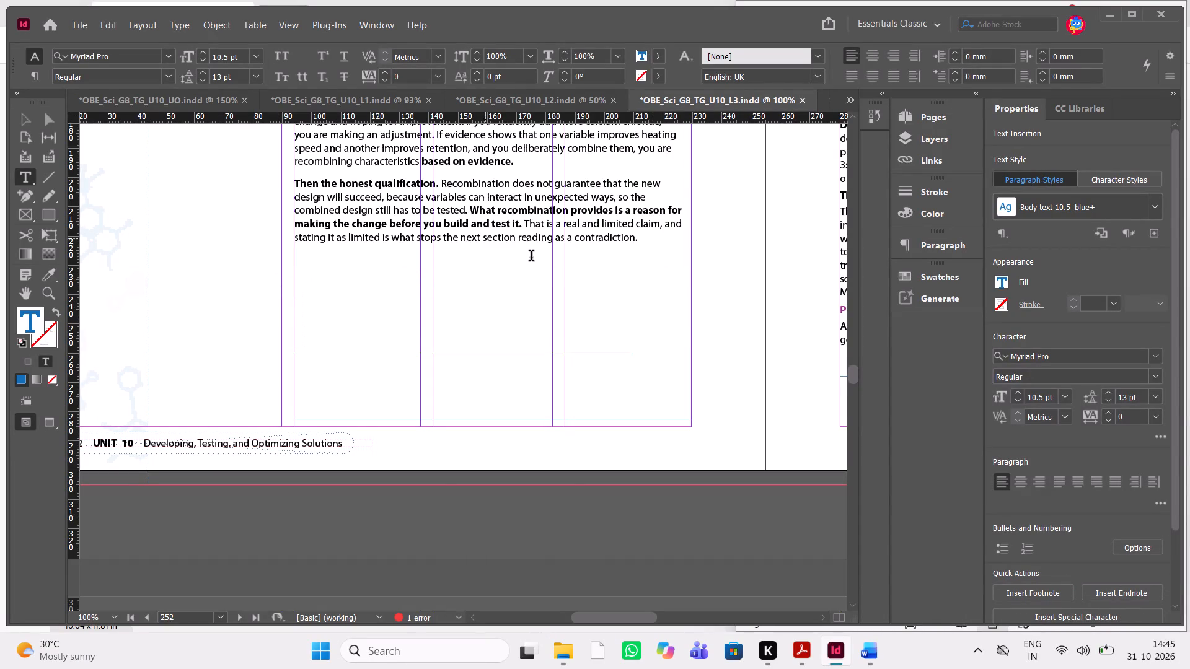
# Look through pages 252 to 255 and compare them with the end of Progress Check 3 in the Word source.
pyautogui.scroll(5, 535, 263)
pyautogui.scroll(-1, 535, 263)
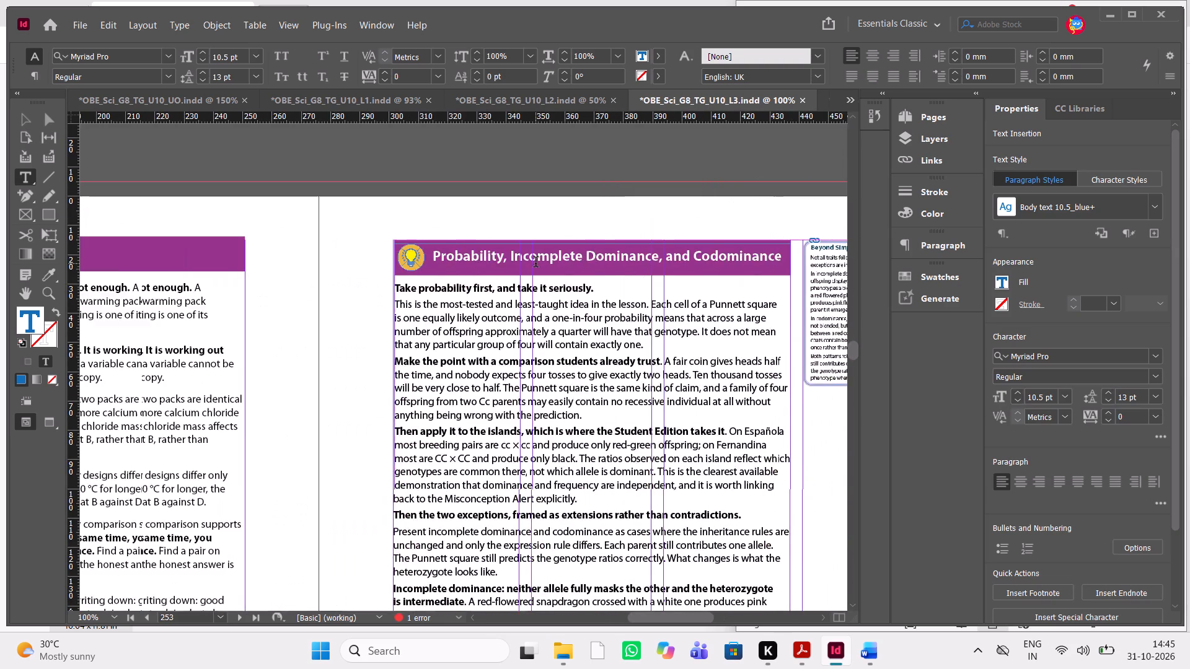
pyautogui.scroll(-1, 535, 263)
pyautogui.scroll(1, 535, 263)
pyautogui.scroll(-3, 535, 263)
pyautogui.hscroll(-1, 535, 263)
pyautogui.scroll(-1, 535, 263)
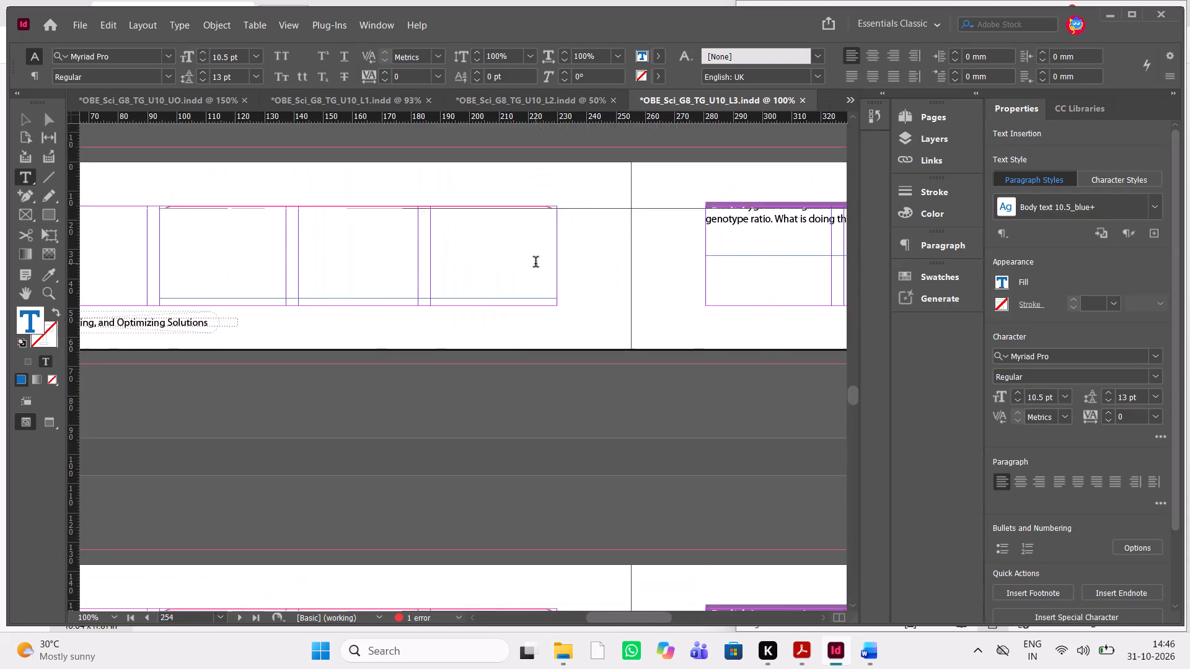
pyautogui.scroll(-2, 535, 263)
pyautogui.scroll(1, 535, 263)
pyautogui.scroll(-1, 535, 263)
pyautogui.scroll(1, 535, 263)
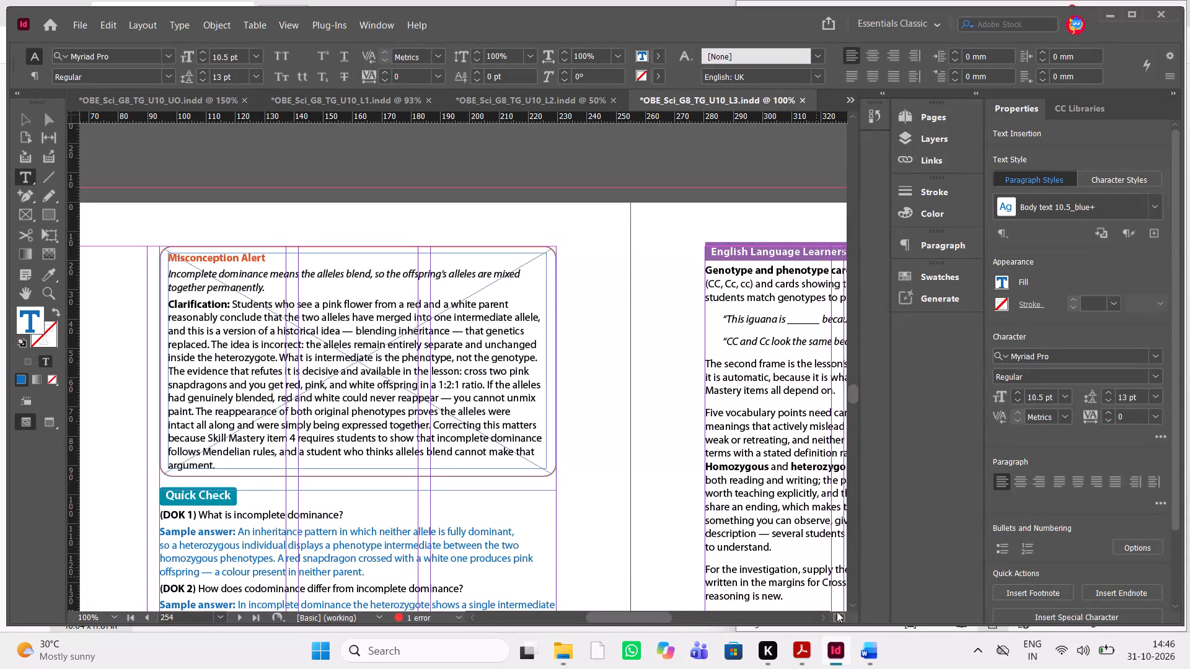
pyautogui.click(873, 659)
pyautogui.scroll(-3, 883, 459)
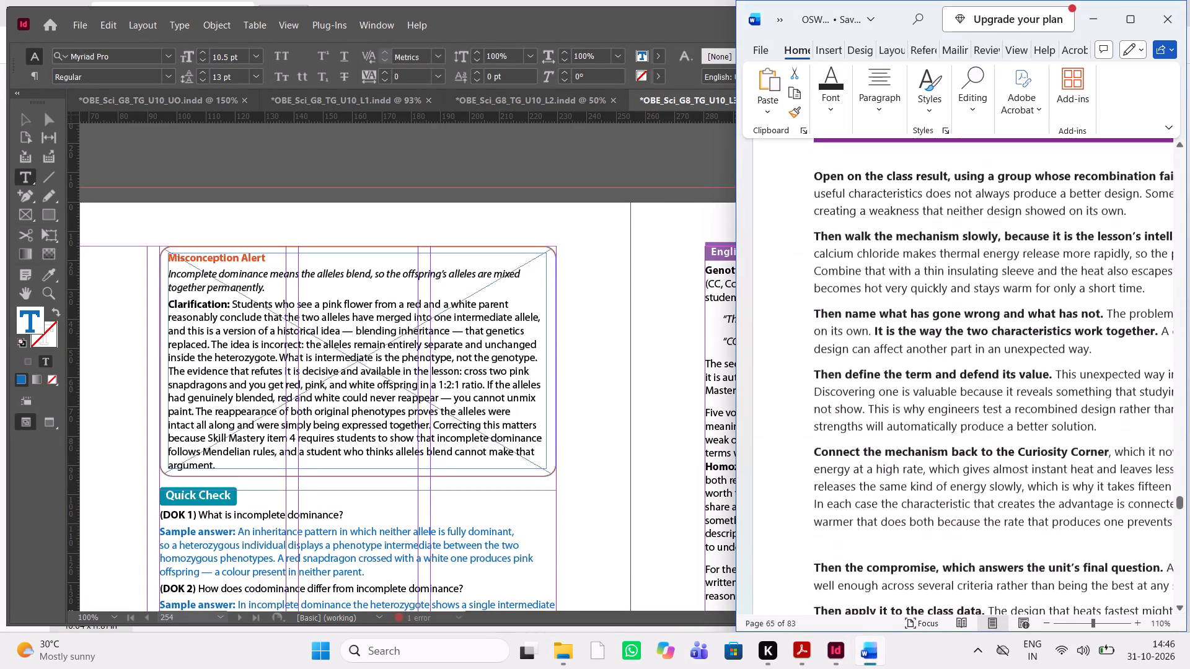
pyautogui.scroll(1, 883, 459)
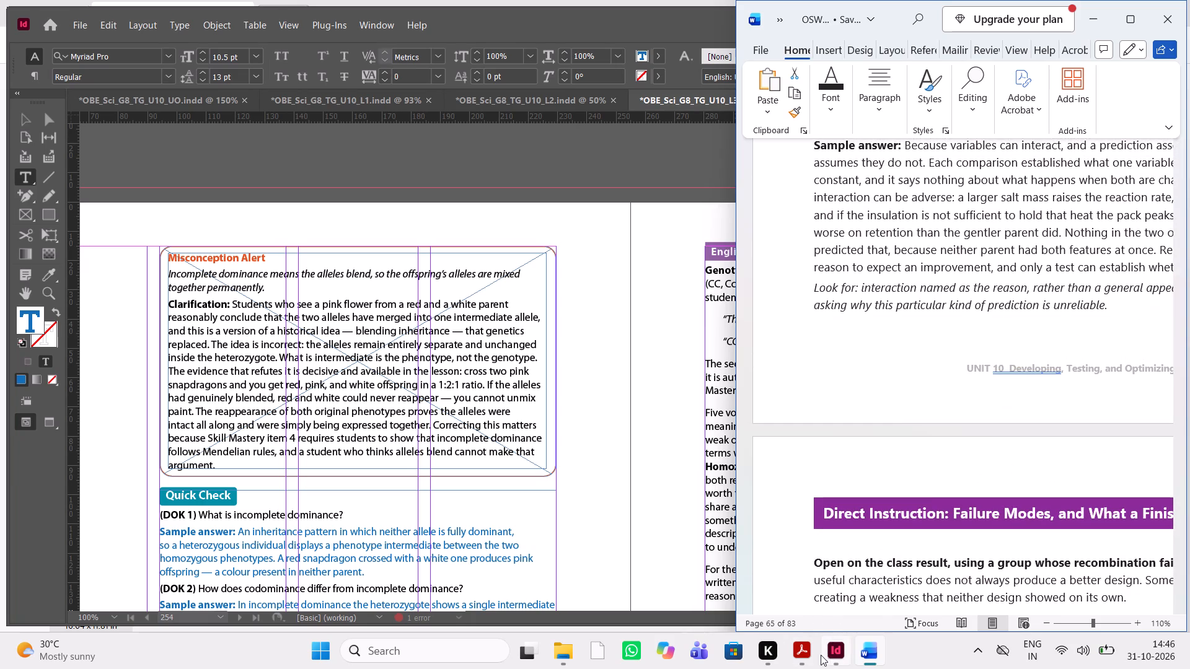
pyautogui.click(808, 661)
pyautogui.click(833, 662)
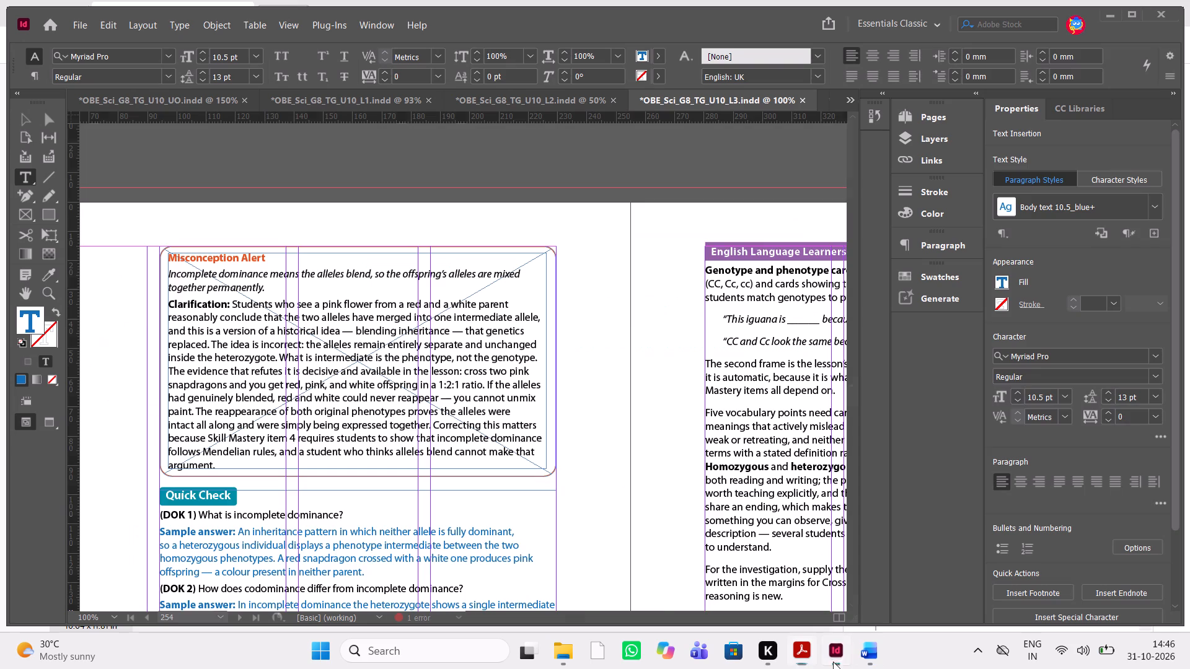
pyautogui.scroll(4, 783, 463)
pyautogui.hscroll(1, 783, 463)
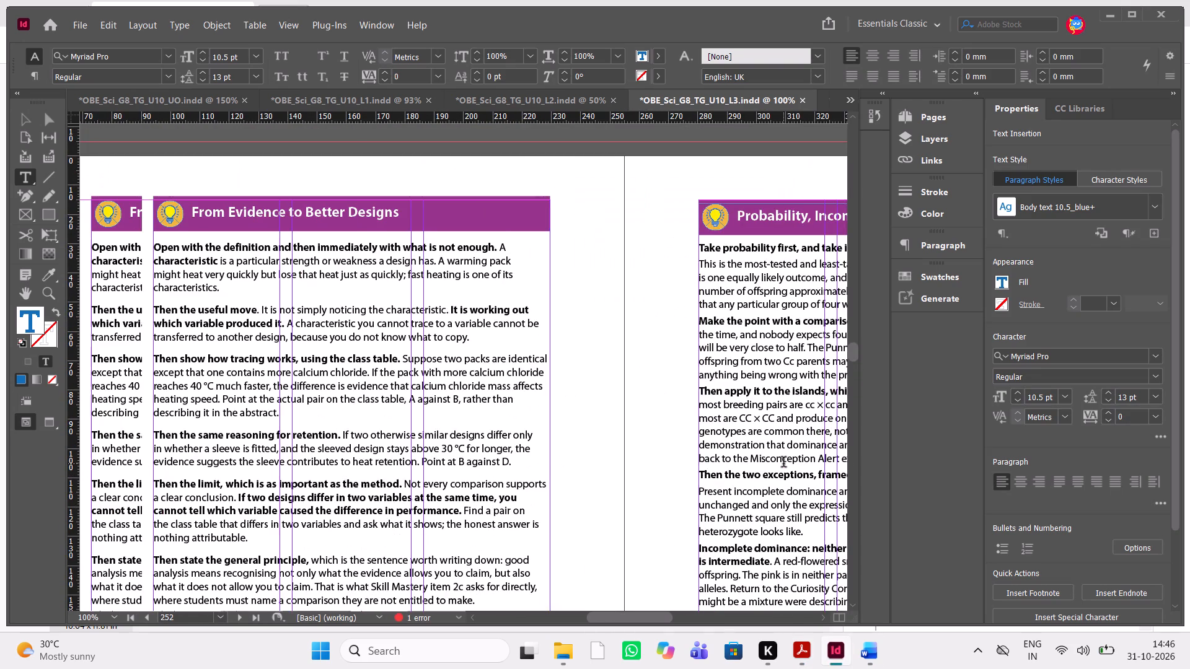
pyautogui.hscroll(-1, 783, 463)
pyautogui.hscroll(1, 783, 463)
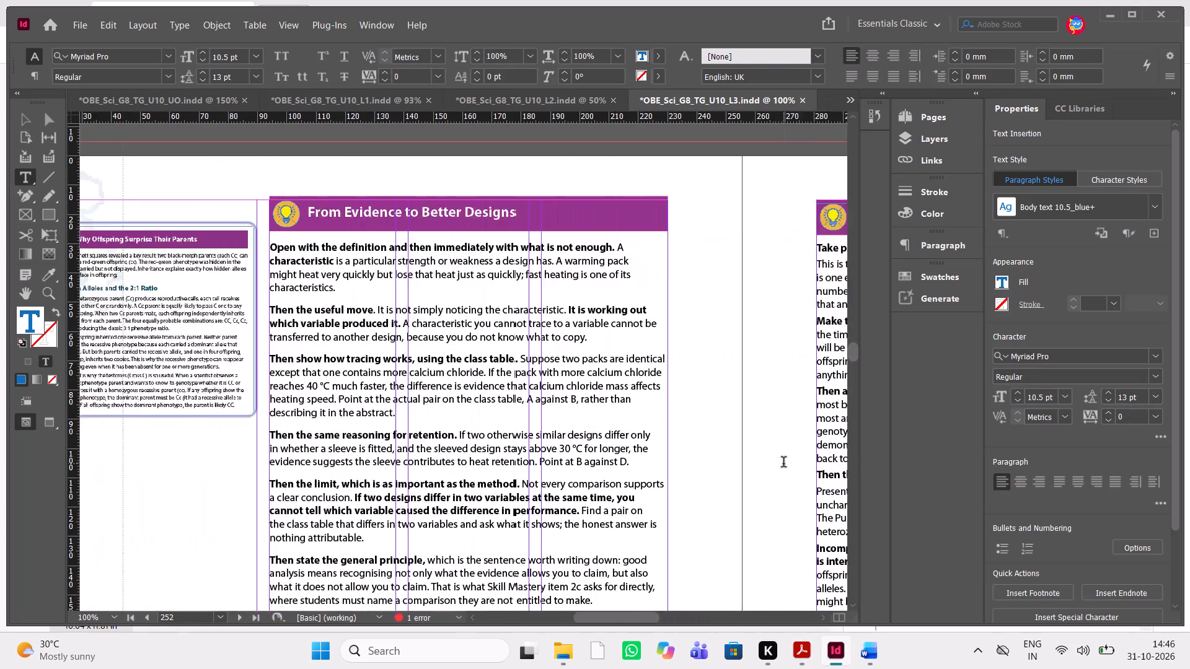
pyautogui.hscroll(1, 783, 463)
pyautogui.hscroll(-2, 783, 463)
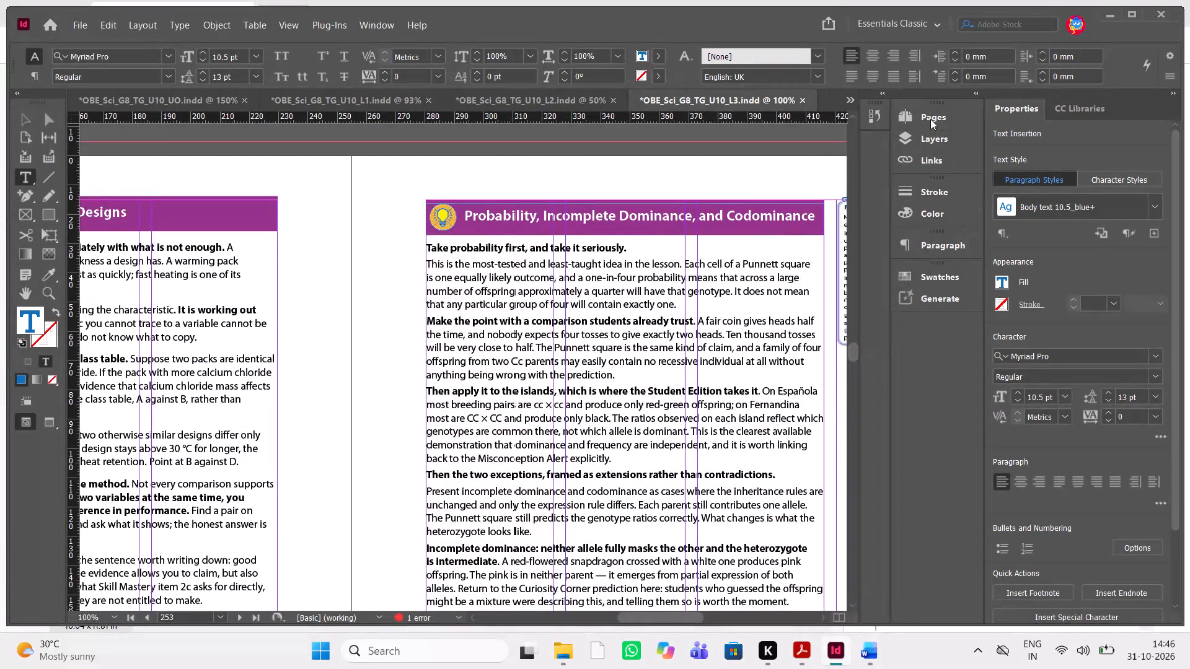
# Insert a new blank page directly after page 252.
pyautogui.click(931, 119)
pyautogui.scroll(-2, 480, 395)
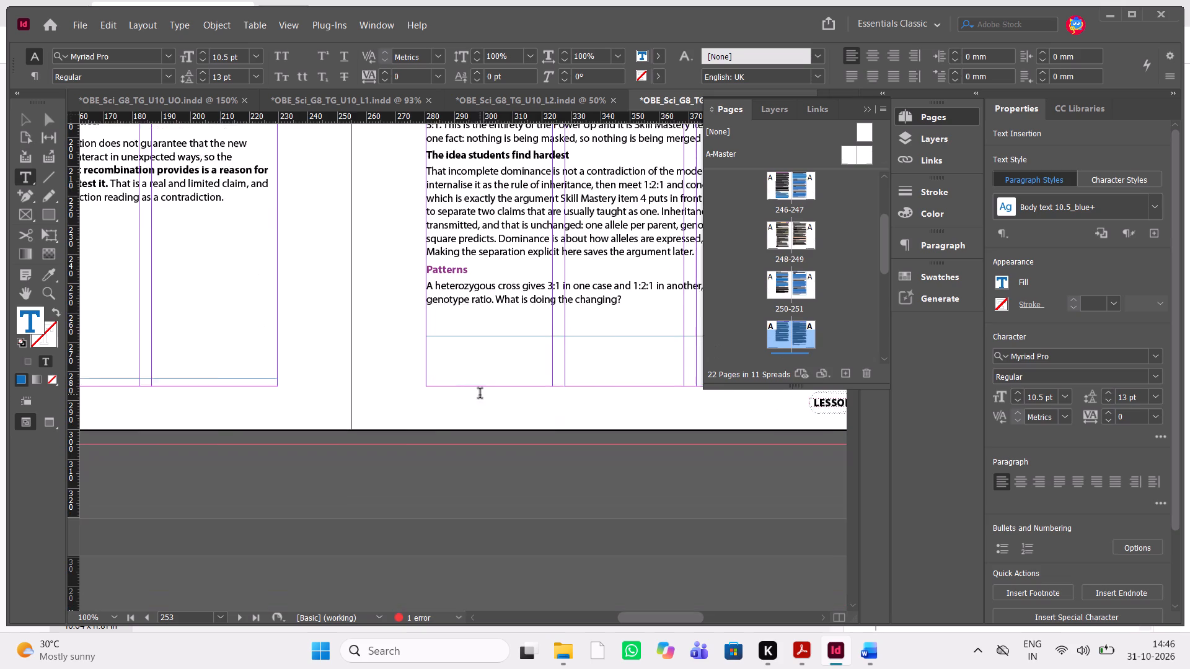
pyautogui.scroll(-1, 480, 395)
pyautogui.hscroll(-1, 480, 395)
pyautogui.scroll(1, 480, 395)
pyautogui.hscroll(1, 480, 395)
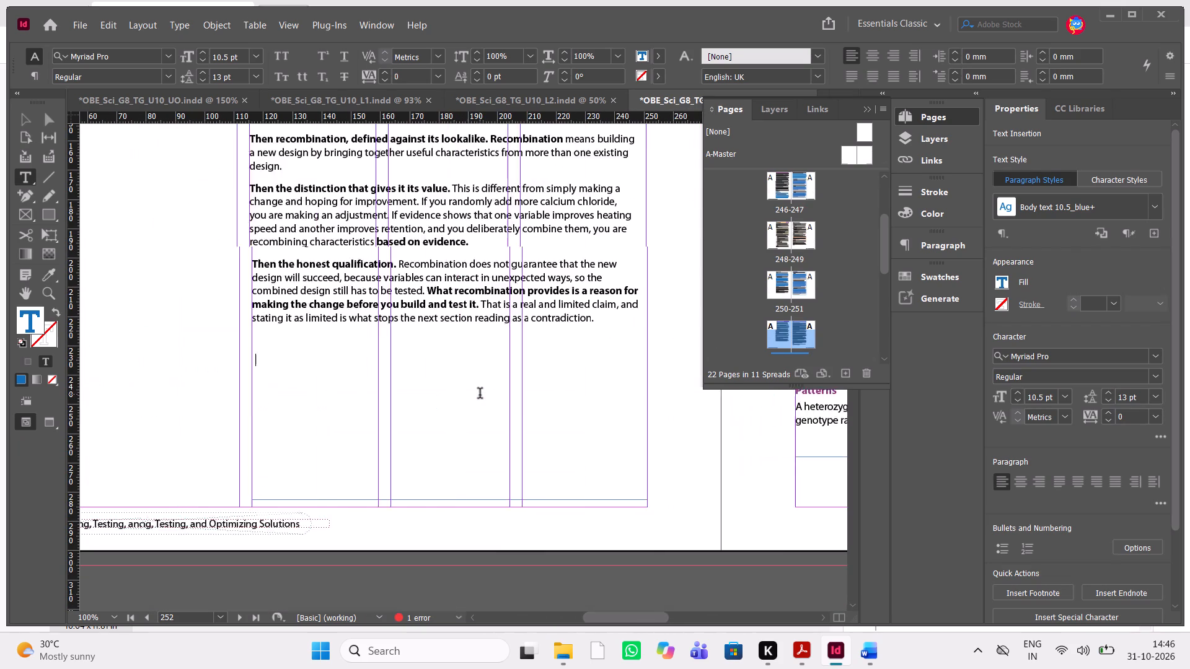
pyautogui.hscroll(2, 480, 395)
pyautogui.scroll(2, 480, 395)
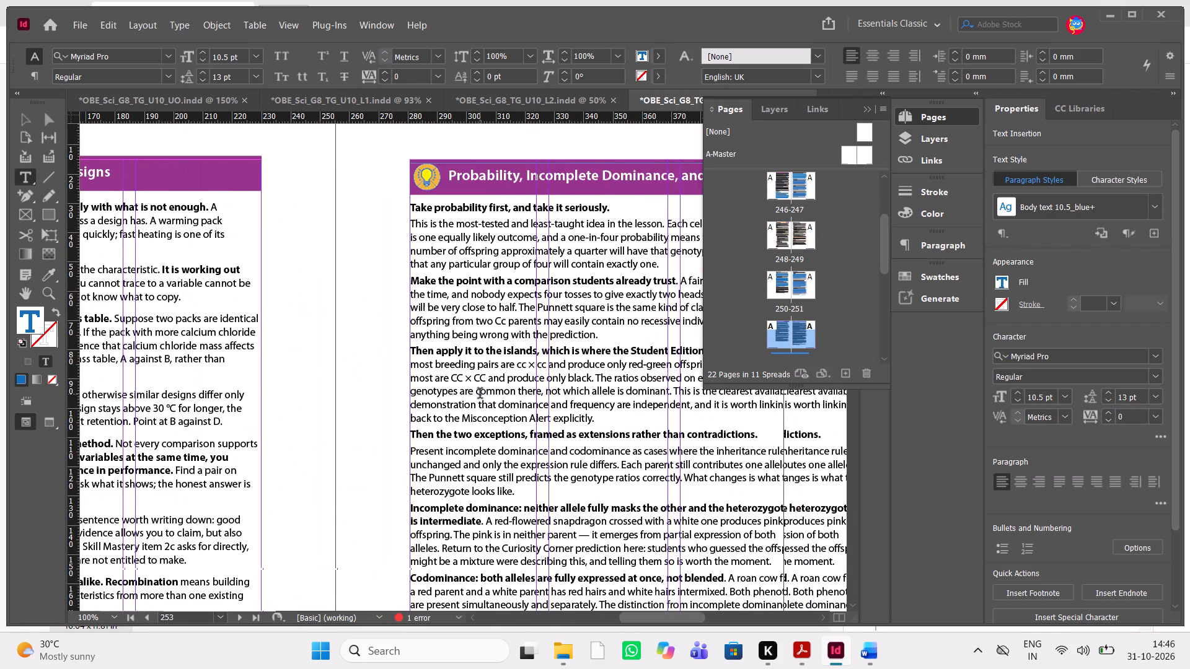
pyautogui.scroll(-1, 844, 300)
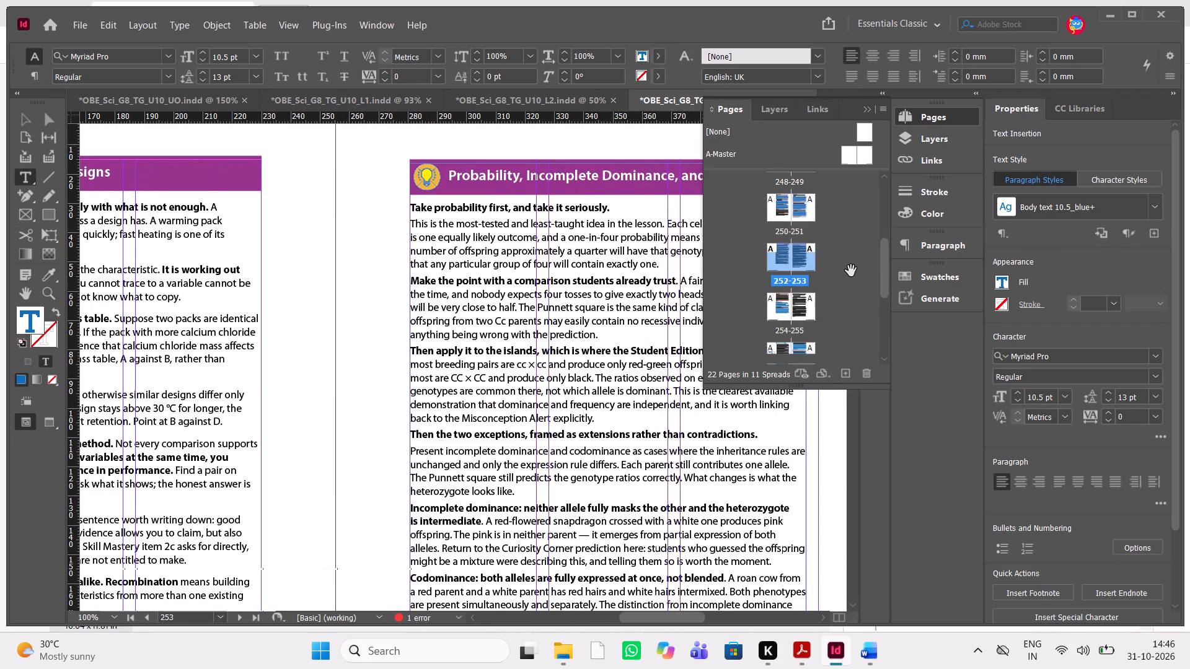
pyautogui.click(851, 271)
pyautogui.click(775, 249)
pyautogui.click(847, 375)
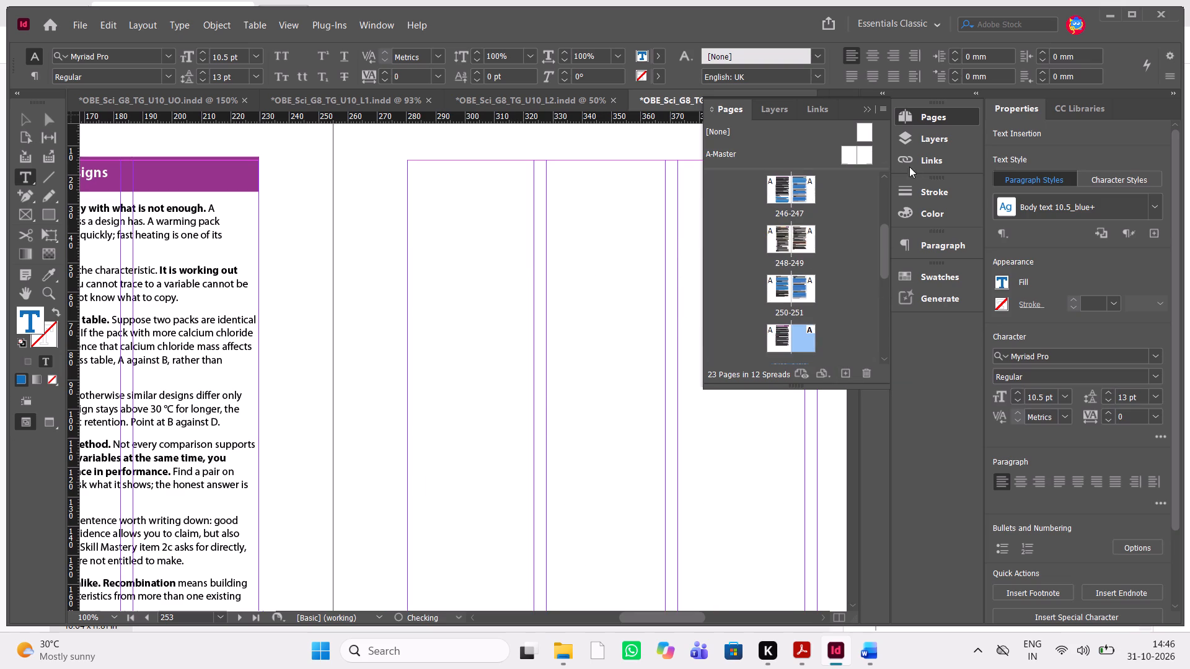
pyautogui.click(866, 107)
# Copy the grouped Progress Check 2 box from page 251, check Word's Progress Check 3, and paste the box onto blank page 253.
pyautogui.scroll(2, 757, 247)
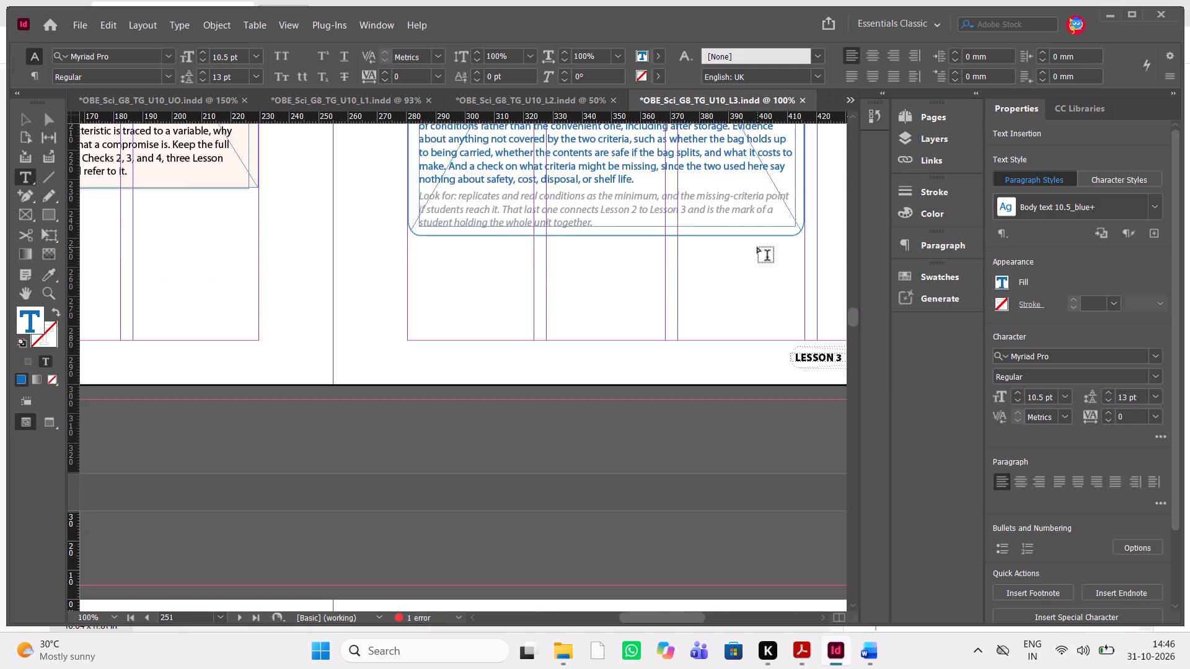
pyautogui.scroll(2, 757, 247)
pyautogui.press('Escape')
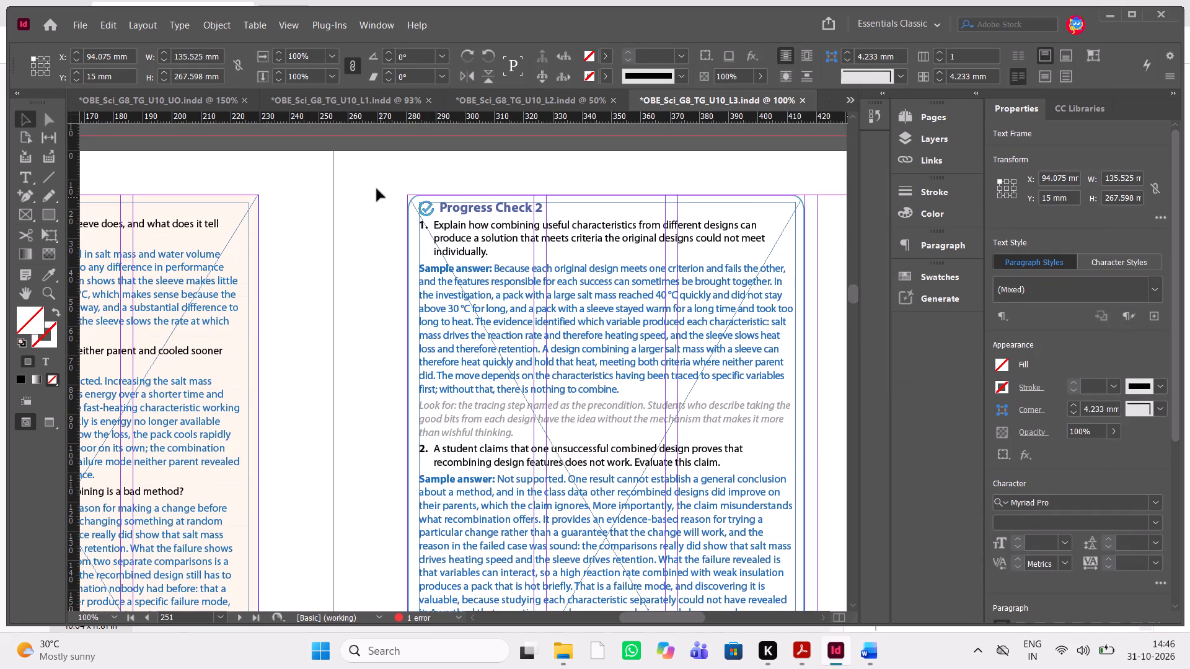
pyautogui.moveTo(371, 181); pyautogui.dragTo(585, 320)
pyautogui.hotkey('ctrl', 'c')
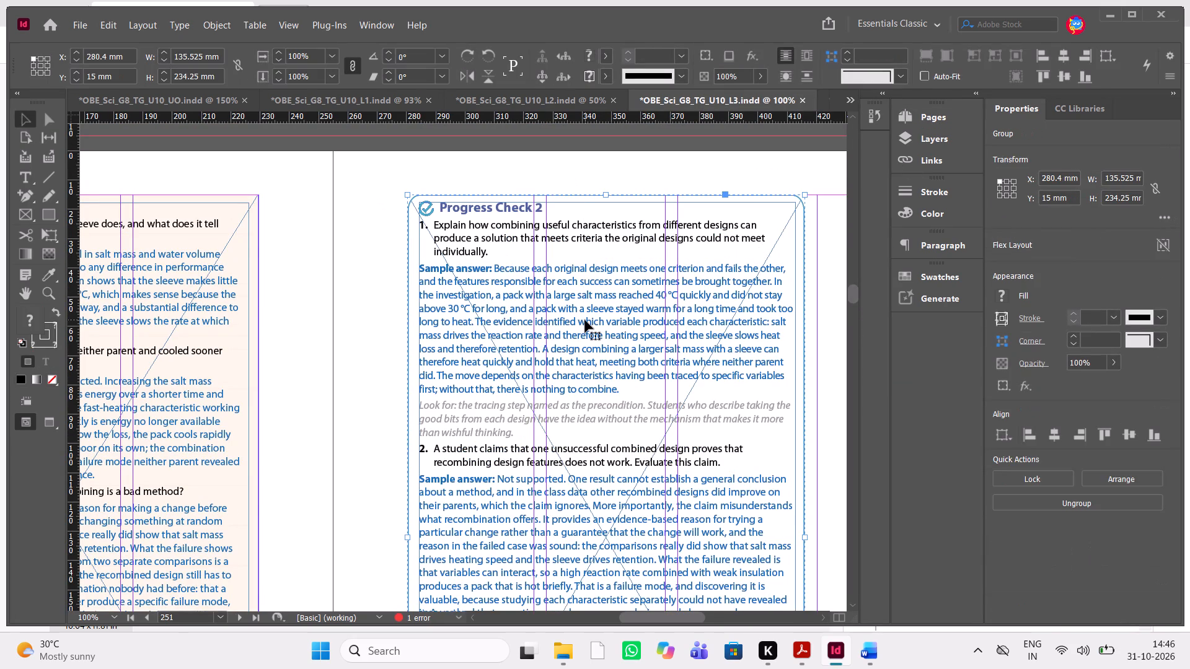
pyautogui.click(861, 662)
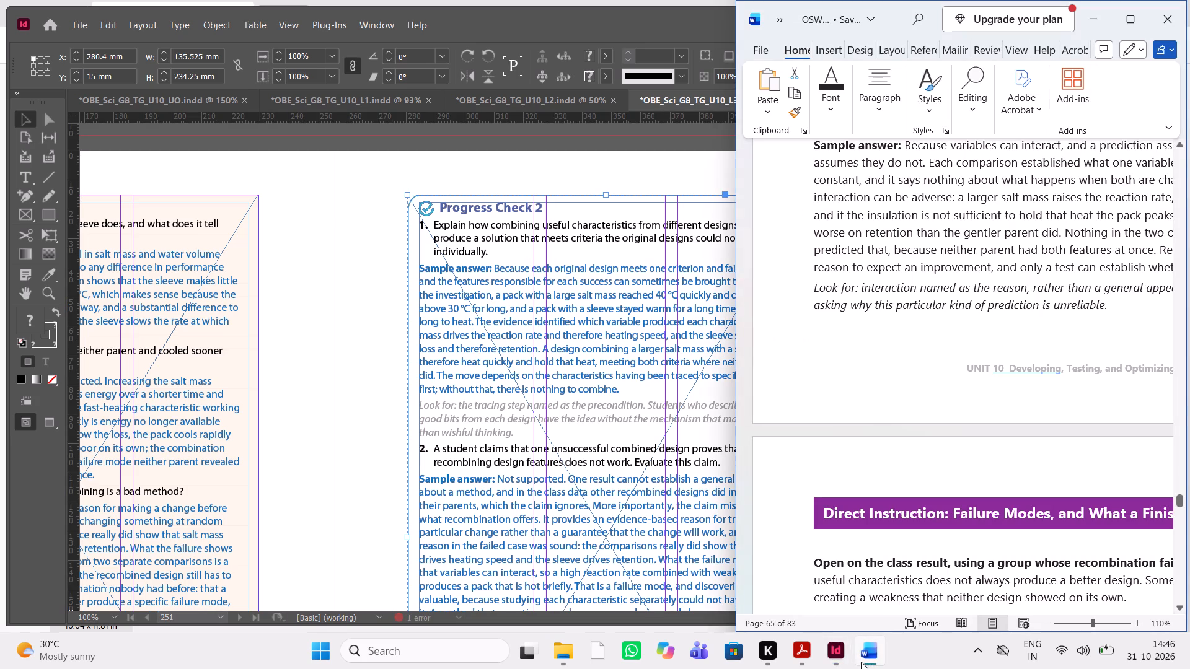
pyautogui.scroll(4, 891, 359)
pyautogui.scroll(-4, 891, 359)
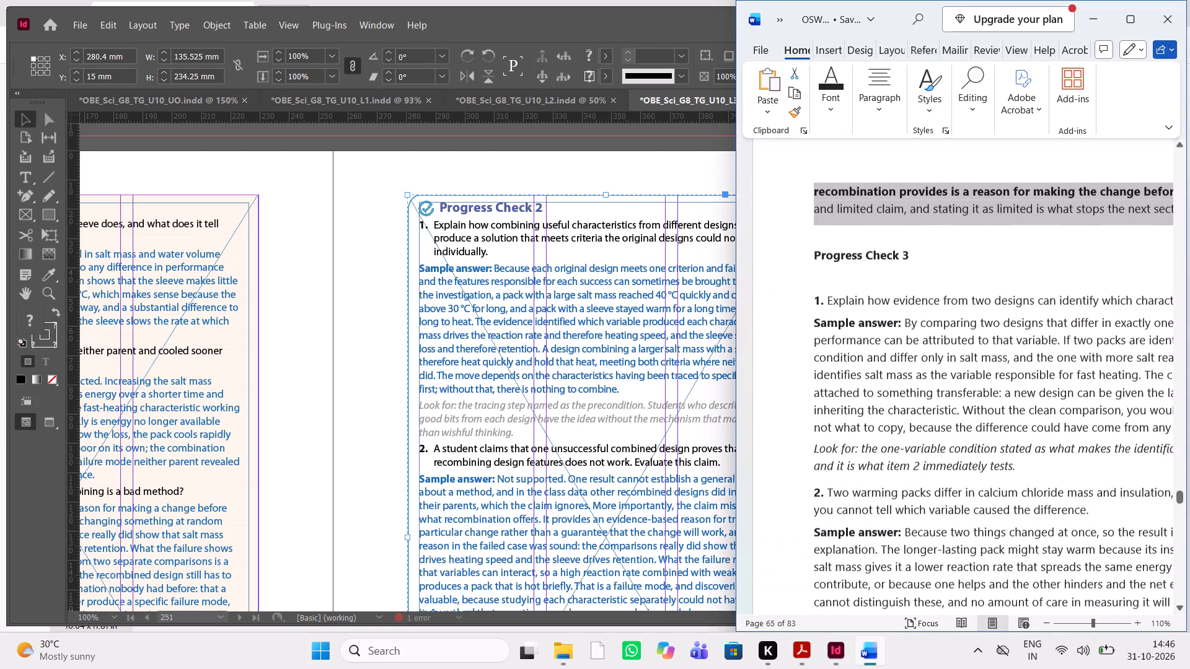
pyautogui.click(337, 401)
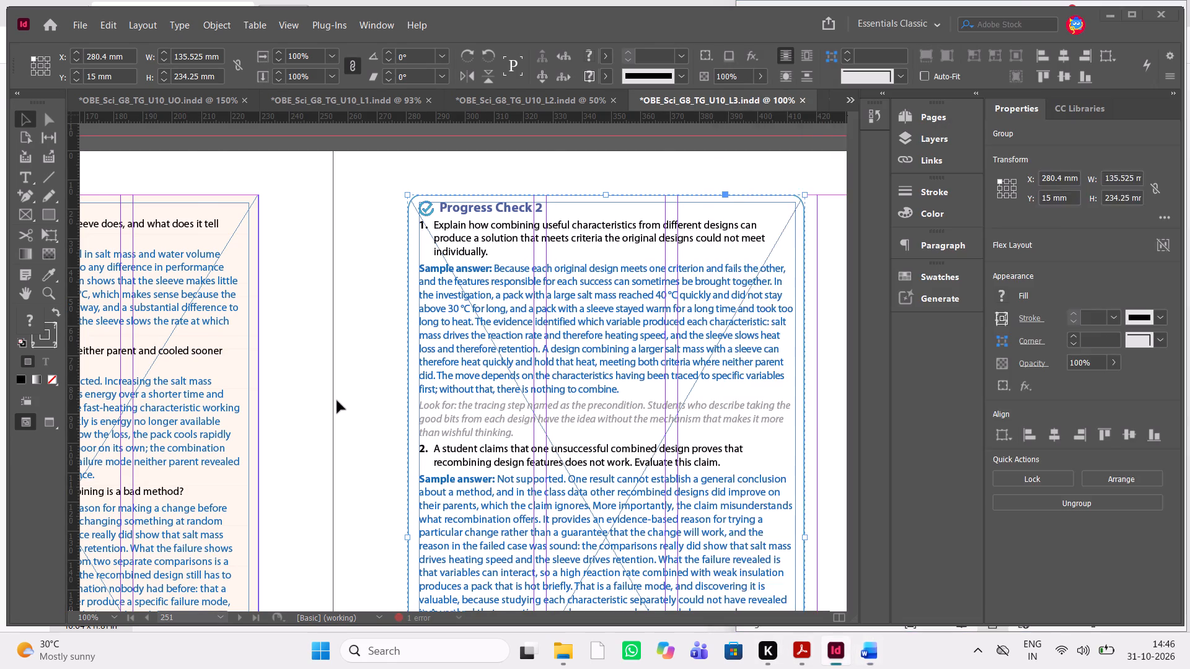
pyautogui.scroll(-5, 337, 401)
pyautogui.hscroll(-1, 337, 401)
pyautogui.hotkey('ctrl', 'v')
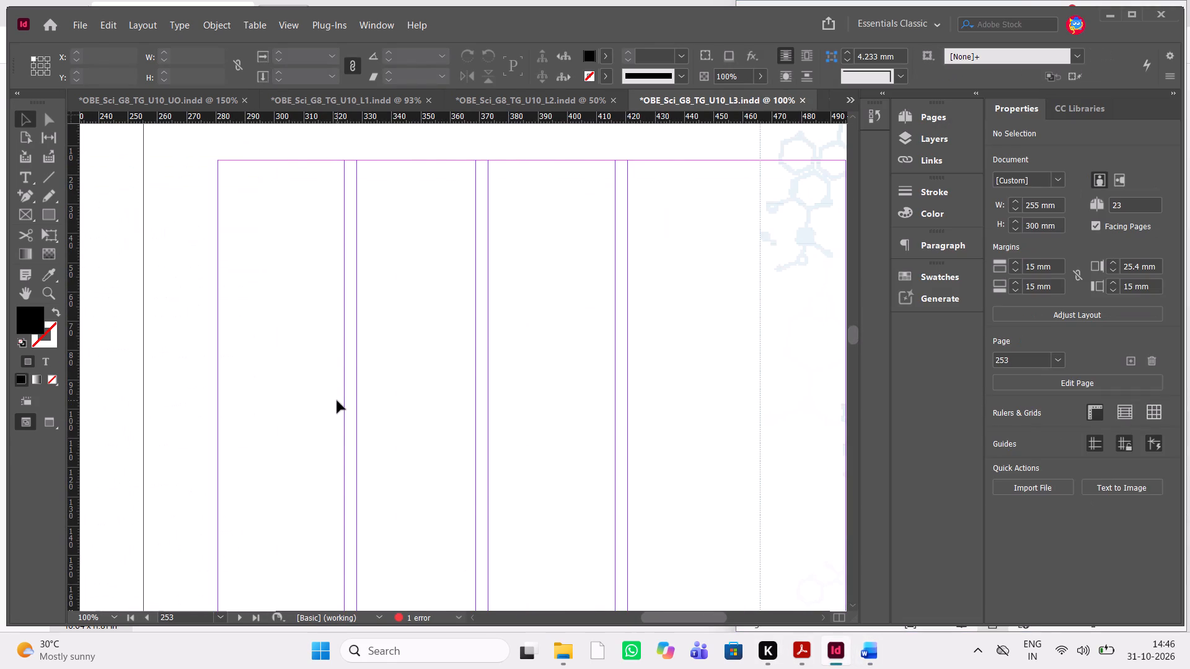
# Align the pasted Progress Check box with page 253's top and inner margins, at about X 280.3 mm, Y 14.9 mm.
pyautogui.hotkey('shift', 'Down')
pyautogui.hotkey('shift', 'Down')
pyautogui.hotkey('shift', 'Down')
pyautogui.hotkey('shift', 'Down')
pyautogui.hotkey('shift', 'Down')
pyautogui.hotkey('shift', 'Down')
pyautogui.hotkey('shift', 'Down')
pyautogui.hotkey('shift', 'Down')
pyautogui.hotkey('shift', 'Down')
pyautogui.hotkey('shift', 'Down')
pyautogui.hotkey('shift', 'Down')
pyautogui.hotkey('shift', 'Down')
pyautogui.hotkey('shift', 'Down')
pyautogui.hotkey('shift', 'Down')
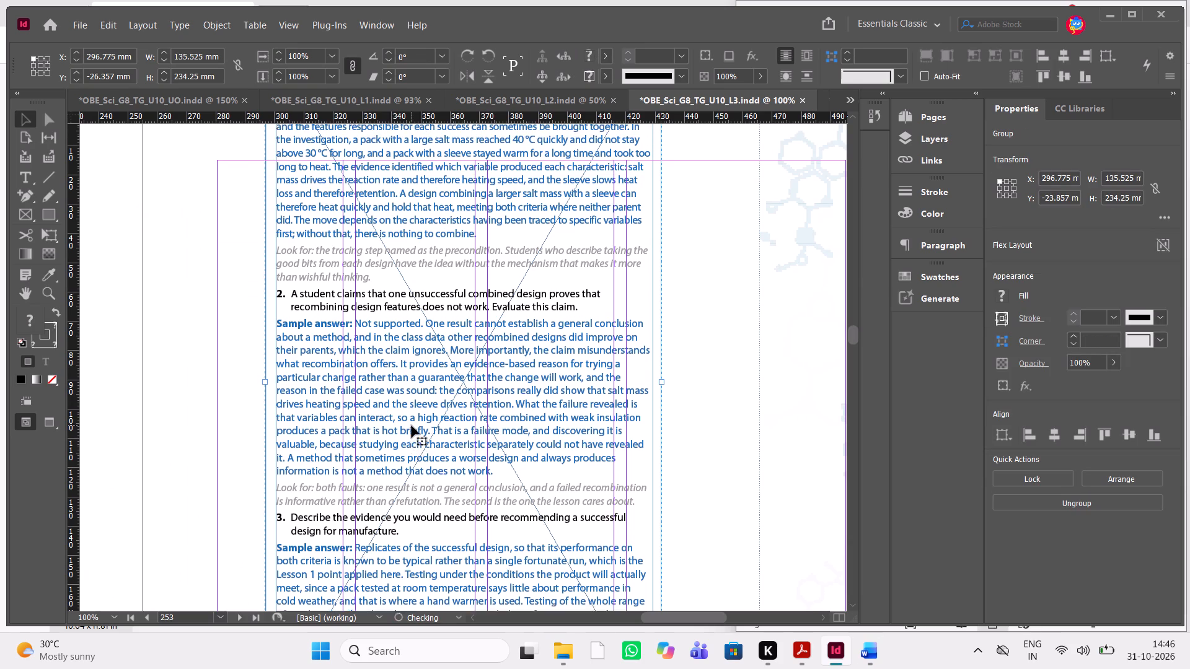
pyautogui.hotkey('shift', 'Down')
pyautogui.hotkey('shift', 'Down')
pyautogui.hotkey('shift', 'Down')
pyautogui.hotkey('shift', 'Down')
pyautogui.hotkey('shift', 'Down')
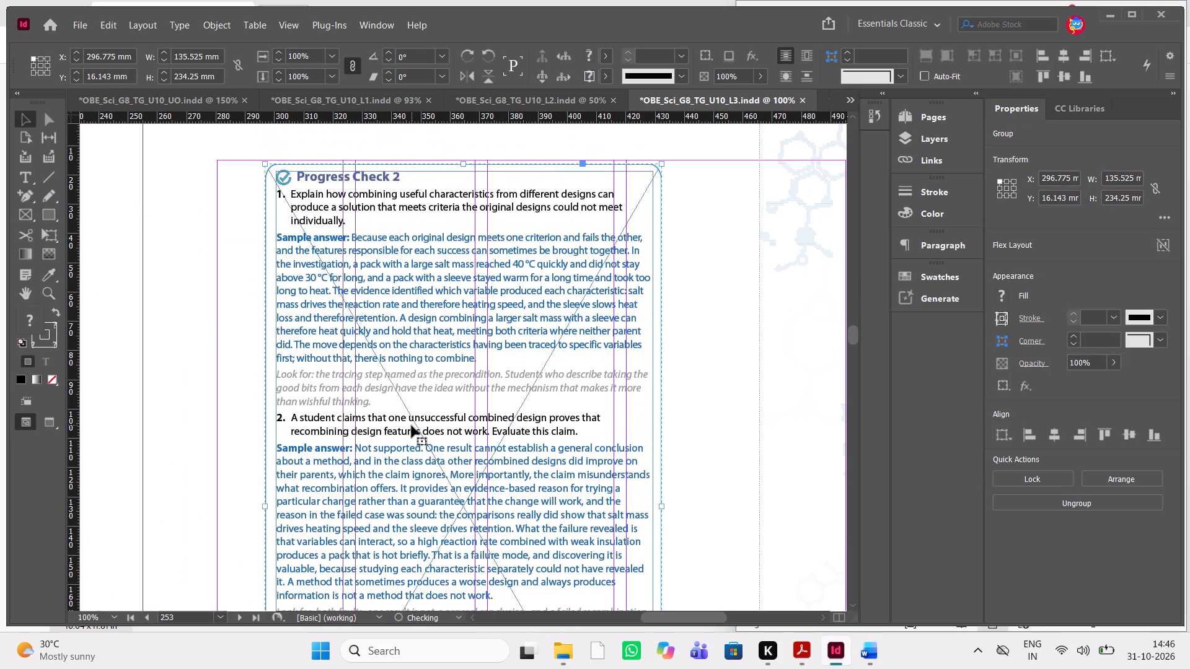
pyautogui.press('Up')
pyautogui.press('Up')
pyautogui.press('Up')
pyautogui.press('Up')
pyautogui.press('Up')
pyautogui.press('Up')
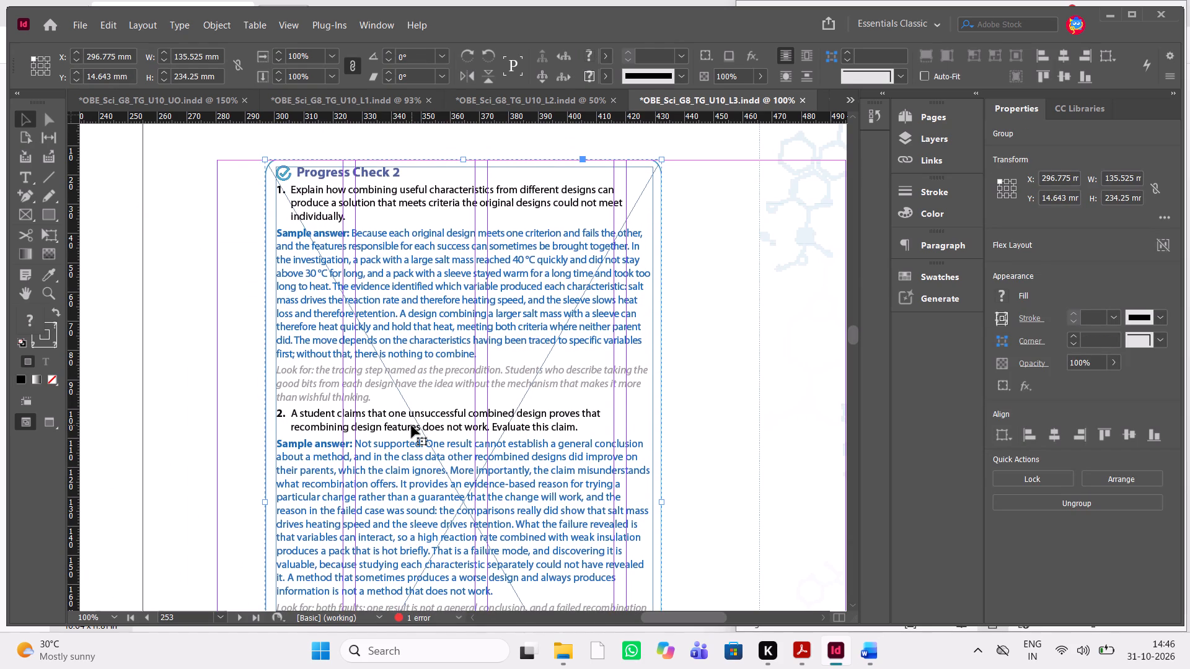
pyautogui.press('Down')
pyautogui.press('Down')
pyautogui.press('Up')
pyautogui.hotkey('shift', 'Left')
pyautogui.hotkey('shift', 'Left')
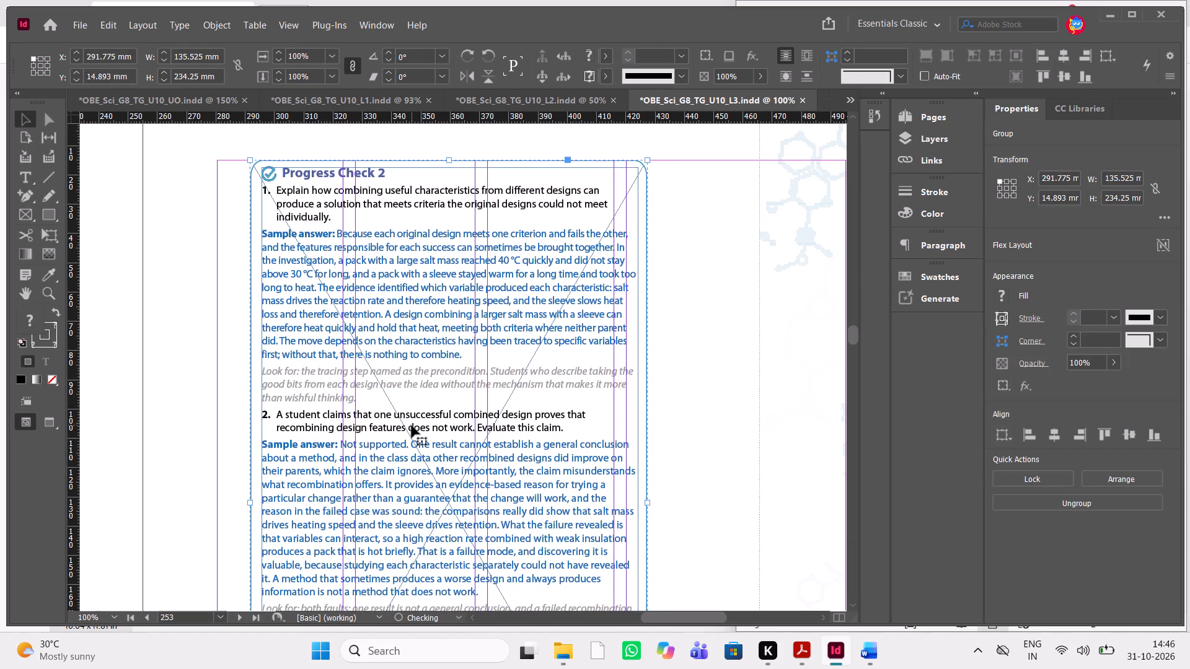
pyautogui.hotkey('shift', 'Left')
pyautogui.hotkey('shift', 'Left')
pyautogui.hotkey('shift', 'Left')
pyautogui.hotkey('shift', 'Left')
pyautogui.press('Left')
pyautogui.press('Left')
pyautogui.press('Left')
pyautogui.press('Left')
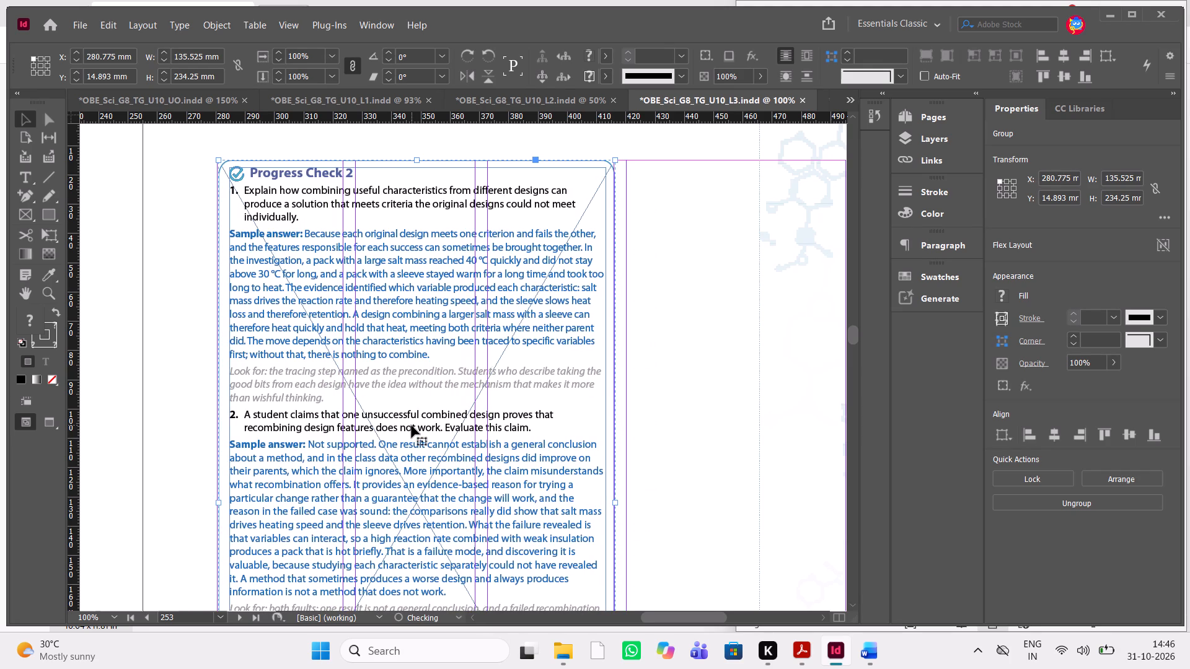
pyautogui.press('Left')
pyautogui.press('Left')
# Ungroup the pasted Progress Check box on page 253.
pyautogui.hotkey('alt', 'Tab')
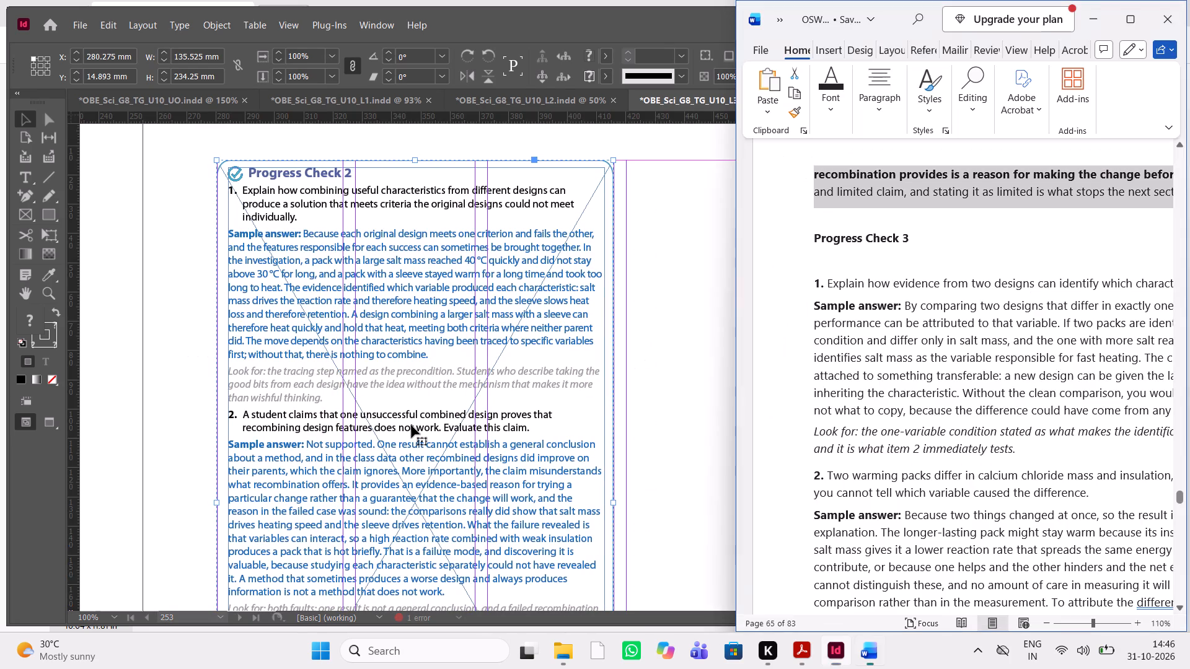
pyautogui.doubleClick(409, 195)
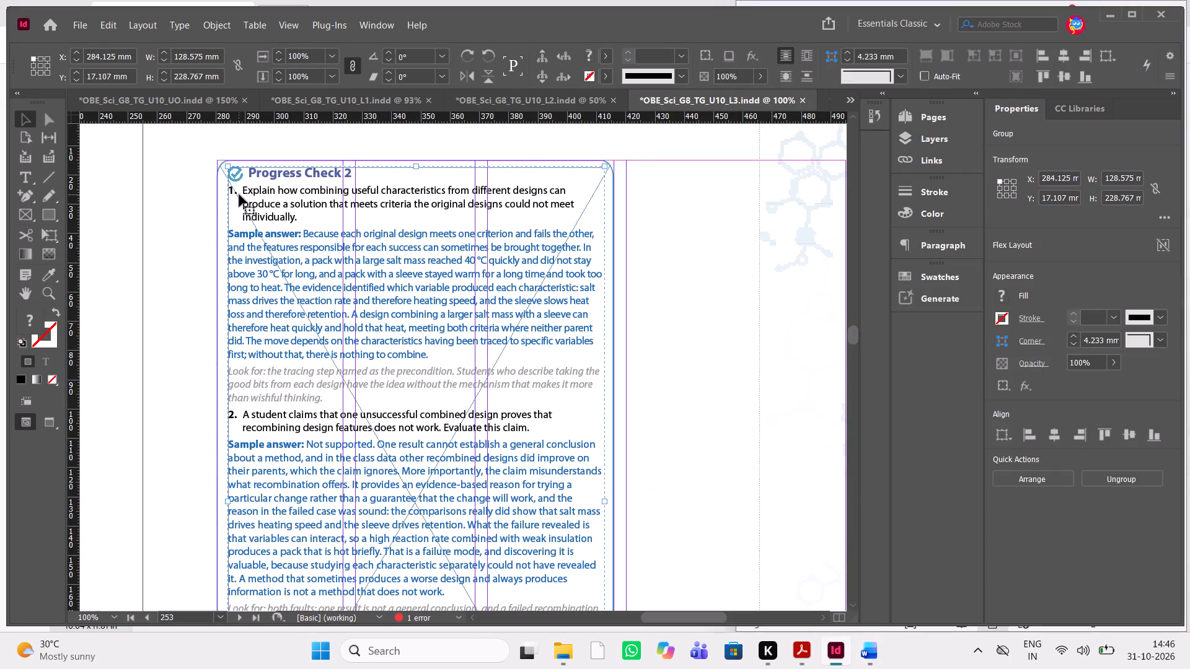
pyautogui.click(161, 185)
pyautogui.doubleClick(345, 190)
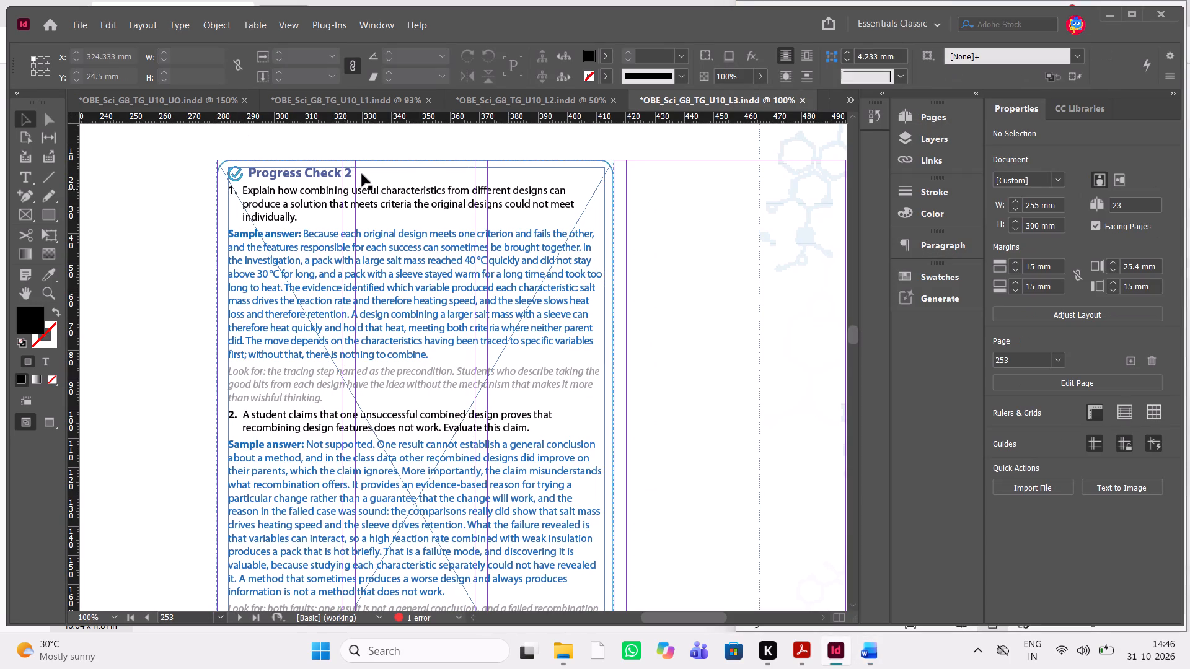
pyautogui.tripleClick(368, 178)
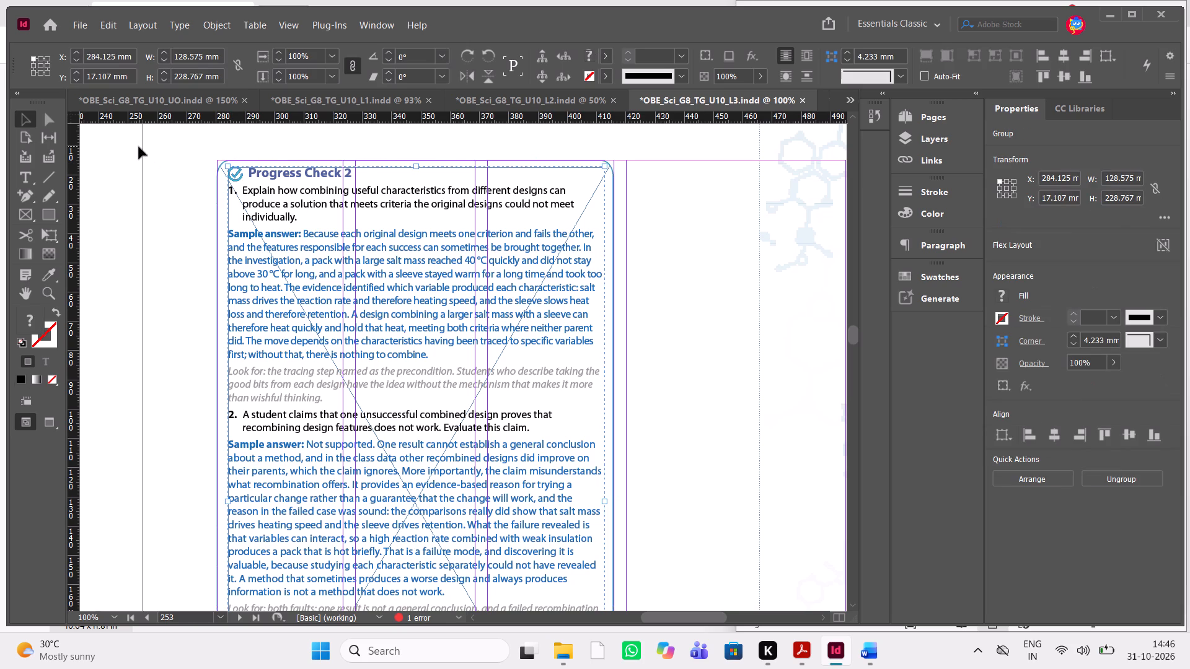
pyautogui.moveTo(139, 147); pyautogui.dragTo(187, 155)
pyautogui.click(187, 155)
pyautogui.click(187, 155)
pyautogui.moveTo(187, 155); pyautogui.dragTo(423, 320)
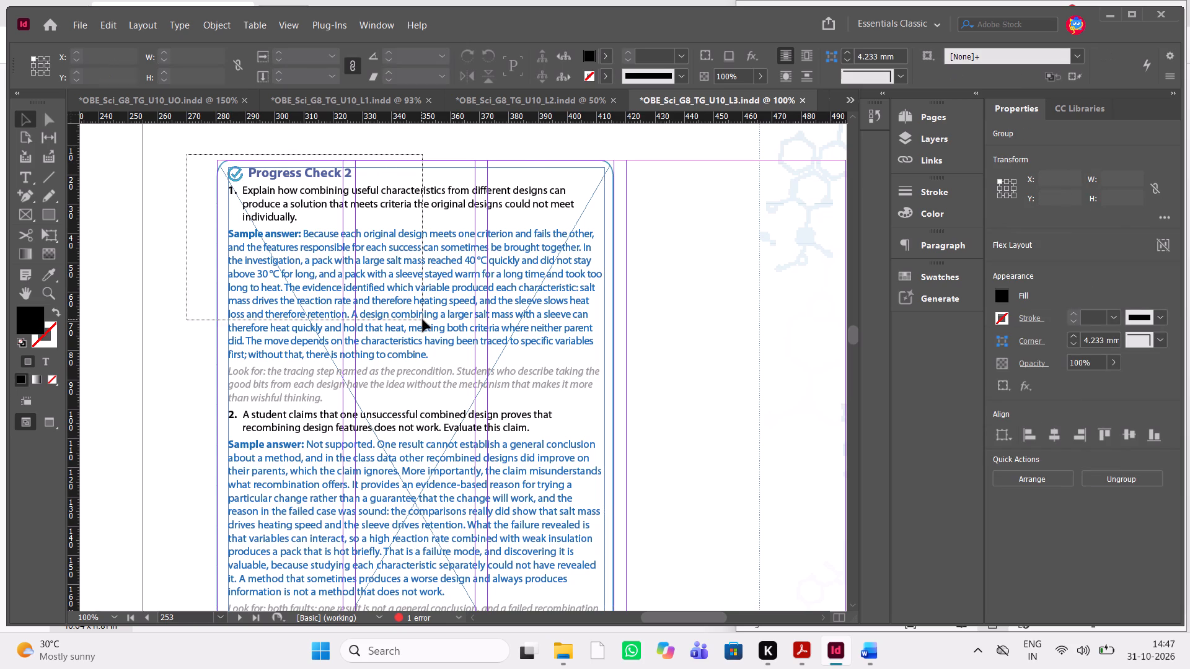
pyautogui.moveTo(423, 320); pyautogui.dragTo(423, 320)
pyautogui.hotkey('ctrl', 'shift', 'g')
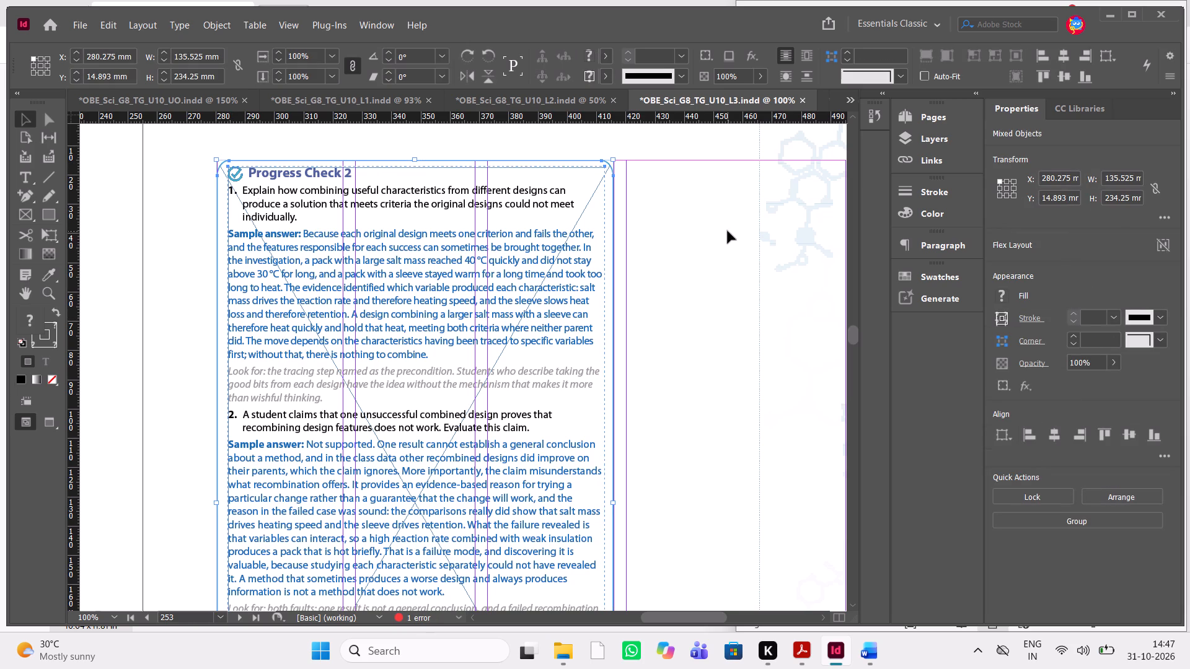
# Change the heading number of the pasted box on page 253 so it reads Progress Check 3.
pyautogui.click(728, 231)
pyautogui.doubleClick(388, 180)
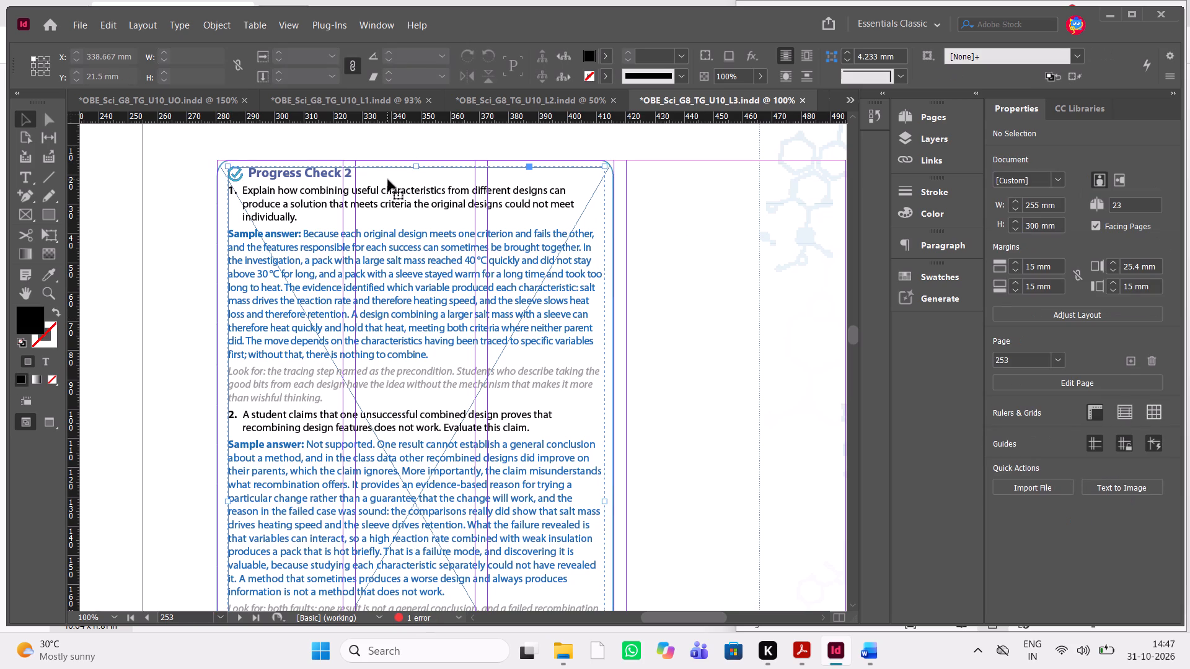
pyautogui.tripleClick(360, 173)
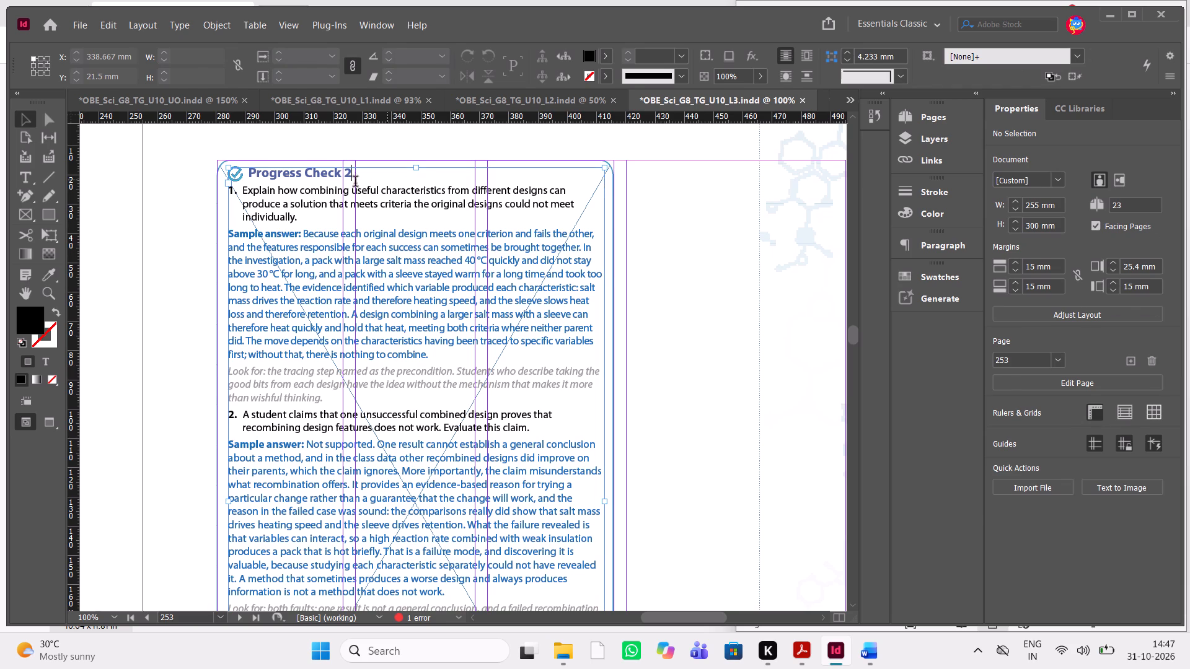
pyautogui.click(359, 173)
pyautogui.press('BackSpace')
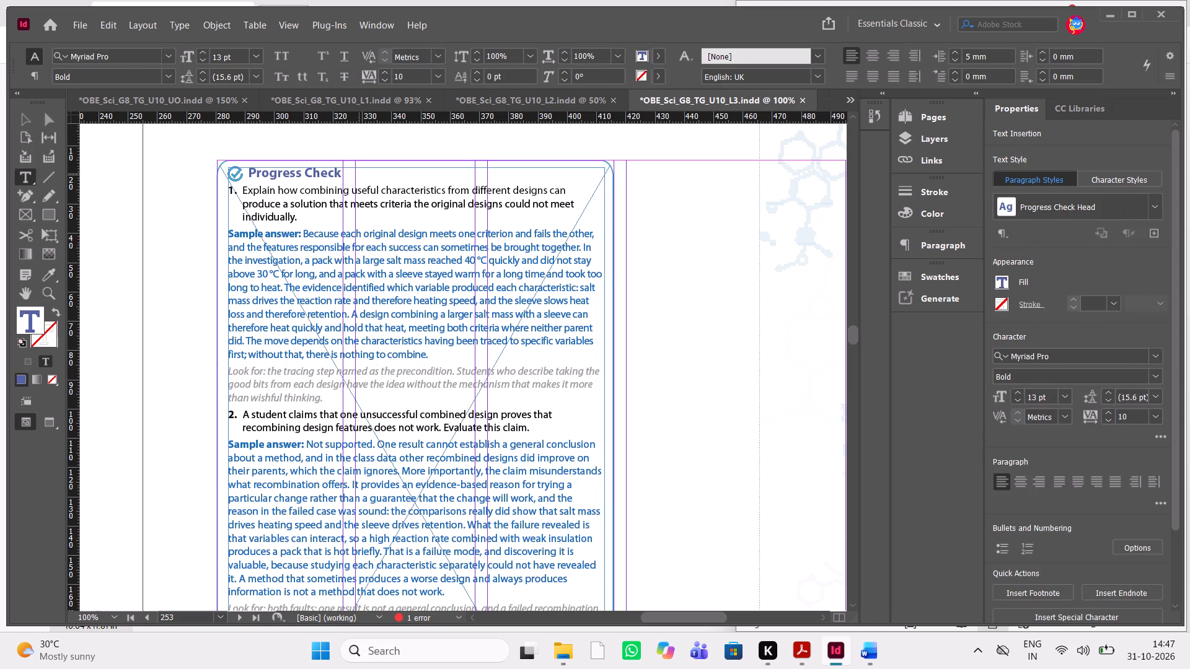
pyautogui.press('3')
# Replace question 1 in the page 253 box with Word's Progress Check 3 question, "Explain how evidence from two designs can identify which characteristic…".
pyautogui.hotkey('alt', 'Tab')
pyautogui.keyDown('alt'); pyautogui.hscroll(-1, 710, 303); pyautogui.keyUp('alt')
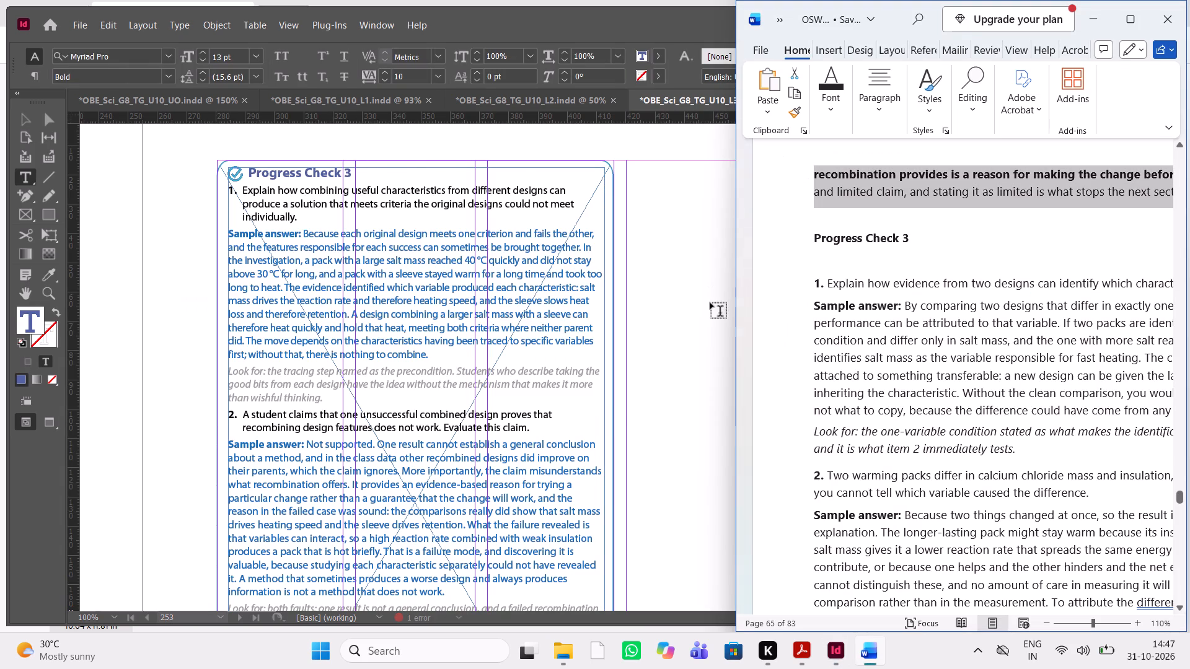
pyautogui.keyDown('alt'); pyautogui.hscroll(-1, 710, 303); pyautogui.keyUp('alt')
pyautogui.hotkey('ctrl', '=')
pyautogui.hotkey('ctrl', '=')
pyautogui.hotkey('ctrl', '=')
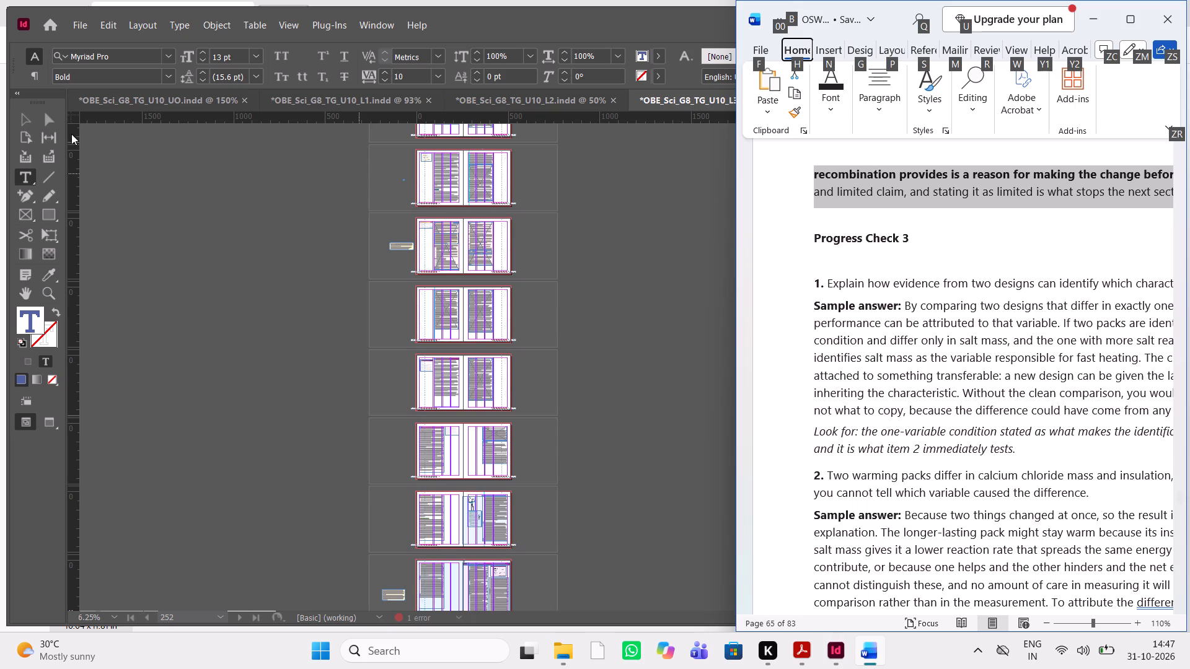
pyautogui.moveTo(33, 121); pyautogui.dragTo(307, 306)
pyautogui.click(307, 306)
pyautogui.hotkey('ctrl', '=')
pyautogui.hotkey('ctrl', '=')
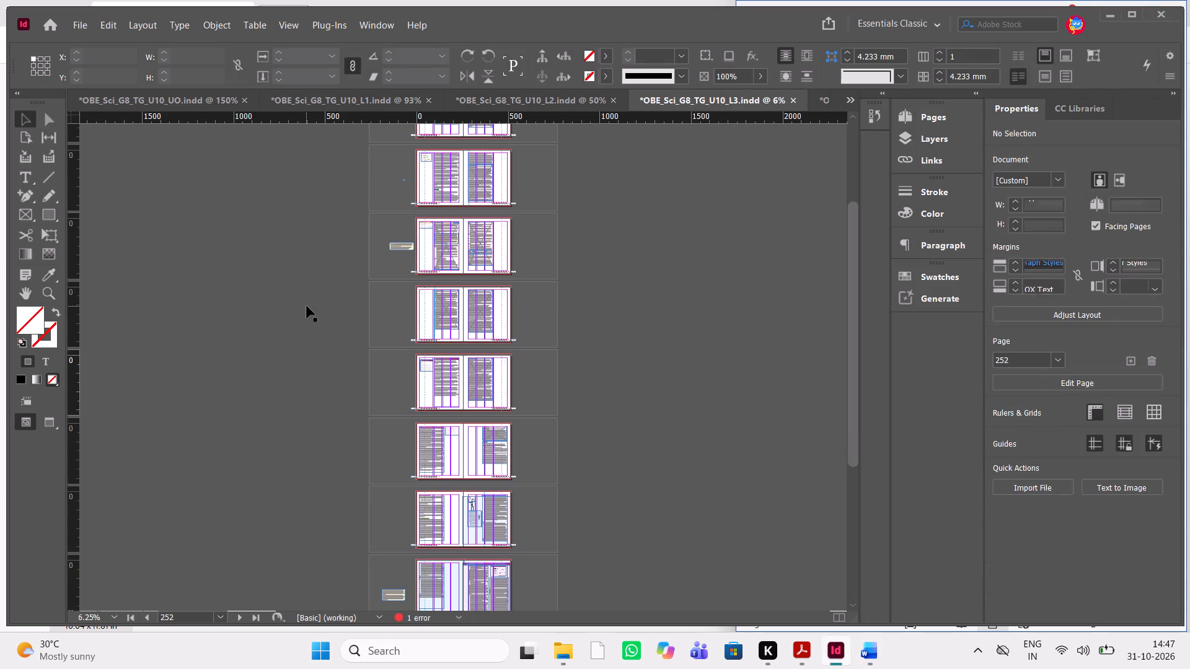
pyautogui.hotkey('ctrl', '=')
pyautogui.hotkey('ctrl', '=')
pyautogui.scroll(2, 307, 306)
pyautogui.scroll(-1, 307, 306)
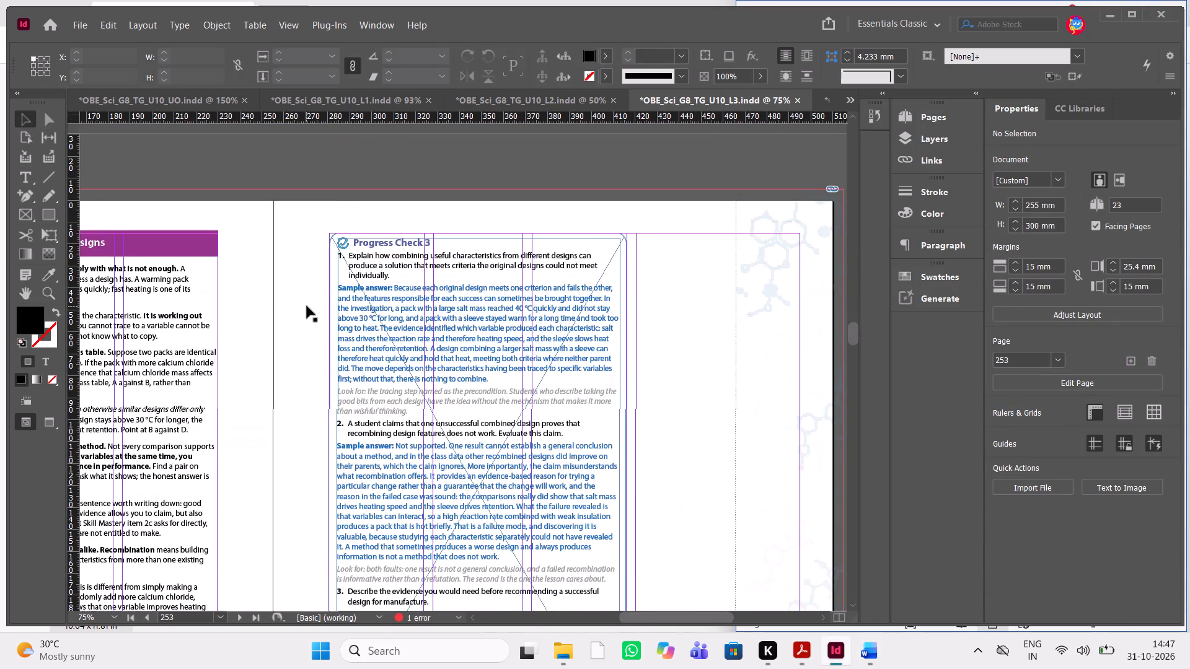
pyautogui.hotkey('ctrl', '=')
pyautogui.hotkey('ctrl', '=')
pyautogui.hotkey('alt', 'Tab')
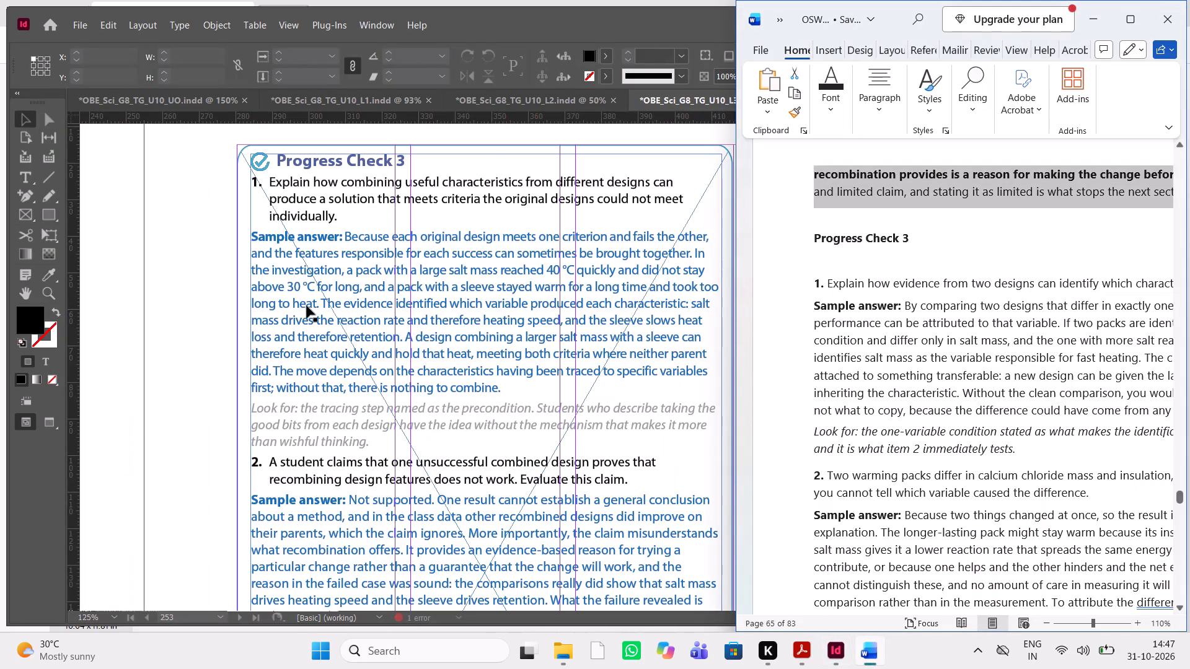
pyautogui.hscroll(-1, 857, 154)
pyautogui.moveTo(1123, 283); pyautogui.dragTo(794, 281)
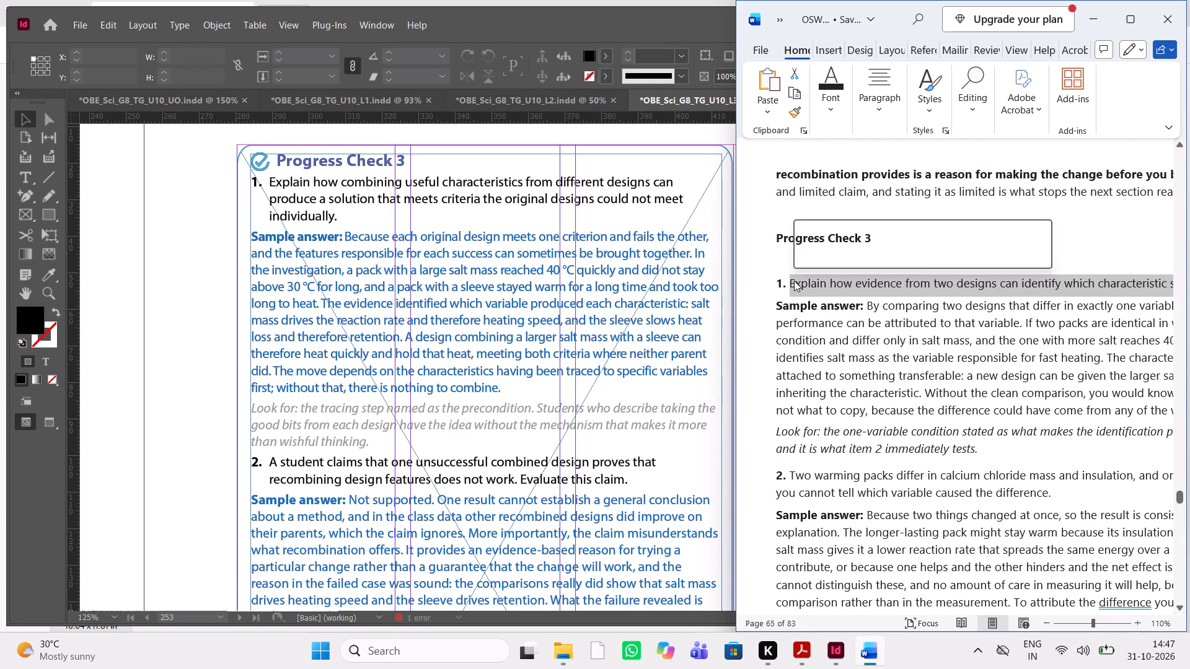
pyautogui.hotkey('ctrl', 'c')
pyautogui.hotkey('ctrl', 'c')
pyautogui.doubleClick(364, 224)
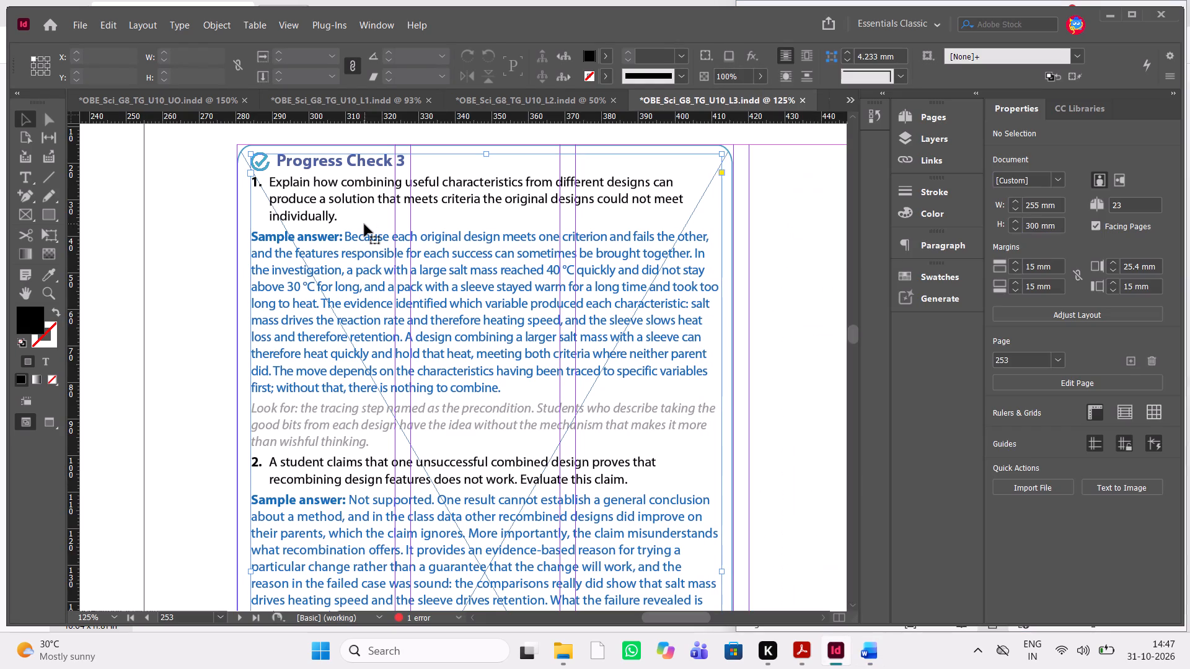
pyautogui.tripleClick(337, 211)
pyautogui.moveTo(342, 221); pyautogui.dragTo(268, 183)
pyautogui.hotkey('ctrl', 'v')
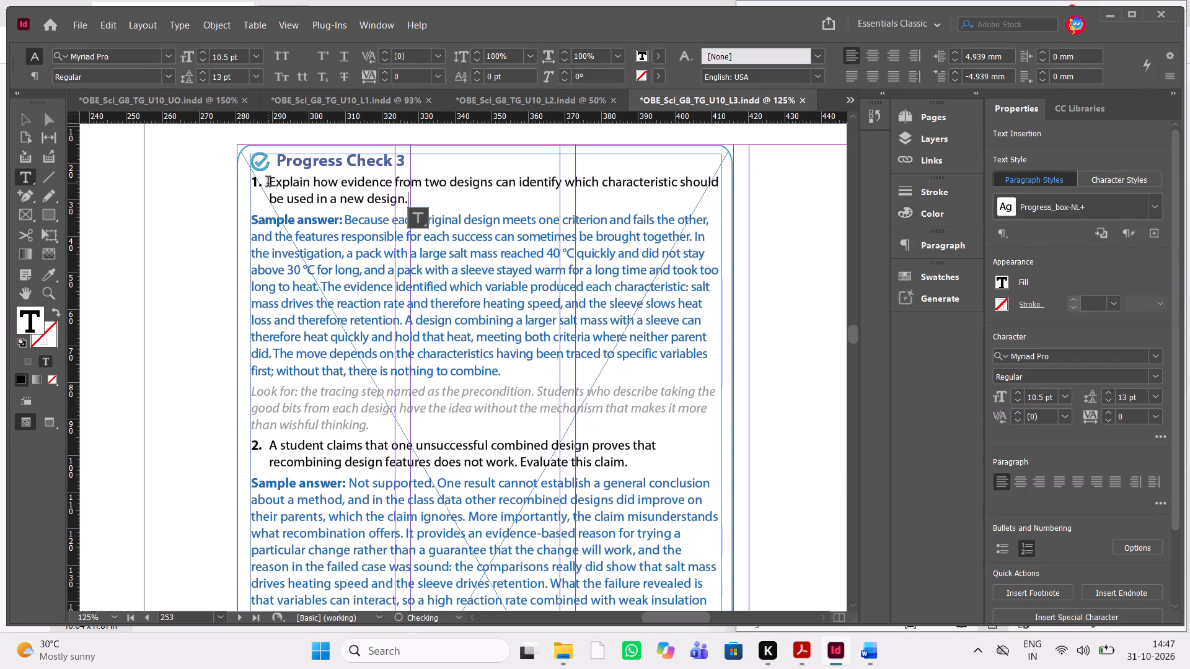
# Replace question 1's sample answer text, keeping its bold label, with Word's answer beginning "By comparing two designs that differ in exactly one variable".
pyautogui.hotkey('alt', 'Tab')
pyautogui.hscroll(-1, 1080, 341)
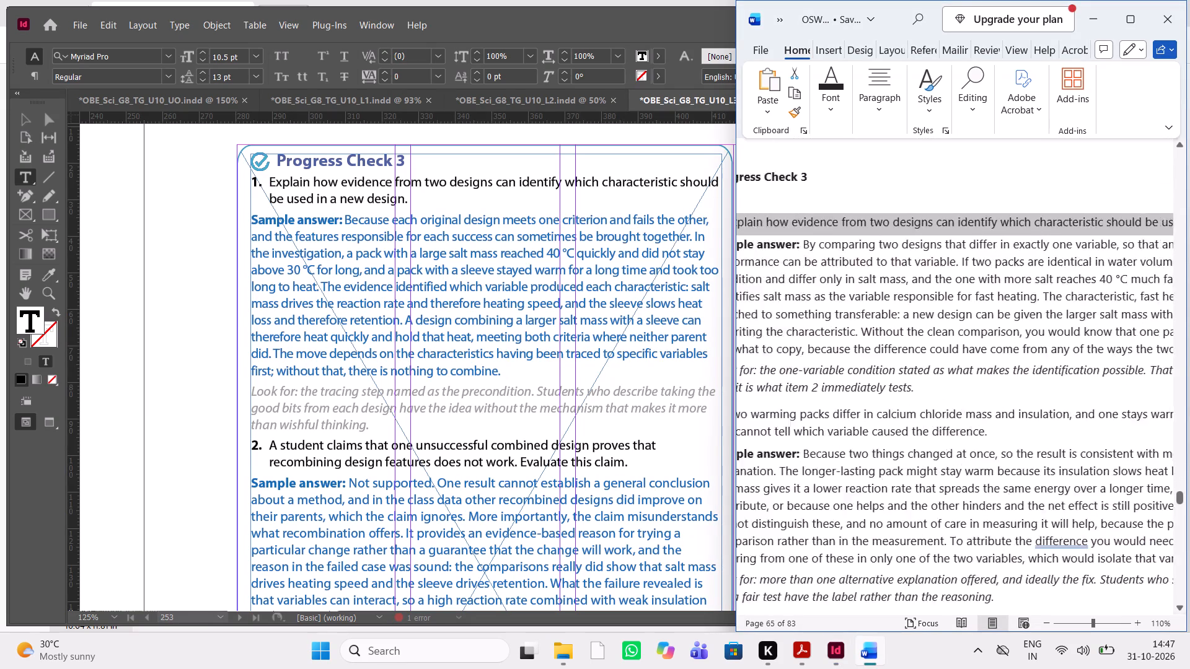
pyautogui.hscroll(-1, 1080, 341)
pyautogui.moveTo(1168, 351); pyautogui.dragTo(729, 305)
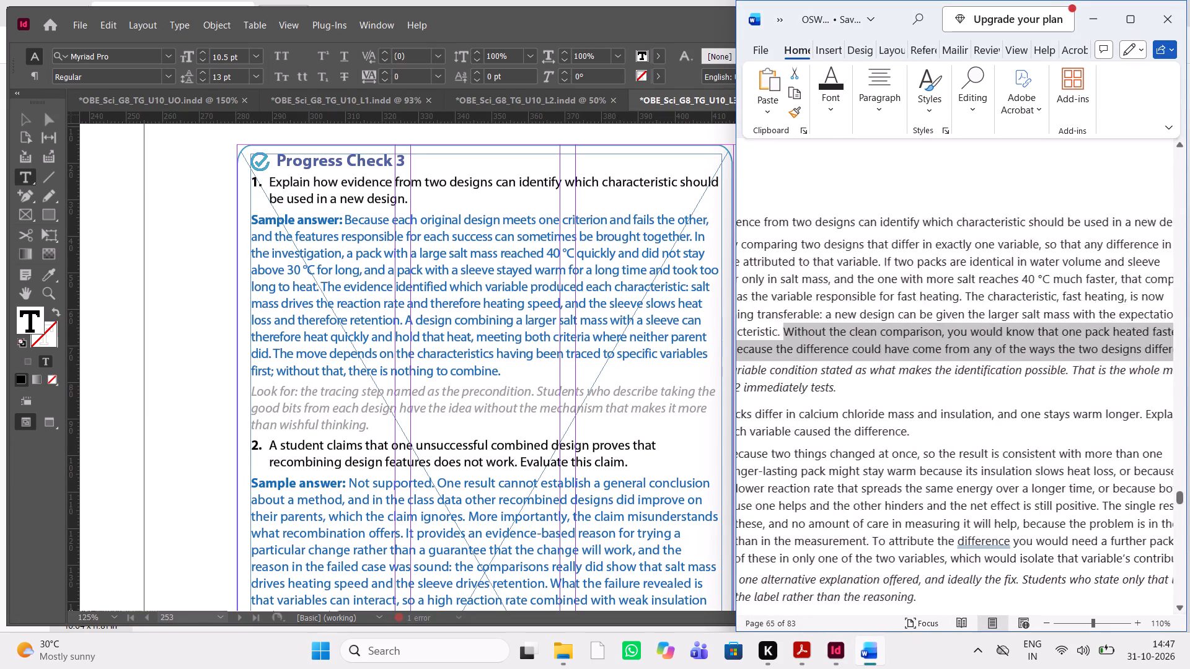
pyautogui.moveTo(729, 305); pyautogui.dragTo(871, 243)
pyautogui.hotkey('ctrl', 'c')
pyautogui.hotkey('ctrl', 'c')
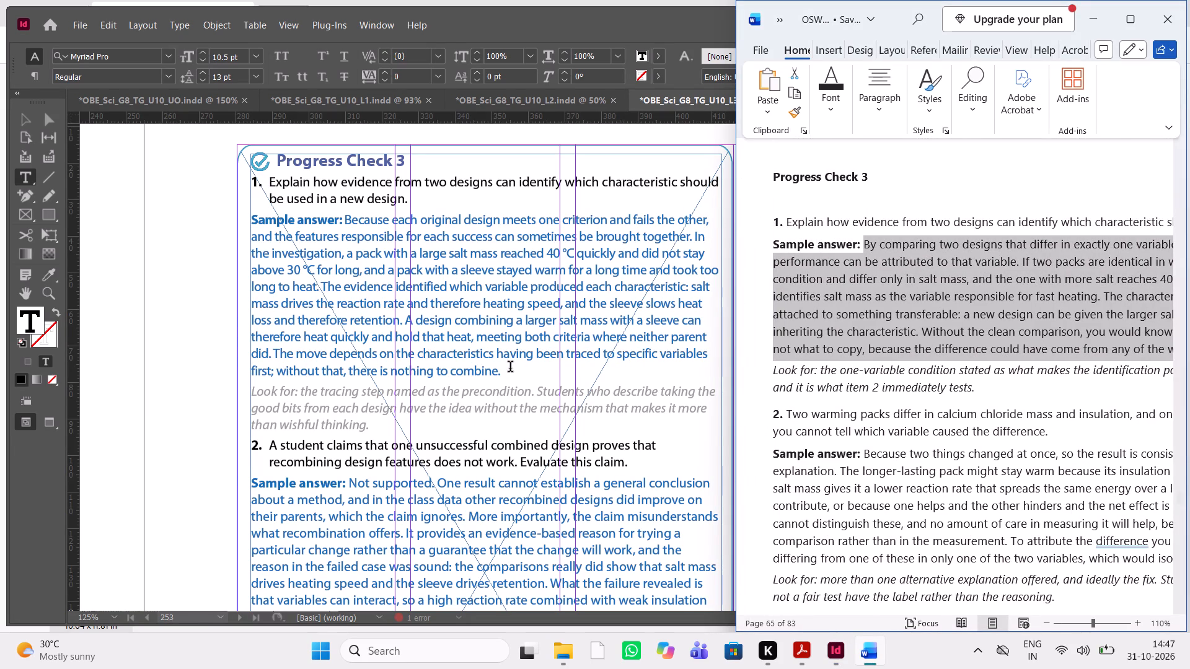
pyautogui.moveTo(510, 370); pyautogui.dragTo(348, 234)
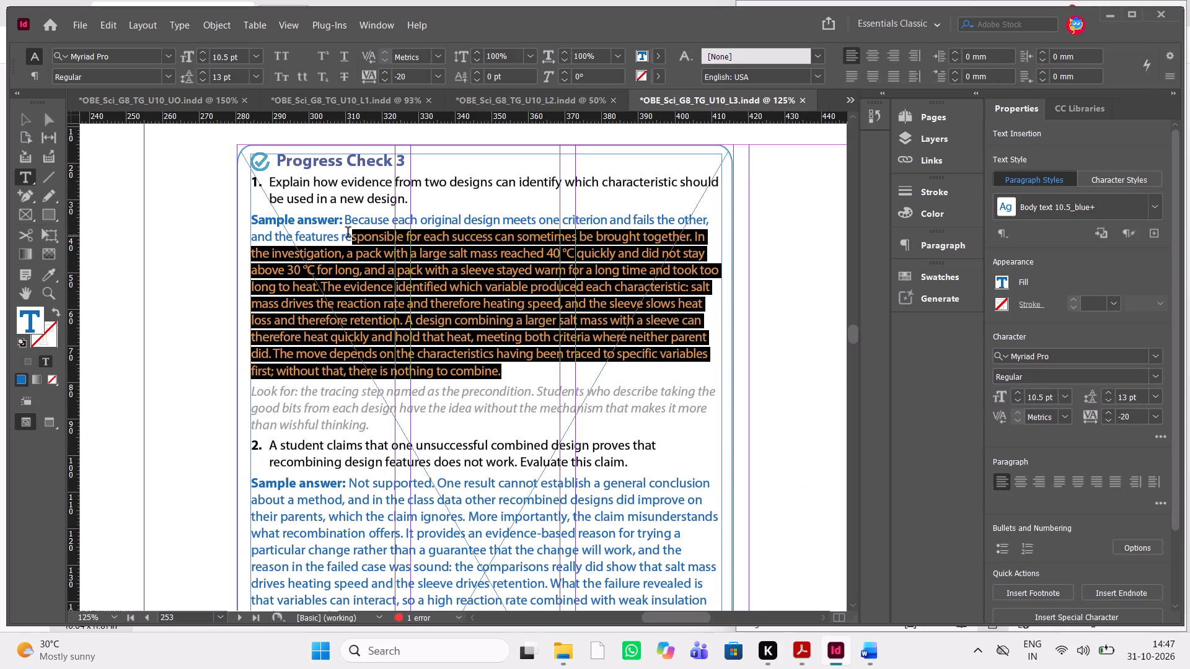
pyautogui.moveTo(348, 234); pyautogui.dragTo(346, 227)
pyautogui.hotkey('ctrl', 'v')
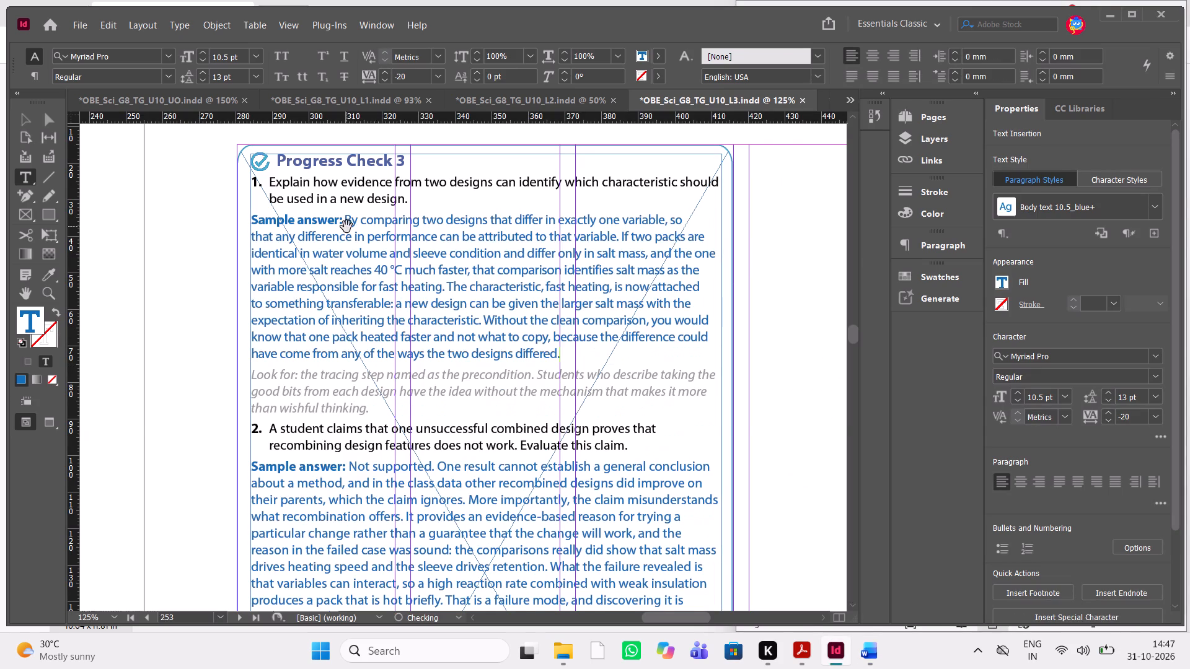
# Replace question 1's "Look for" note with Word's note beginning "Look for: the one-variable condition stated as what makes the identification possible".
pyautogui.hotkey('alt', 'Tab')
pyautogui.moveTo(980, 387); pyautogui.dragTo(769, 365)
pyautogui.hotkey('ctrl', 'c')
pyautogui.hotkey('ctrl', 'c')
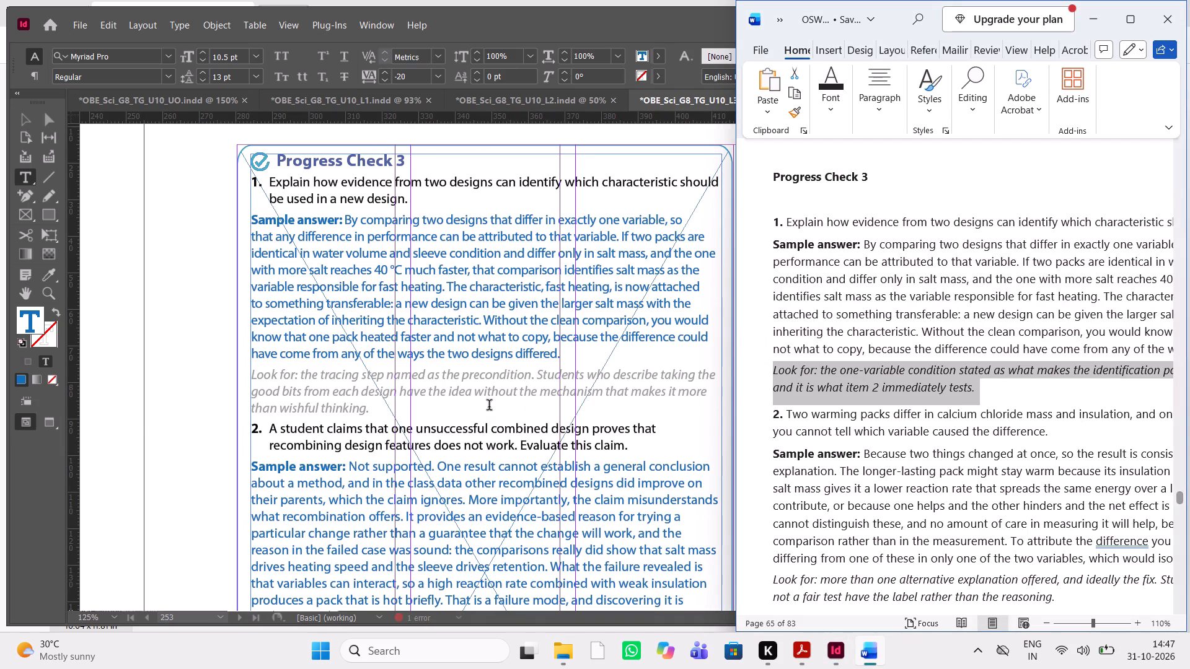
pyautogui.moveTo(374, 409); pyautogui.dragTo(244, 377)
pyautogui.hotkey('ctrl', 'v')
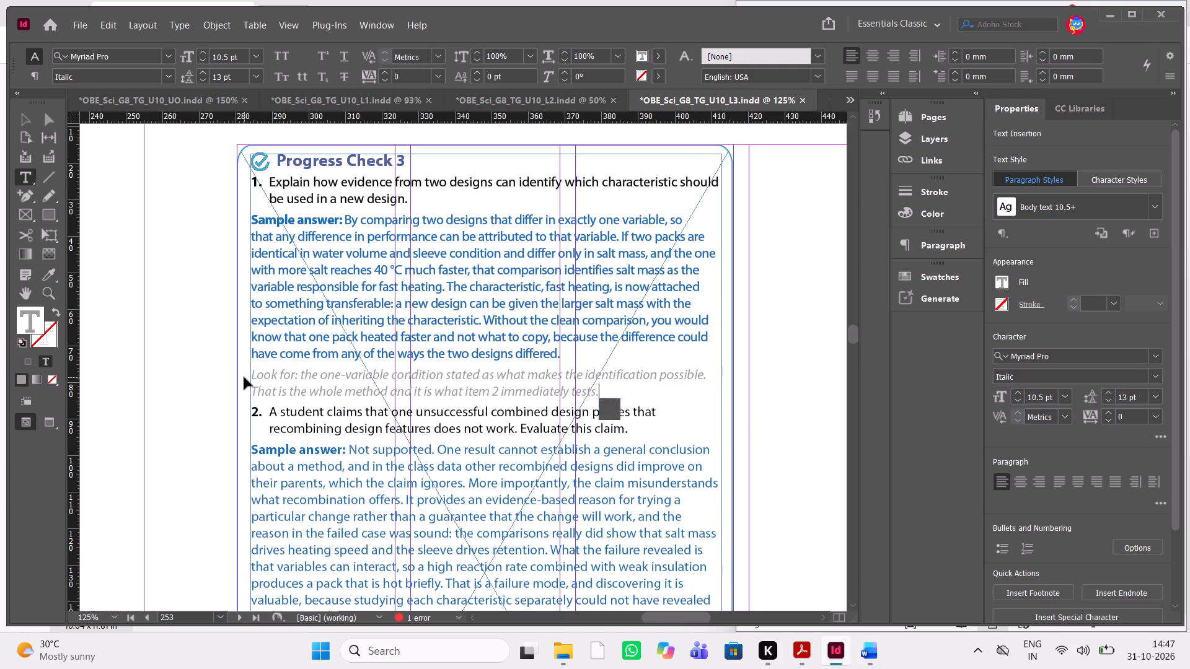
# Replace question 2 in the box with Word's question beginning "Two warming packs differ in calcium chloride mass and insulation".
pyautogui.hotkey('alt', 'Tab')
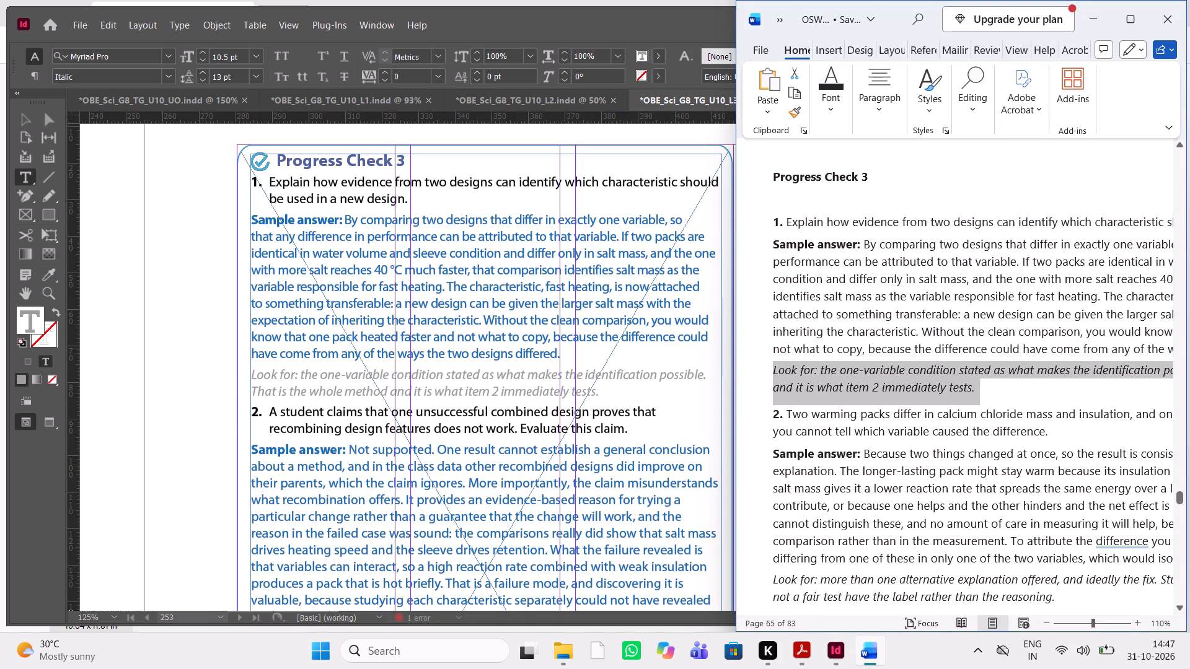
pyautogui.moveTo(1053, 433); pyautogui.dragTo(793, 416)
pyautogui.hotkey('ctrl', 'c')
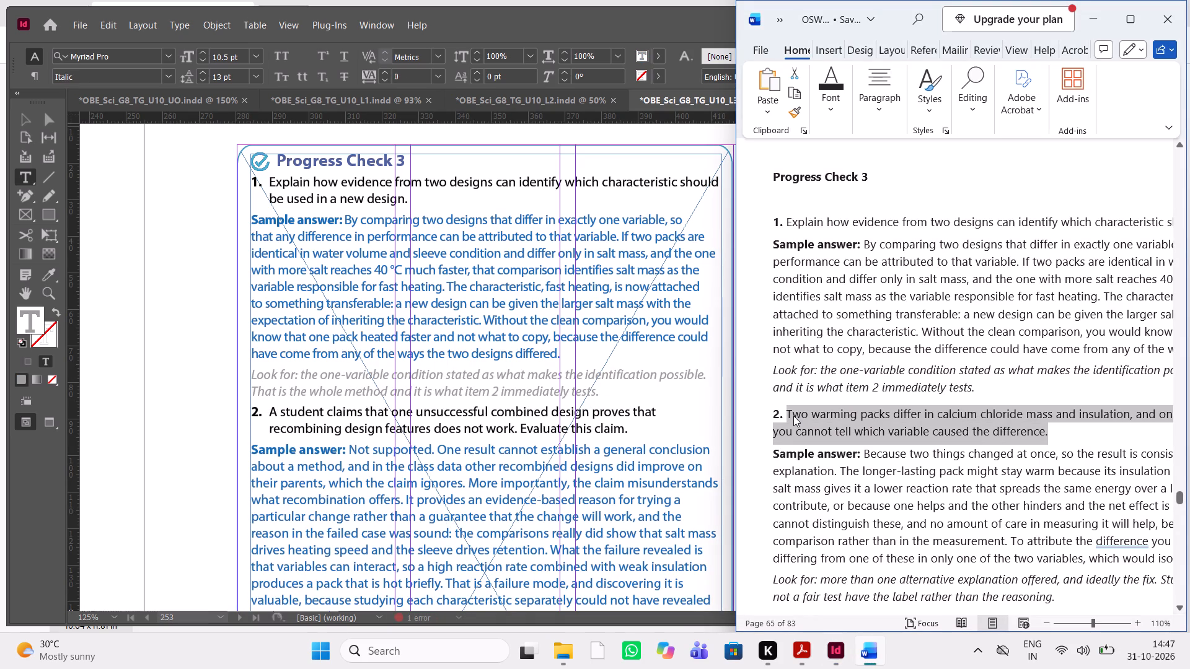
pyautogui.hotkey('ctrl', 'c')
pyautogui.moveTo(628, 428); pyautogui.dragTo(353, 415)
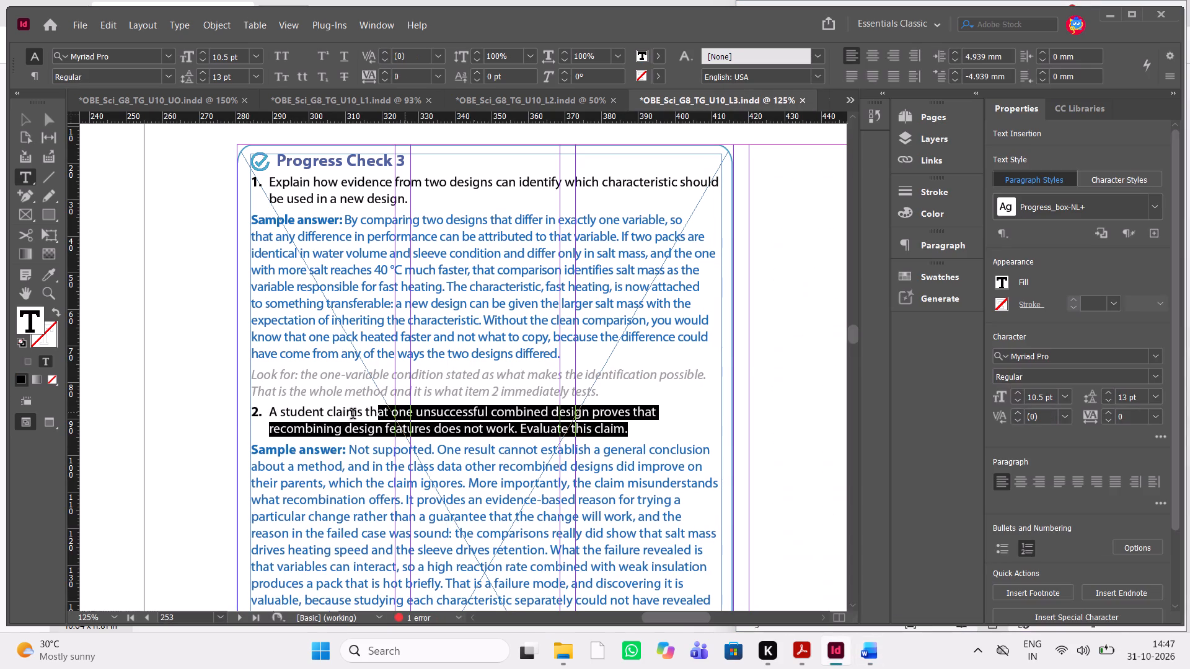
pyautogui.moveTo(353, 415); pyautogui.dragTo(264, 411)
pyautogui.hotkey('ctrl', 'v')
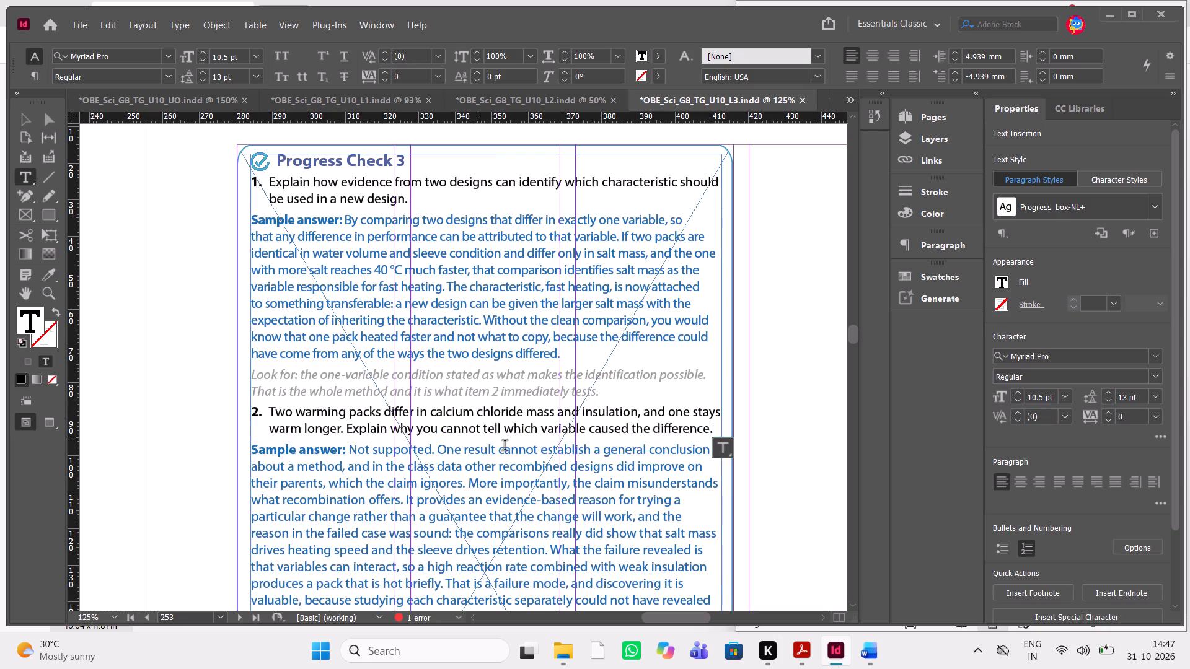
# Replace question 2's sample answer text, keeping its bold label, with Word's answer beginning "Because two things changed at once".
pyautogui.hotkey('alt', 'Tab')
pyautogui.scroll(-1, 956, 474)
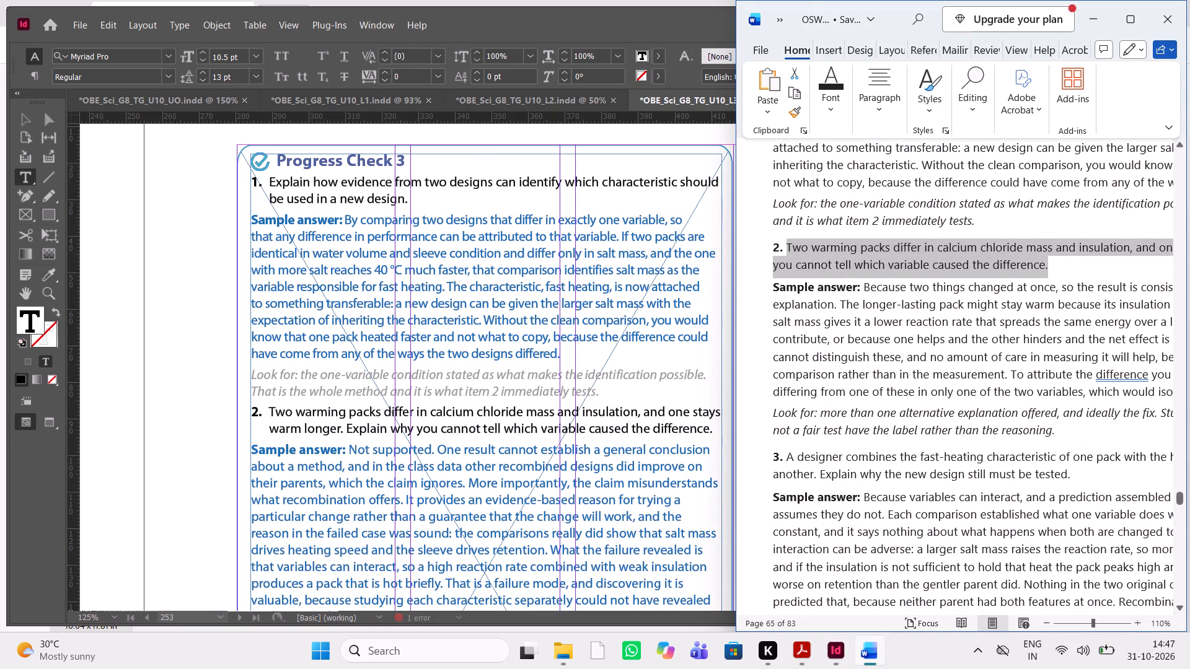
pyautogui.hscroll(-1, 1113, 395)
pyautogui.moveTo(1098, 391); pyautogui.dragTo(928, 387)
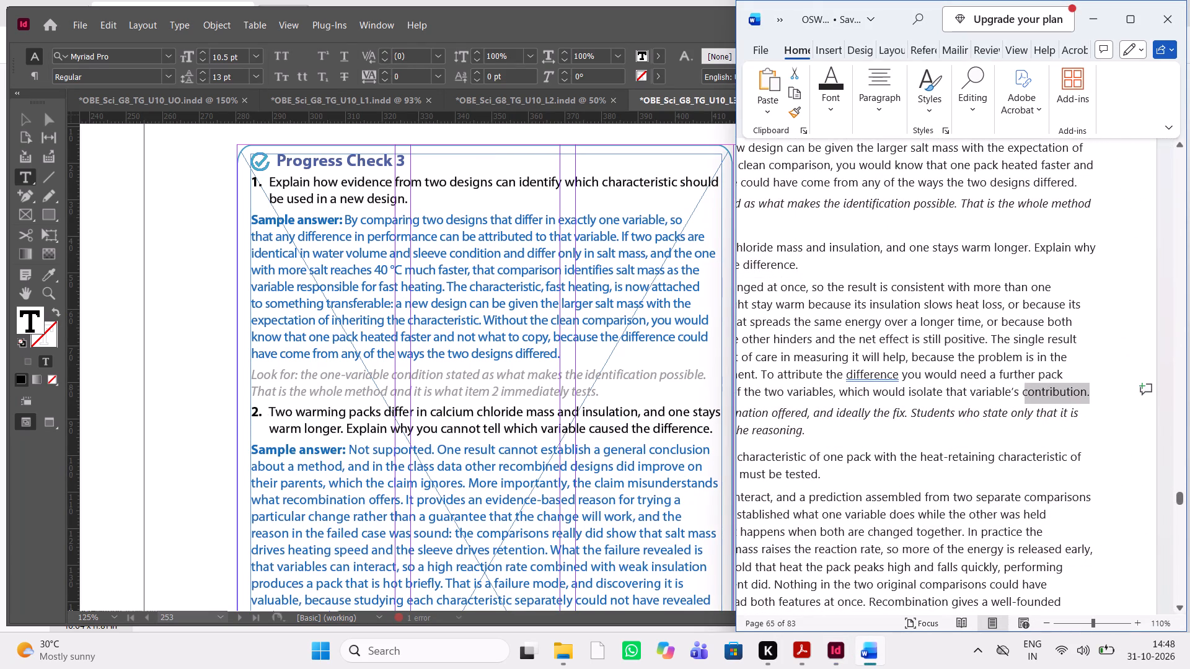
pyautogui.moveTo(928, 387); pyautogui.dragTo(831, 293)
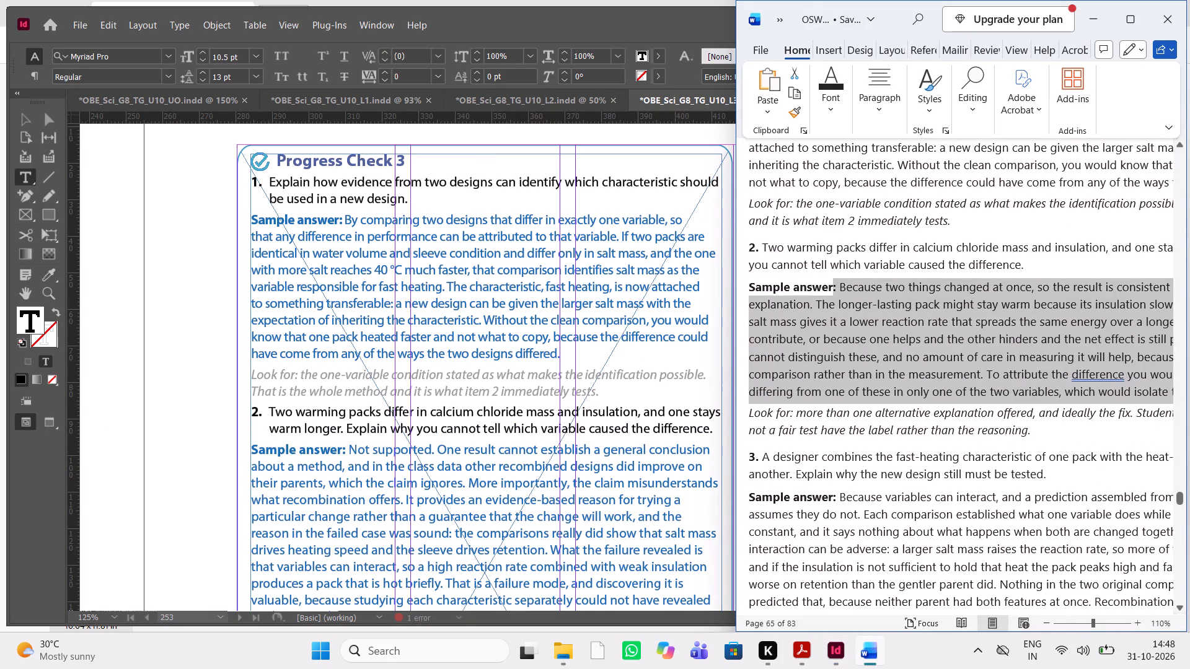
pyautogui.moveTo(831, 293); pyautogui.dragTo(839, 289)
pyautogui.hotkey('ctrl', 'c')
pyautogui.hotkey('ctrl', 'c')
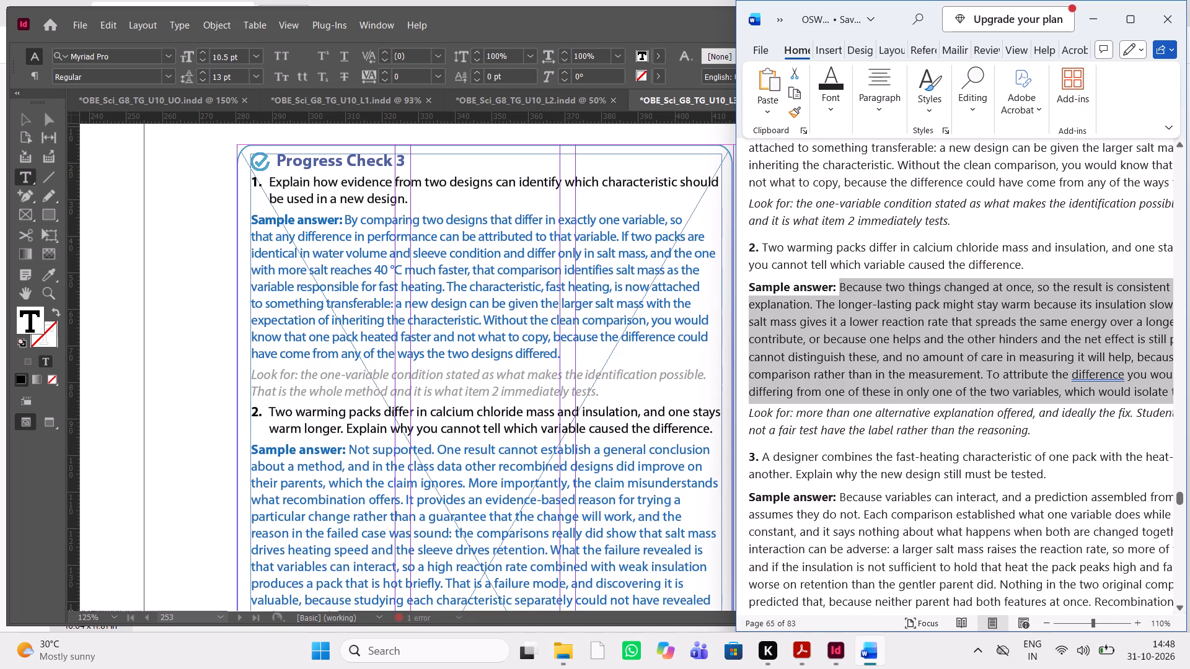
pyautogui.scroll(-1, 602, 420)
pyautogui.moveTo(534, 480); pyautogui.dragTo(350, 291)
pyautogui.hotkey('ctrl', 'v')
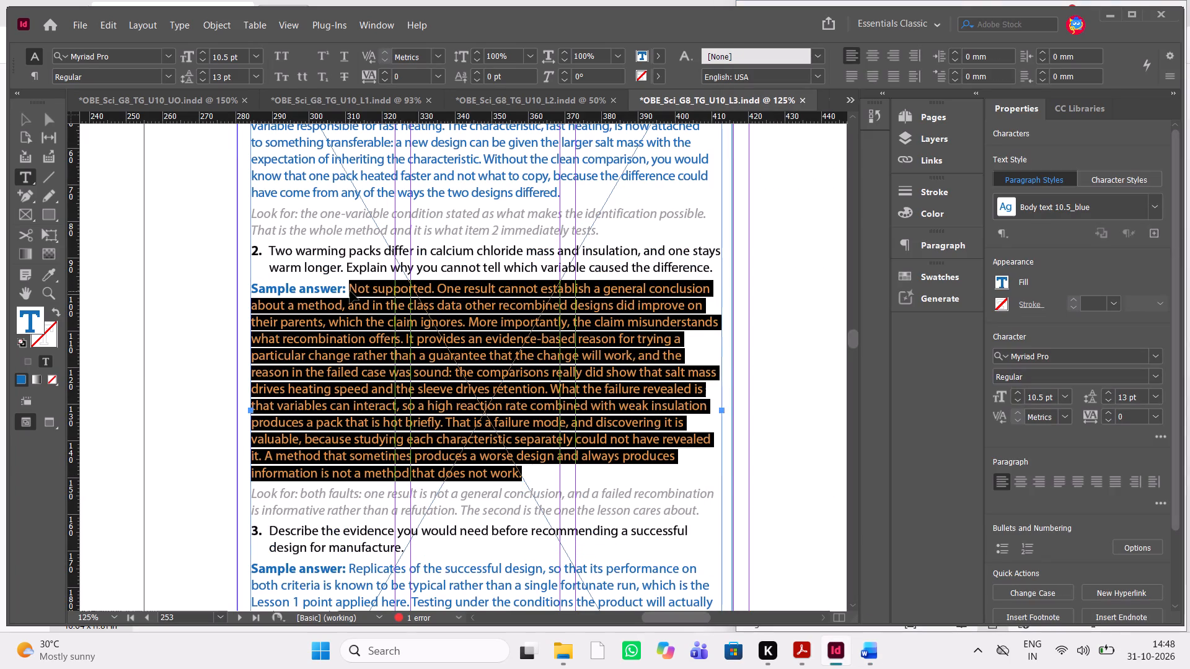
# Replace question 2's "Look for" note with Word's note beginning "Look for: more than one alternative explanation offered, and ideally the fix".
pyautogui.hotkey('alt', 'Tab')
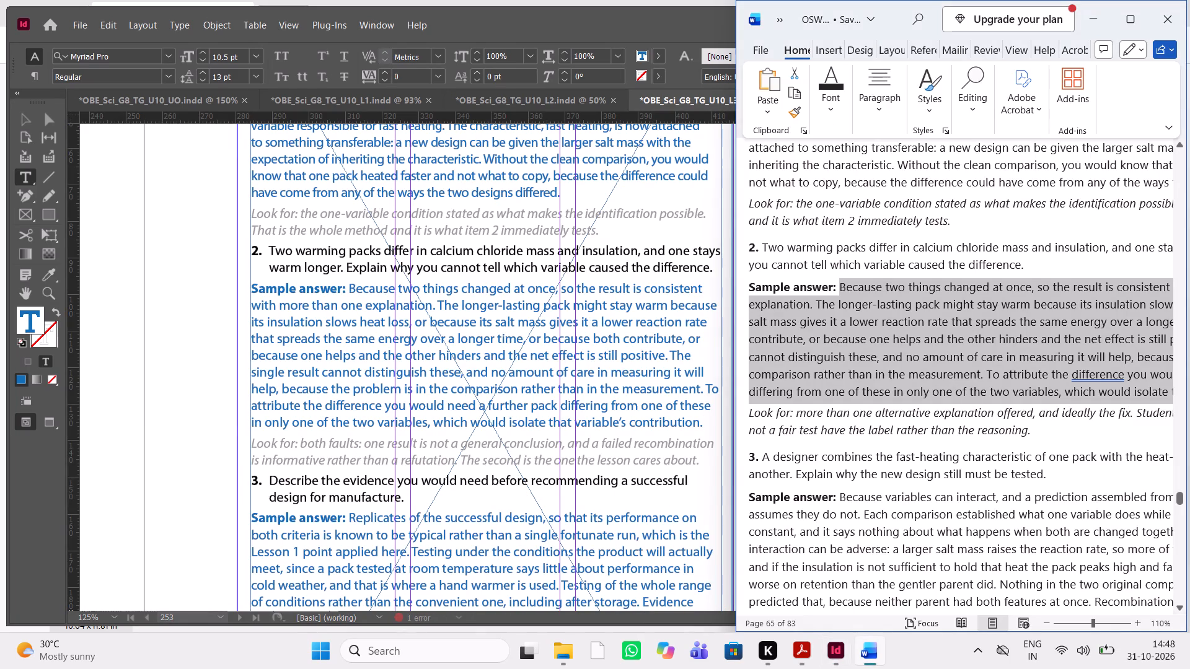
pyautogui.moveTo(1042, 435); pyautogui.dragTo(847, 416)
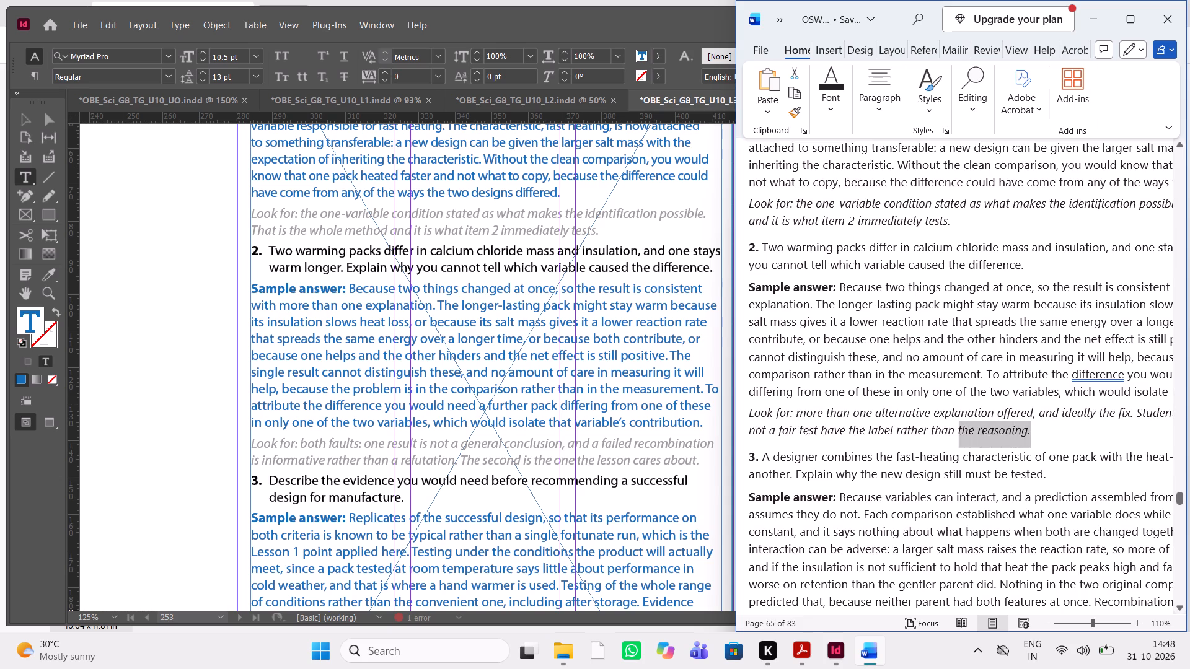
pyautogui.moveTo(847, 416); pyautogui.dragTo(757, 409)
pyautogui.hotkey('ctrl', 'c')
pyautogui.hotkey('ctrl', 'c')
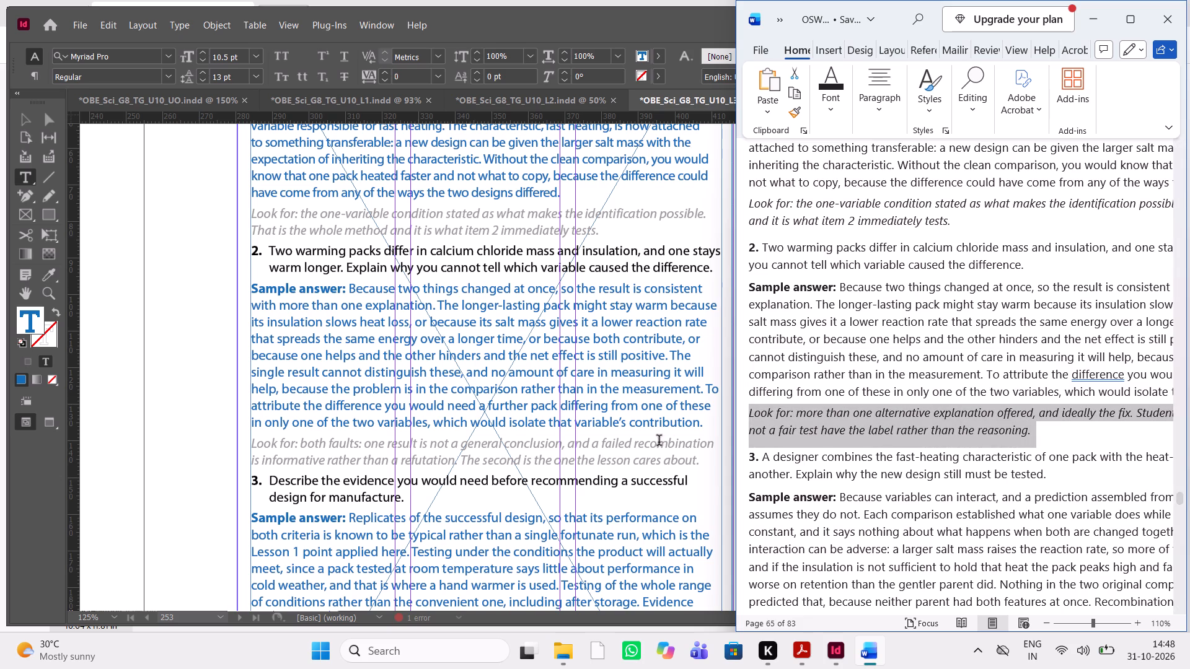
pyautogui.moveTo(703, 462); pyautogui.dragTo(250, 441)
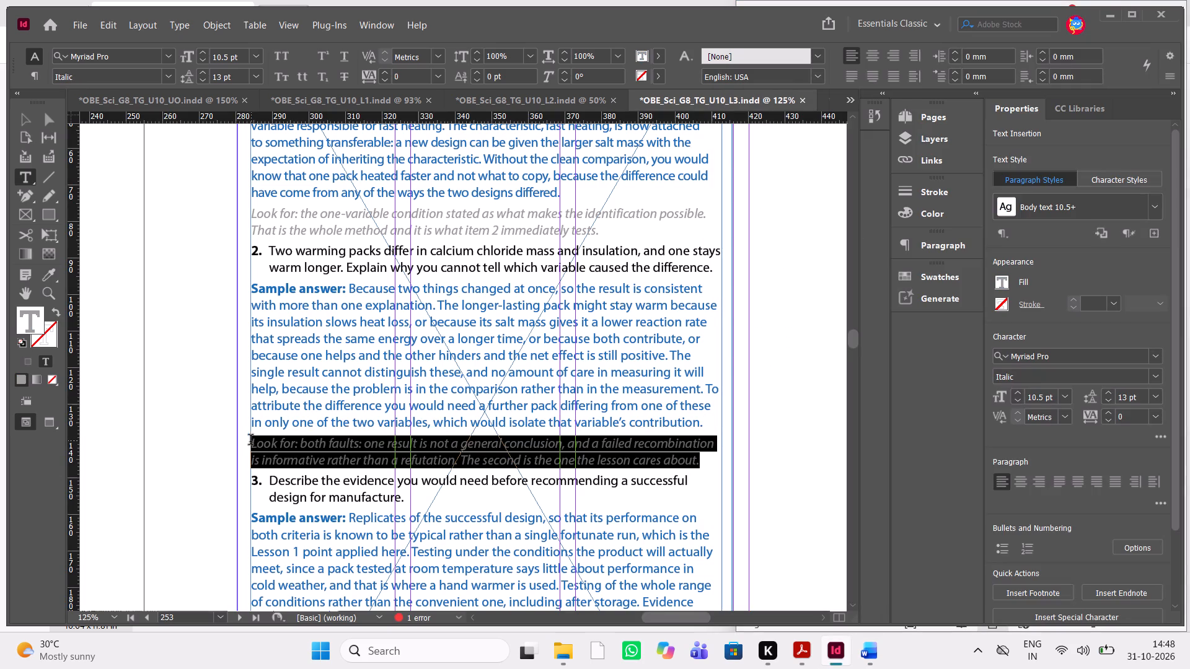
pyautogui.moveTo(250, 441); pyautogui.dragTo(250, 441)
pyautogui.hotkey('ctrl', 'v')
# Replace question 3 in the box with Word's question beginning "A designer combines the fast-heating characteristic of one pack".
pyautogui.hotkey('alt', 'Tab')
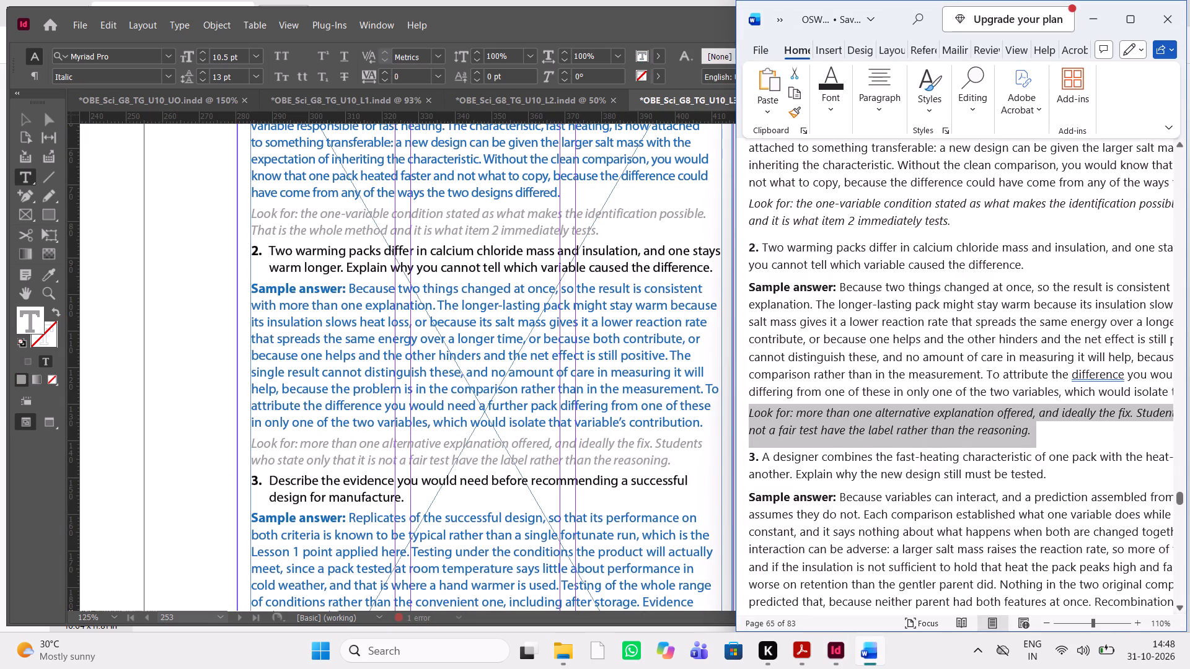
pyautogui.moveTo(1046, 477); pyautogui.dragTo(764, 457)
pyautogui.hotkey('ctrl', 'c')
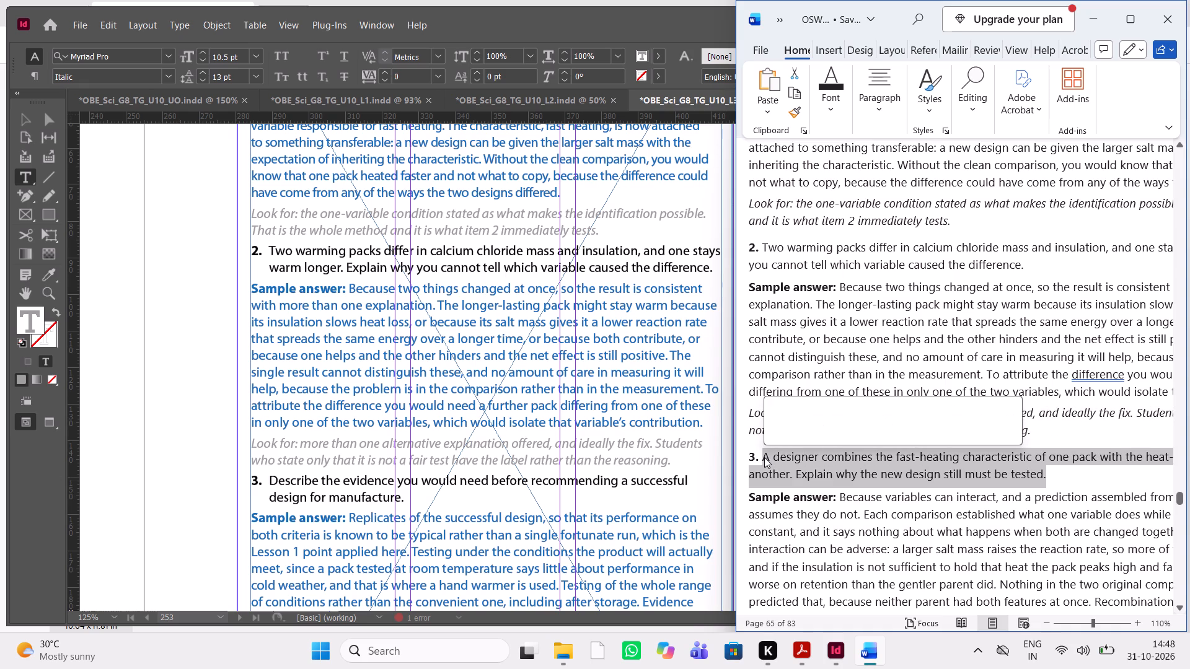
pyautogui.hotkey('ctrl', 'c')
pyautogui.moveTo(412, 502); pyautogui.dragTo(268, 480)
pyautogui.hotkey('ctrl', 'v')
# Try tracking values of -5, -10 and 10 on question 3's text in the box, and set it to 15.
pyautogui.hotkey('alt', 'Tab')
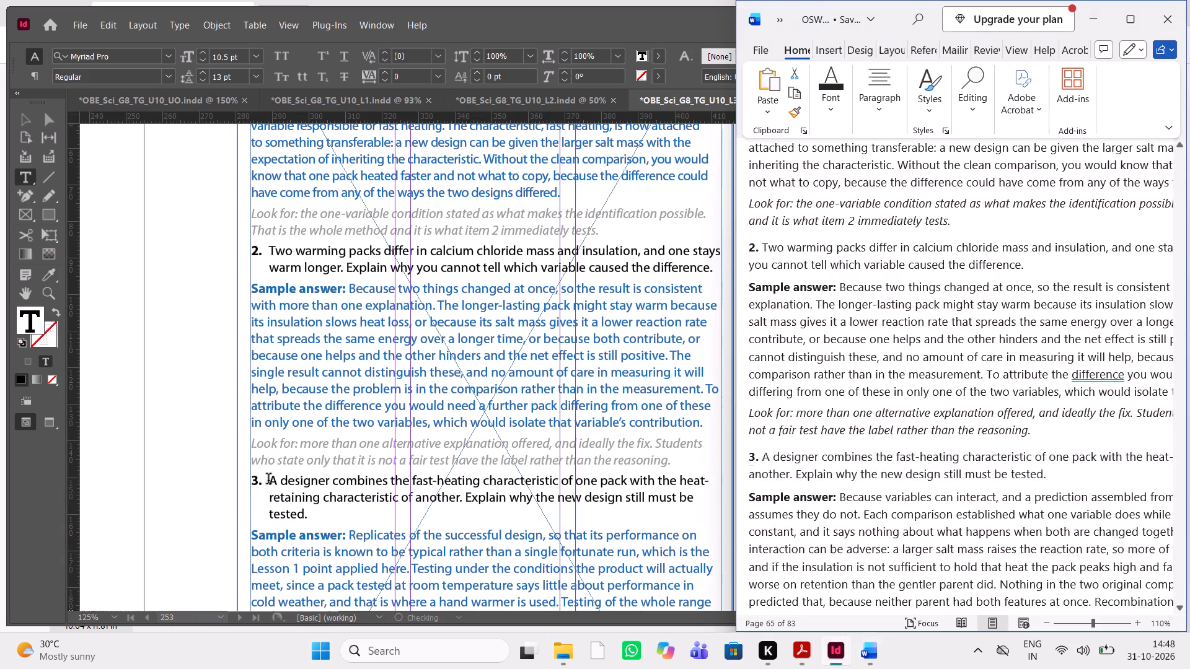
pyautogui.scroll(-1, 912, 478)
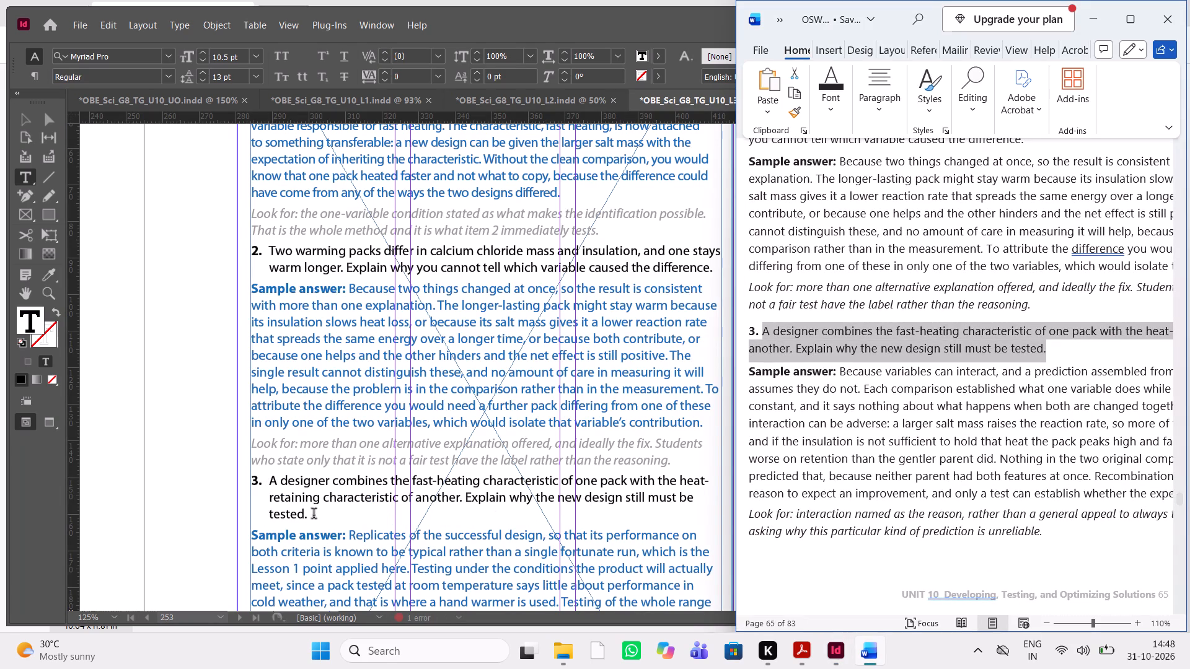
pyautogui.moveTo(307, 510); pyautogui.dragTo(270, 483)
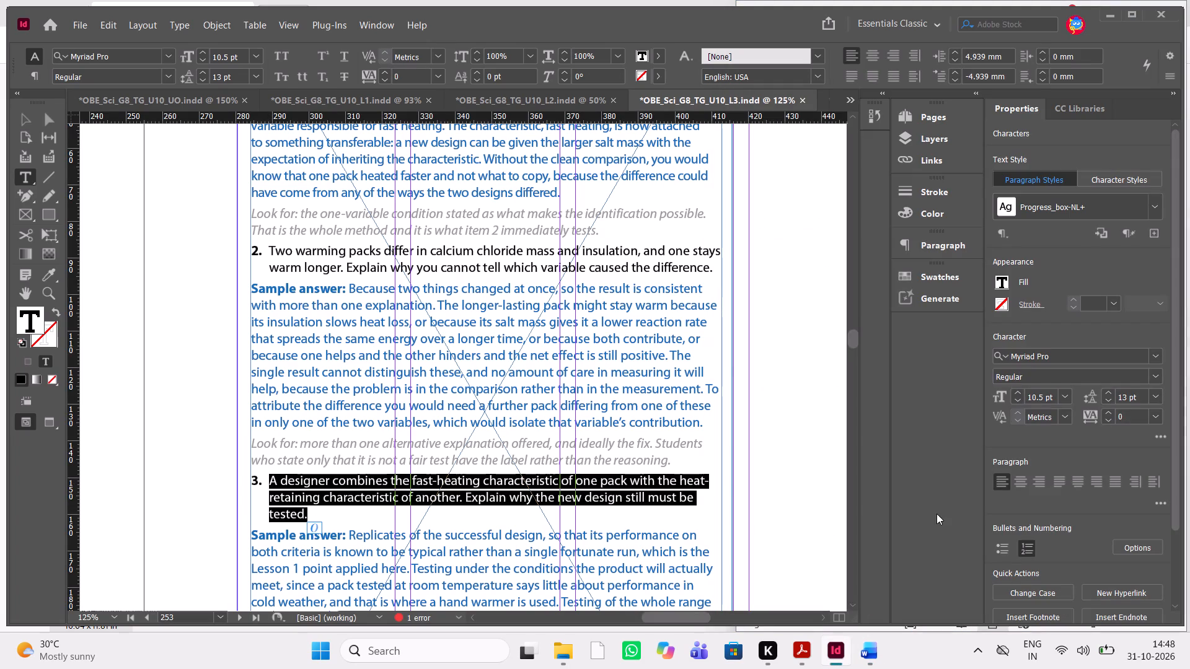
pyautogui.click(1157, 413)
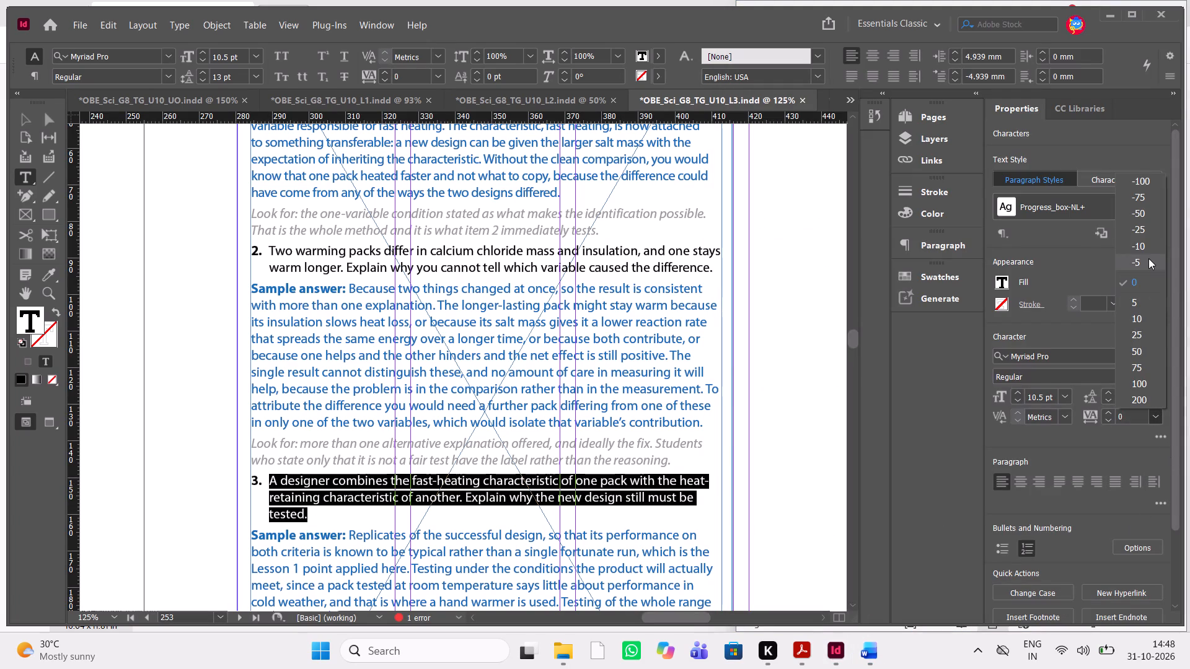
pyautogui.click(1148, 256)
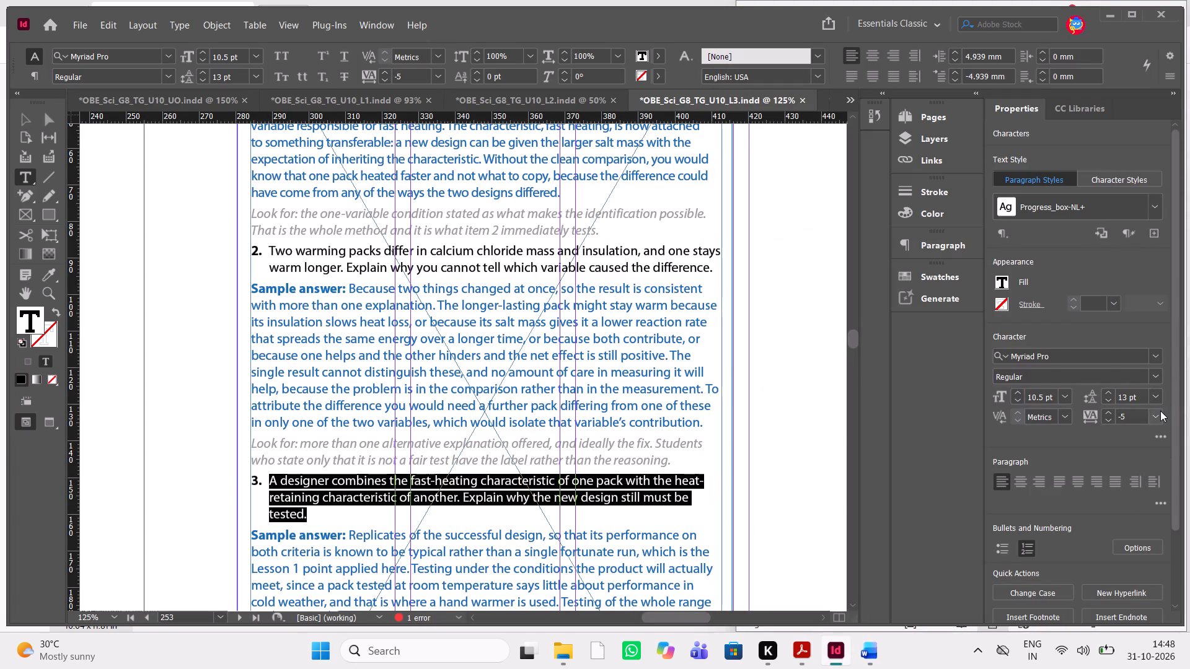
pyautogui.click(1160, 411)
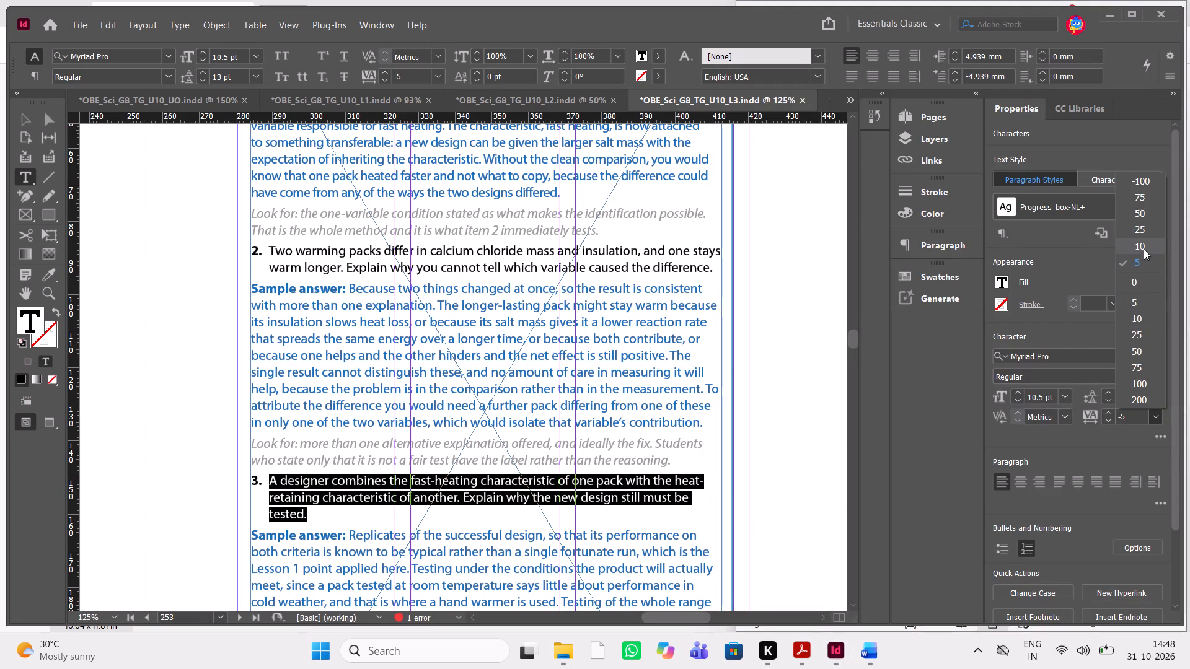
pyautogui.click(1144, 249)
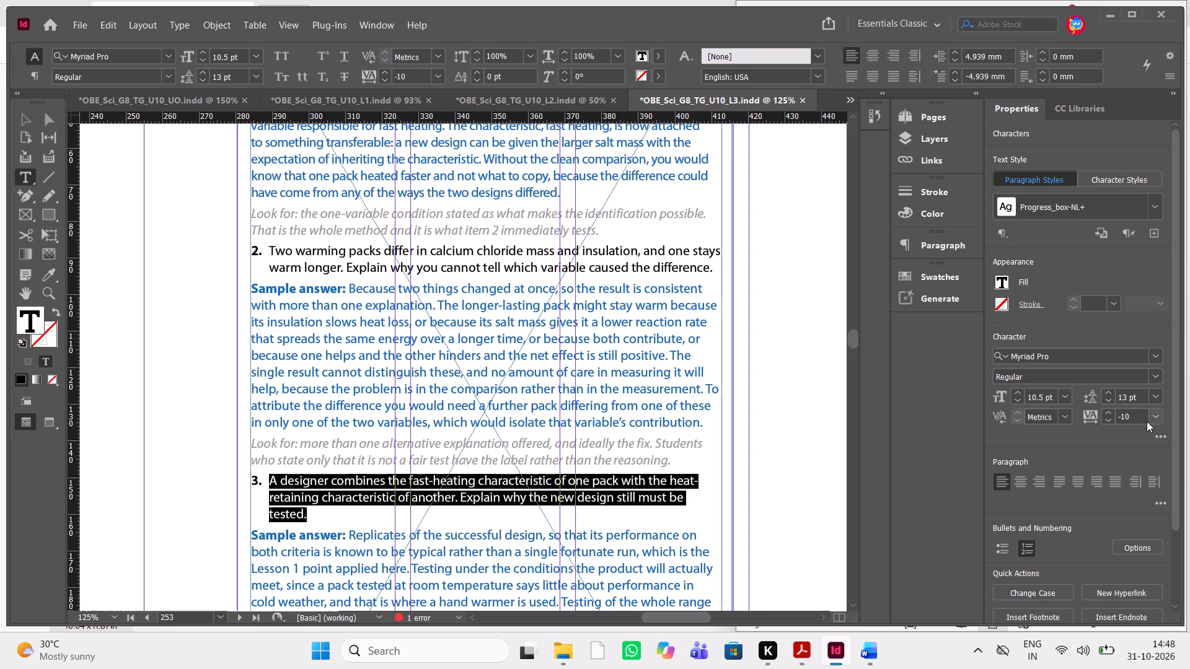
pyautogui.click(1160, 419)
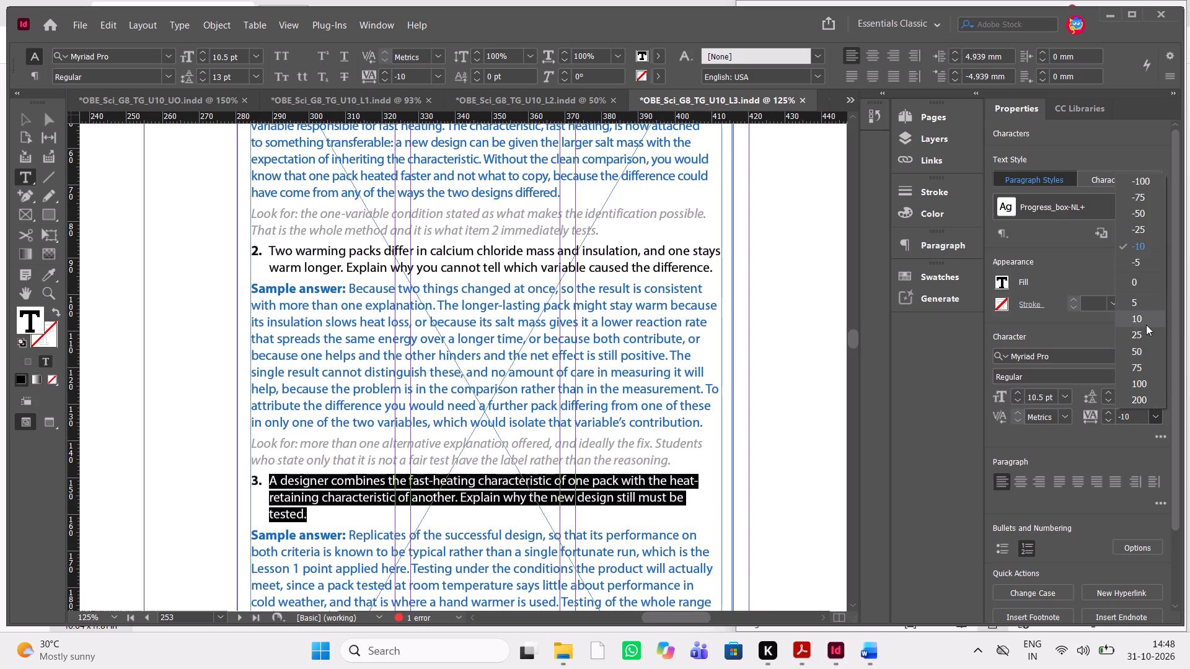
pyautogui.click(1144, 318)
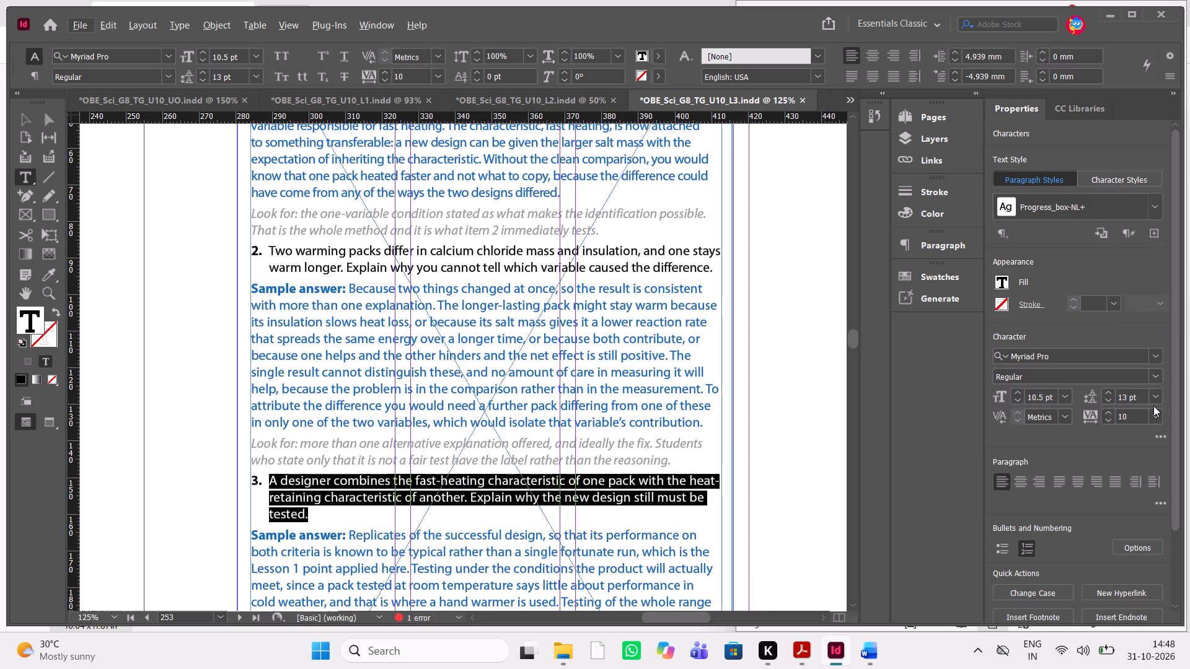
pyautogui.tripleClick(1129, 419)
pyautogui.press('BackSpace')
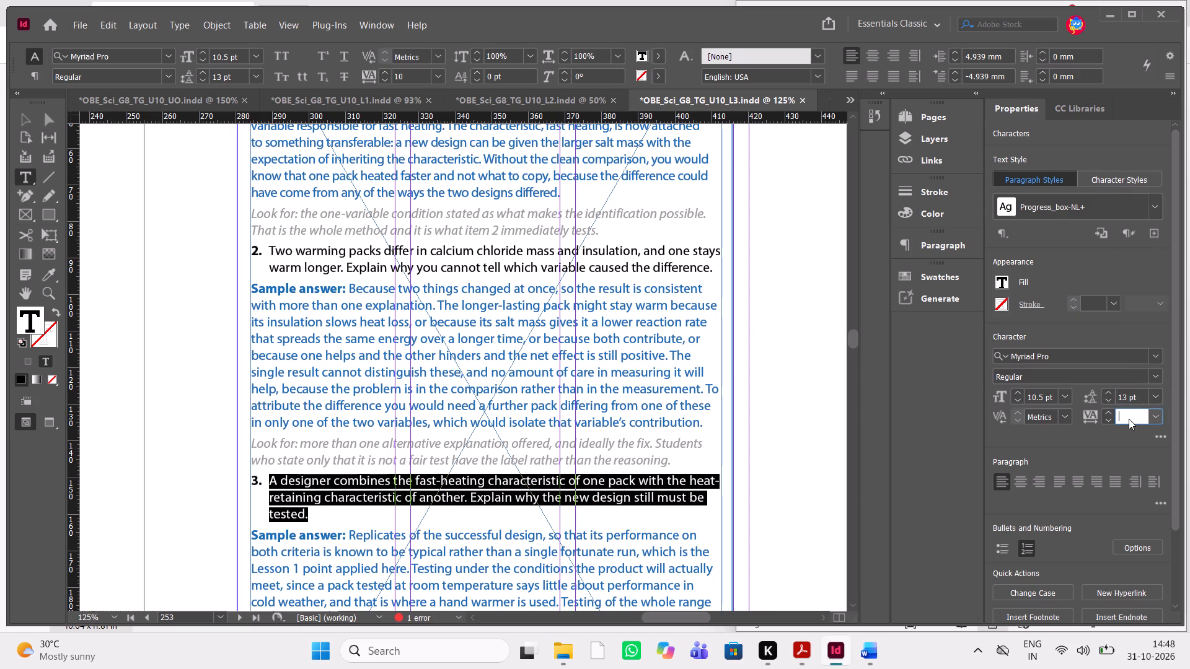
pyautogui.write('15')
pyautogui.press('Return')
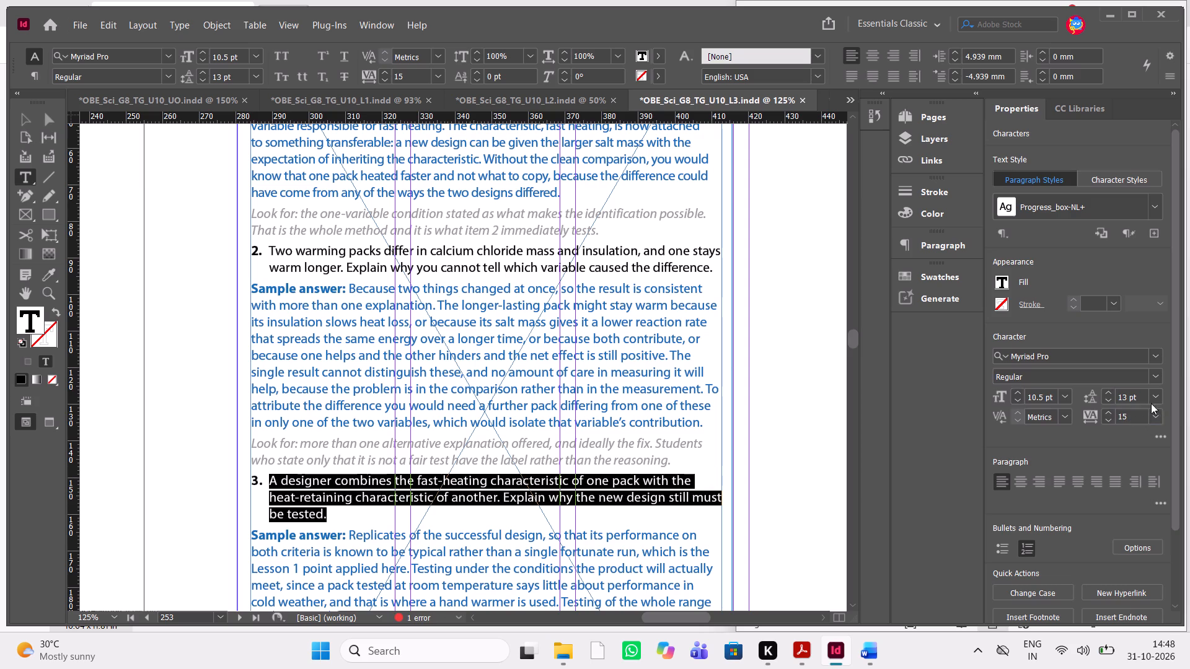
pyautogui.click(618, 507)
# Replace question 3's sample answer text, keeping its bold label, with Word's answer beginning "Because variables can interact, and a prediction assembled from".
pyautogui.hotkey('alt', 'Tab')
pyautogui.scroll(-1, 618, 507)
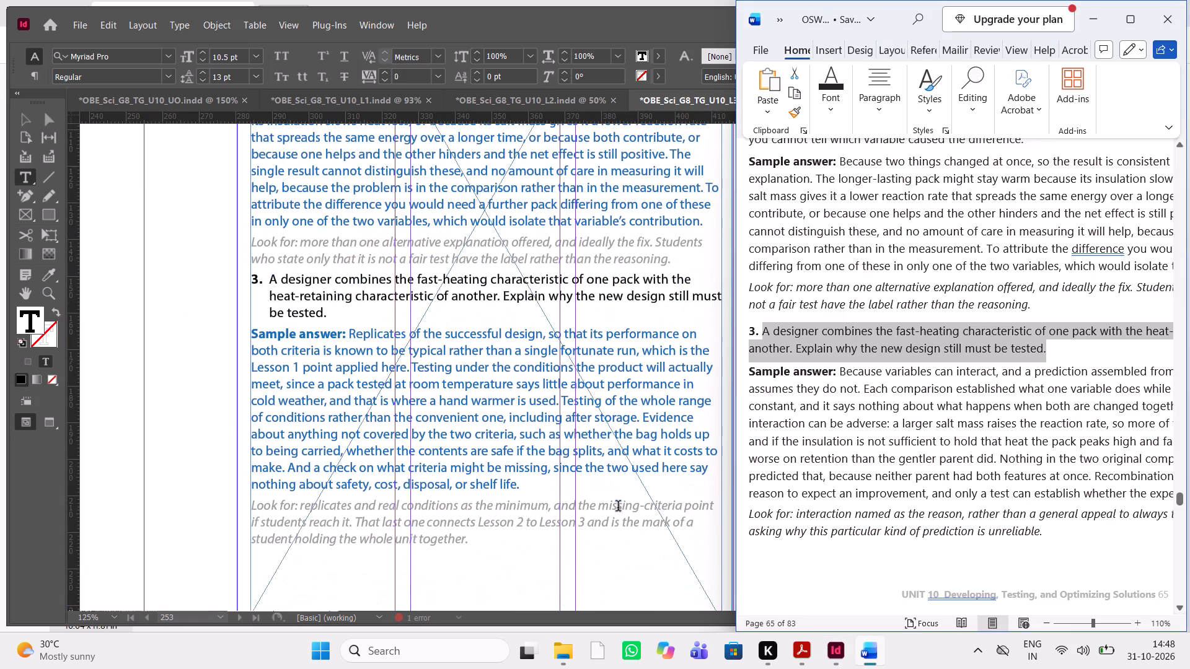
pyautogui.hscroll(-2, 1045, 489)
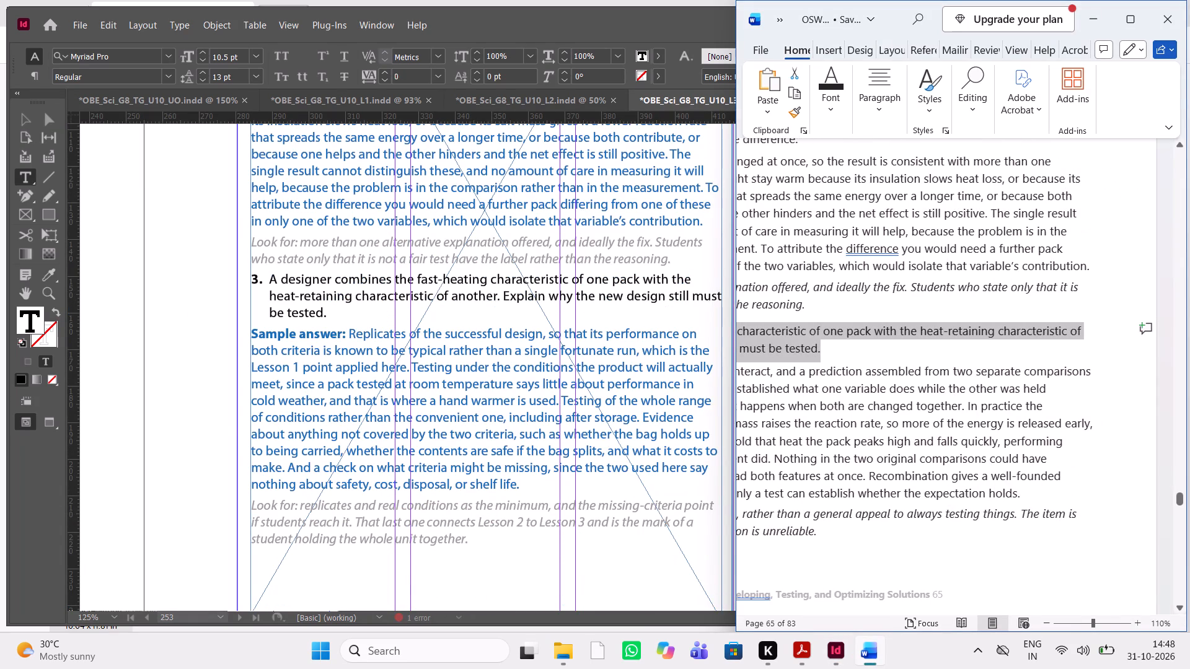
pyautogui.moveTo(1023, 494); pyautogui.dragTo(839, 374)
pyautogui.hotkey('ctrl', 'c')
pyautogui.hotkey('ctrl', 'c')
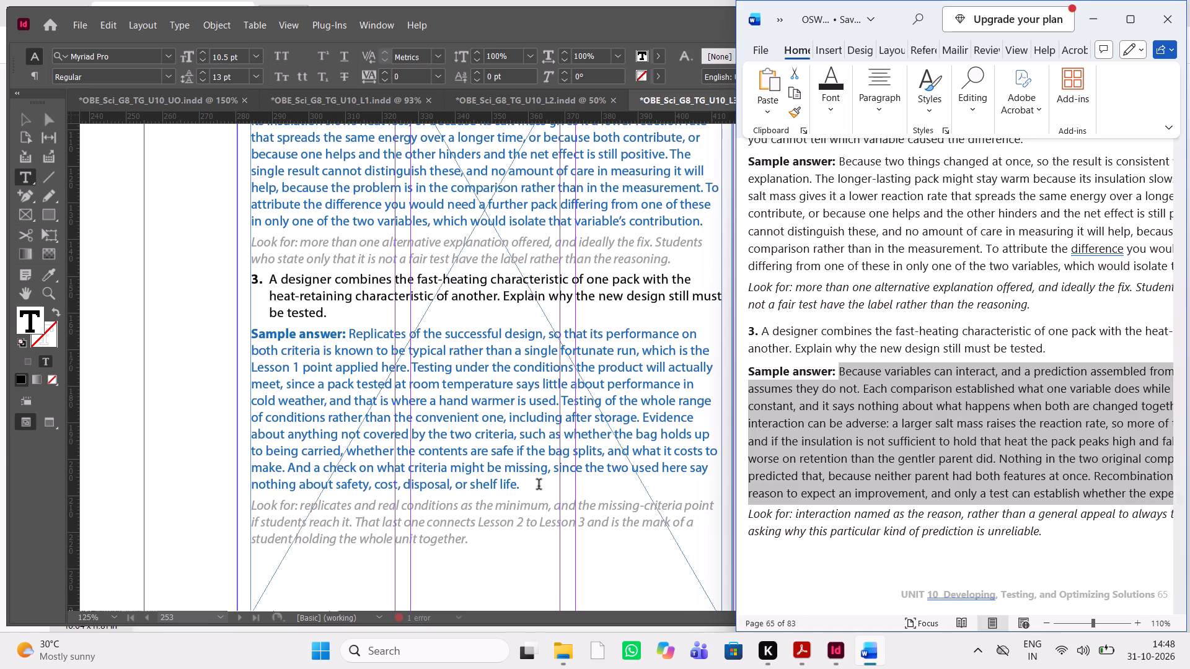
pyautogui.moveTo(539, 485); pyautogui.dragTo(350, 336)
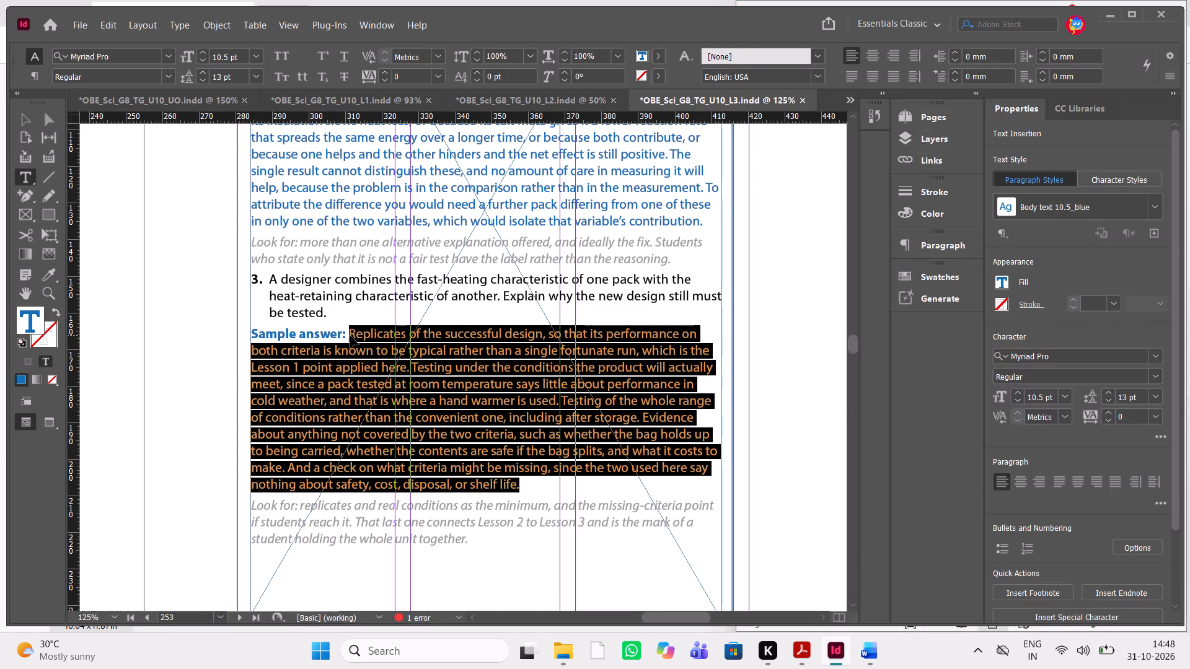
pyautogui.hotkey('ctrl', 'v')
# Replace question 3's "Look for" note with Word's note beginning "Look for: interaction named as the reason, rather than a general appeal".
pyautogui.hotkey('alt', 'Tab')
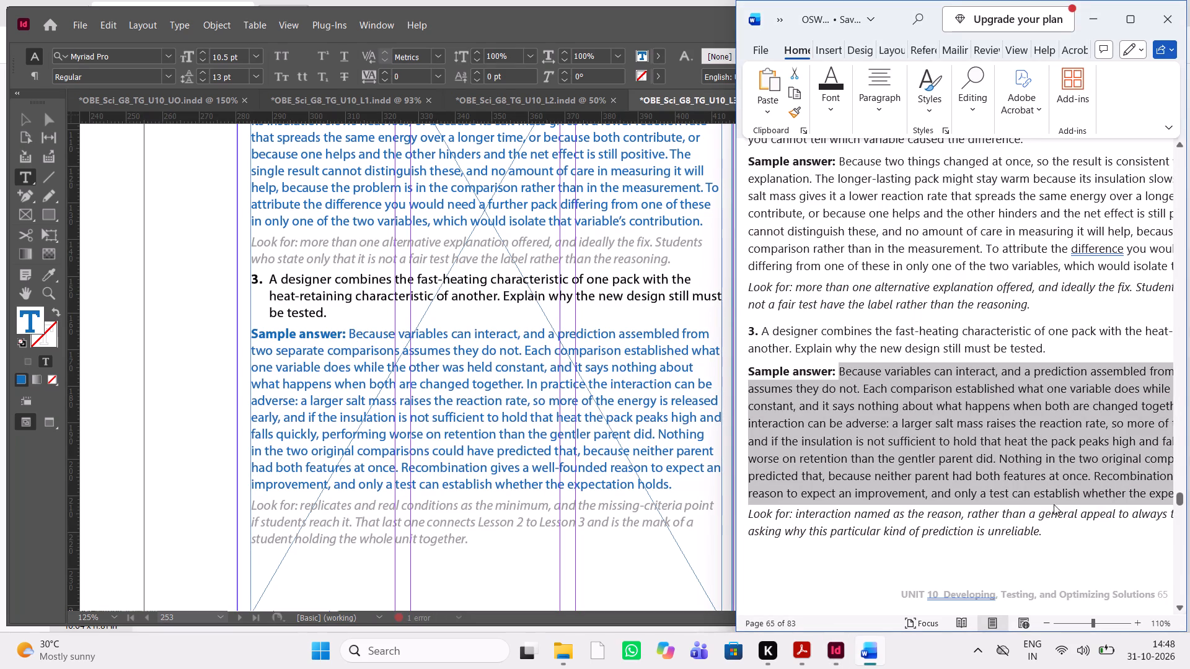
pyautogui.moveTo(1049, 537); pyautogui.dragTo(737, 514)
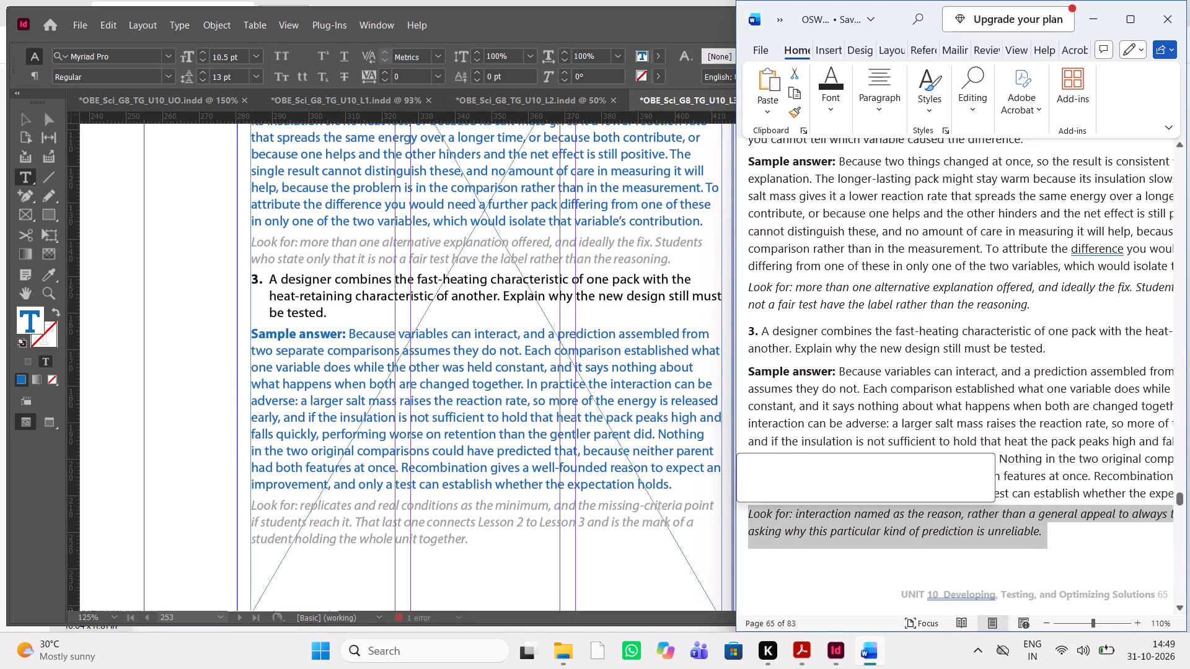
pyautogui.hotkey('ctrl', 'c')
pyautogui.hotkey('ctrl', 'c')
pyautogui.moveTo(479, 548); pyautogui.dragTo(245, 509)
pyautogui.hotkey('ctrl', 'v')
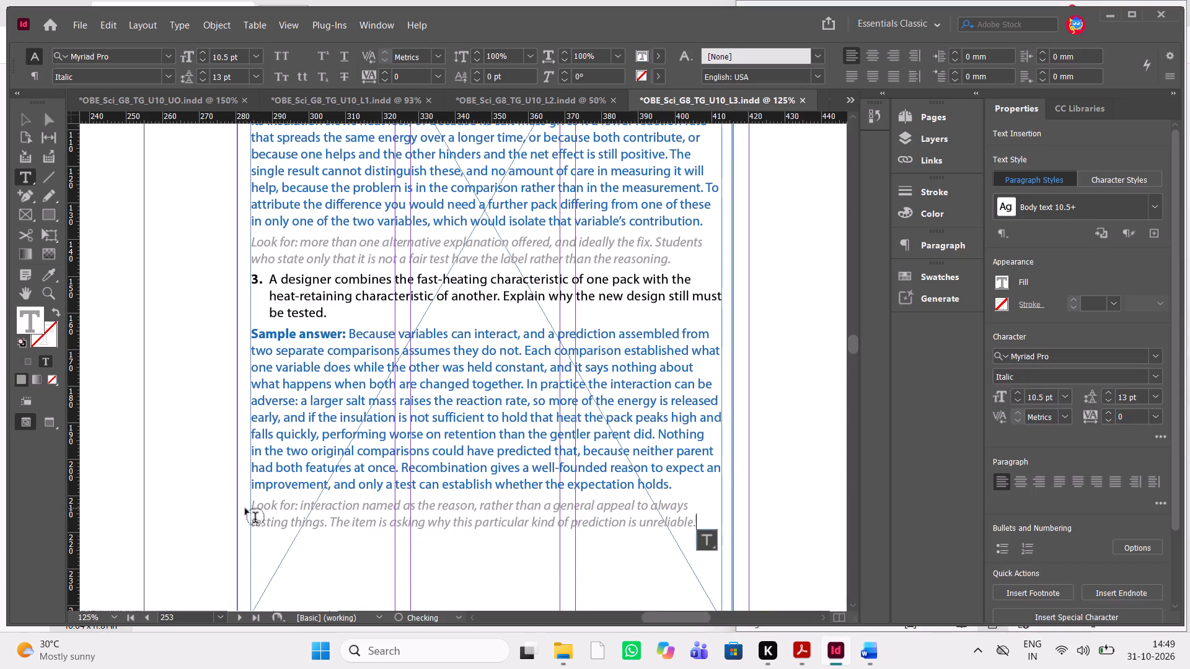
# Shorten the page 253 box's outlined frame from its bottom edge to about 208 mm high, just below the last note.
pyautogui.scroll(-1, 496, 526)
pyautogui.press('Escape')
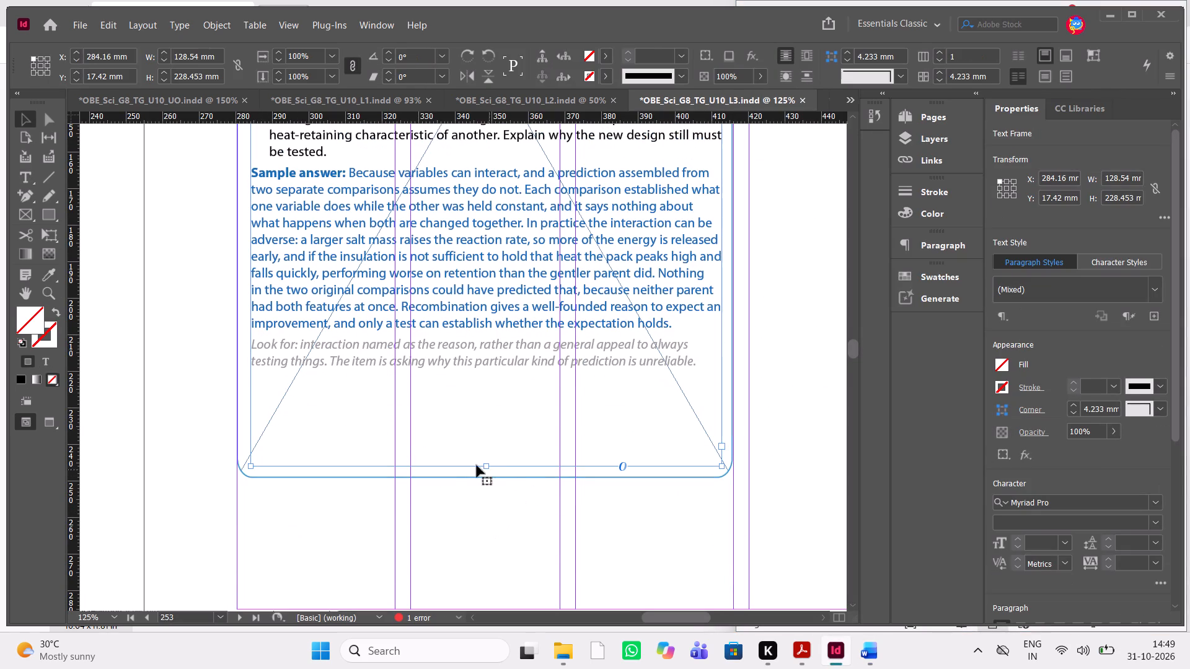
pyautogui.click(496, 475)
pyautogui.click(496, 514)
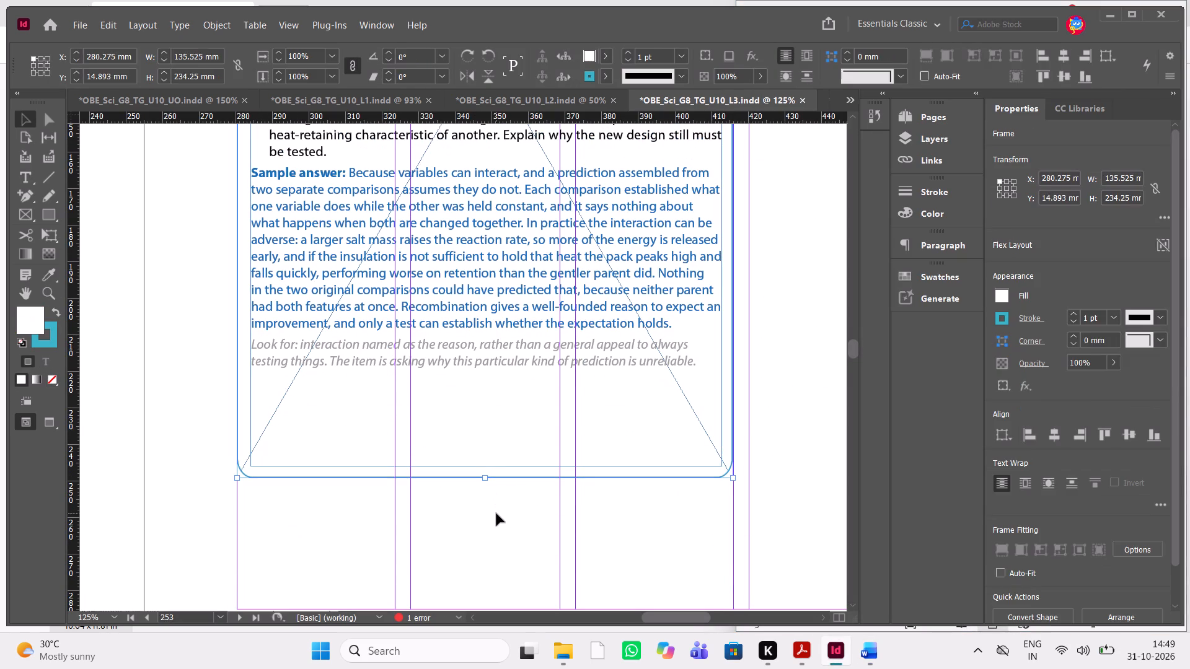
pyautogui.click(542, 475)
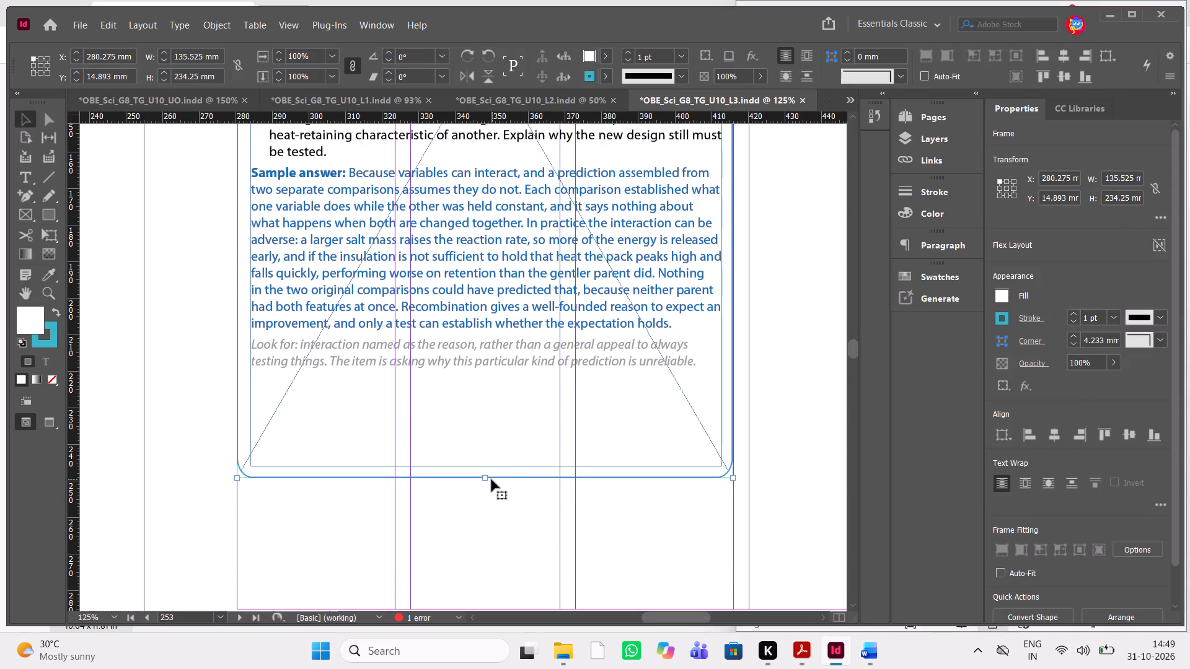
pyautogui.moveTo(484, 476); pyautogui.dragTo(501, 406)
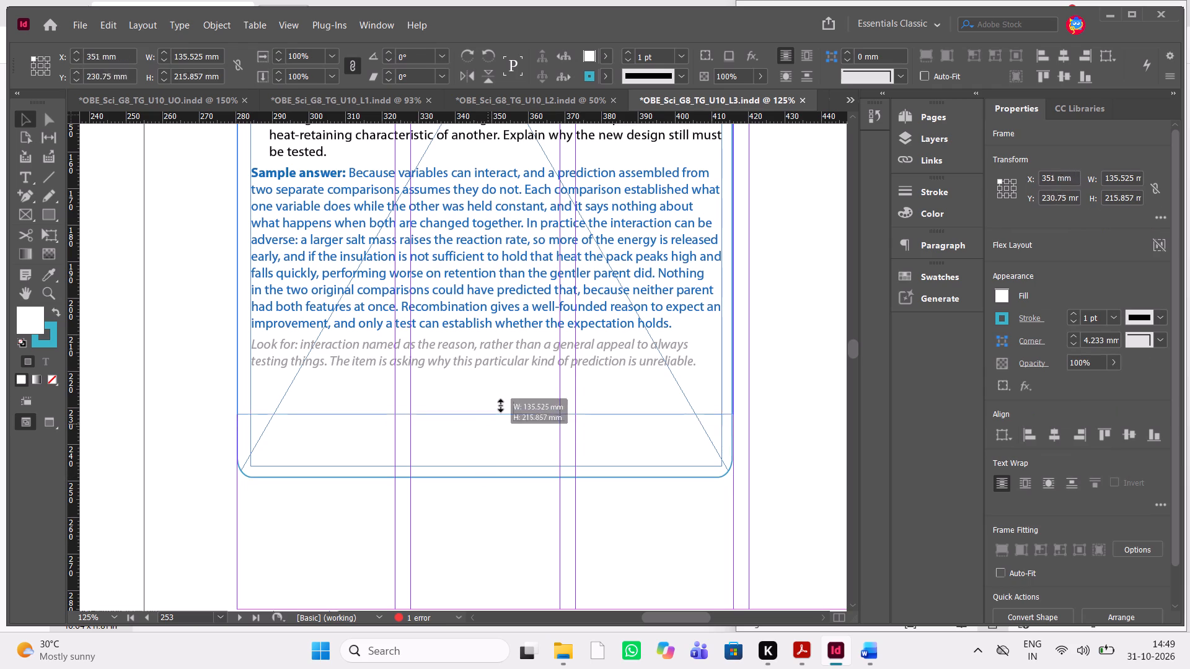
pyautogui.moveTo(501, 406); pyautogui.dragTo(539, 383)
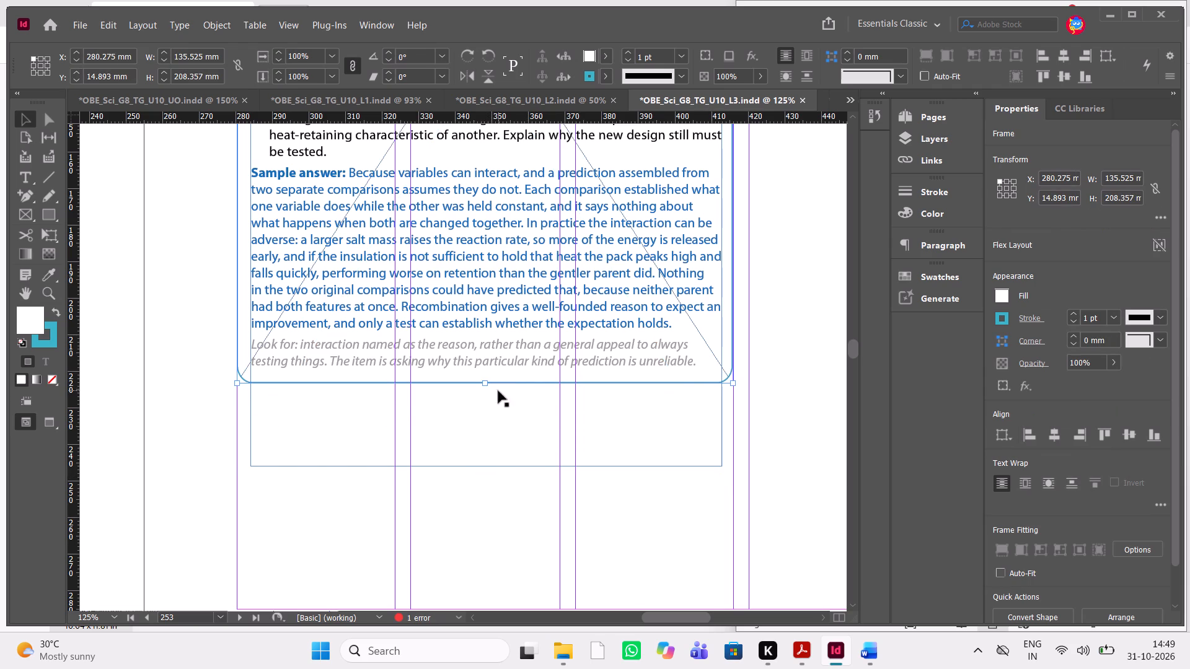
pyautogui.click(439, 611)
pyautogui.write('ww')
# Shift page 254's text column, purple heading and "Beyond Simple Dominant and Recessive" box together rightward to X 94.25 mm.
pyautogui.scroll(-1, 439, 611)
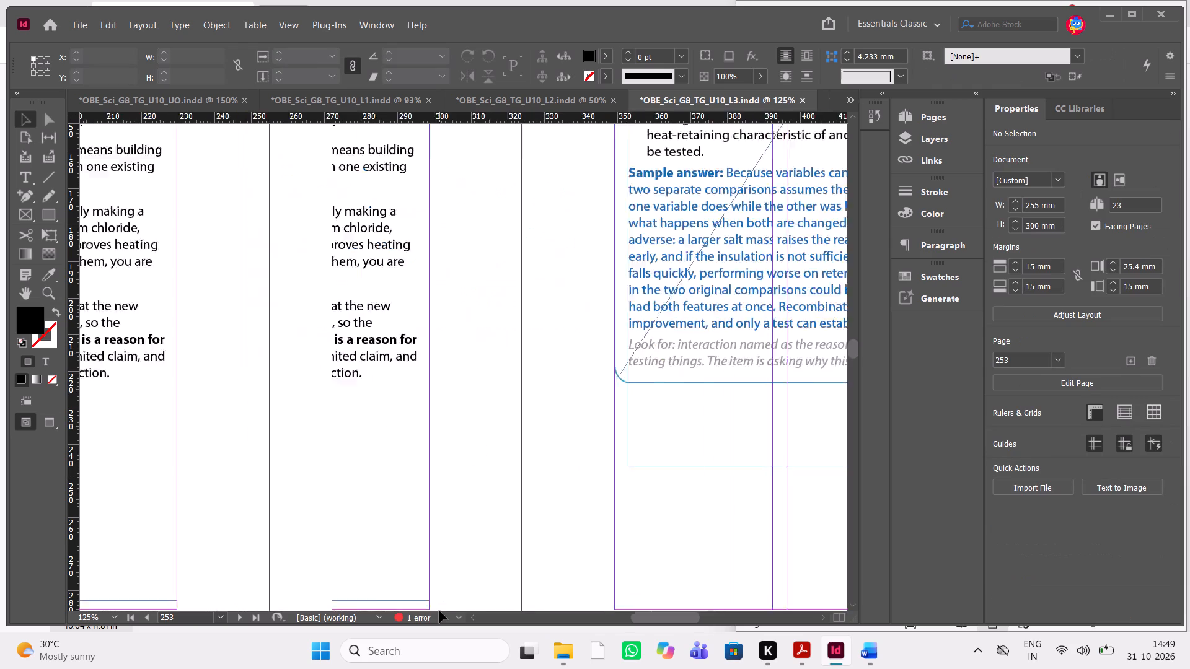
pyautogui.scroll(-2, 439, 611)
pyautogui.hscroll(-1, 439, 611)
pyautogui.hscroll(1, 439, 611)
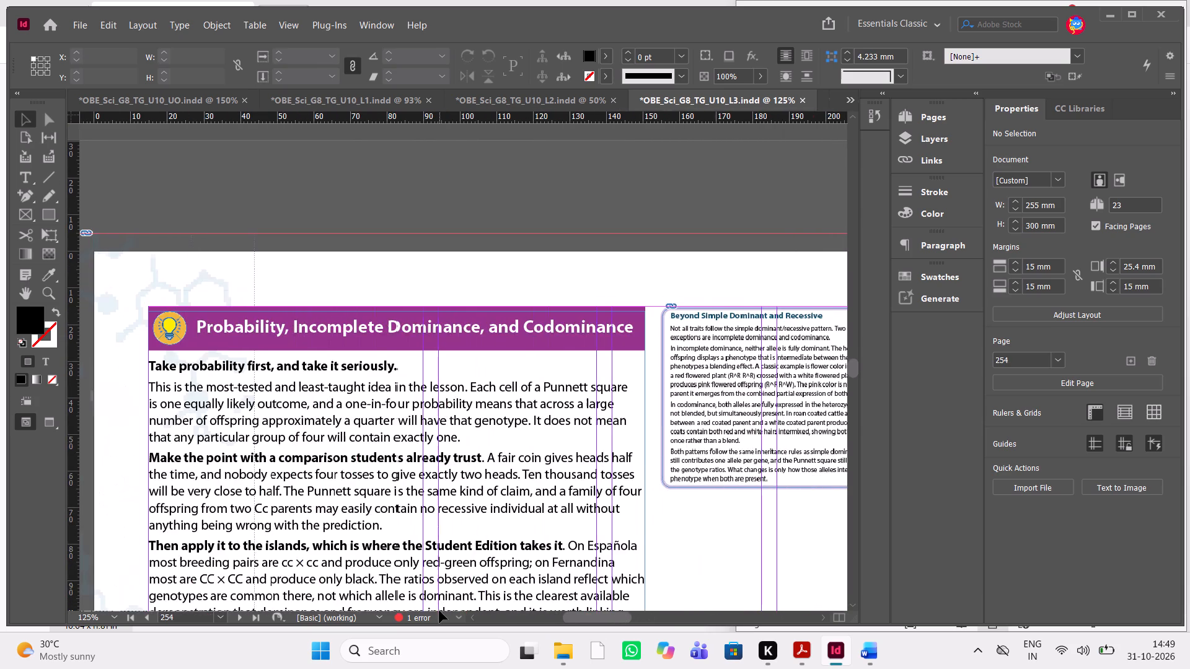
pyautogui.hscroll(-1, 635, 304)
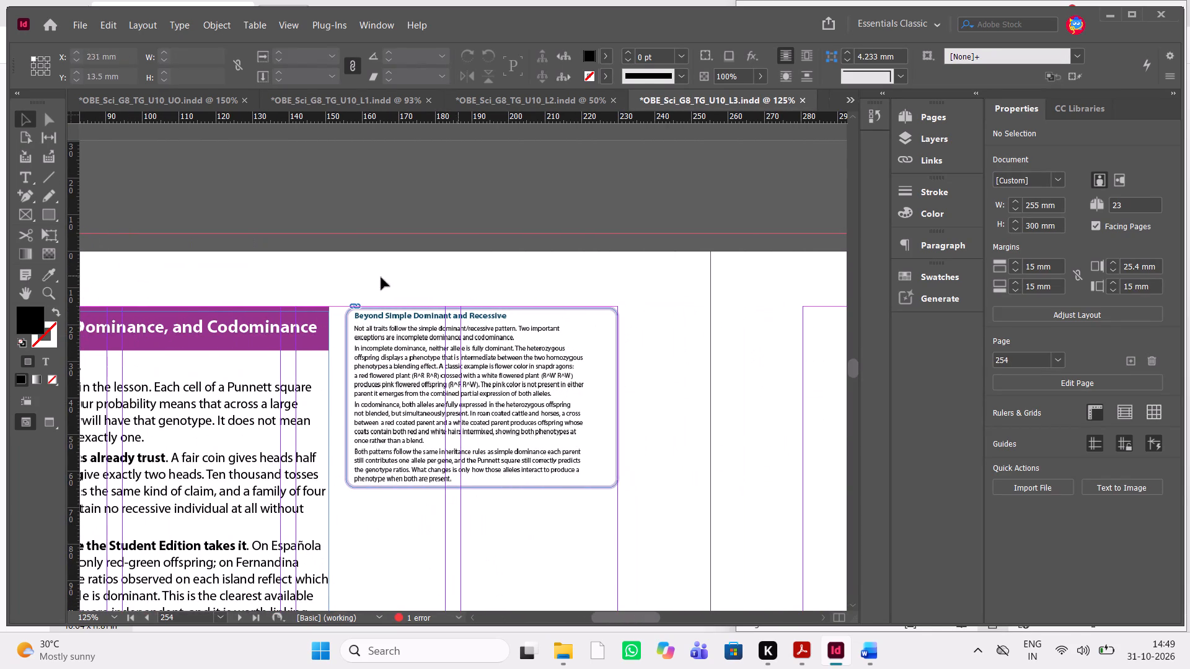
pyautogui.click(248, 281)
pyautogui.hscroll(1, 248, 281)
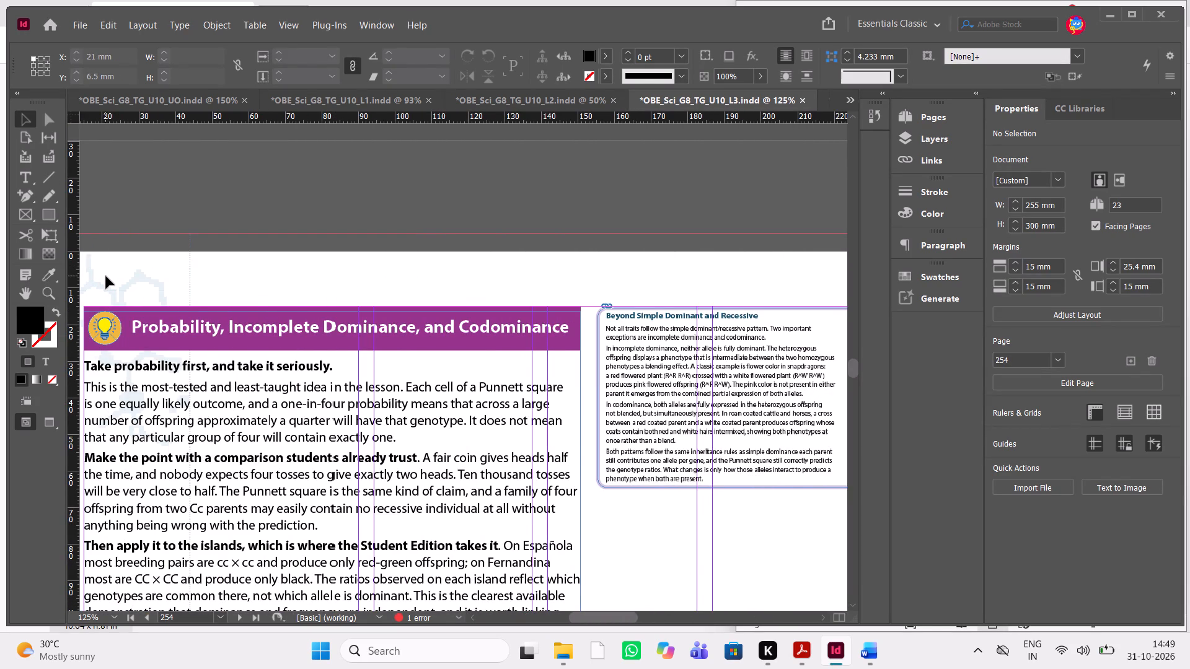
pyautogui.moveTo(106, 276); pyautogui.dragTo(90, 279)
pyautogui.moveTo(90, 279); pyautogui.dragTo(654, 463)
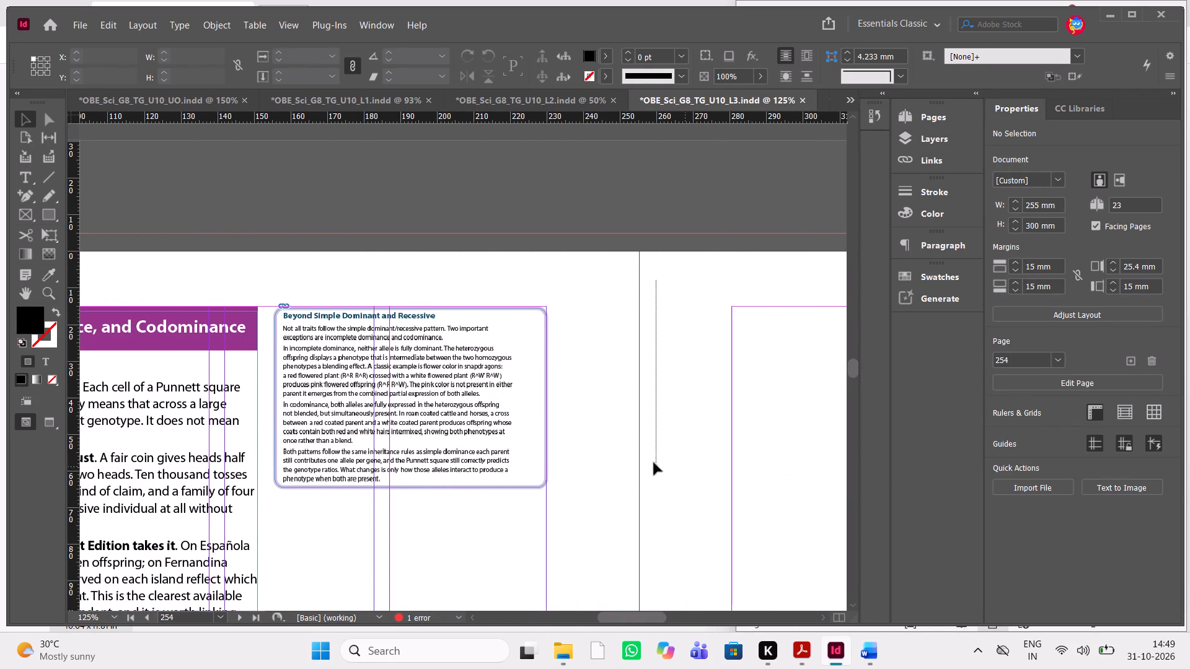
pyautogui.moveTo(654, 463); pyautogui.dragTo(601, 474)
pyautogui.hotkey('shift', 'Right')
pyautogui.hotkey('shift', 'Right')
pyautogui.hotkey('shift', 'Right')
pyautogui.hotkey('shift', 'Right')
pyautogui.hotkey('shift', 'Right')
pyautogui.hotkey('shift', 'Right')
pyautogui.hotkey('shift', 'Right')
pyautogui.hotkey('shift', 'Right')
pyautogui.hotkey('shift', 'Right')
pyautogui.hotkey('shift', 'Right')
pyautogui.hotkey('shift', 'Right')
pyautogui.hotkey('shift', 'Right')
pyautogui.hotkey('shift', 'Right')
pyautogui.hotkey('shift', 'Right')
pyautogui.hotkey('shift', 'Right')
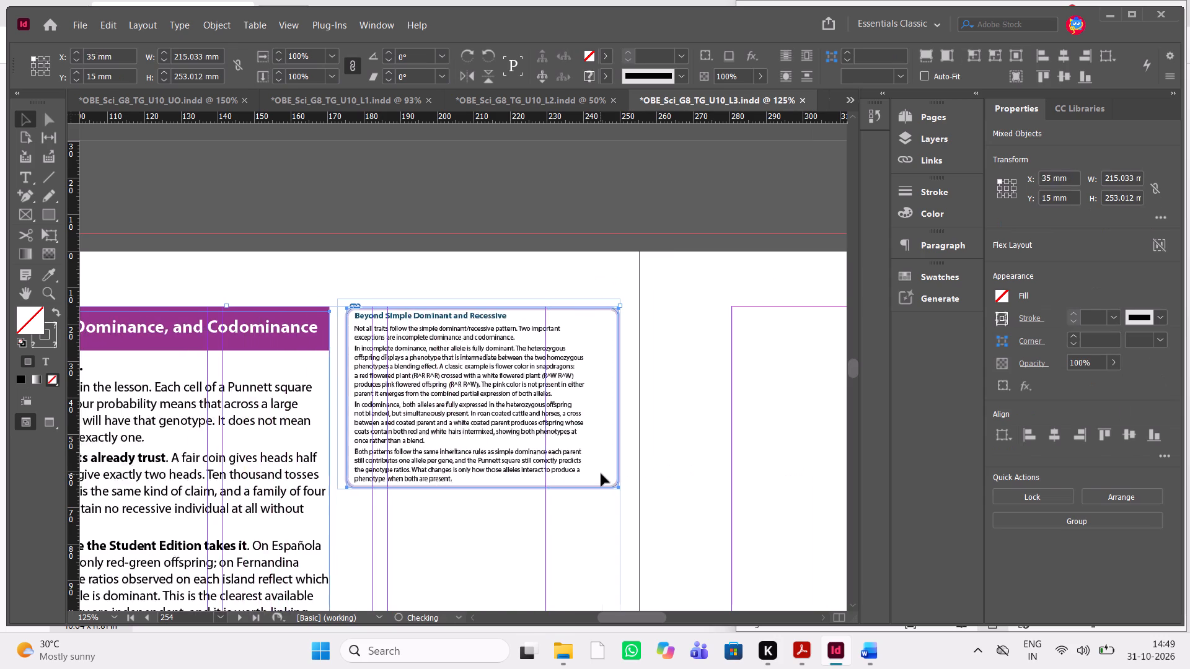
pyautogui.hotkey('shift', 'Right')
pyautogui.hotkey('shift', 'Right')
pyautogui.hotkey('shift', 'Right')
pyautogui.hotkey('shift', 'Right')
pyautogui.hotkey('shift', 'Right')
pyautogui.hotkey('shift', 'Right')
pyautogui.hotkey('shift', 'Right')
pyautogui.hotkey('shift', 'Right')
pyautogui.hotkey('shift', 'Right')
pyautogui.hotkey('shift', 'Right')
pyautogui.hotkey('shift', 'Right')
pyautogui.hotkey('shift', 'Right')
pyautogui.hotkey('shift', 'Right')
pyautogui.hotkey('shift', 'Right')
pyautogui.hotkey('shift', 'Right')
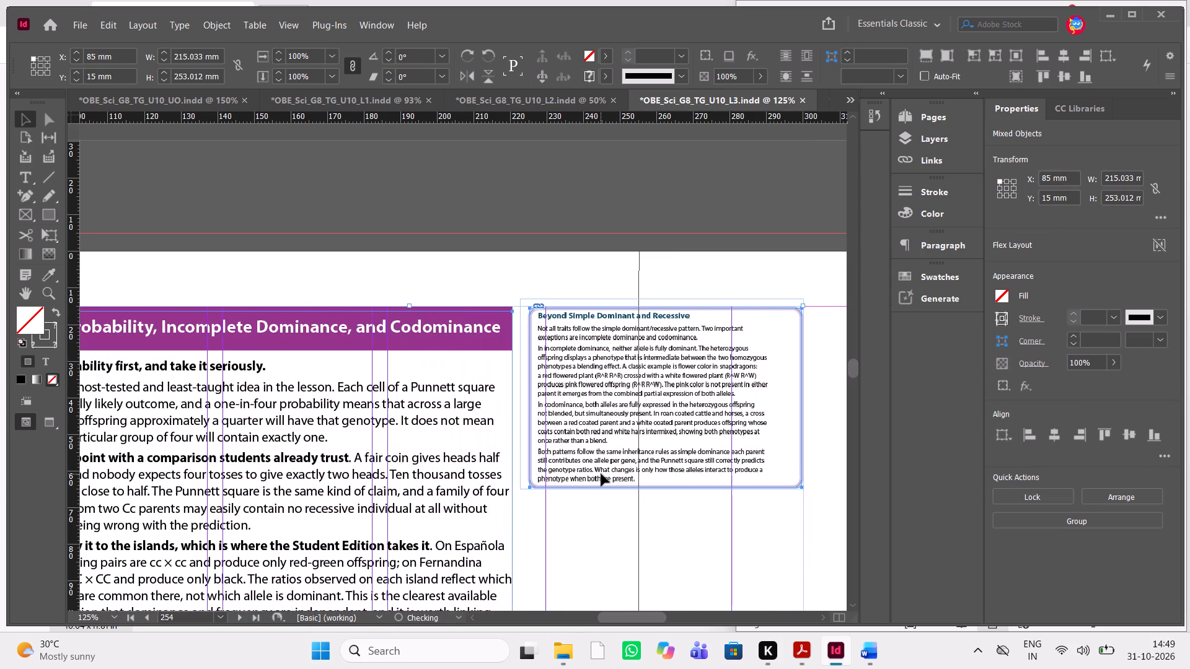
pyautogui.hotkey('shift', 'Right')
pyautogui.hotkey('shift', 'Right')
pyautogui.press('Right')
pyautogui.press('Right')
pyautogui.press('Right')
pyautogui.press('Right')
pyautogui.press('Right')
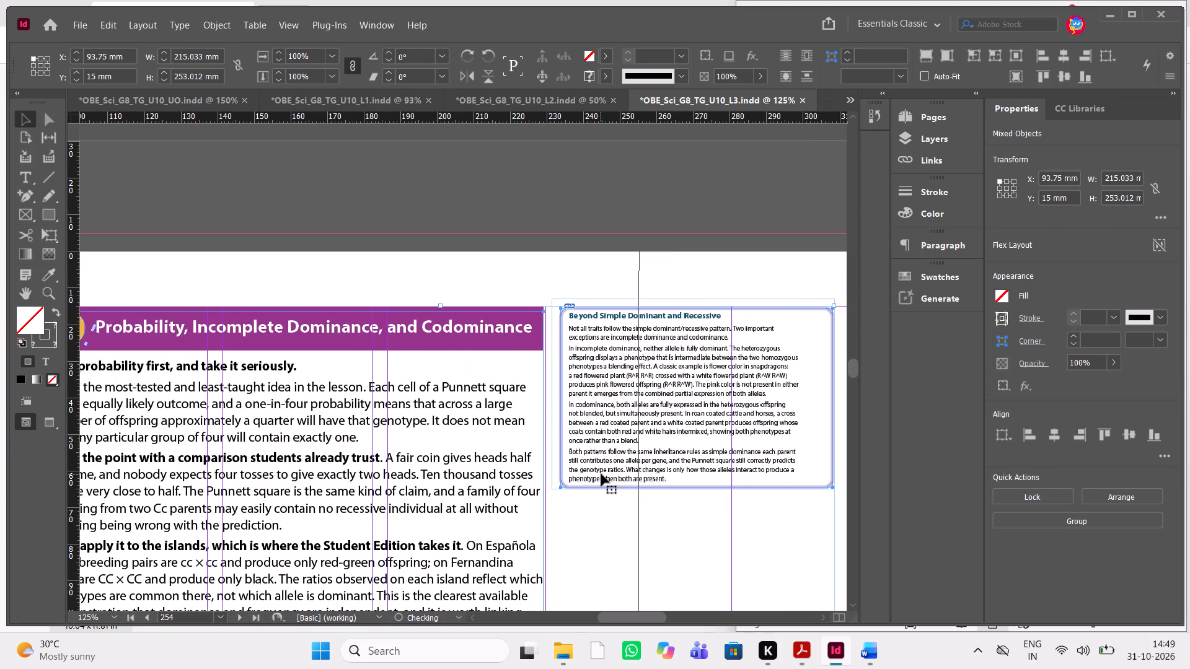
pyautogui.press('Right')
pyautogui.press('Right')
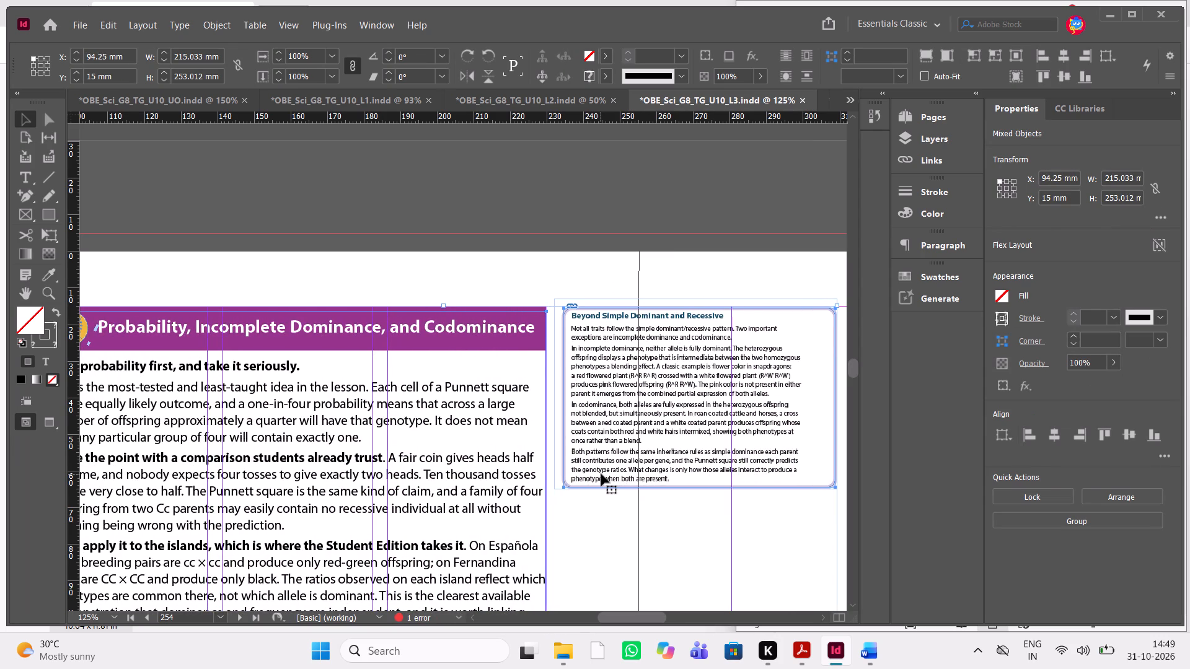
pyautogui.click(620, 505)
# Move the "Beyond Simple Dominant and Recessive" box into page 254's empty outer column, at X 13.95 mm and Y 15.175 mm.
pyautogui.moveTo(594, 265); pyautogui.dragTo(758, 463)
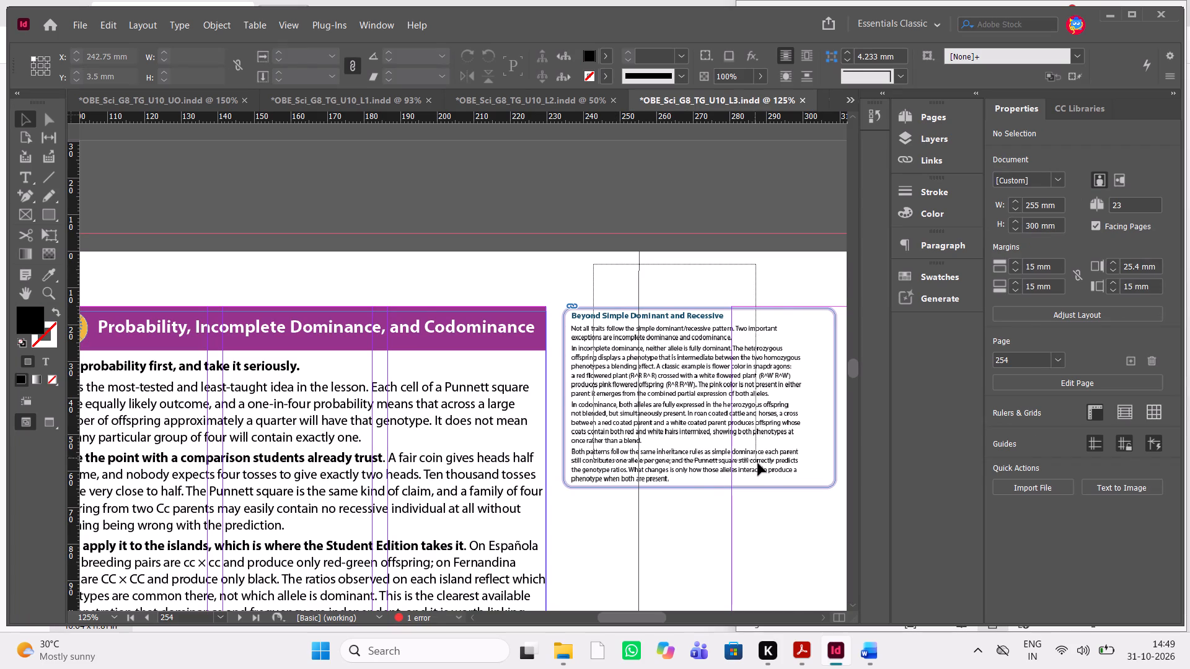
pyautogui.moveTo(758, 463); pyautogui.dragTo(757, 466)
pyautogui.hscroll(1, 757, 466)
pyautogui.hscroll(-1, 687, 467)
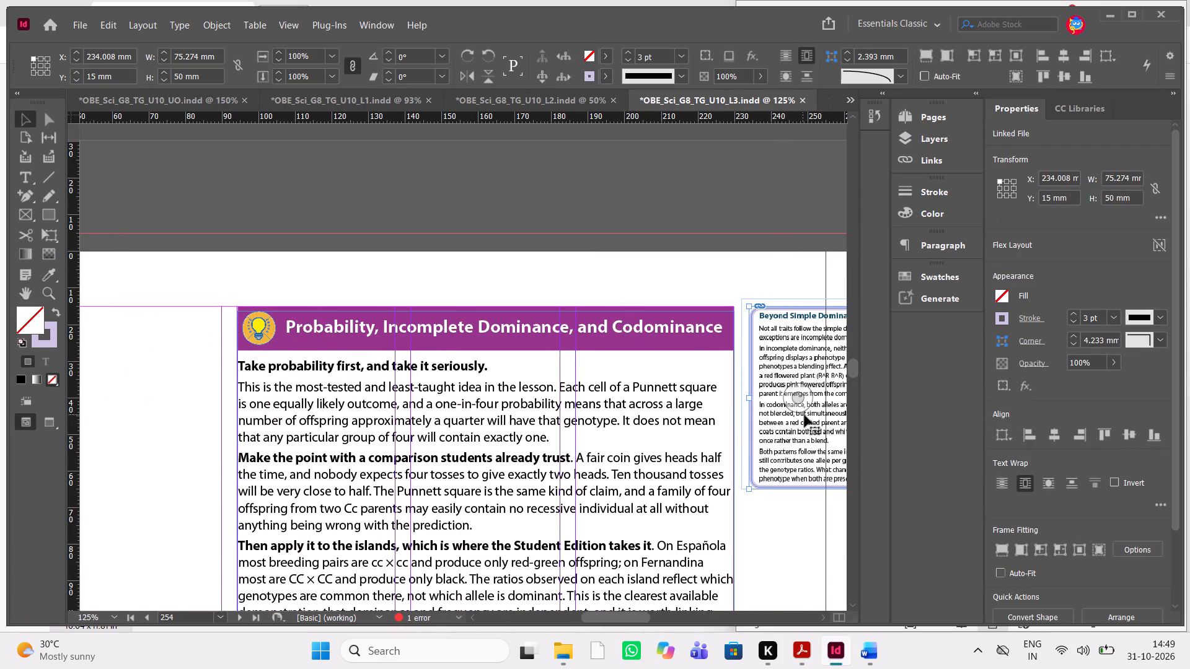
pyautogui.moveTo(804, 416); pyautogui.dragTo(107, 422)
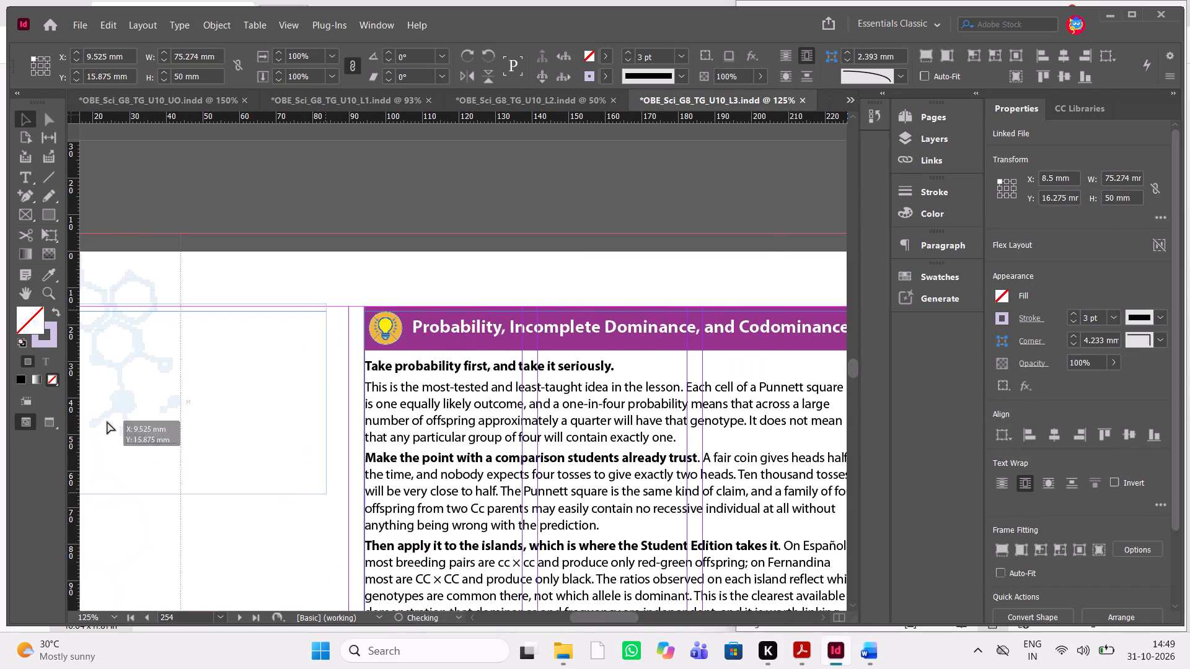
pyautogui.moveTo(107, 422); pyautogui.dragTo(119, 422)
pyautogui.hscroll(1, 119, 422)
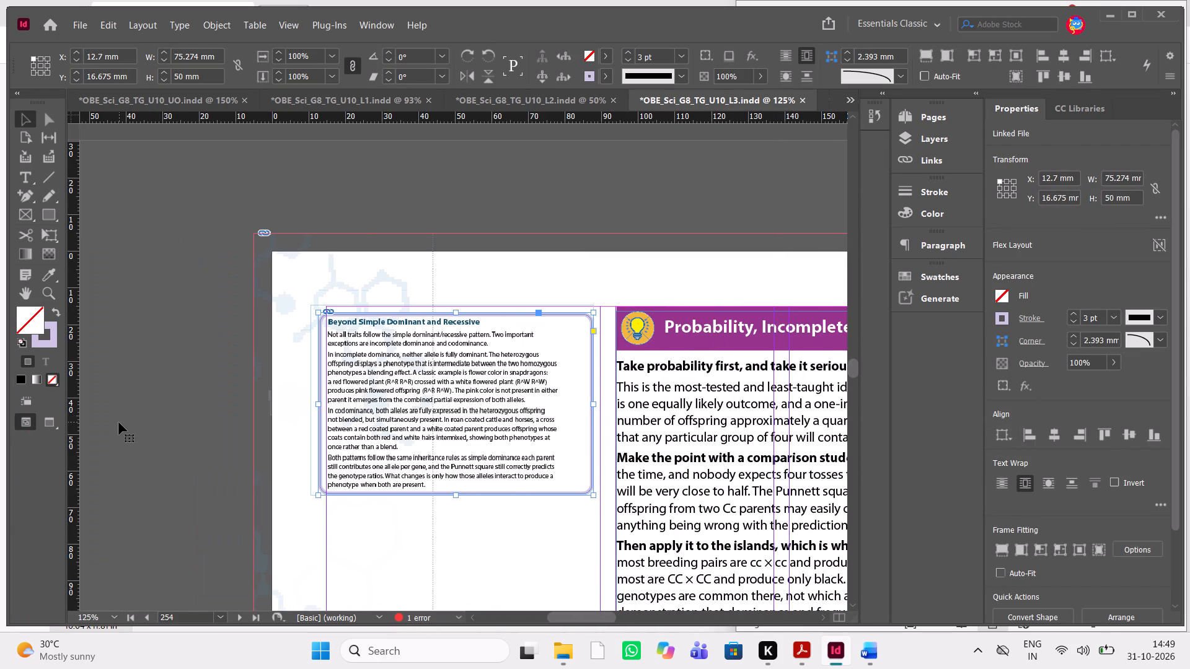
pyautogui.hotkey('shift', 'Right')
pyautogui.press('Left')
pyautogui.press('Left')
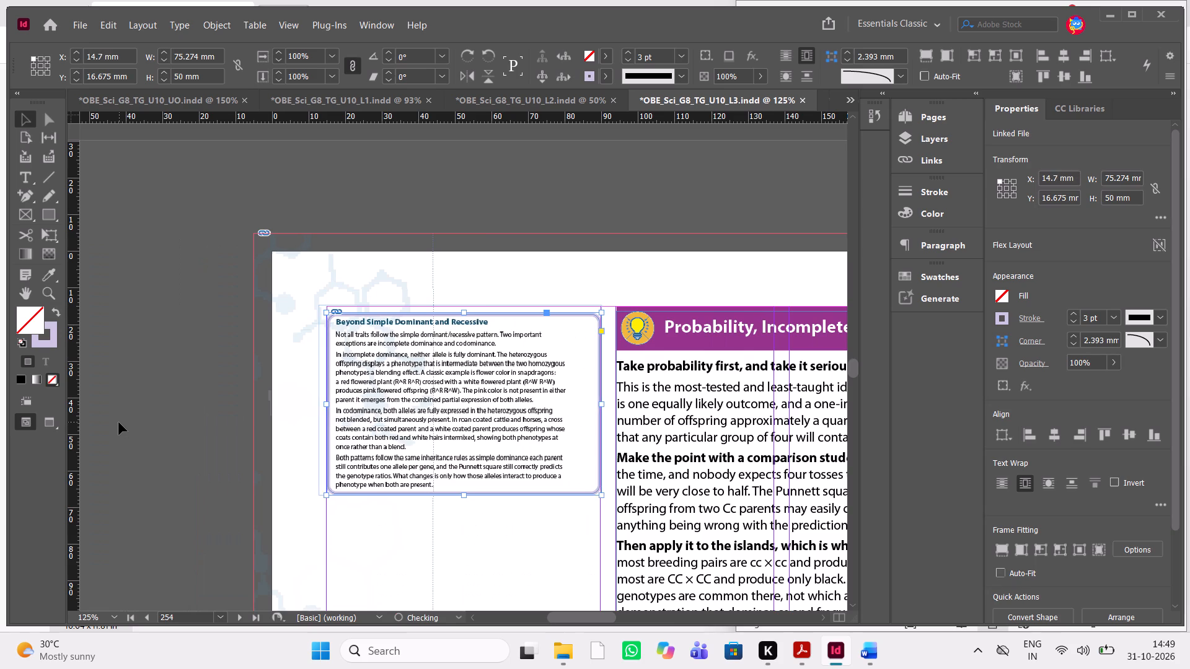
pyautogui.press('Left')
pyautogui.press('Left')
pyautogui.press('Left')
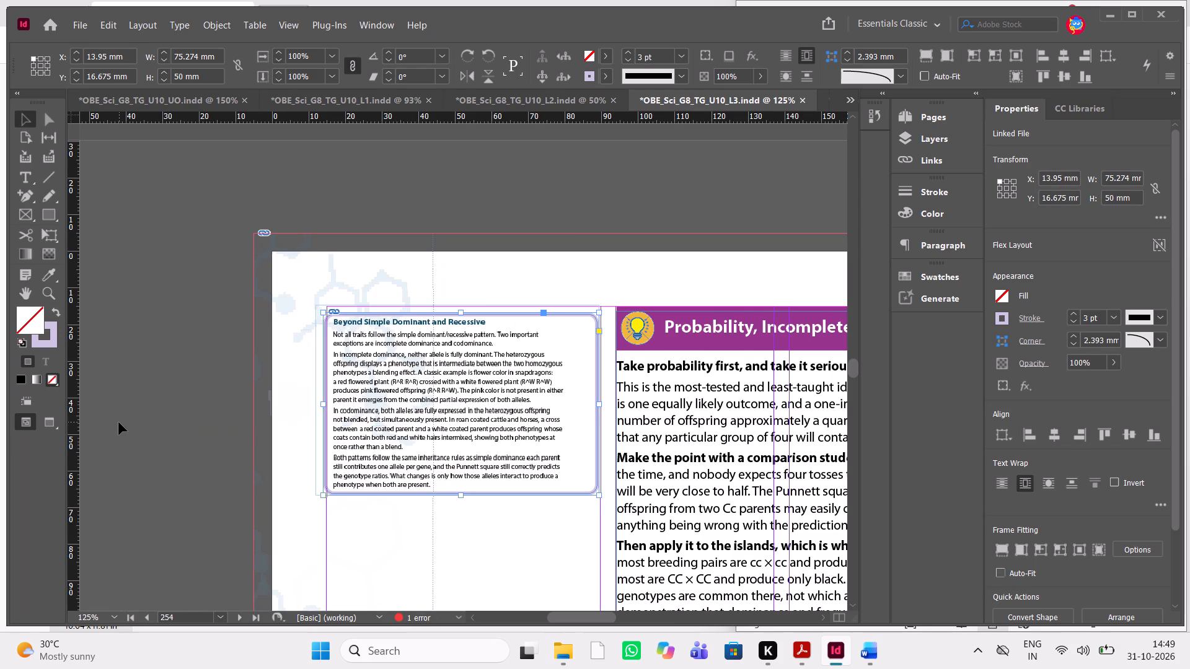
pyautogui.press('Up')
pyautogui.press('Up')
pyautogui.press('Up')
pyautogui.press('Up')
pyautogui.press('Up')
pyautogui.press('Up')
pyautogui.press('Down')
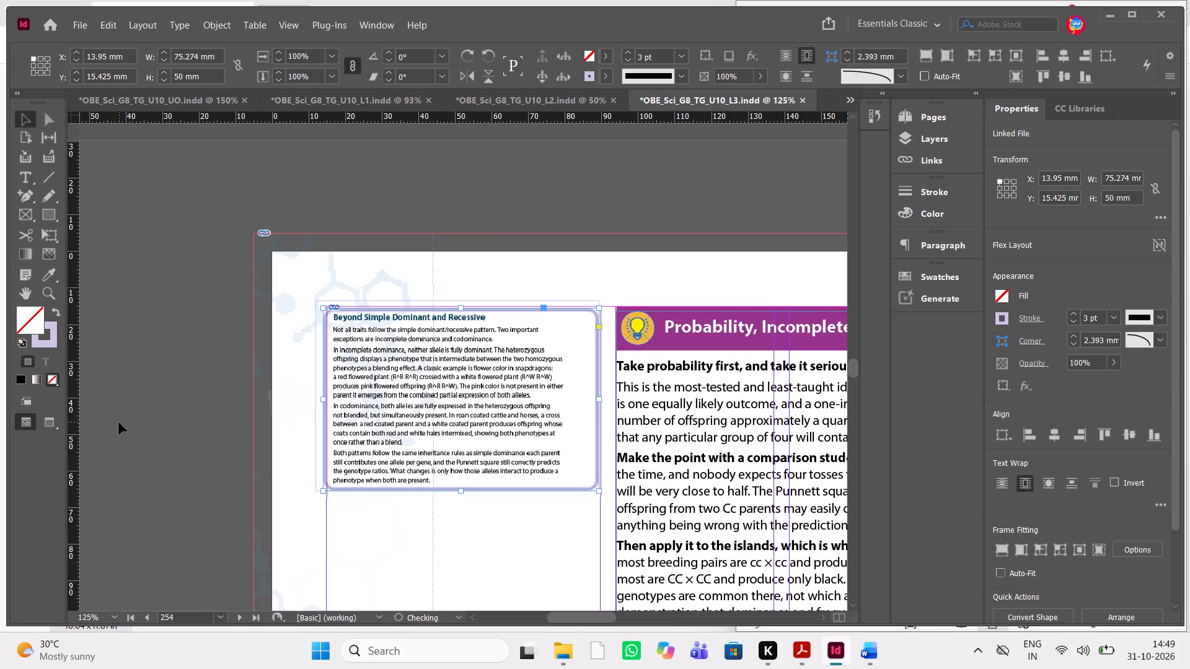
pyautogui.press('Up')
# Switch to Word and copy "Failure Modes, and What a Finished Design Is" from the purple heading on the following page.
pyautogui.hotkey('alt', 'Tab')
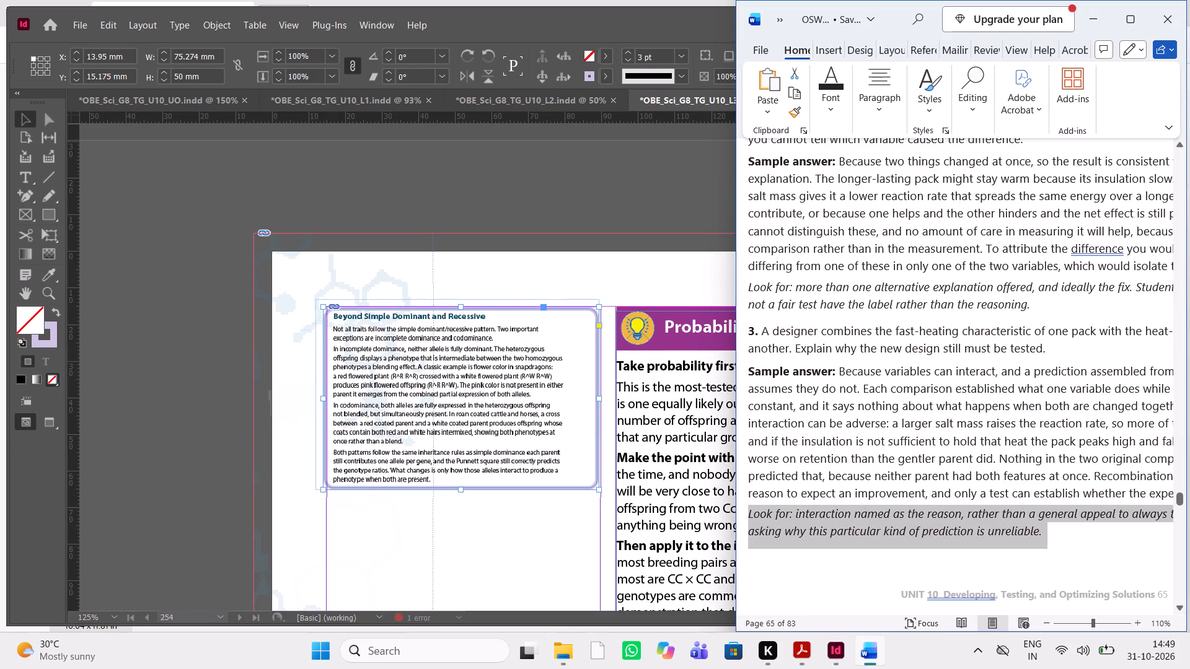
pyautogui.scroll(-2, 933, 489)
pyautogui.scroll(1, 933, 489)
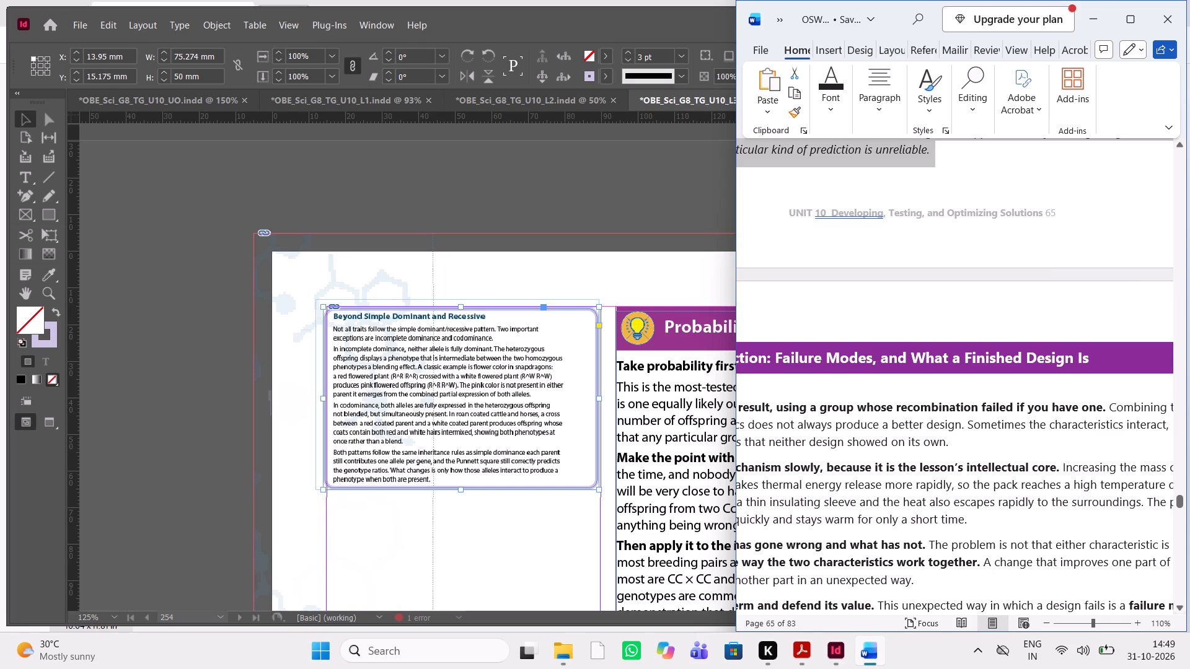
pyautogui.moveTo(1098, 355); pyautogui.dragTo(784, 366)
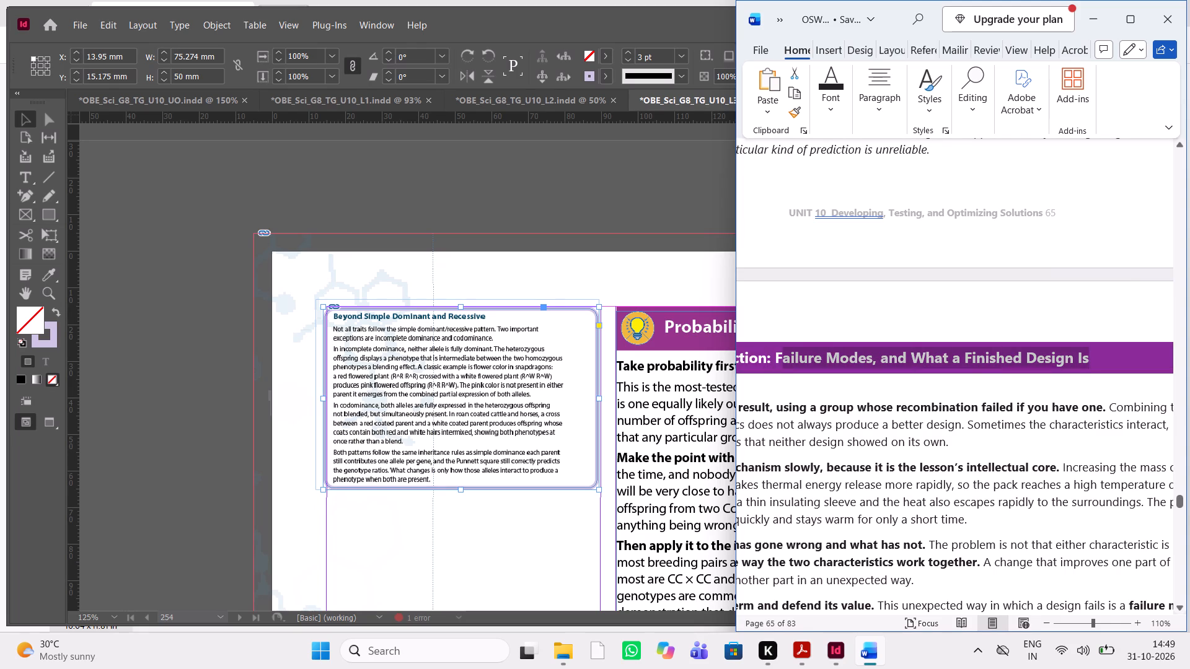
pyautogui.moveTo(784, 366); pyautogui.dragTo(777, 367)
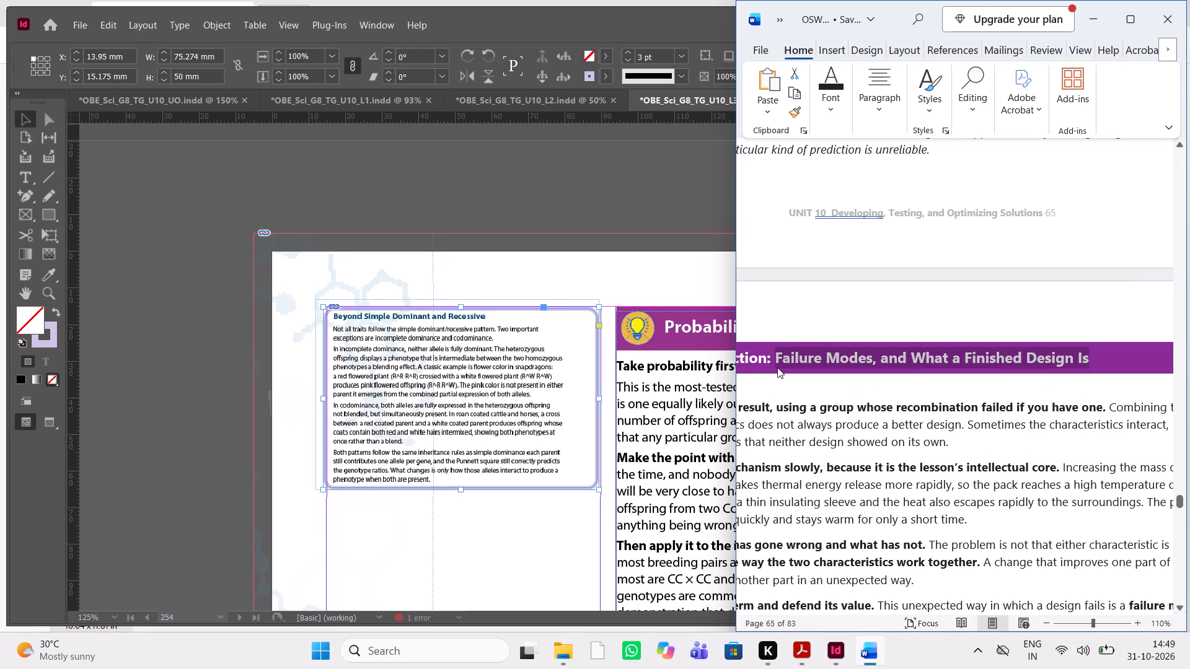
pyautogui.hotkey('ctrl', 'c')
pyautogui.hotkey('ctrl', 'c')
pyautogui.hotkey('ctrl', 'c')
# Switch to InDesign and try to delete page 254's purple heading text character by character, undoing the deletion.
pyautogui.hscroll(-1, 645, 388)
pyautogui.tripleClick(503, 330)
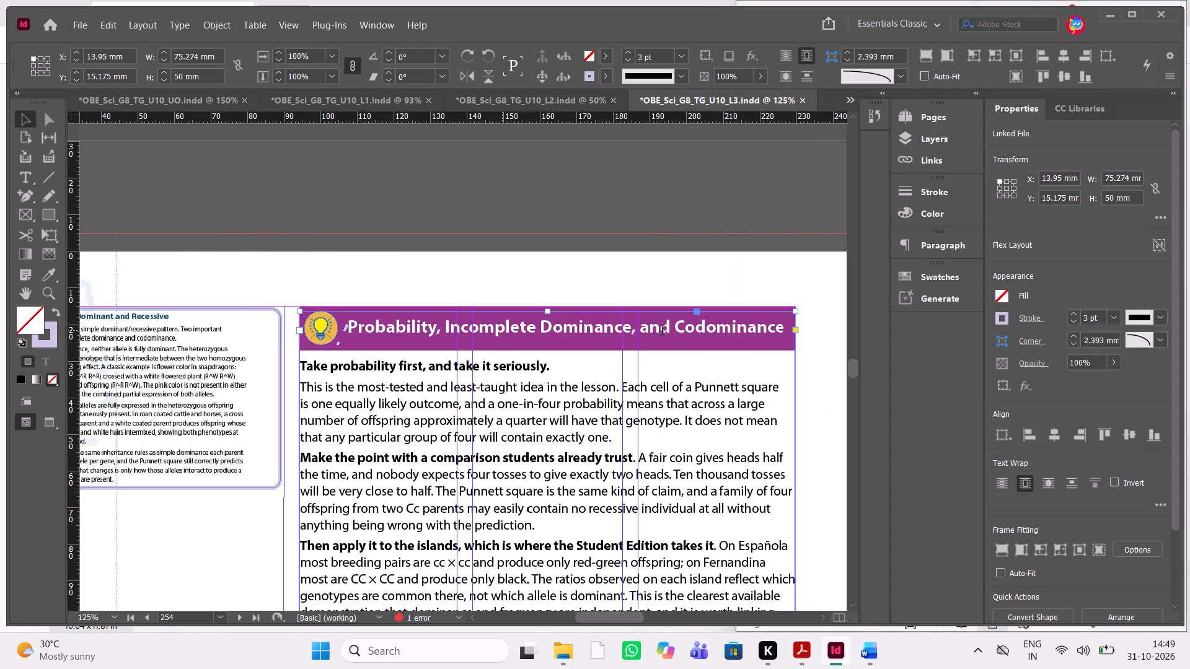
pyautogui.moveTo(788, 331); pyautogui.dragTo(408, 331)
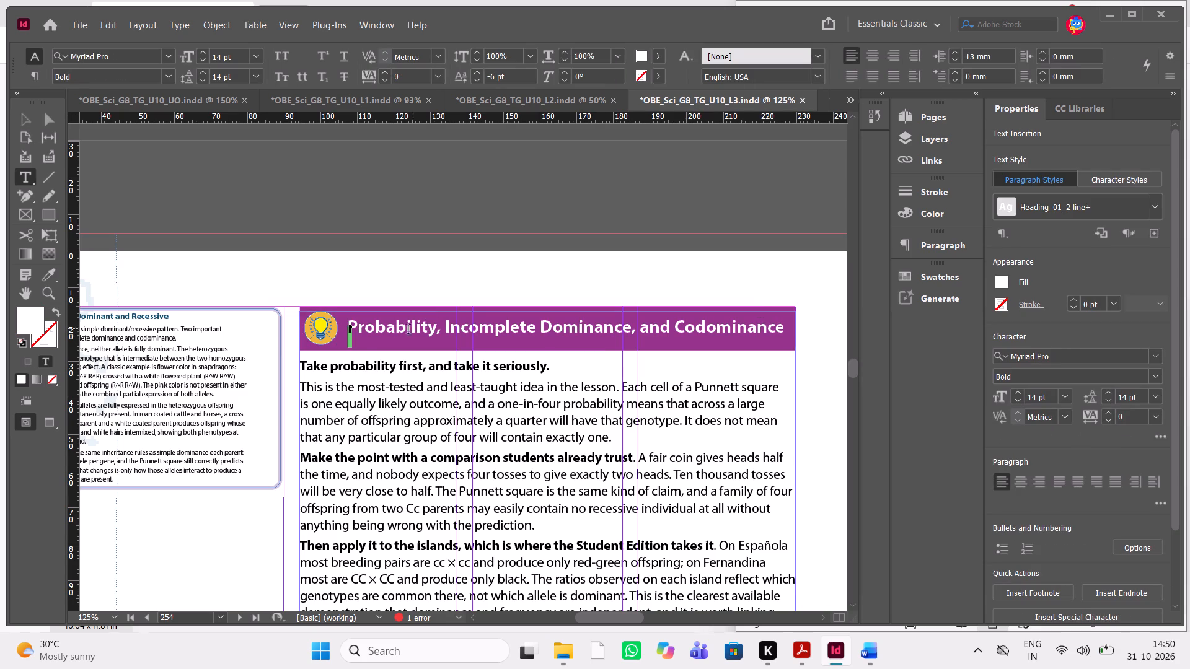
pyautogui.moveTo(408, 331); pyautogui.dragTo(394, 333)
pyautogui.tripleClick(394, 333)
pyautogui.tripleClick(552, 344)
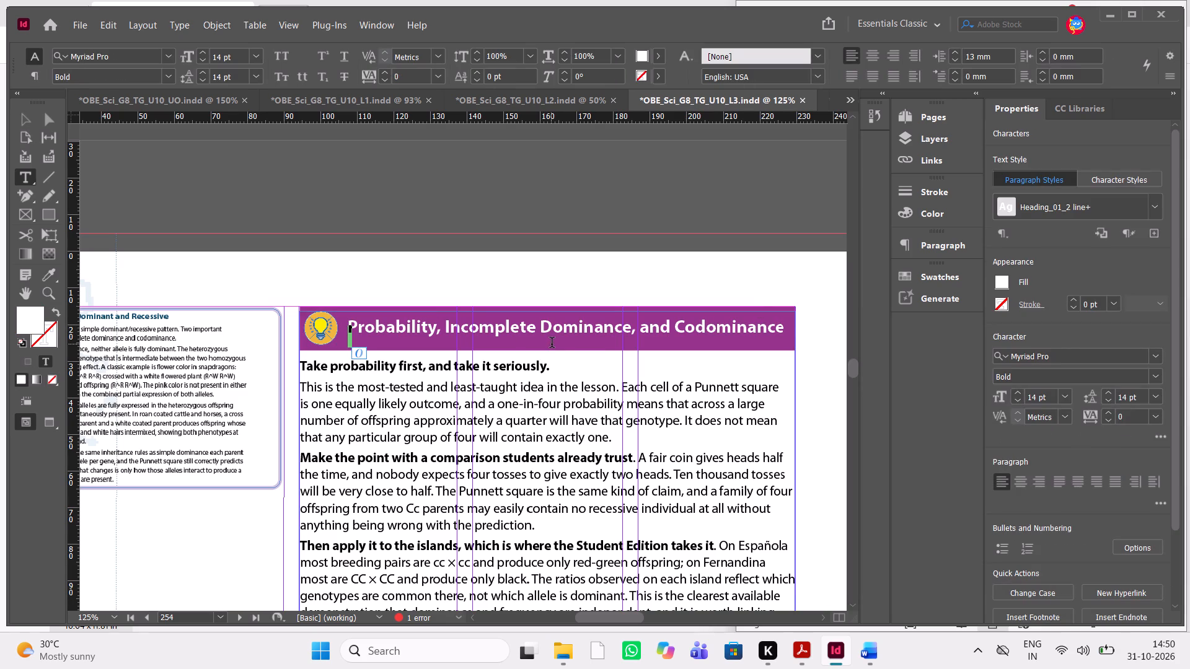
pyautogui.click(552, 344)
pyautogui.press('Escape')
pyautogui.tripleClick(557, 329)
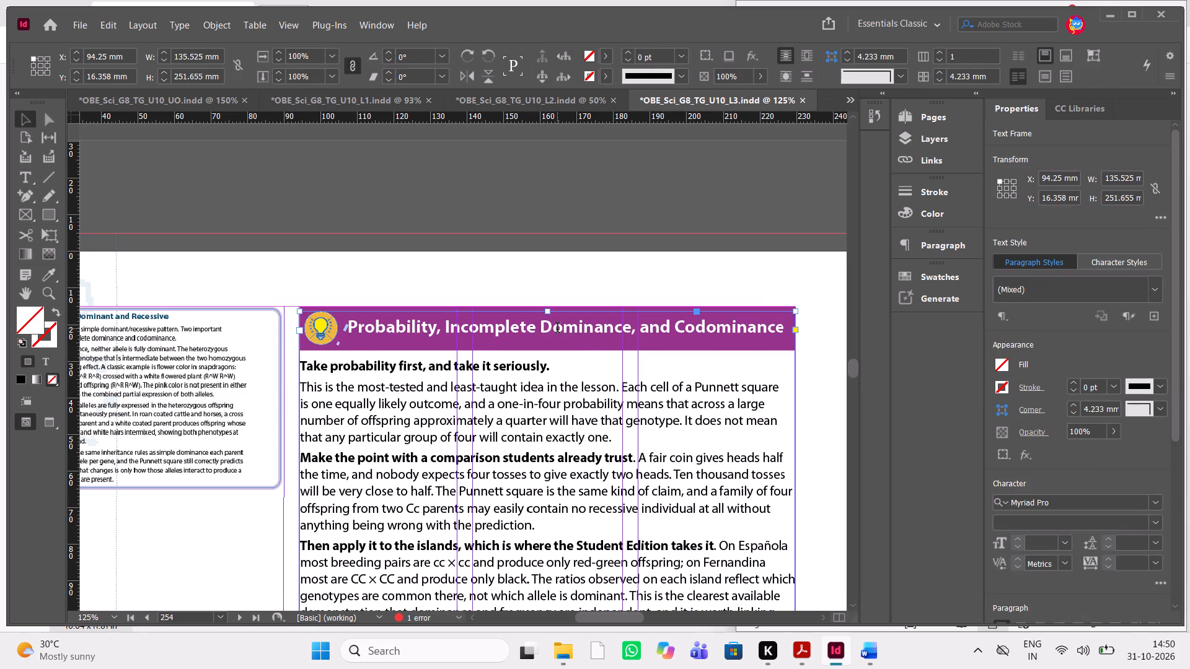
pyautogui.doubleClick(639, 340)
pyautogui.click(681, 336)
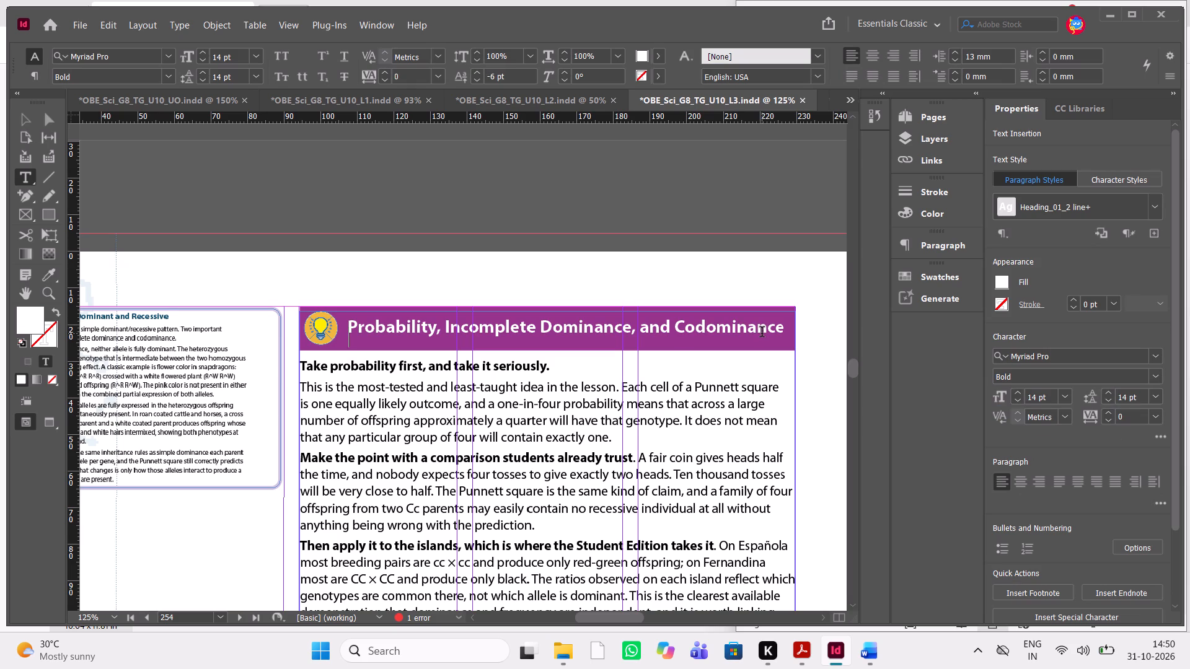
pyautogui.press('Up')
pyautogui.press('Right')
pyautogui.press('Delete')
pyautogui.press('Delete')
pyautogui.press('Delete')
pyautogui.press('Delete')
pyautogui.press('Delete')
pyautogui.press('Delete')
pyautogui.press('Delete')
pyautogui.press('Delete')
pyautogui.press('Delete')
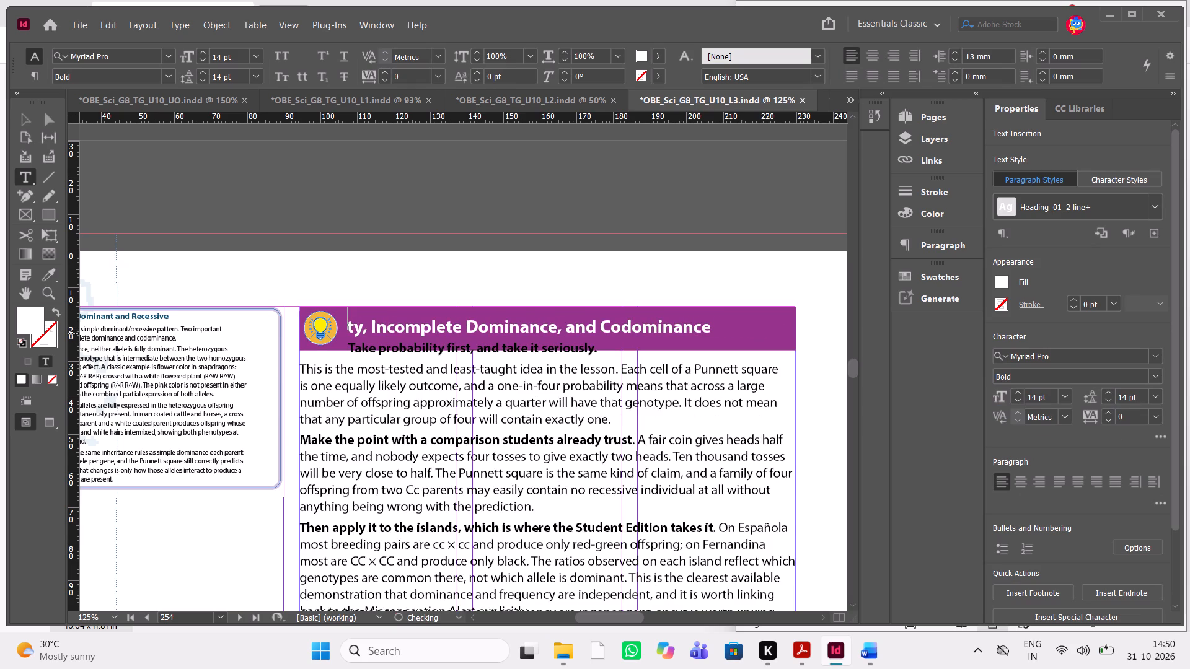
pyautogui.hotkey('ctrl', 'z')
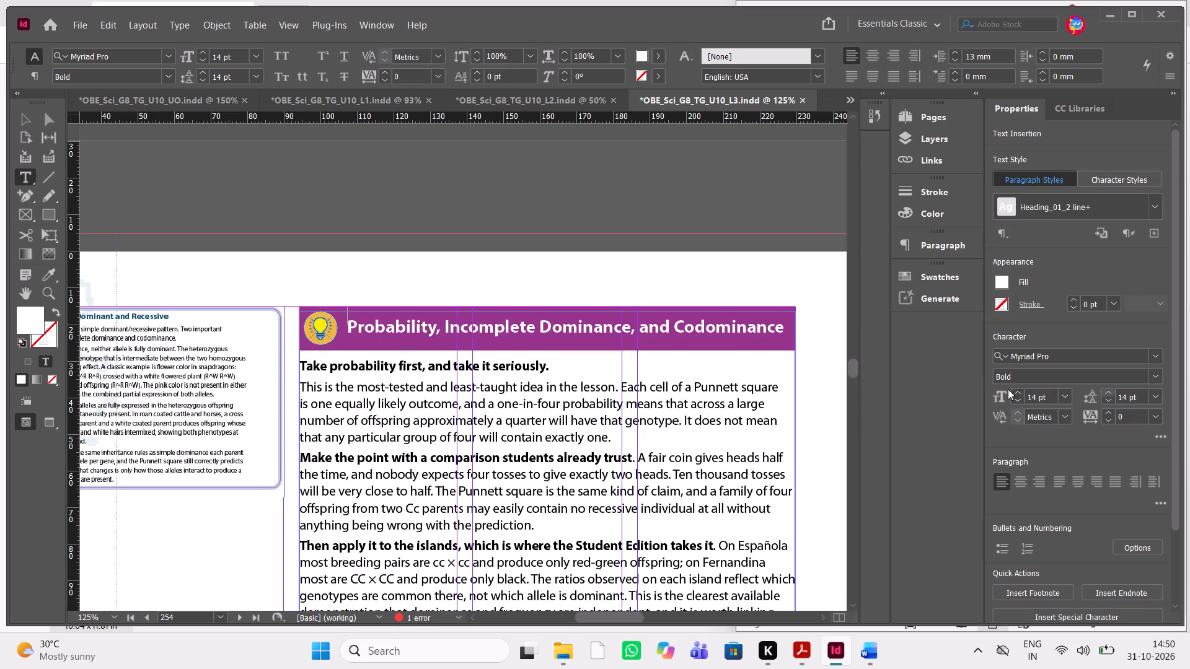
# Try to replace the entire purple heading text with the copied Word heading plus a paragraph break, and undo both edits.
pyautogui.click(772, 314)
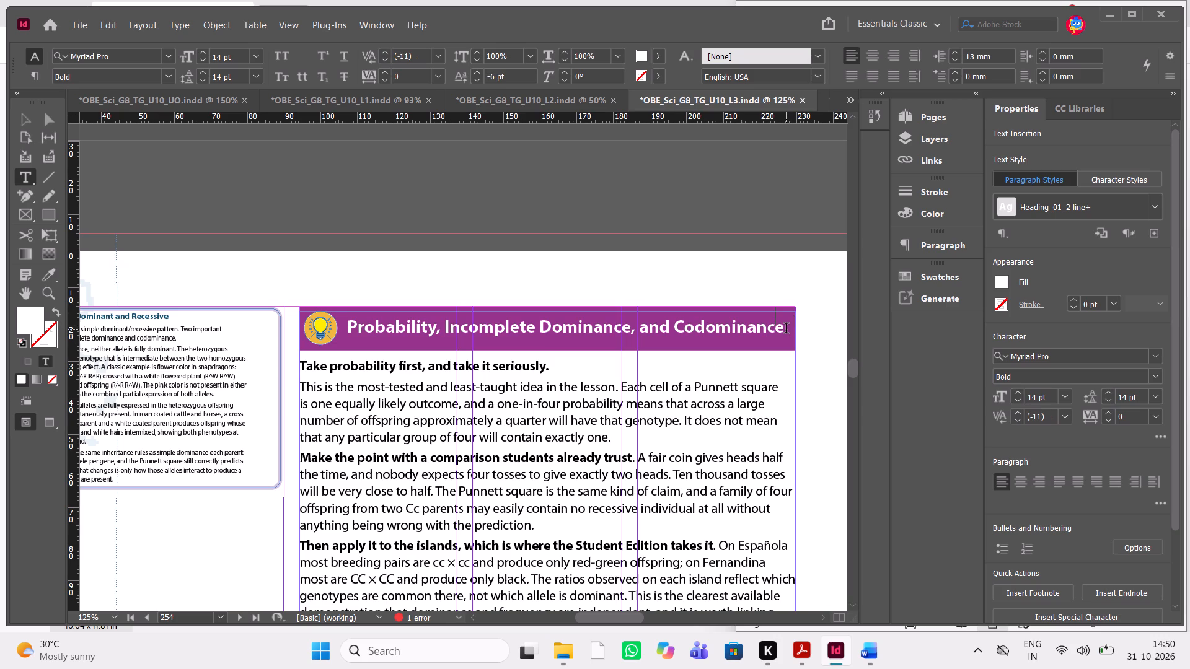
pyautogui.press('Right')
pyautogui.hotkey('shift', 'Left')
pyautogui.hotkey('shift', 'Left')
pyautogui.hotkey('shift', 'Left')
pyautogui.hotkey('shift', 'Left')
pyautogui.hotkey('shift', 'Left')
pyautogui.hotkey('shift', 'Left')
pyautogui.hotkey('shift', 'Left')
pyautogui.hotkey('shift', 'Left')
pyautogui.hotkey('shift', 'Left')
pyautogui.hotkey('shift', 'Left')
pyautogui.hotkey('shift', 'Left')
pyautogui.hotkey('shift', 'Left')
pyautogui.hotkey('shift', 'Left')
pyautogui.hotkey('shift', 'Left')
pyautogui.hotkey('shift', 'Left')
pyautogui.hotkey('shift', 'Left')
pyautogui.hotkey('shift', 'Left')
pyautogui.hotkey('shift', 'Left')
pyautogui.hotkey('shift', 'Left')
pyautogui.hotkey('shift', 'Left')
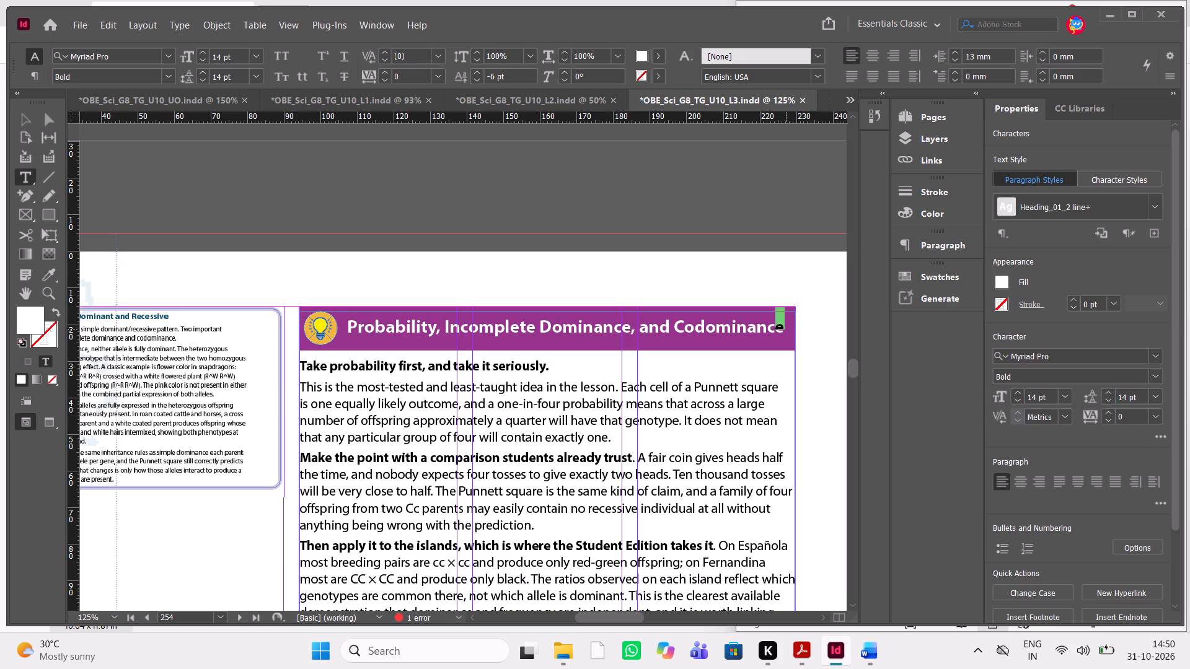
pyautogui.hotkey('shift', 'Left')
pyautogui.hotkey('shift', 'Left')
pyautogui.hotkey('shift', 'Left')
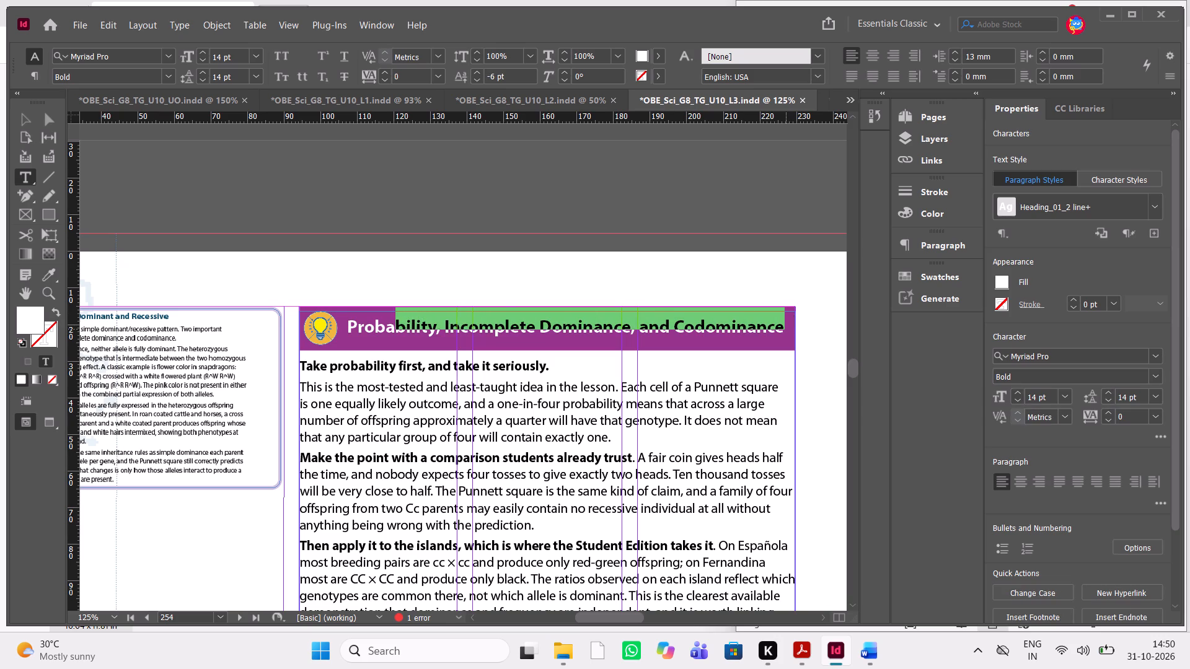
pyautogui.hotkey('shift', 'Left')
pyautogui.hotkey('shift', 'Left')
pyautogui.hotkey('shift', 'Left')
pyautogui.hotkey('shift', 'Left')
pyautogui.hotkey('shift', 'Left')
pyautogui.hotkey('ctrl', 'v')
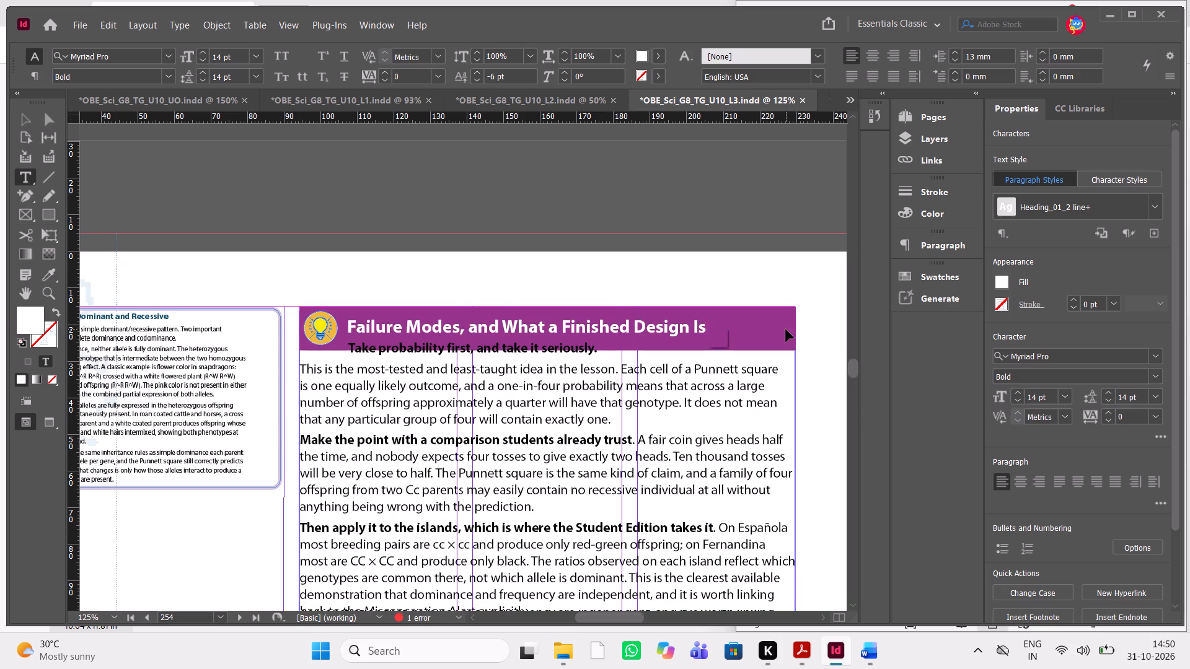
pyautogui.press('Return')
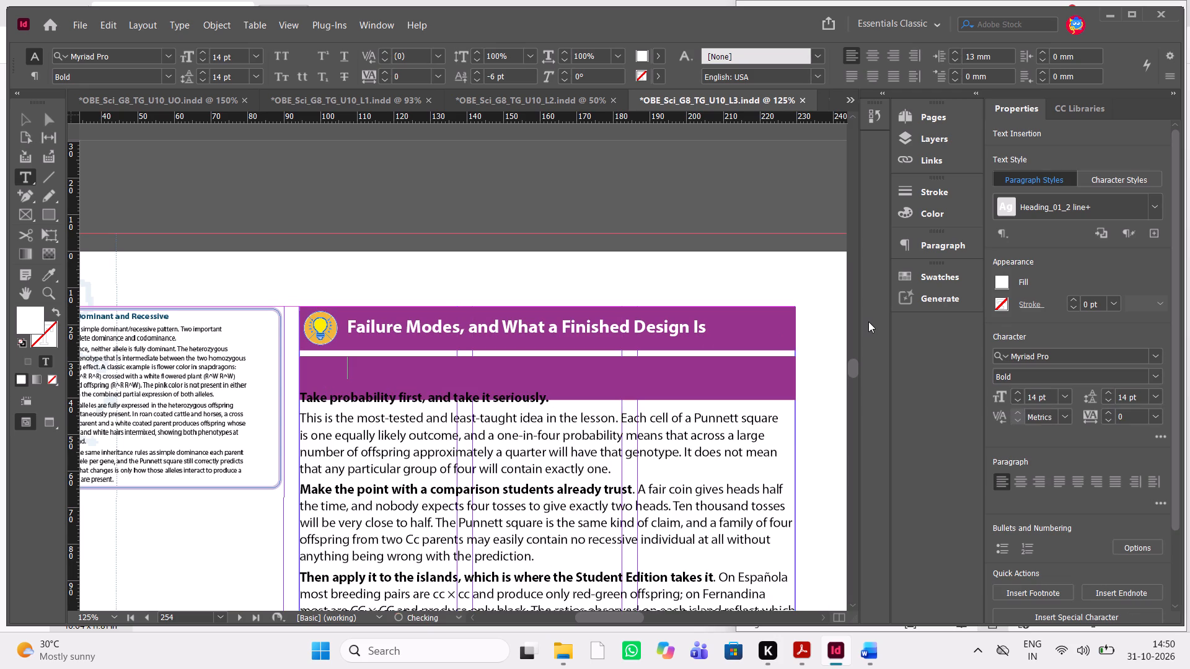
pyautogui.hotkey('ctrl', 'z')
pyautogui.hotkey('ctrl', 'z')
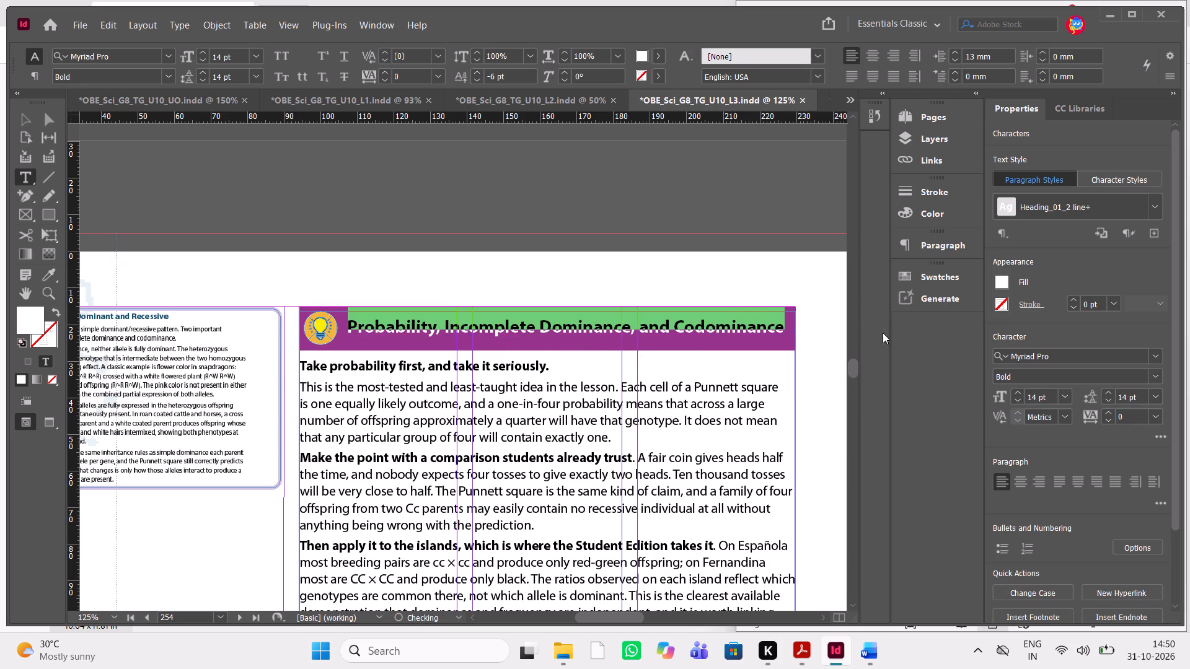
# Replace page 254's purple heading text with "Failure Modes, and What a Finished Design Is", removing the leftover word "Codominance".
pyautogui.click(728, 322)
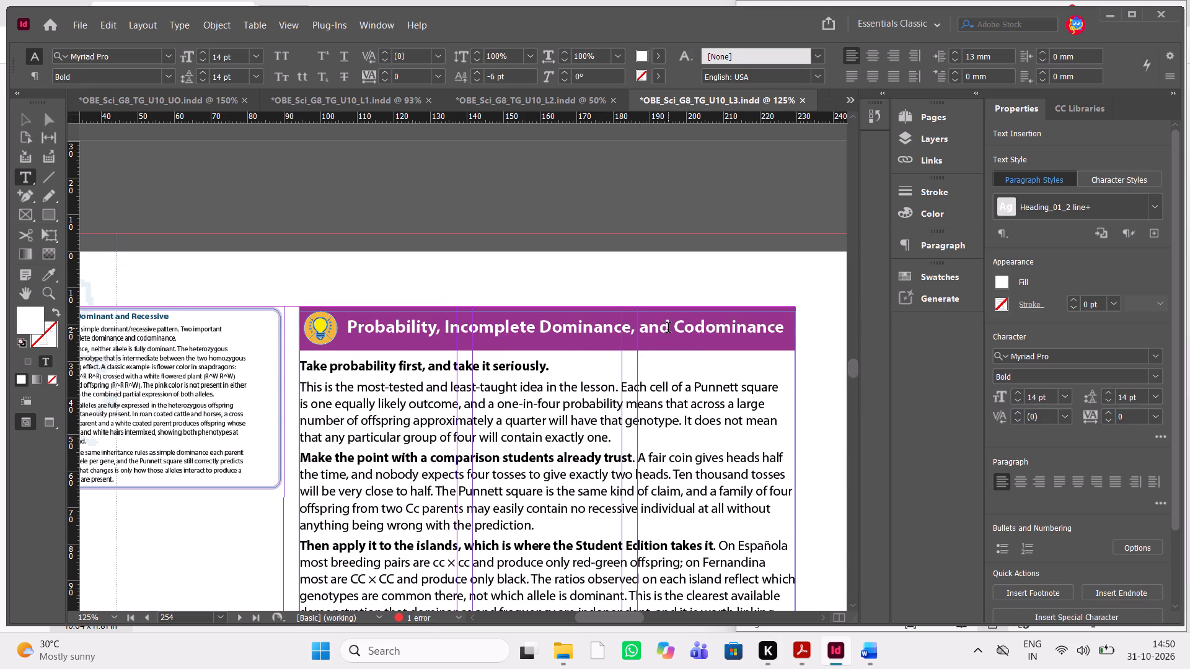
pyautogui.moveTo(668, 329); pyautogui.dragTo(396, 321)
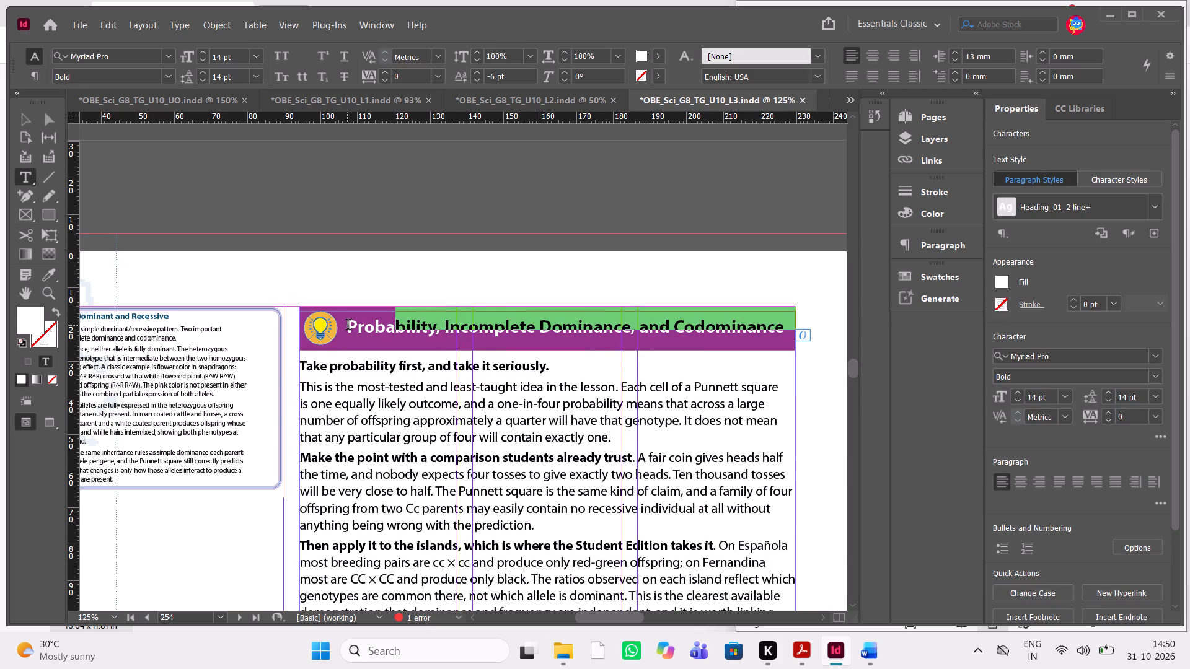
pyautogui.moveTo(348, 326); pyautogui.dragTo(508, 323)
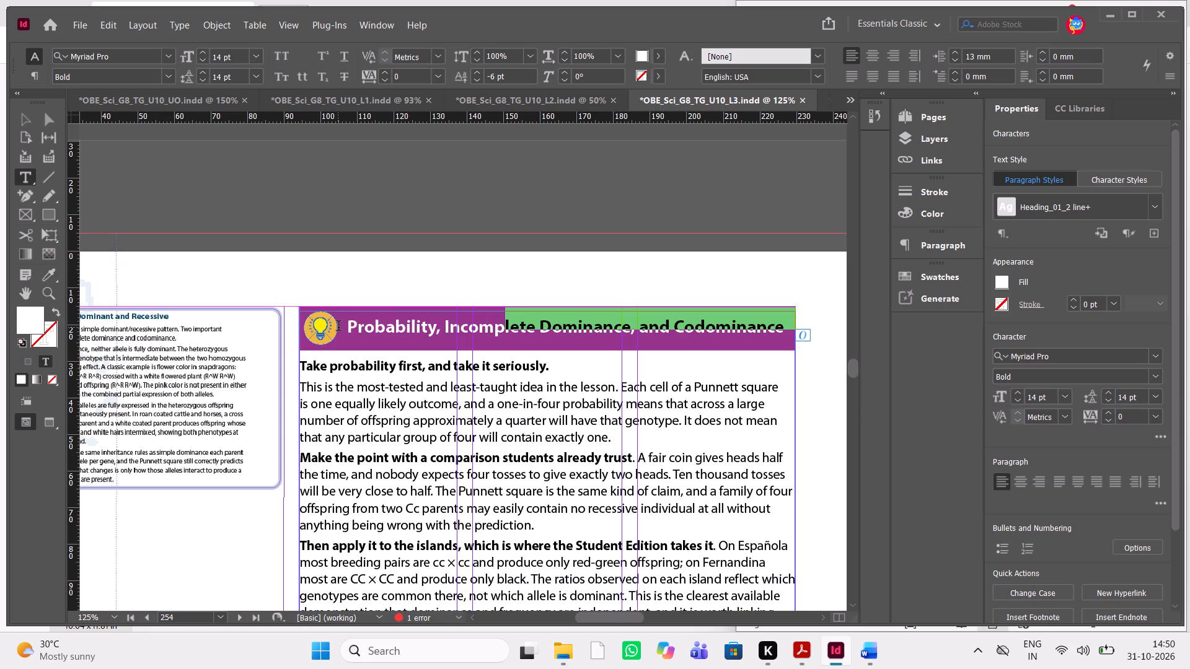
pyautogui.click(350, 325)
pyautogui.click(350, 325)
pyautogui.moveTo(350, 325); pyautogui.dragTo(387, 330)
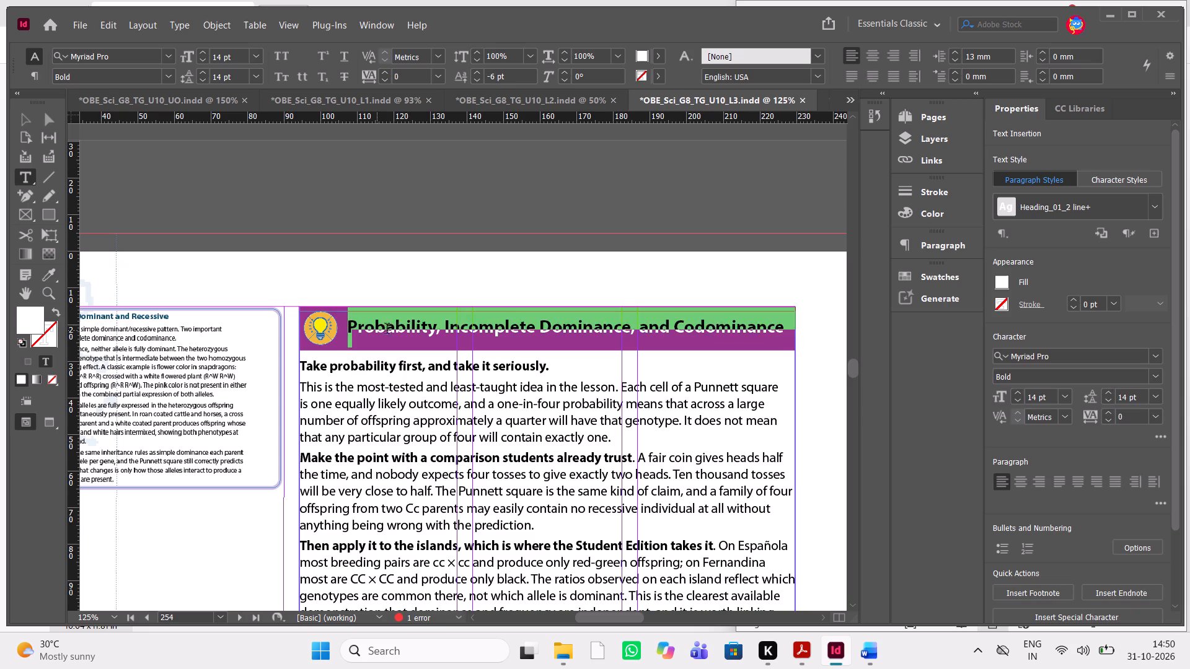
pyautogui.moveTo(387, 330); pyautogui.dragTo(669, 330)
pyautogui.moveTo(669, 330); pyautogui.dragTo(663, 322)
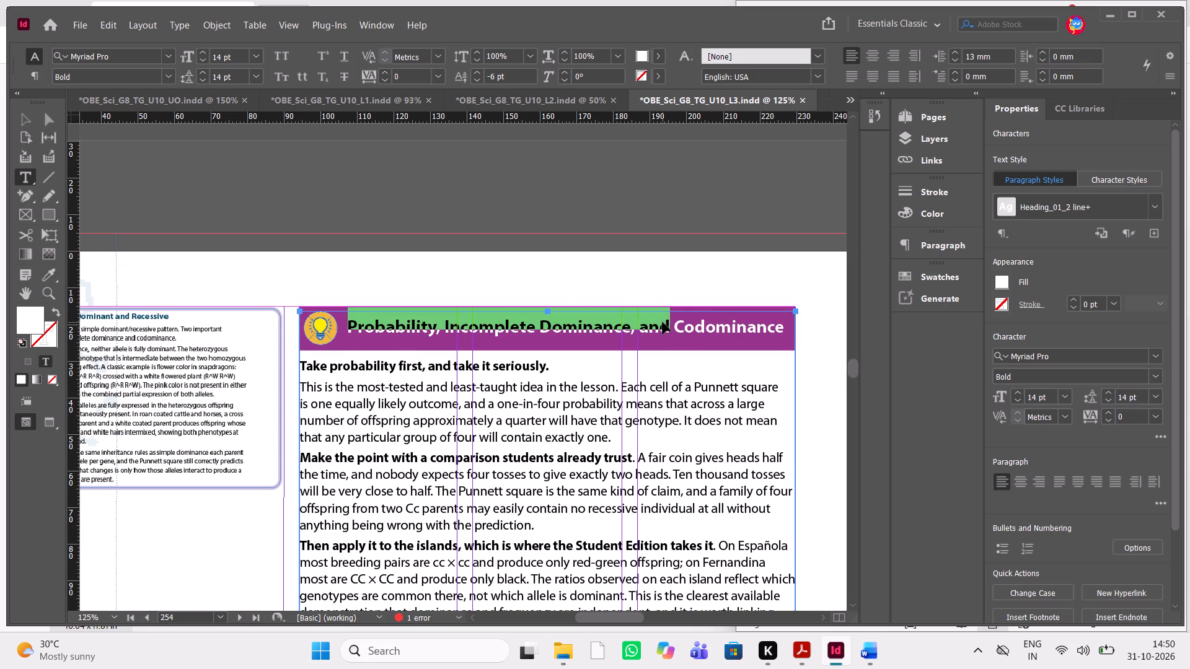
pyautogui.hotkey('ctrl', 'v')
pyautogui.press('Delete')
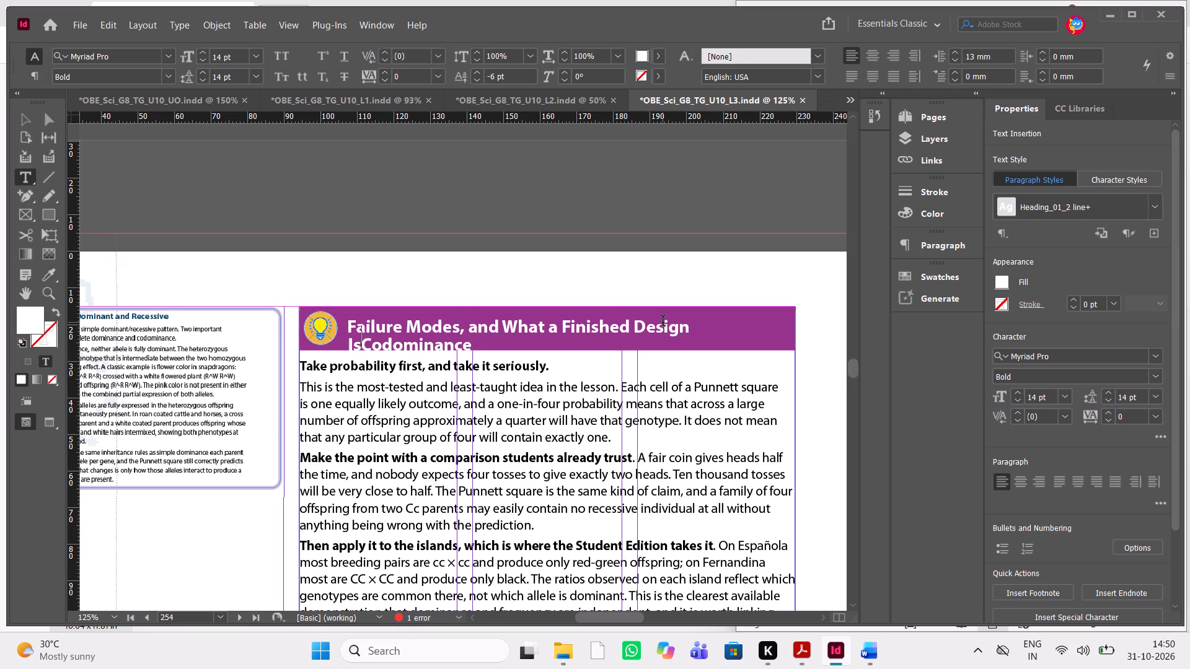
pyautogui.press('Delete')
pyautogui.press('Delete')
pyautogui.press('Delete')
pyautogui.press('Delete')
pyautogui.press('Delete')
pyautogui.press('Delete')
pyautogui.press('Delete')
pyautogui.press('Delete')
pyautogui.press('Delete')
pyautogui.press('Delete')
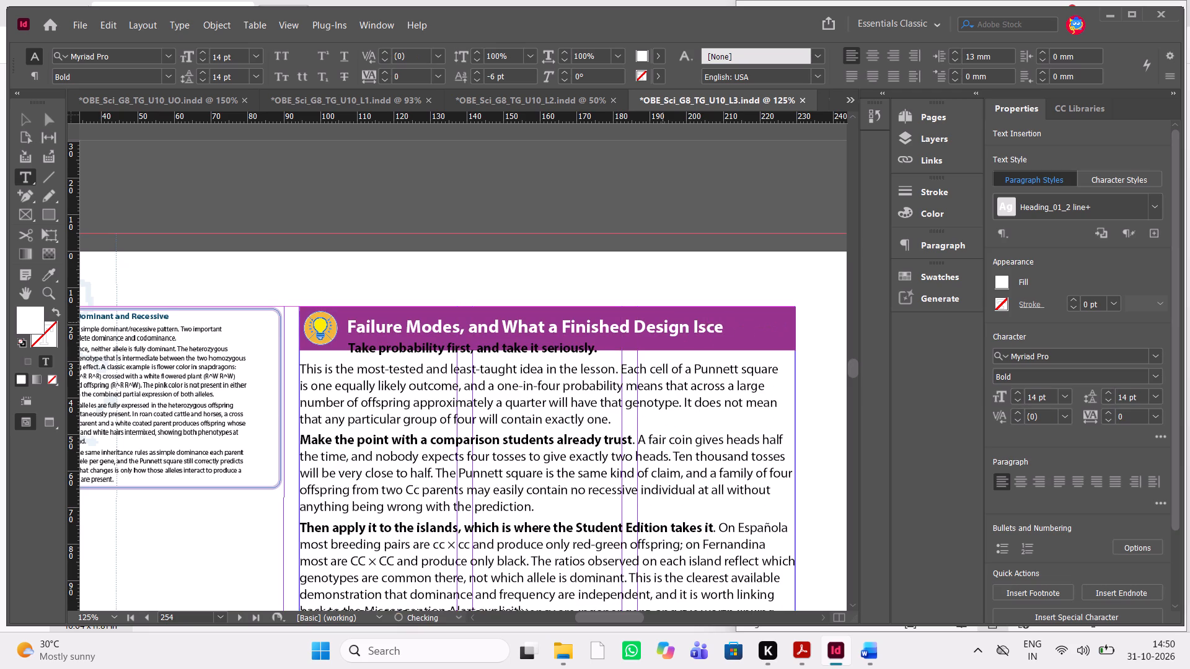
pyautogui.press('Delete')
pyautogui.press('Delete')
# Pad the end of the new purple heading with trailing spaces, ahead of the "Take probability first" line.
pyautogui.press('space')
pyautogui.press('space')
pyautogui.press('space')
pyautogui.press('space')
pyautogui.press('space')
pyautogui.press('space')
pyautogui.press('space')
pyautogui.press('space')
pyautogui.press('space')
pyautogui.press('space')
pyautogui.press('space')
pyautogui.press('space')
pyautogui.press('space')
pyautogui.press('space')
pyautogui.press('space')
pyautogui.press('space')
pyautogui.press('space')
pyautogui.press('space')
pyautogui.press('space')
pyautogui.press('space')
pyautogui.press('space')
pyautogui.press('space')
pyautogui.press('space')
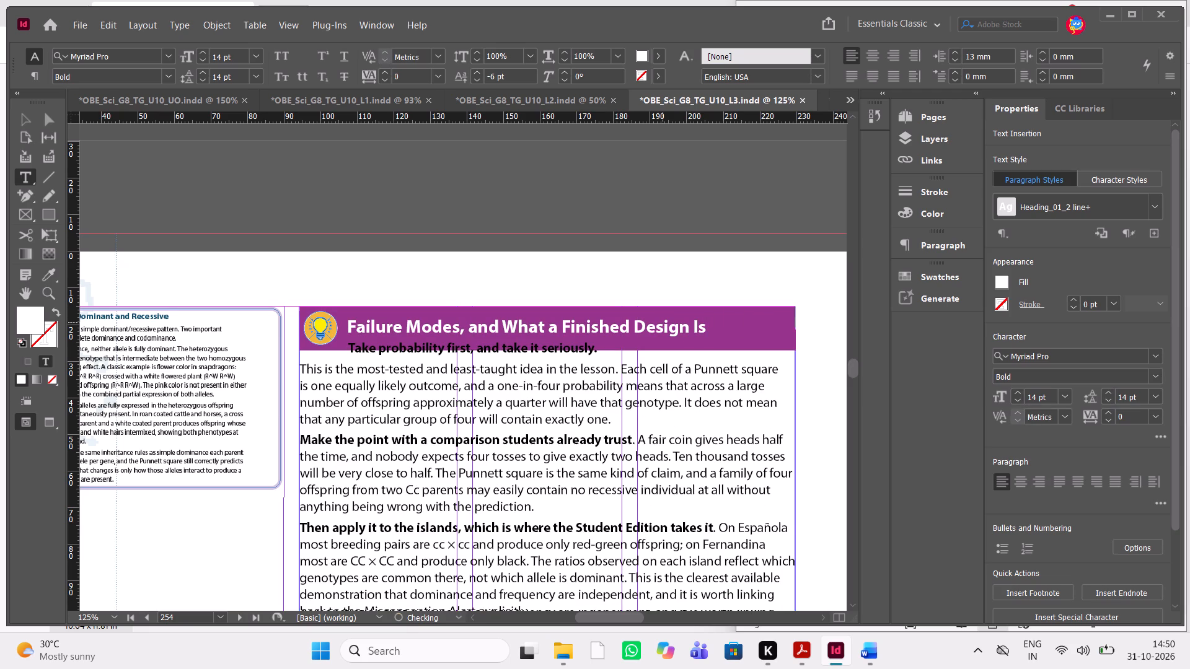
pyautogui.press('space')
pyautogui.press('space')
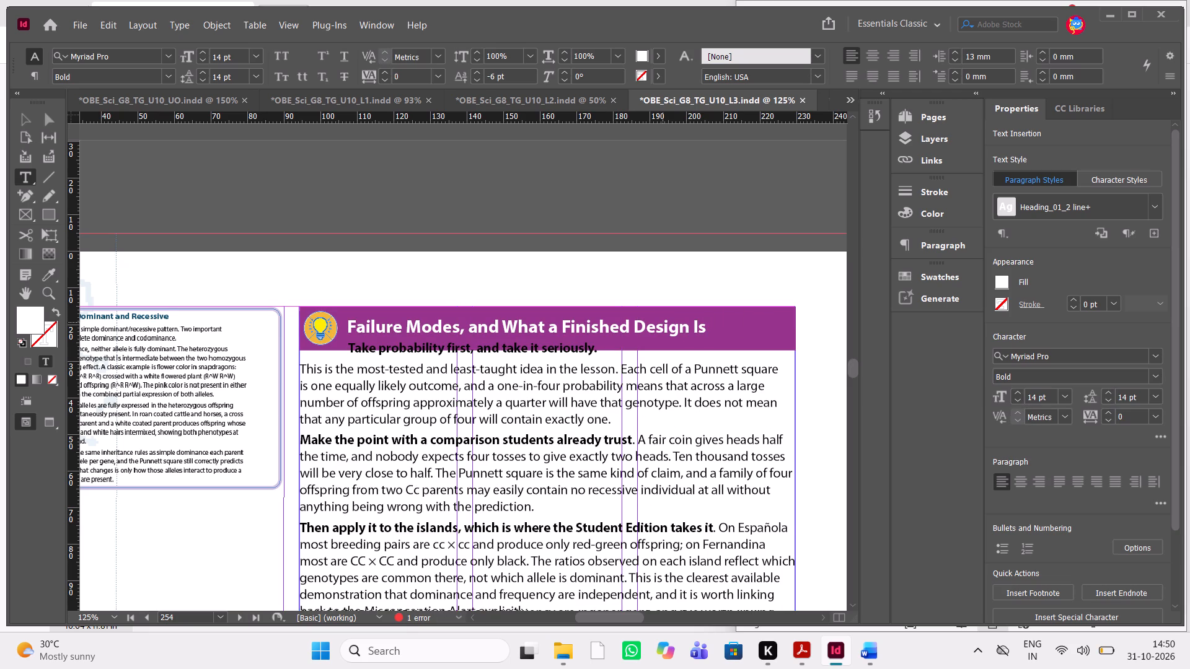
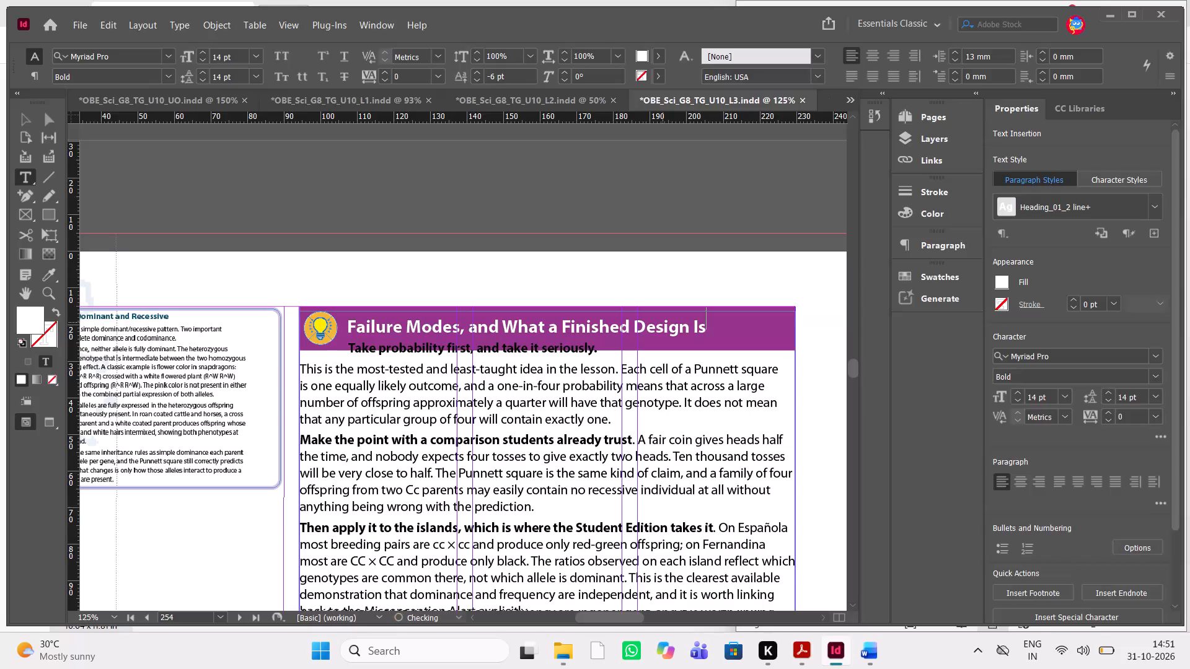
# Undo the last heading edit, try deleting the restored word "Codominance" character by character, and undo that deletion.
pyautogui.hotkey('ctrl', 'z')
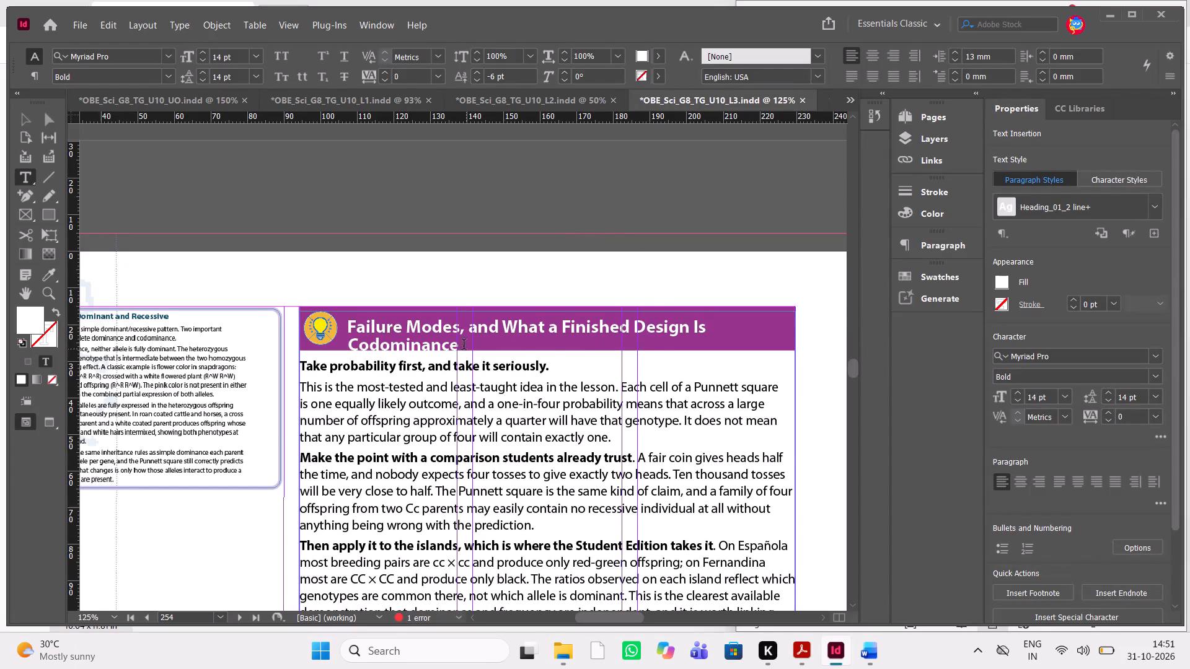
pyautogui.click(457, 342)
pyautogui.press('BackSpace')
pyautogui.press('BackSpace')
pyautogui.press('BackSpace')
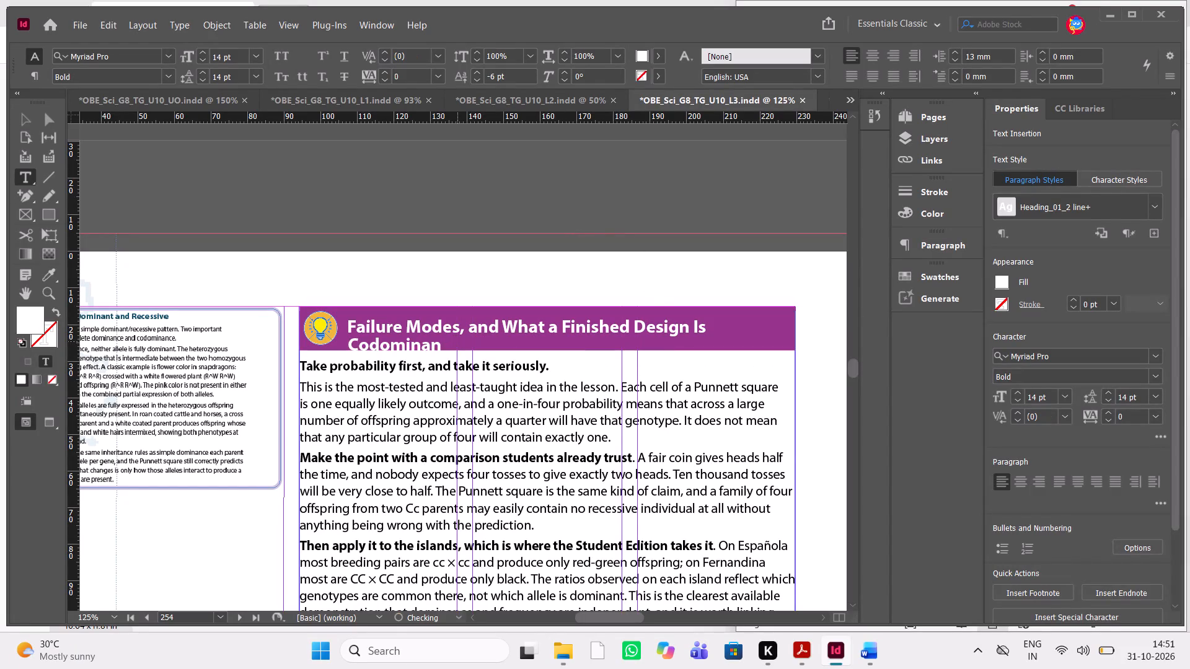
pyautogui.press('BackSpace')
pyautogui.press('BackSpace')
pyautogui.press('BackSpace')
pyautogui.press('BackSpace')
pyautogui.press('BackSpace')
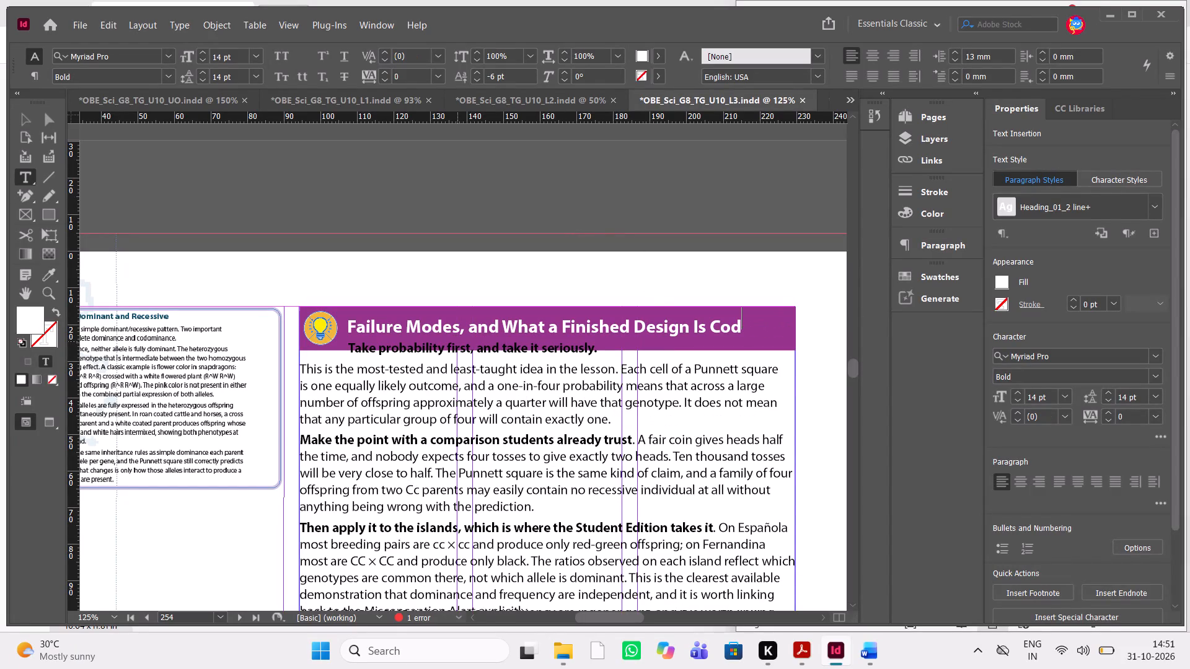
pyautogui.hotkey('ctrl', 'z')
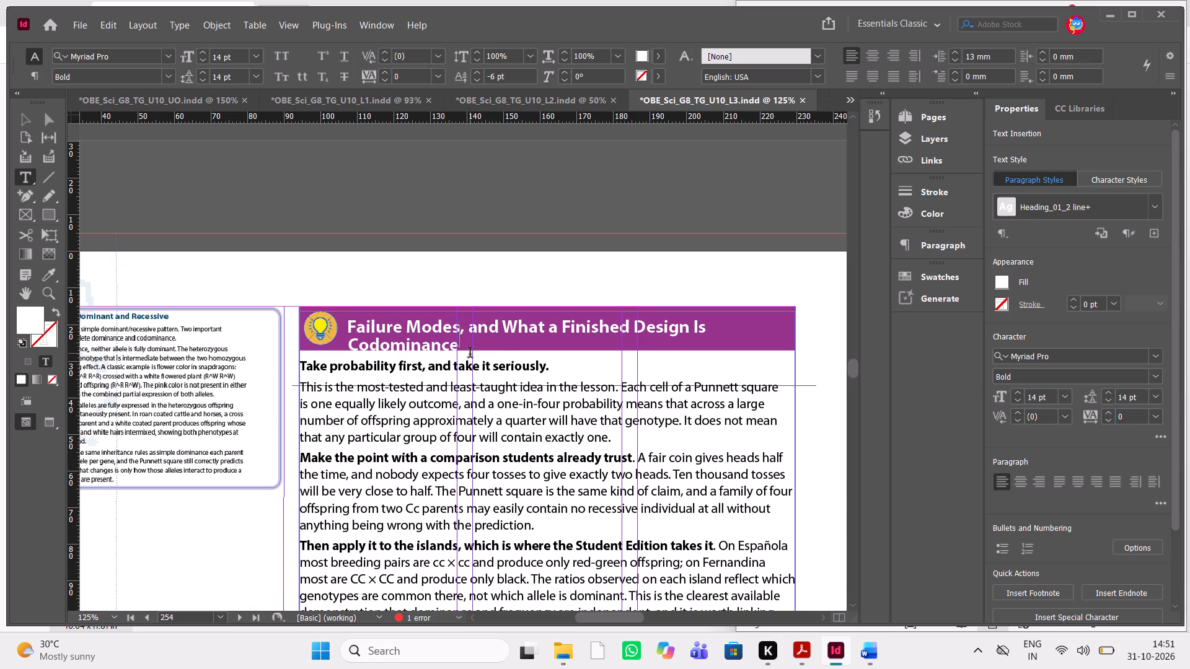
# Delete the leftover word "Codominance" from the end of page 254's purple heading, leaving "Failure Modes, and What a Finished Design Is".
pyautogui.press('BackSpace')
pyautogui.press('BackSpace')
pyautogui.press('BackSpace')
pyautogui.press('BackSpace')
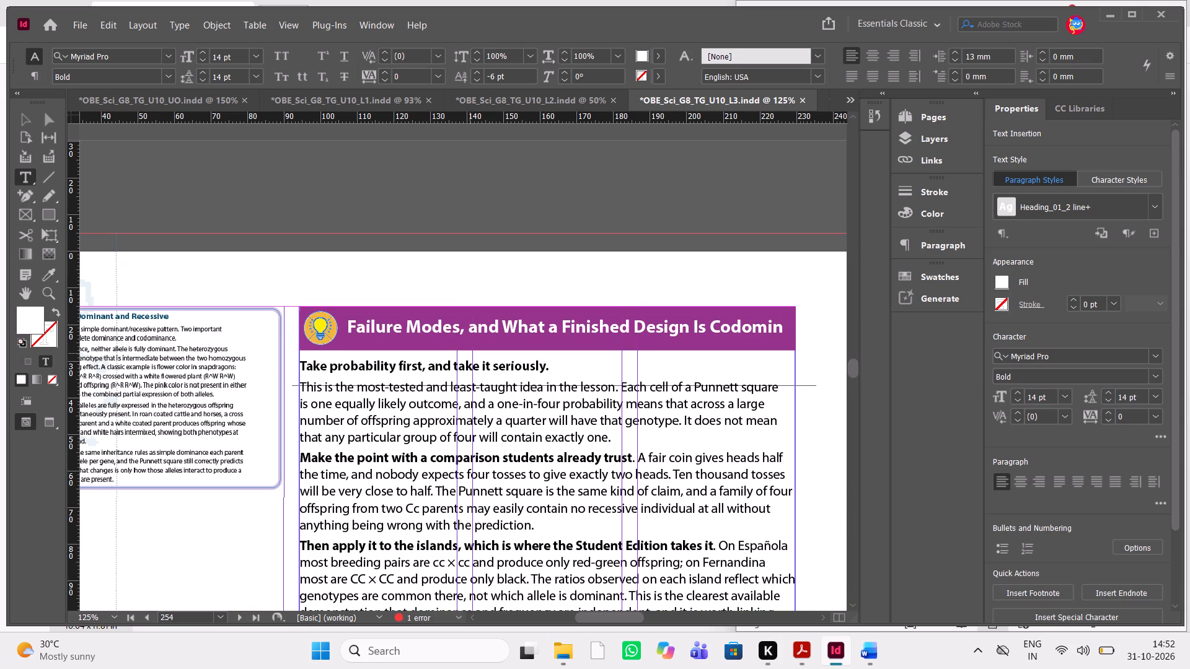
pyautogui.press('Left')
pyautogui.press('Left')
pyautogui.press('Left')
pyautogui.press('Left')
pyautogui.press('Left')
pyautogui.press('Left')
pyautogui.press('Left')
pyautogui.press('Delete')
pyautogui.press('Delete')
pyautogui.press('Delete')
pyautogui.press('Delete')
pyautogui.press('Delete')
pyautogui.press('Delete')
pyautogui.press('Delete')
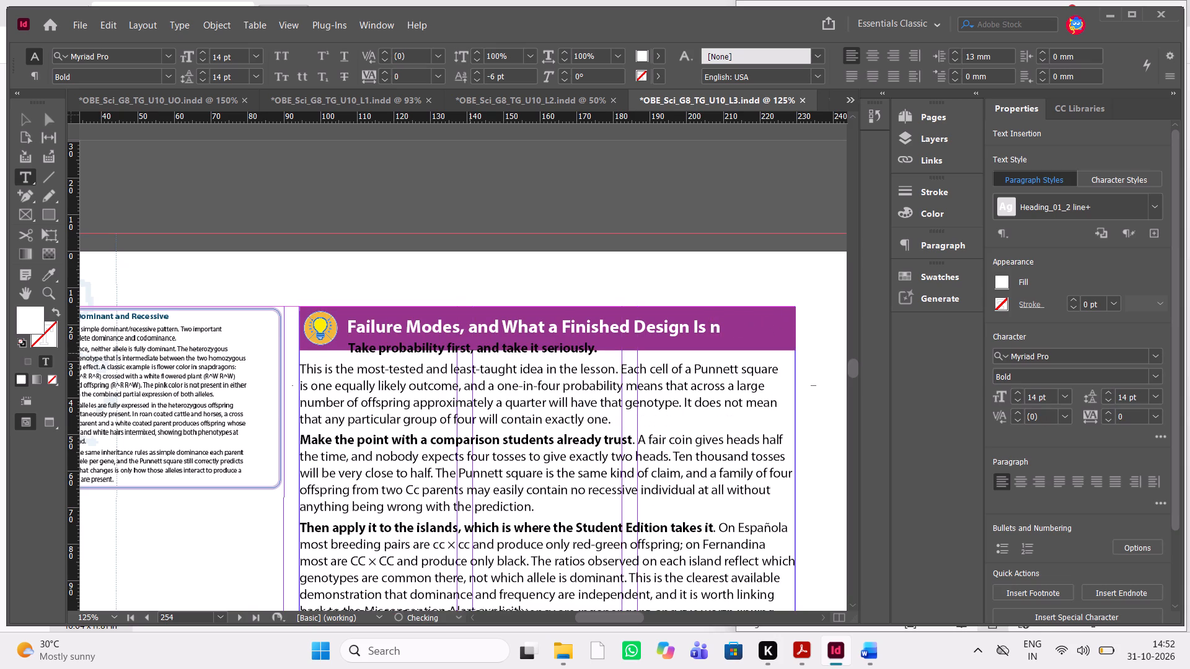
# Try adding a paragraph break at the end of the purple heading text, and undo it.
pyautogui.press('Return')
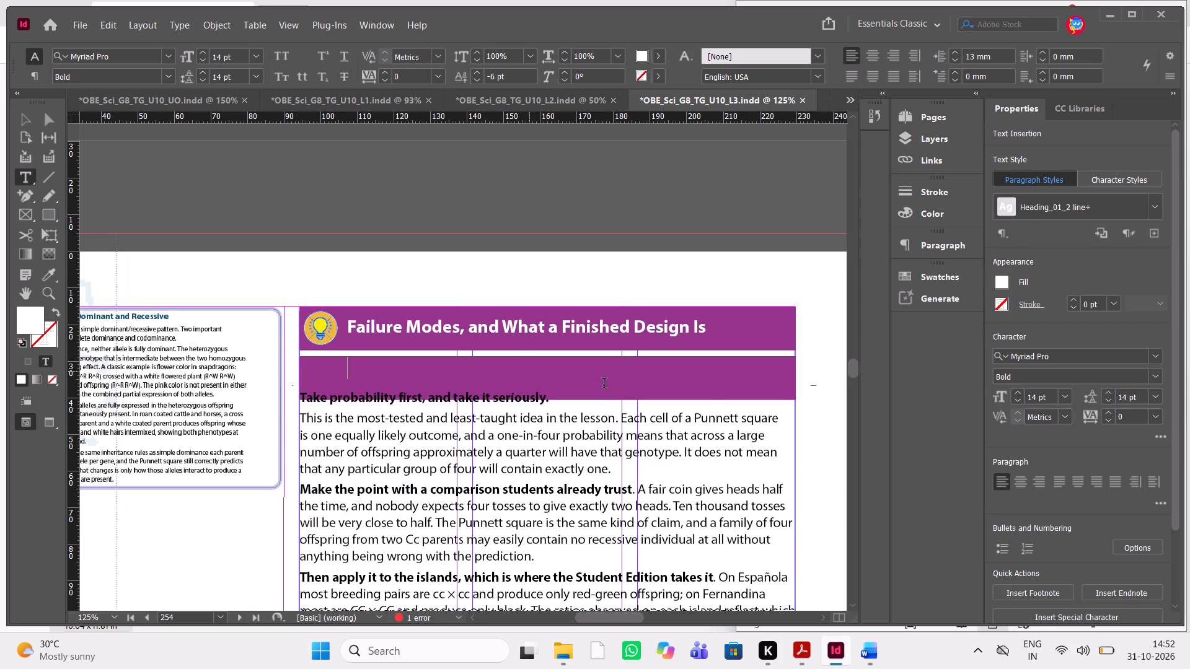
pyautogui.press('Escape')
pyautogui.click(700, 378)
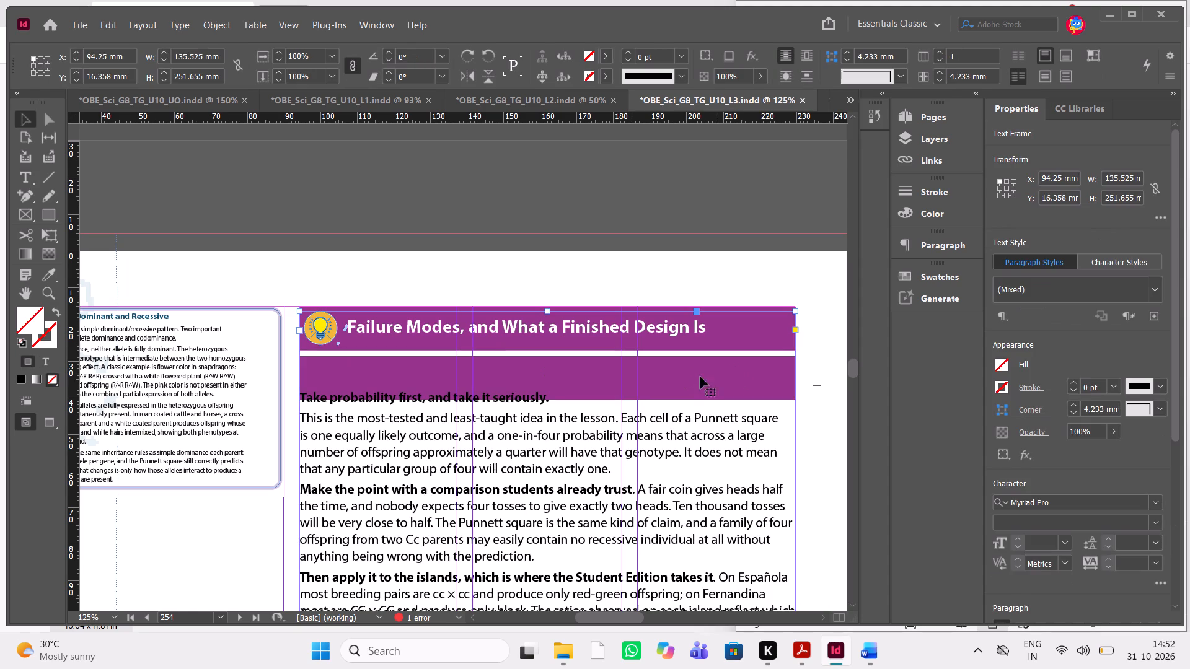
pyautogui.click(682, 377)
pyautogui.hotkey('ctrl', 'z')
# Insert a paragraph break directly before "Take probability first, and take it seriously." to move that line below the purple heading.
pyautogui.doubleClick(451, 356)
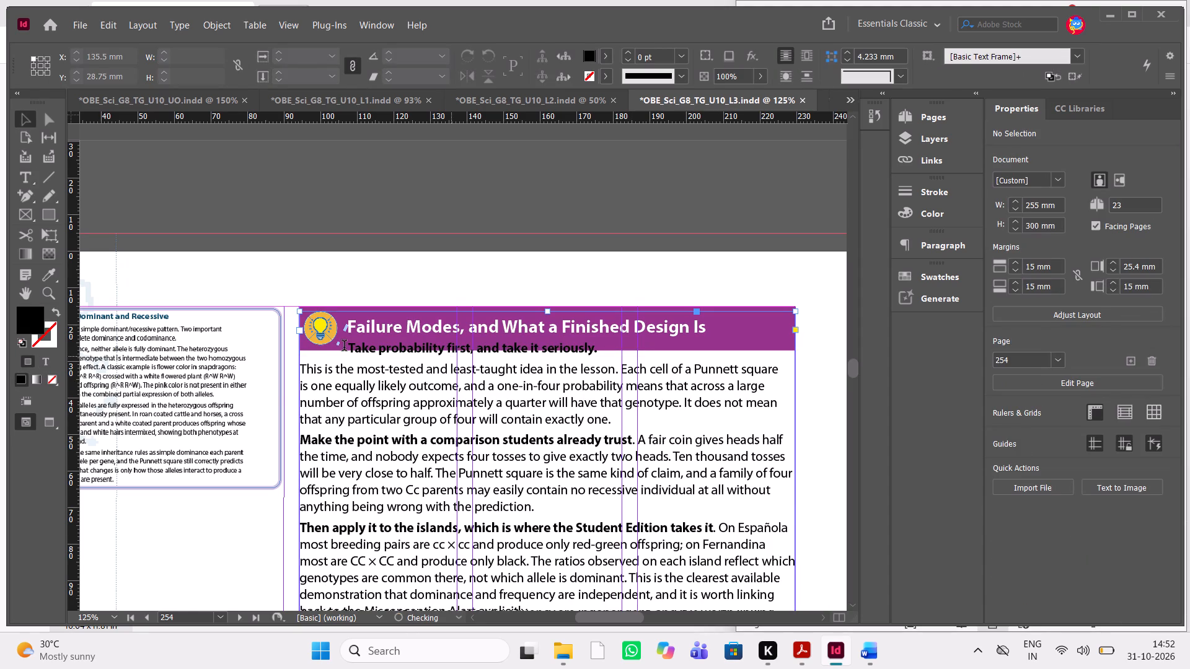
pyautogui.click(345, 348)
pyautogui.click(409, 374)
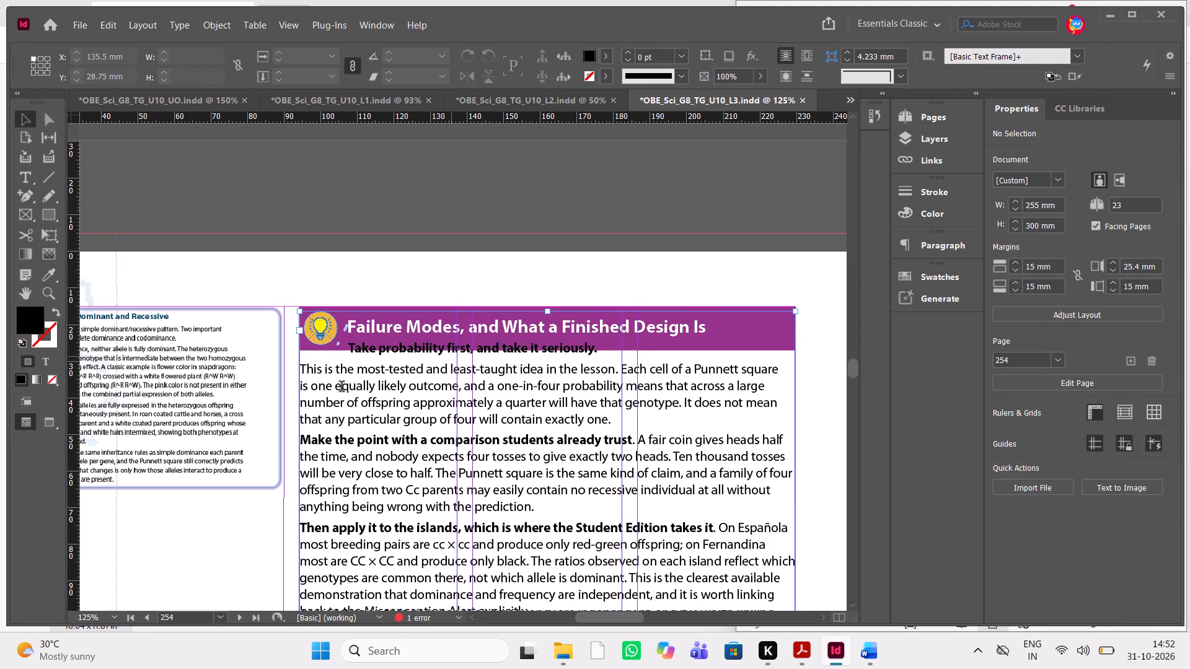
pyautogui.doubleClick(342, 388)
pyautogui.click(355, 346)
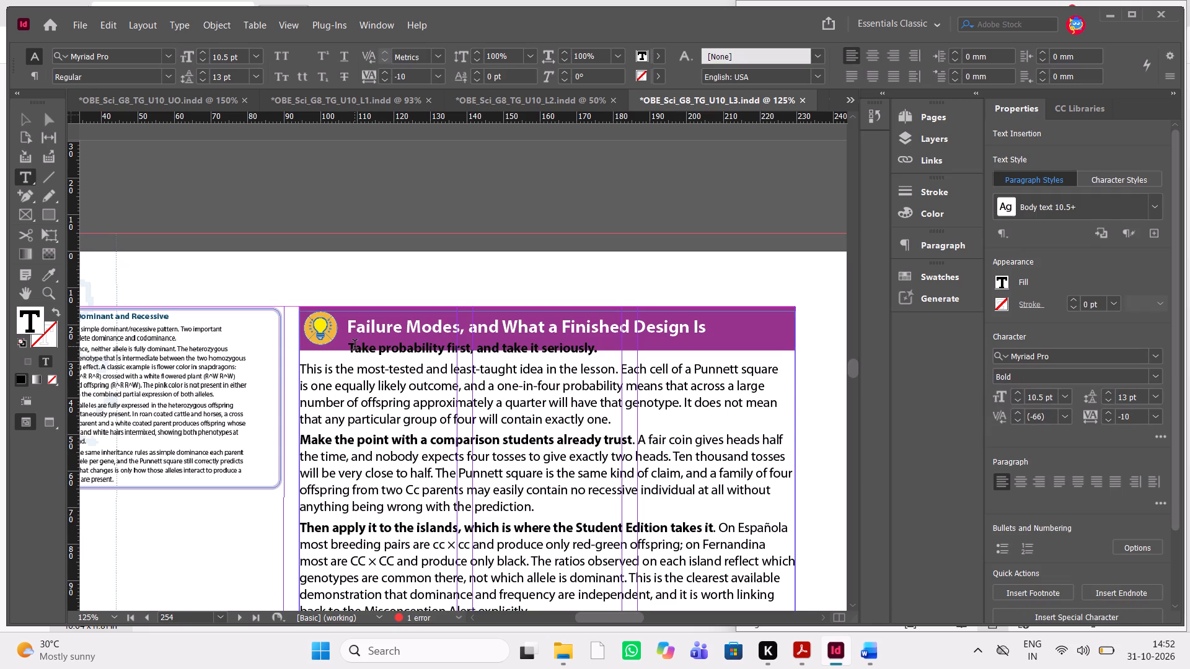
pyautogui.press('Left')
pyautogui.press('Return')
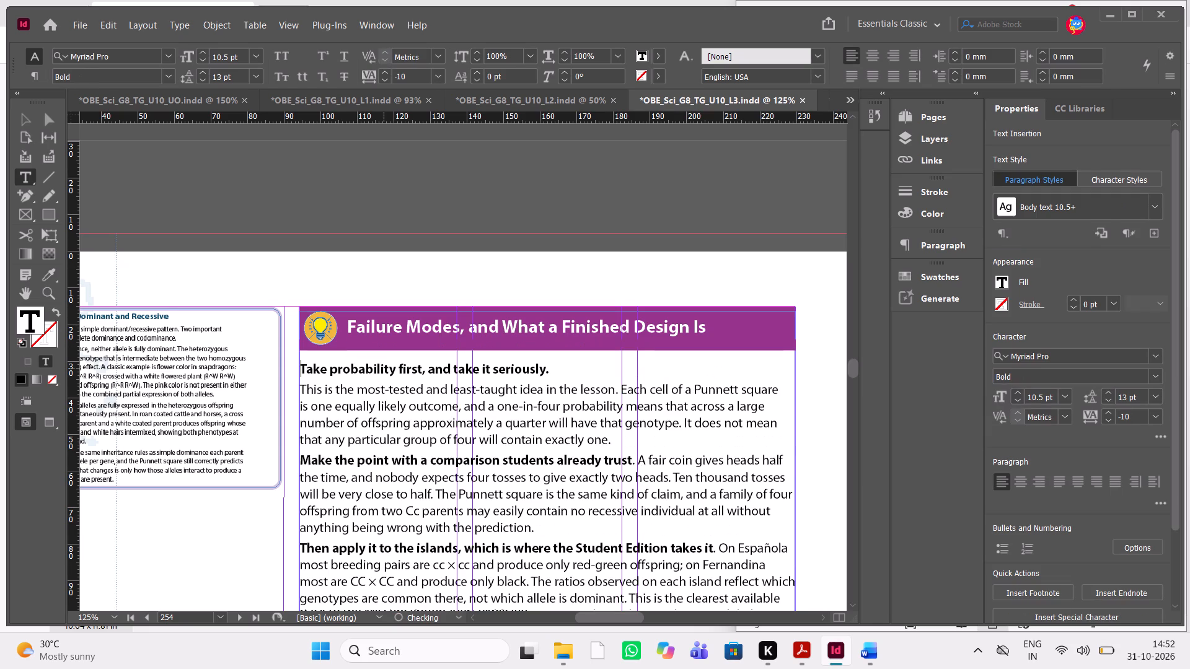
# Switch to Word and copy the Direct Instruction body text from "Open on the class result" through the "Energy and Matter" paragraph.
pyautogui.hotkey('alt', 'Tab')
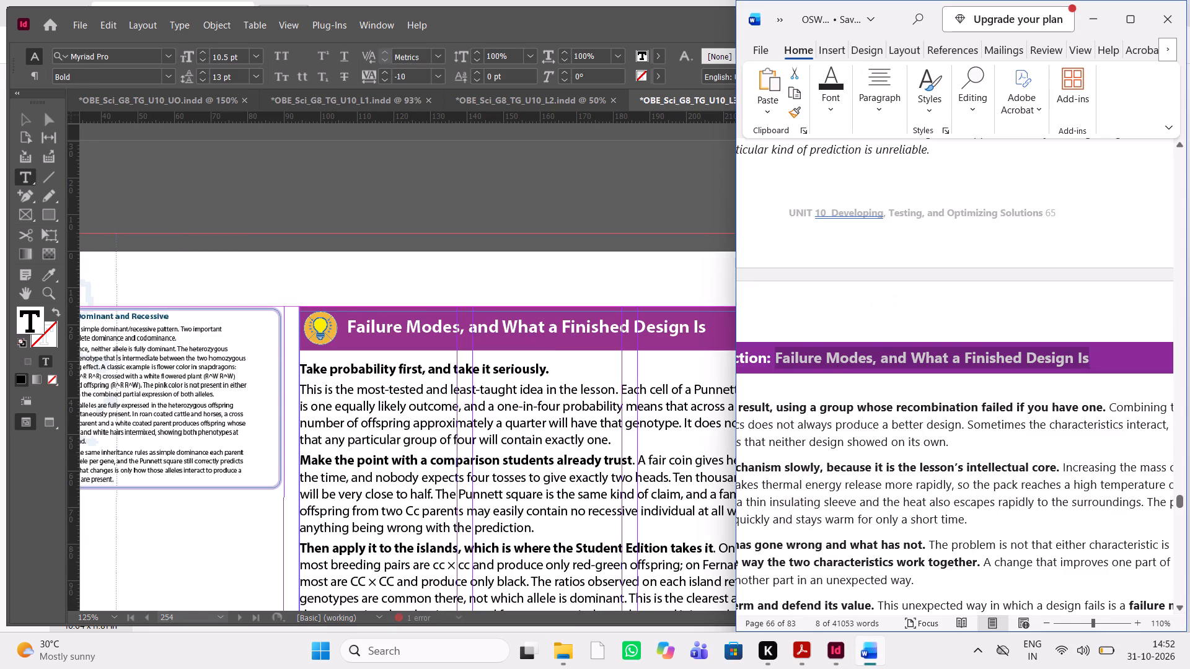
pyautogui.scroll(-2, 853, 397)
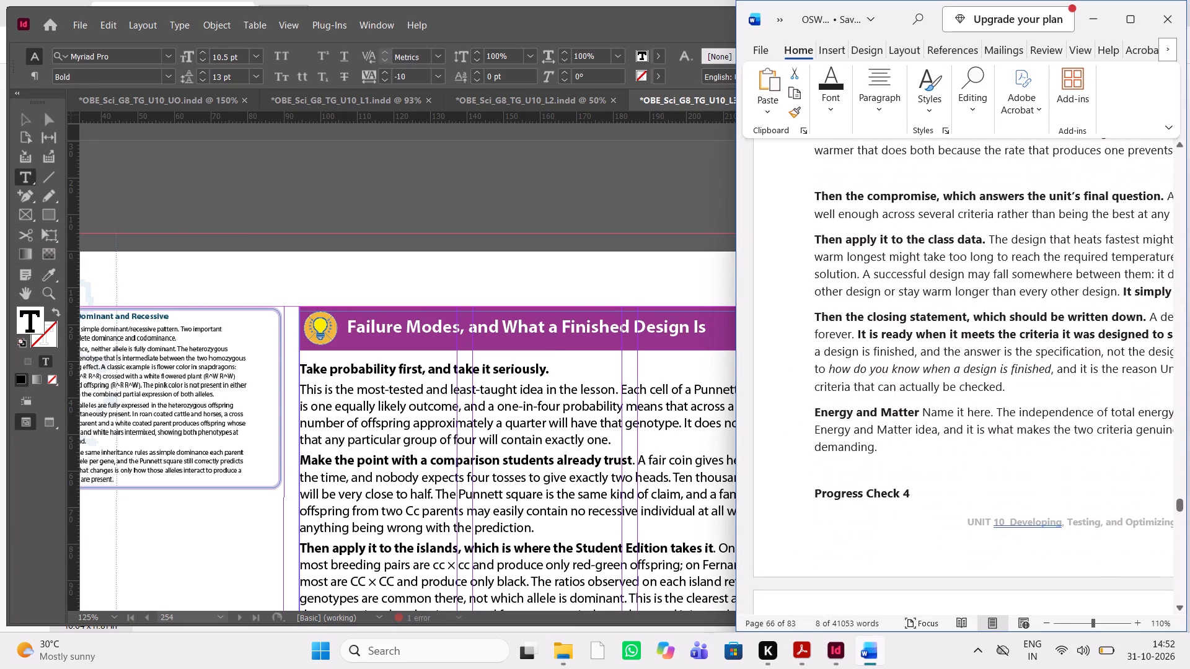
pyautogui.moveTo(886, 447); pyautogui.dragTo(815, 164)
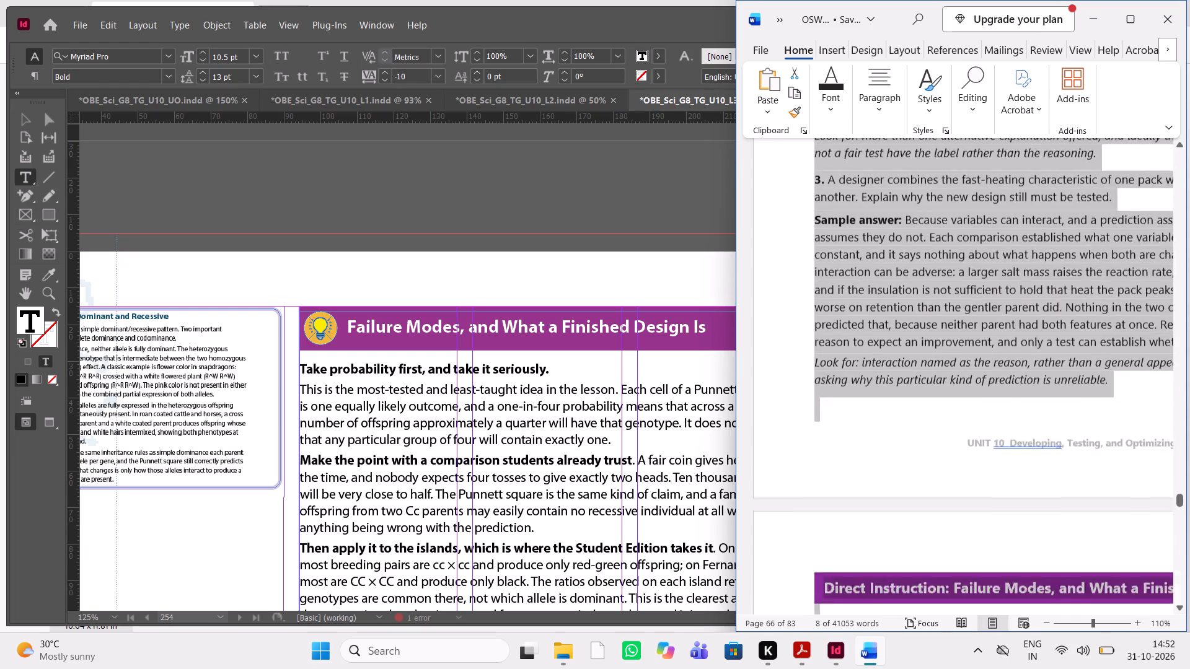
pyautogui.moveTo(815, 164); pyautogui.dragTo(795, 157)
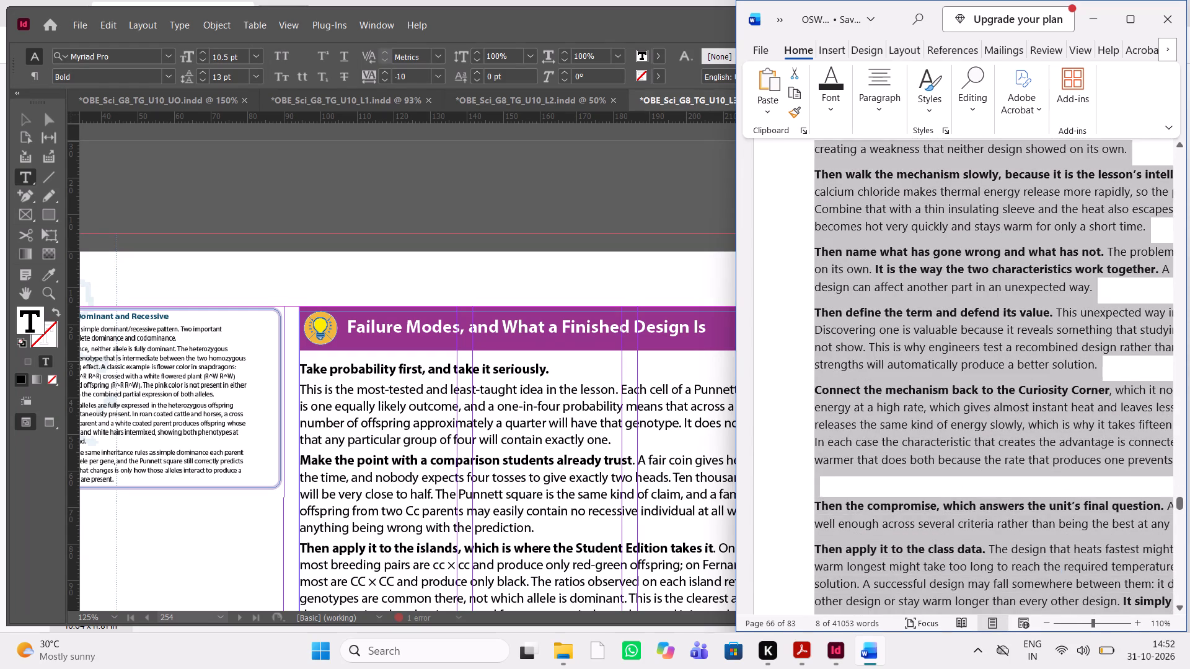
pyautogui.moveTo(795, 157); pyautogui.dragTo(806, 248)
pyautogui.hotkey('ctrl', 'c')
pyautogui.hotkey('ctrl', 'c')
pyautogui.hotkey('ctrl', 'c')
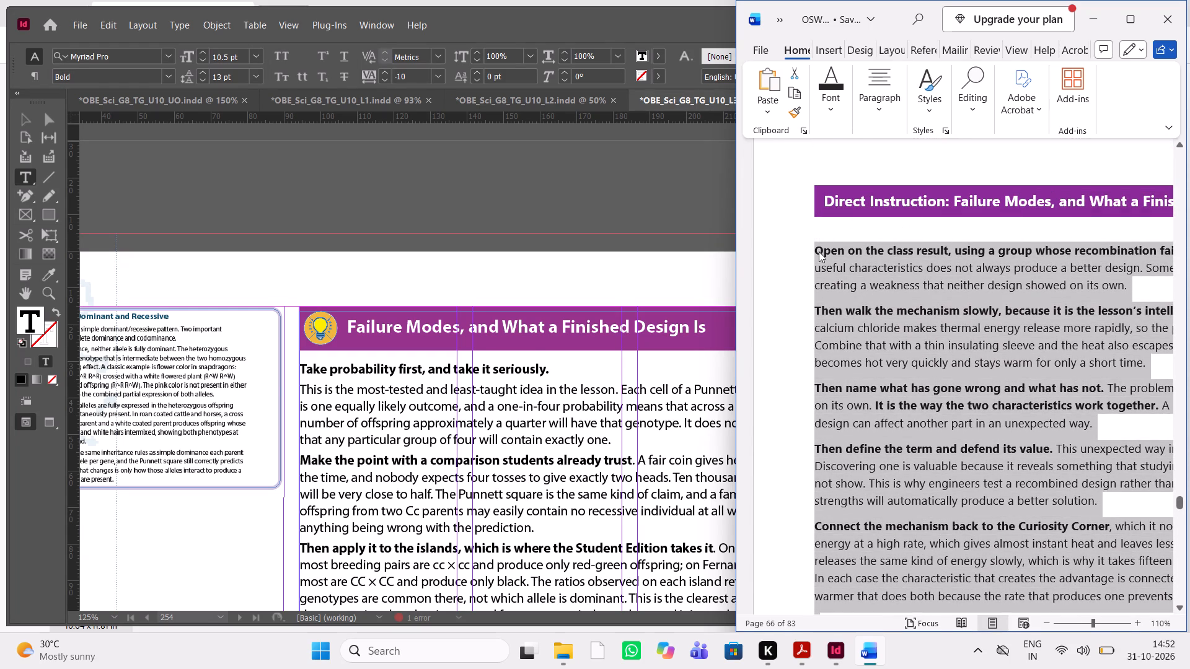
# Switch to InDesign and replace page 254's body text, from "Take probability first" through the Patterns question, with the copied Word text.
pyautogui.scroll(-2, 536, 361)
pyautogui.scroll(-1, 532, 563)
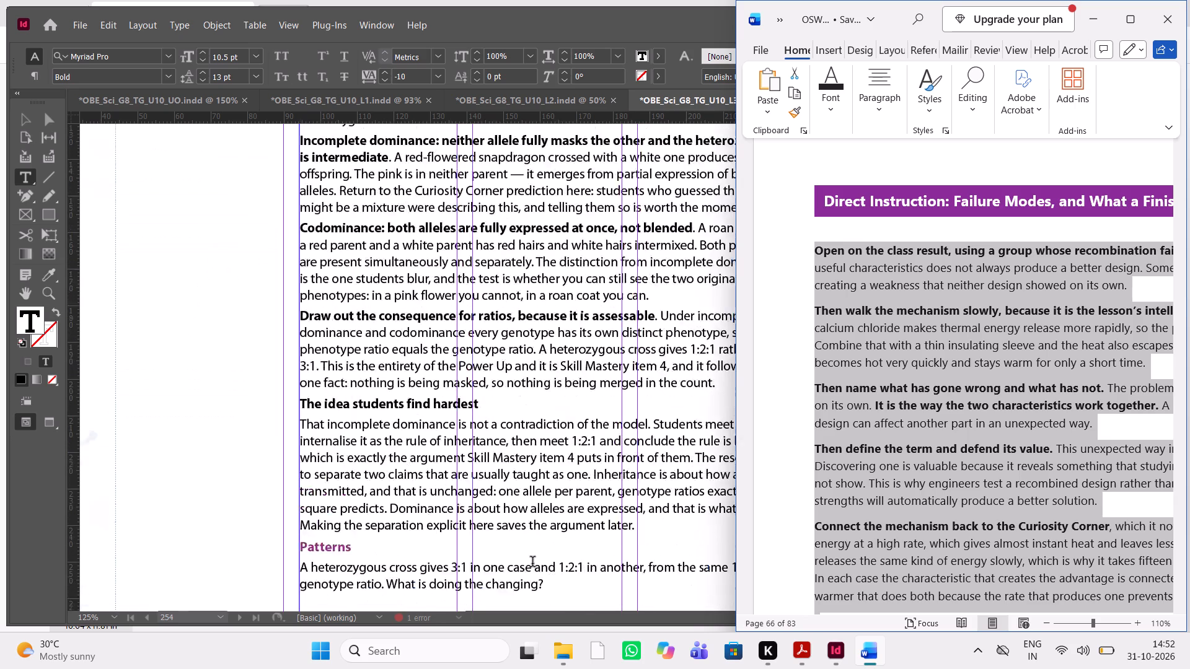
pyautogui.scroll(-1, 532, 563)
pyautogui.moveTo(571, 514); pyautogui.dragTo(309, 175)
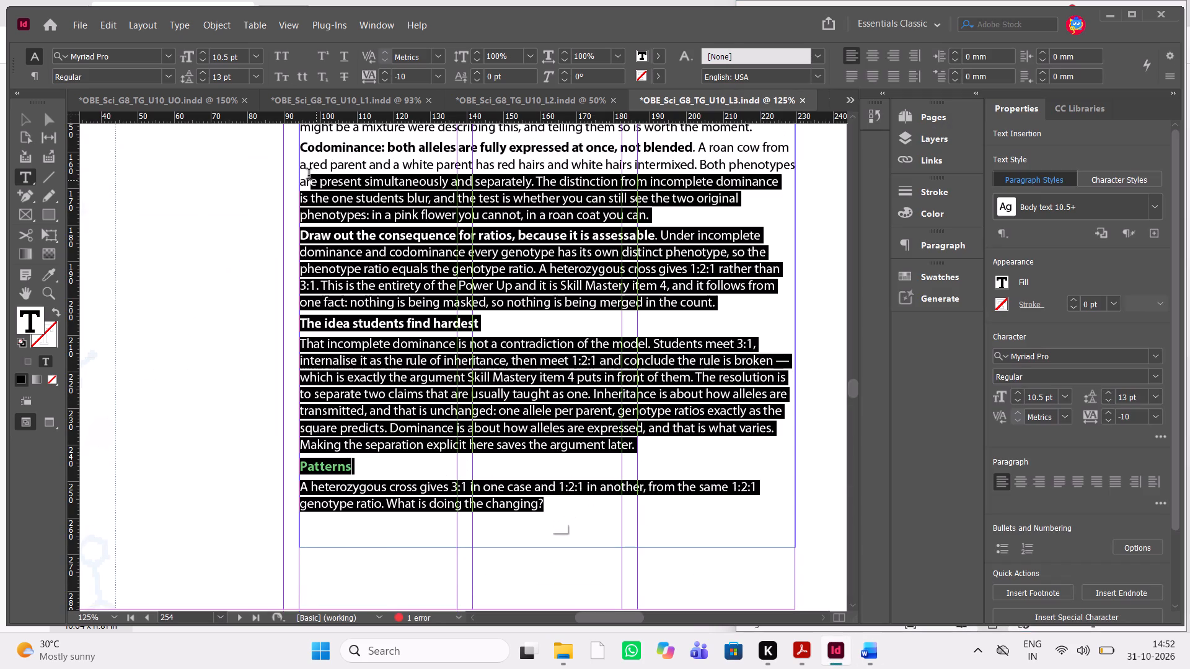
pyautogui.hotkey('shift', 'Up')
pyautogui.scroll(1, 309, 175)
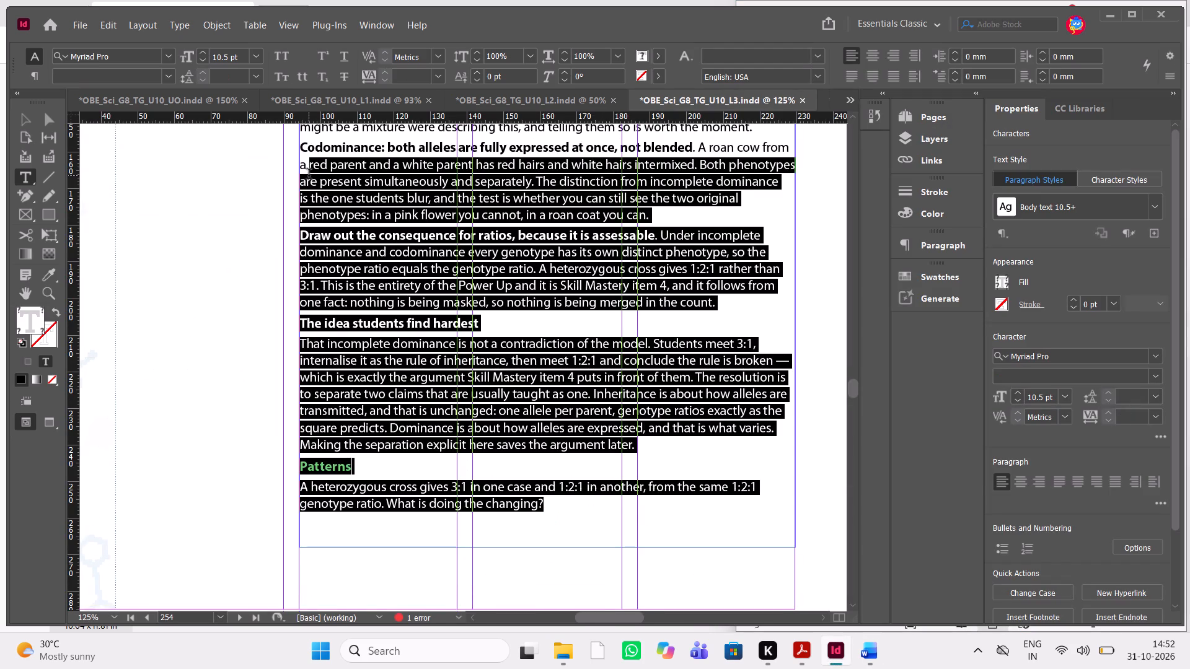
pyautogui.scroll(1, 309, 175)
pyautogui.scroll(-1, 409, 302)
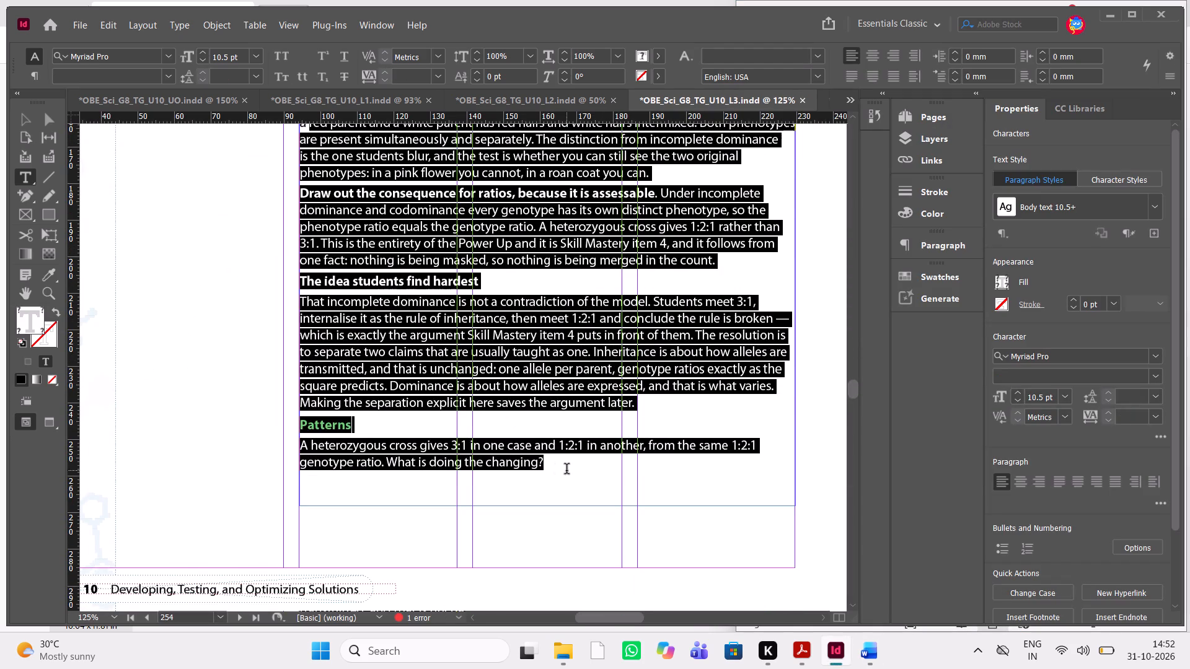
pyautogui.moveTo(566, 470); pyautogui.dragTo(276, 566)
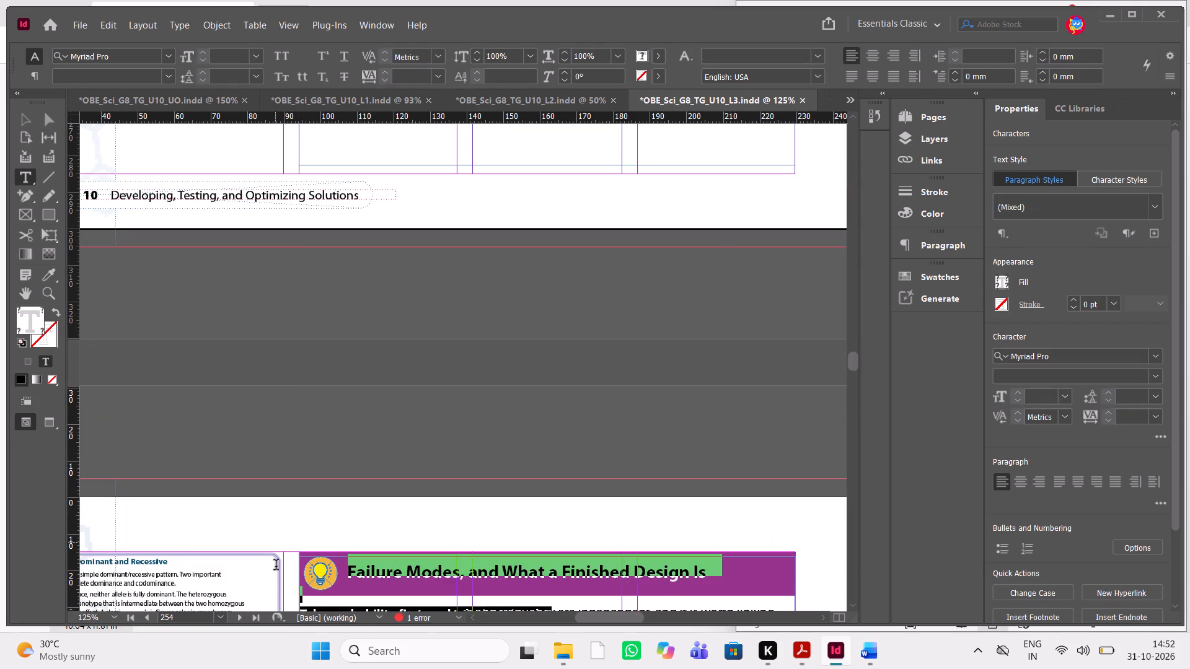
pyautogui.moveTo(276, 566); pyautogui.dragTo(288, 436)
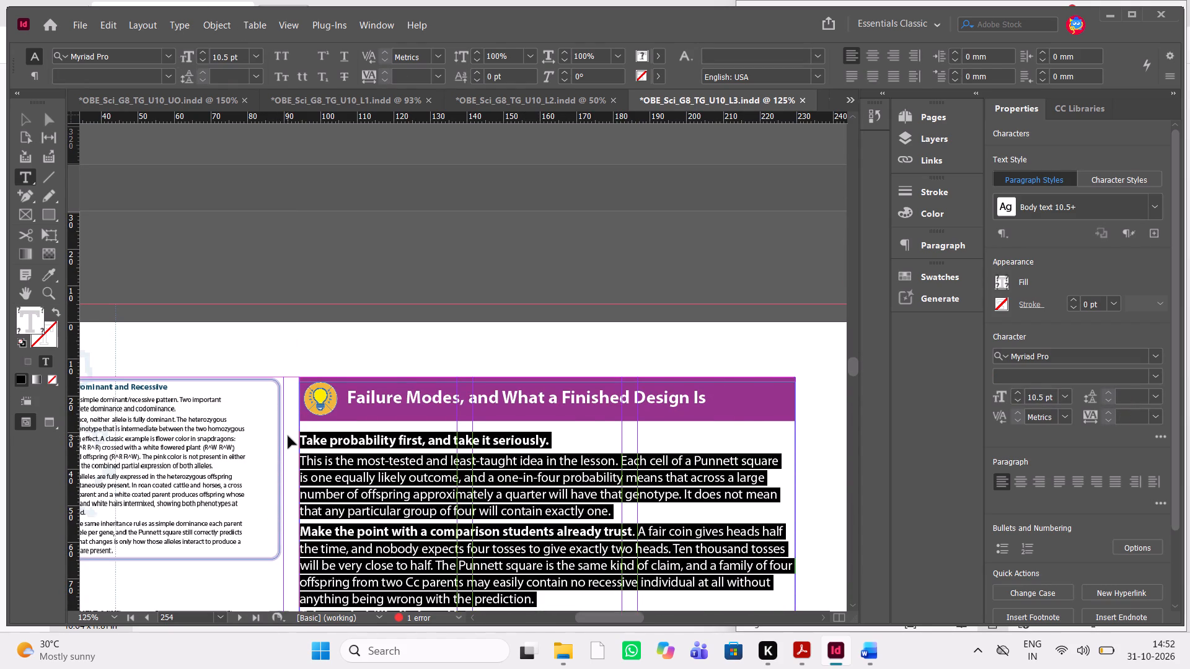
pyautogui.hotkey('ctrl', 'v')
# Apply the Body text 10.5_3mm_Space paragraph style to the pasted text from "Open on the class result" through "Energy and Matter".
pyautogui.scroll(-1, 411, 454)
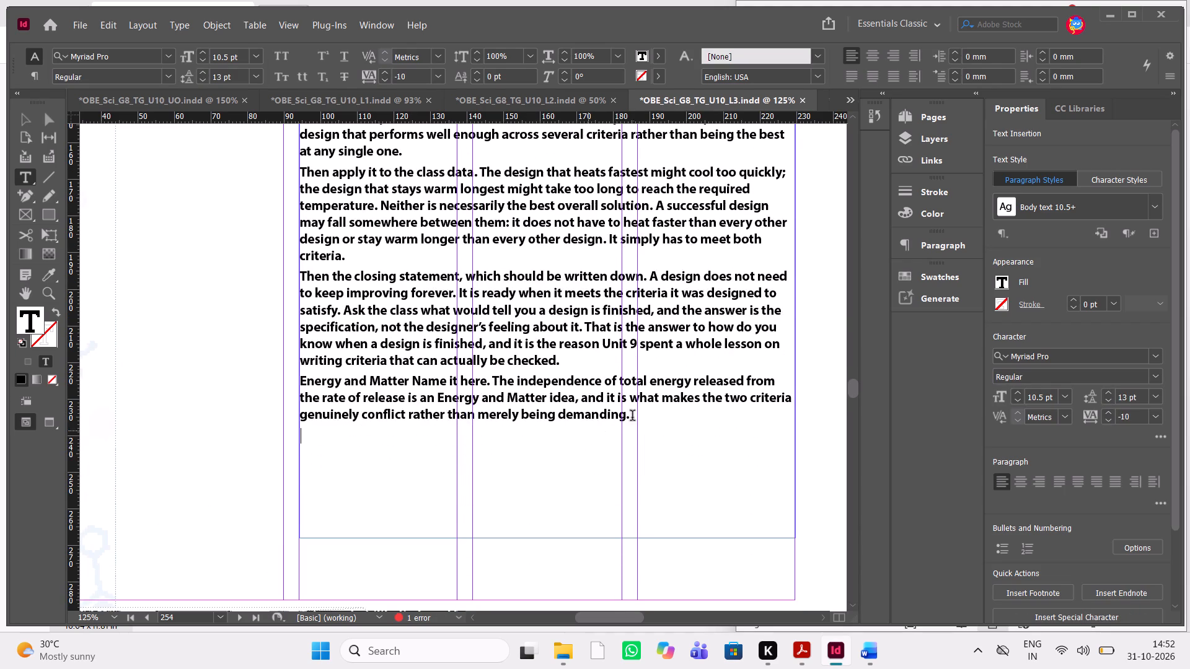
pyautogui.moveTo(676, 413); pyautogui.dragTo(284, 48)
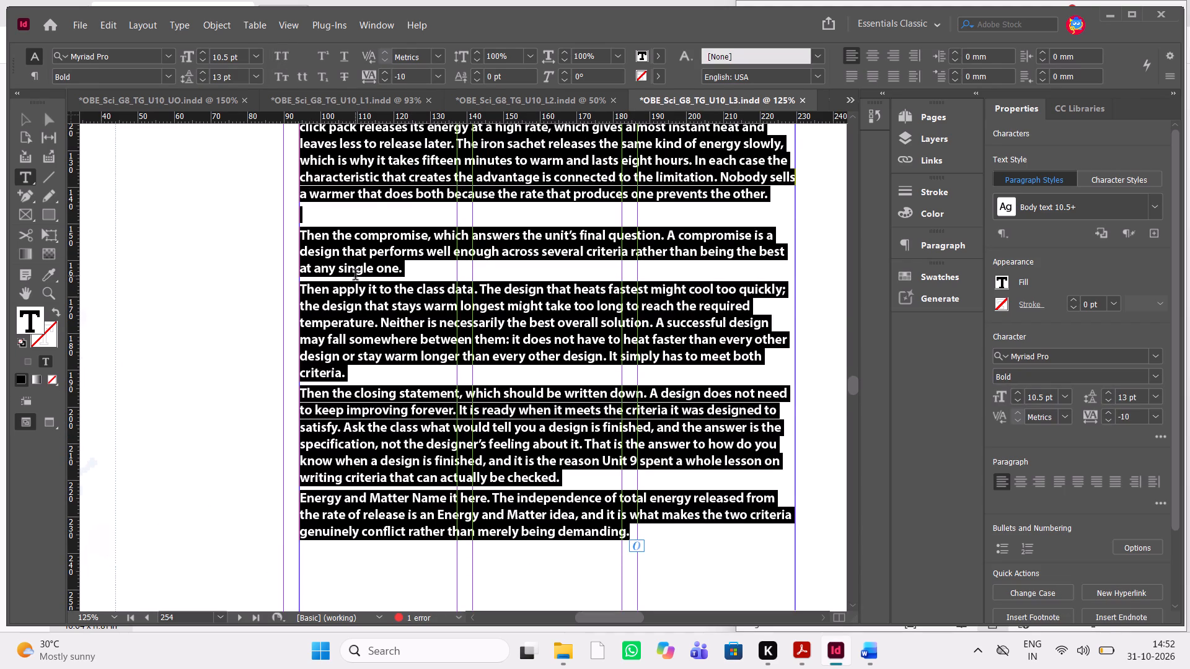
pyautogui.scroll(3, 434, 364)
pyautogui.scroll(-1, 434, 364)
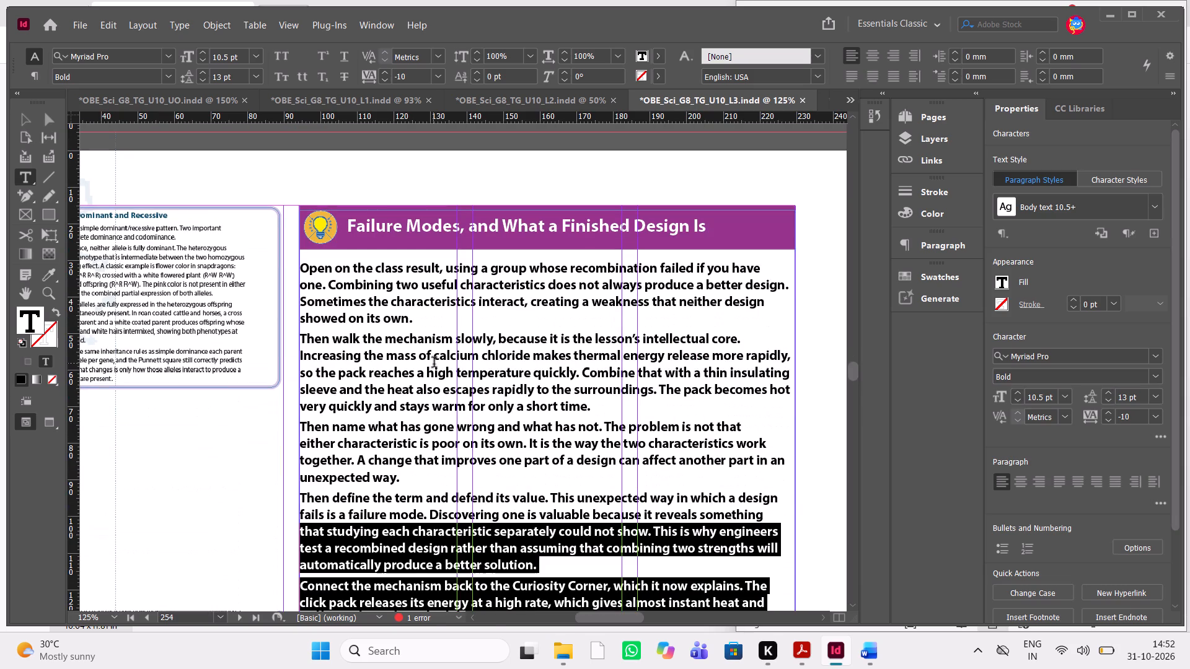
pyautogui.hotkey('shift', 'Up')
pyautogui.hotkey('shift', 'Up')
pyautogui.hotkey('shift', 'Up')
pyautogui.hotkey('shift', 'Up')
pyautogui.hotkey('shift', 'Up')
pyautogui.hotkey('shift', 'Up')
pyautogui.hotkey('shift', 'Up')
pyautogui.hotkey('shift', 'Up')
pyautogui.hotkey('shift', 'Up')
pyautogui.hotkey('shift', 'Up')
pyautogui.hotkey('shift', 'Up')
pyautogui.hotkey('shift', 'Up')
pyautogui.hotkey('shift', 'Up')
pyautogui.hotkey('shift', 'Up')
pyautogui.hotkey('shift', 'Up')
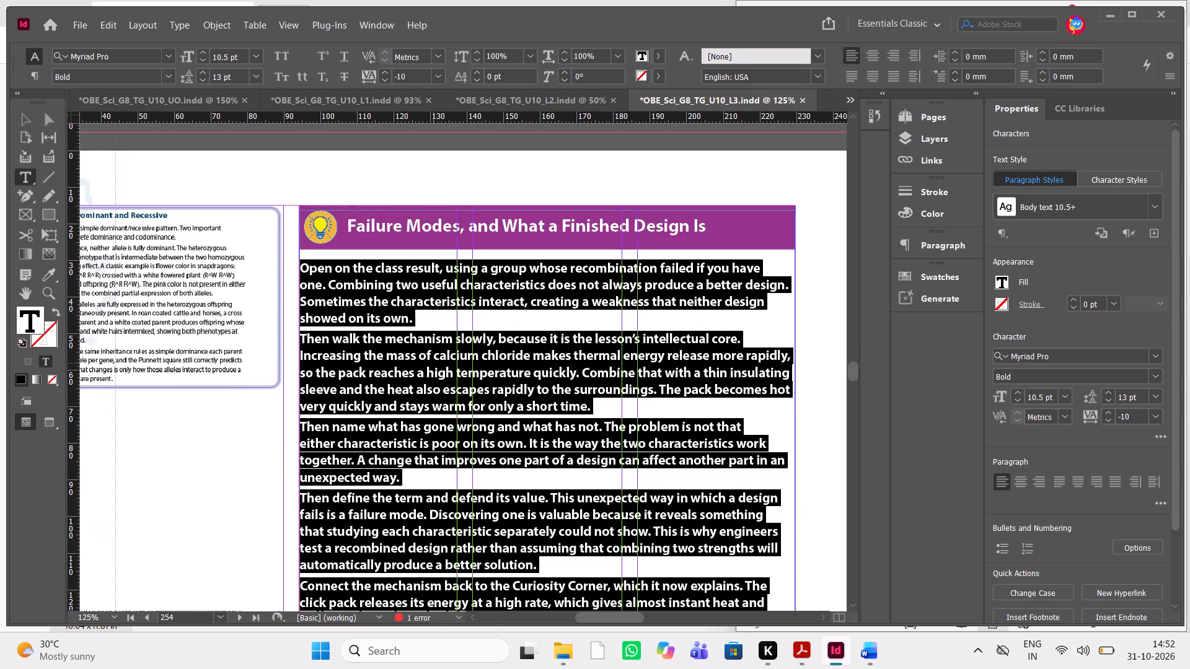
pyautogui.click(1157, 217)
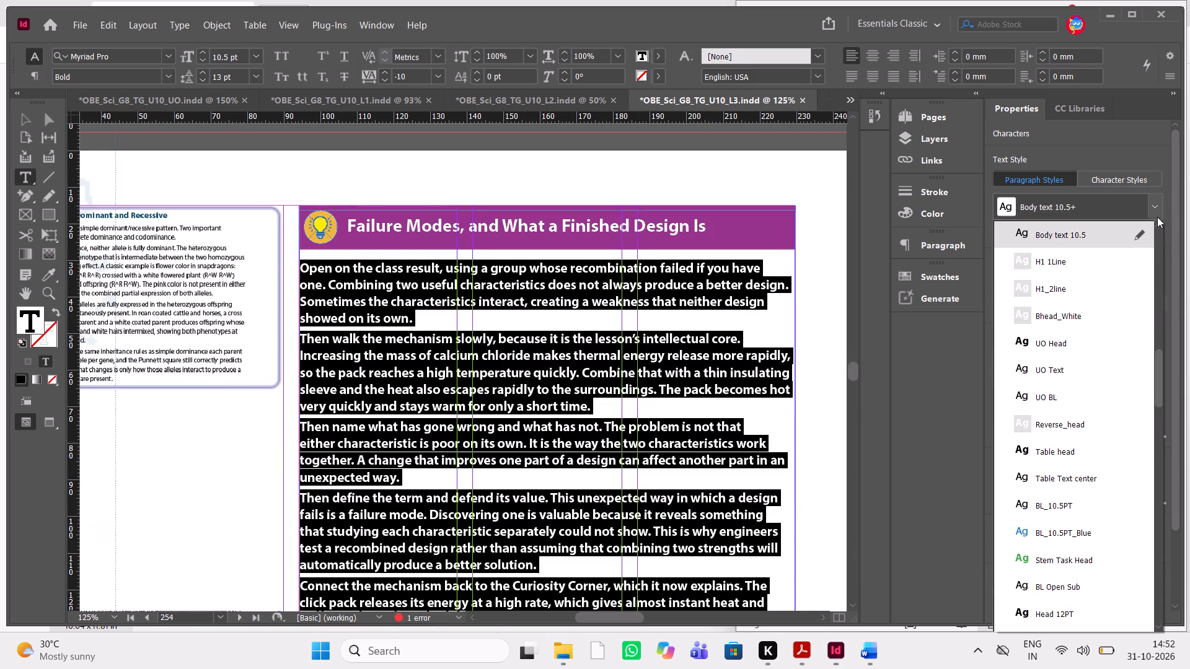
pyautogui.scroll(-1, 1082, 526)
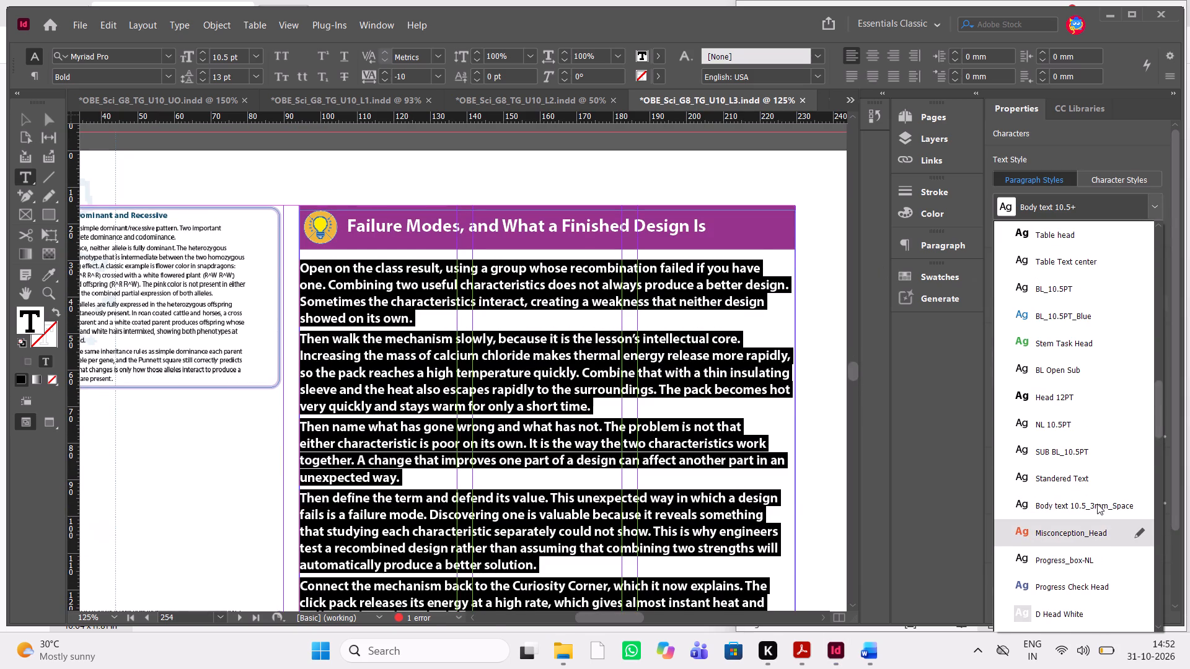
pyautogui.click(1097, 504)
# Delete the empty paragraph before "Then the compromise, which answers the unit's final question.".
pyautogui.scroll(-1, 645, 527)
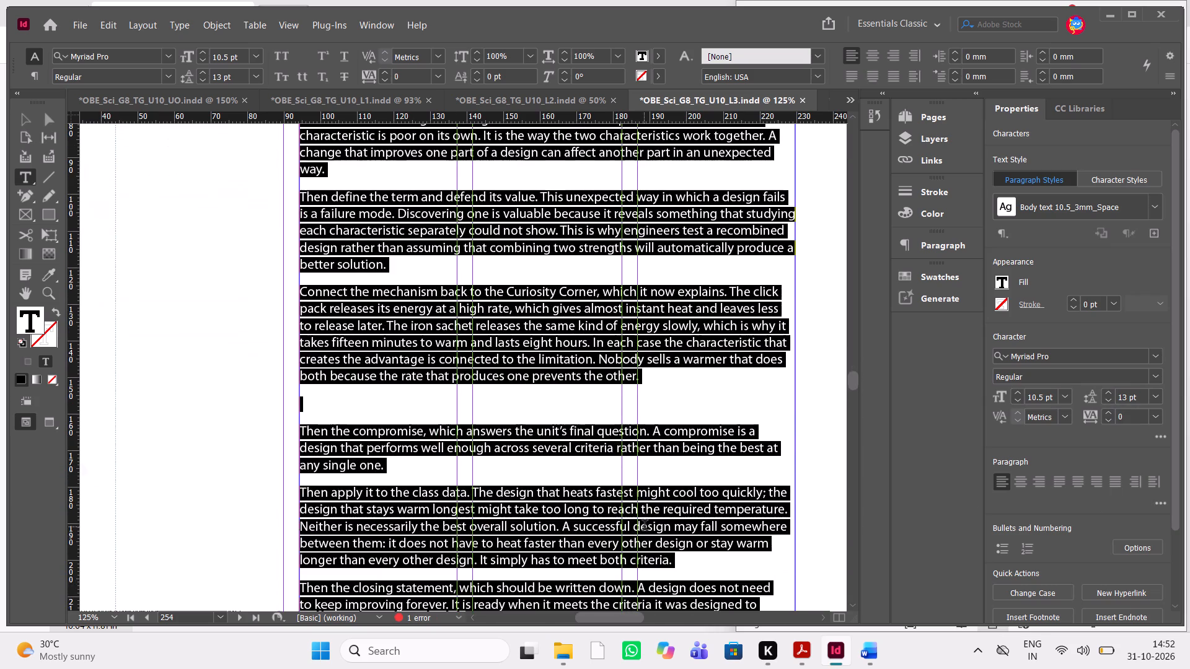
pyautogui.scroll(-1, 645, 527)
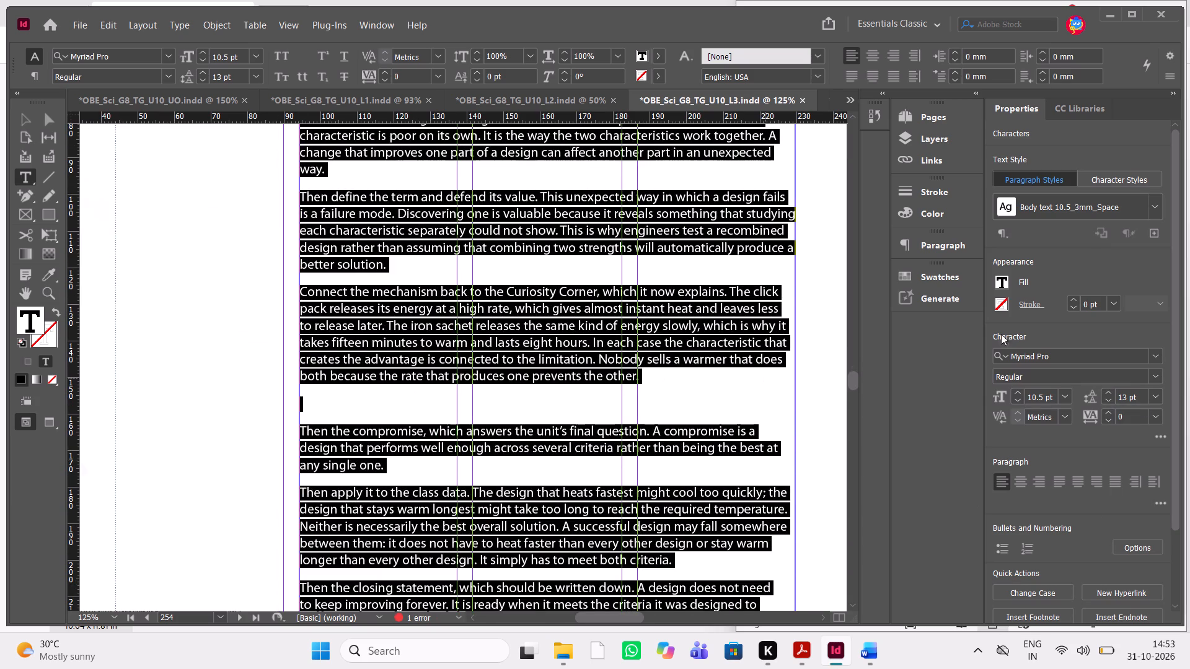
pyautogui.click(554, 478)
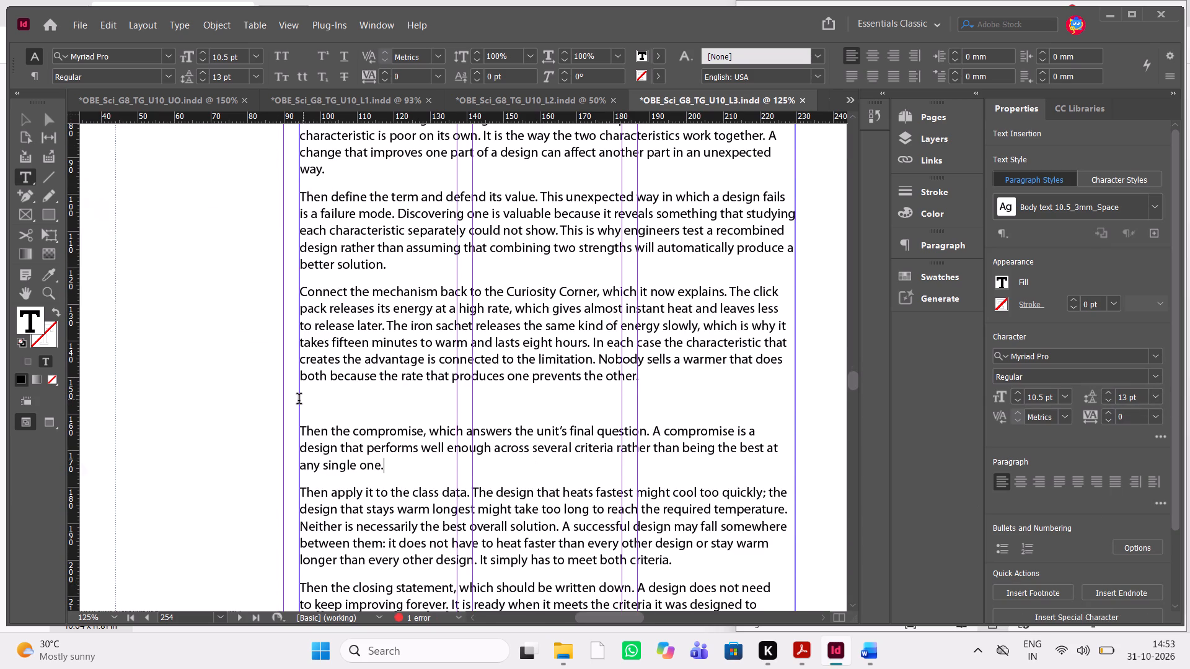
pyautogui.click(299, 400)
pyautogui.press('Delete')
pyautogui.scroll(1, 417, 375)
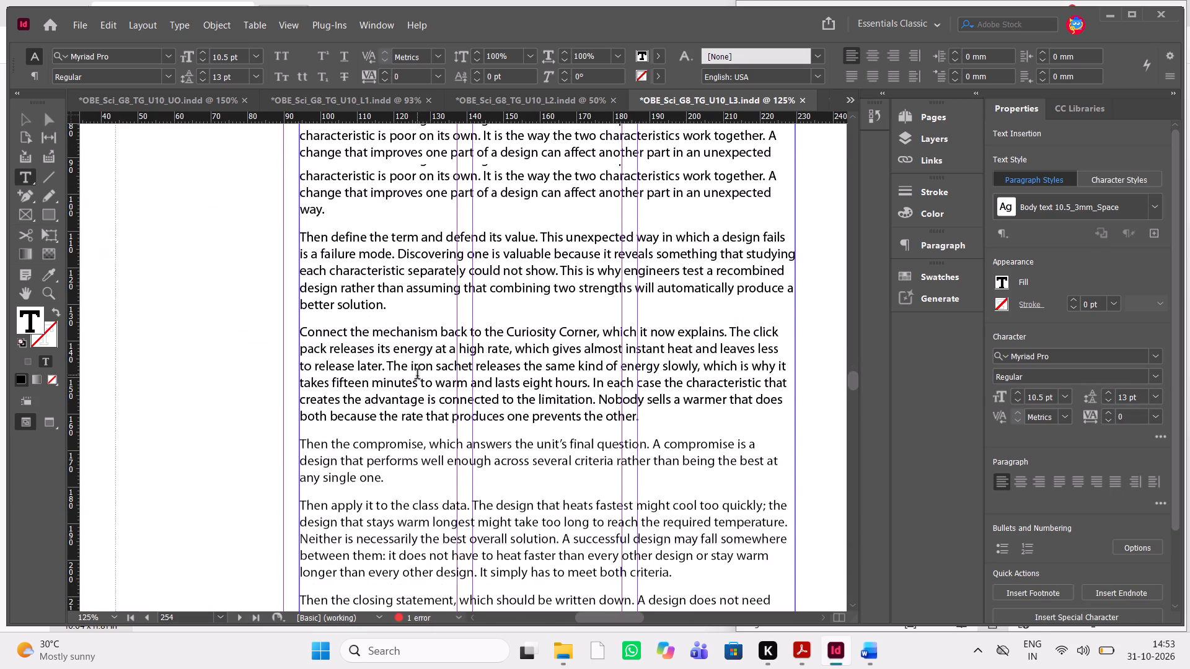
# Set the tracking of the "Then name what has gone wrong and what has not" paragraph on page 254 to -5.
pyautogui.scroll(1, 417, 375)
pyautogui.scroll(-3, 417, 375)
pyautogui.scroll(1, 417, 375)
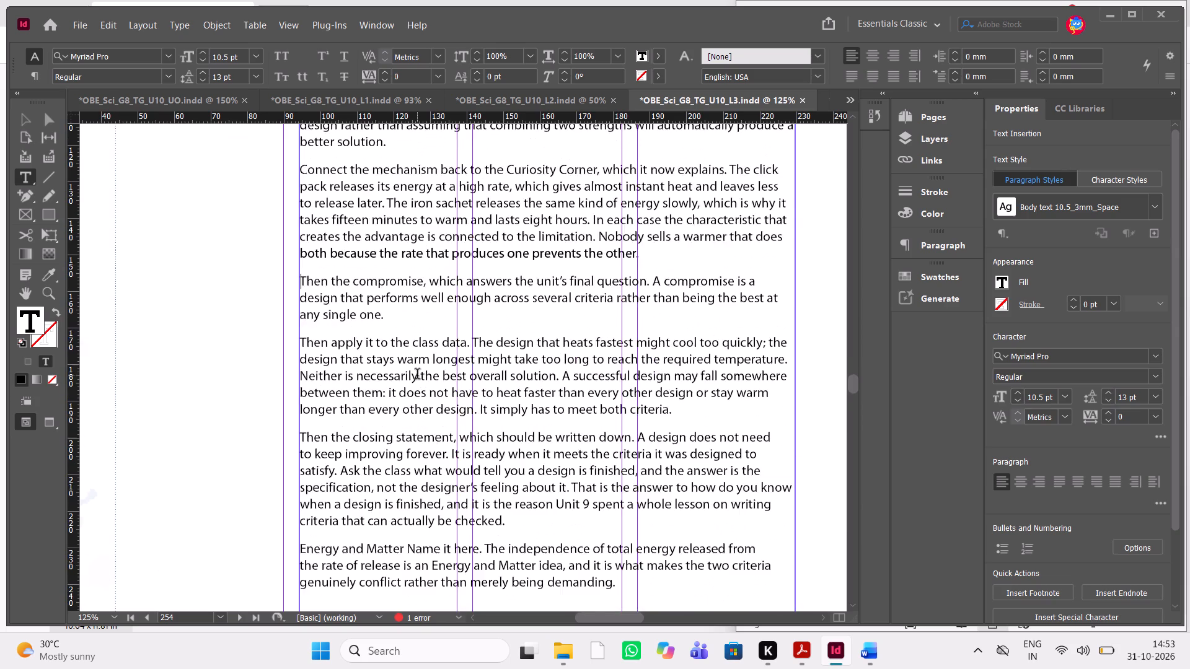
pyautogui.scroll(1, 417, 375)
pyautogui.scroll(1, 395, 315)
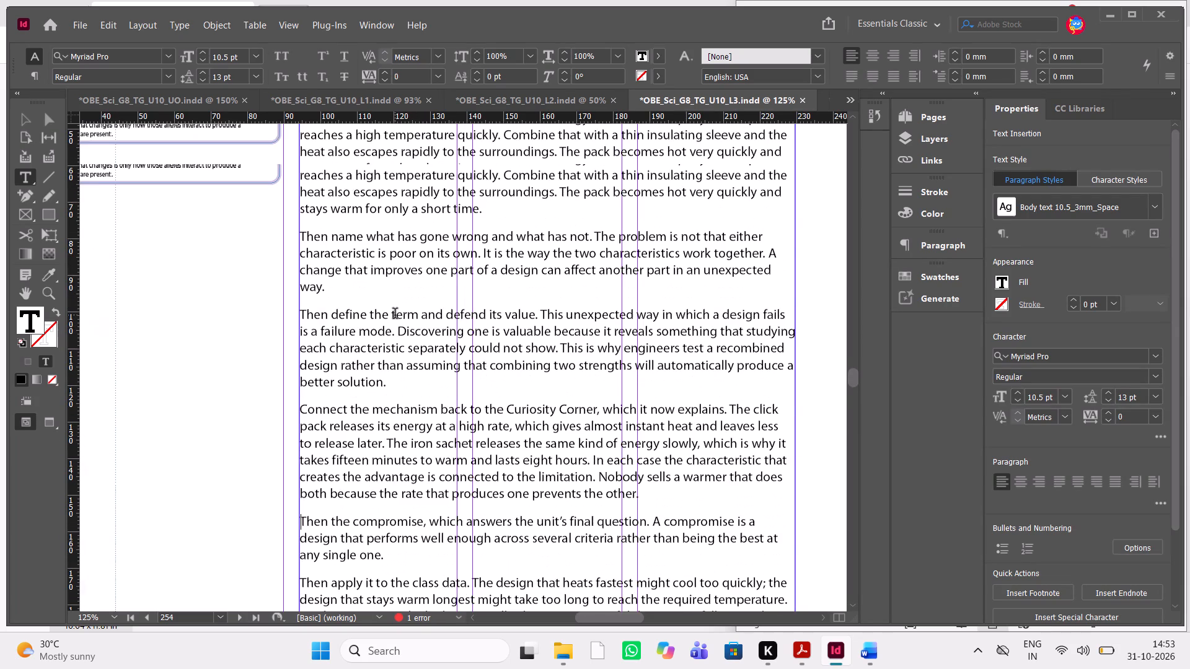
pyautogui.moveTo(334, 291); pyautogui.dragTo(284, 230)
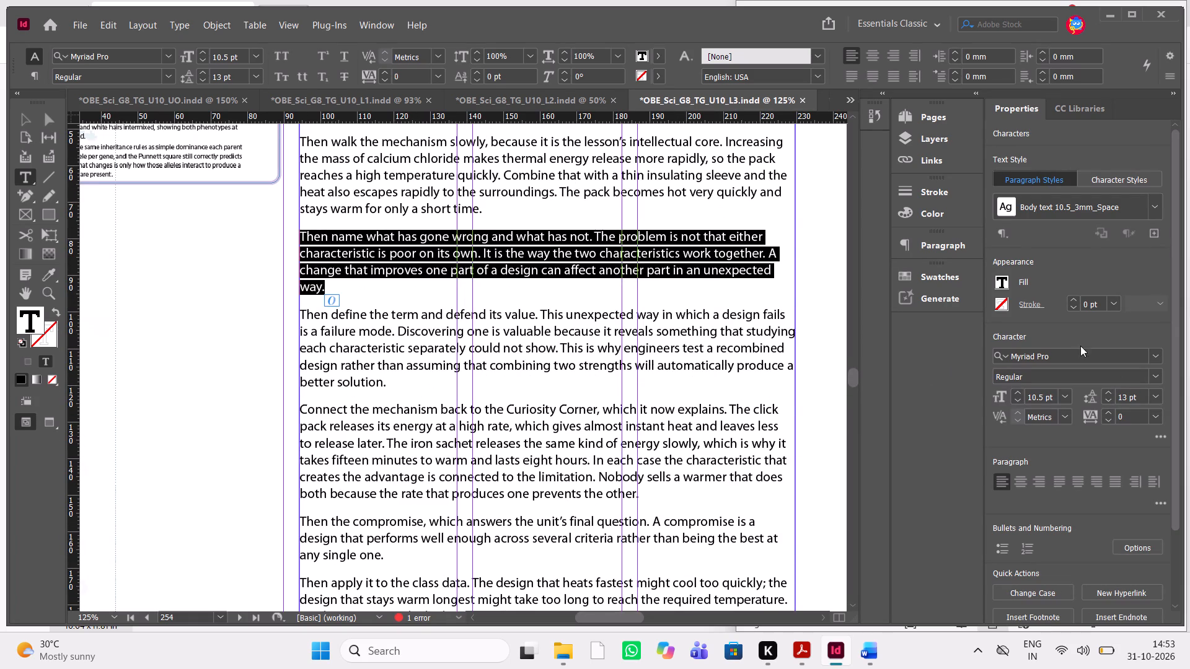
pyautogui.click(1154, 423)
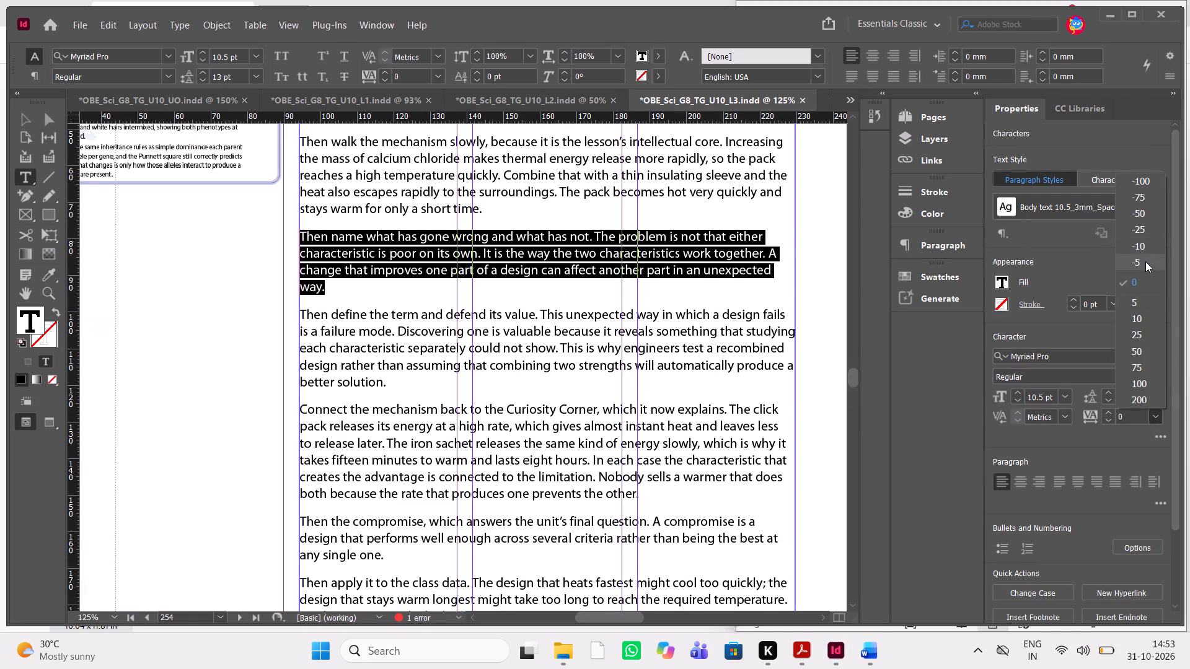
pyautogui.click(1145, 261)
pyautogui.click(611, 334)
# Make the "Energy and Matter" lead-in of page 254's last paragraph bold at 11 pt.
pyautogui.scroll(1, 611, 334)
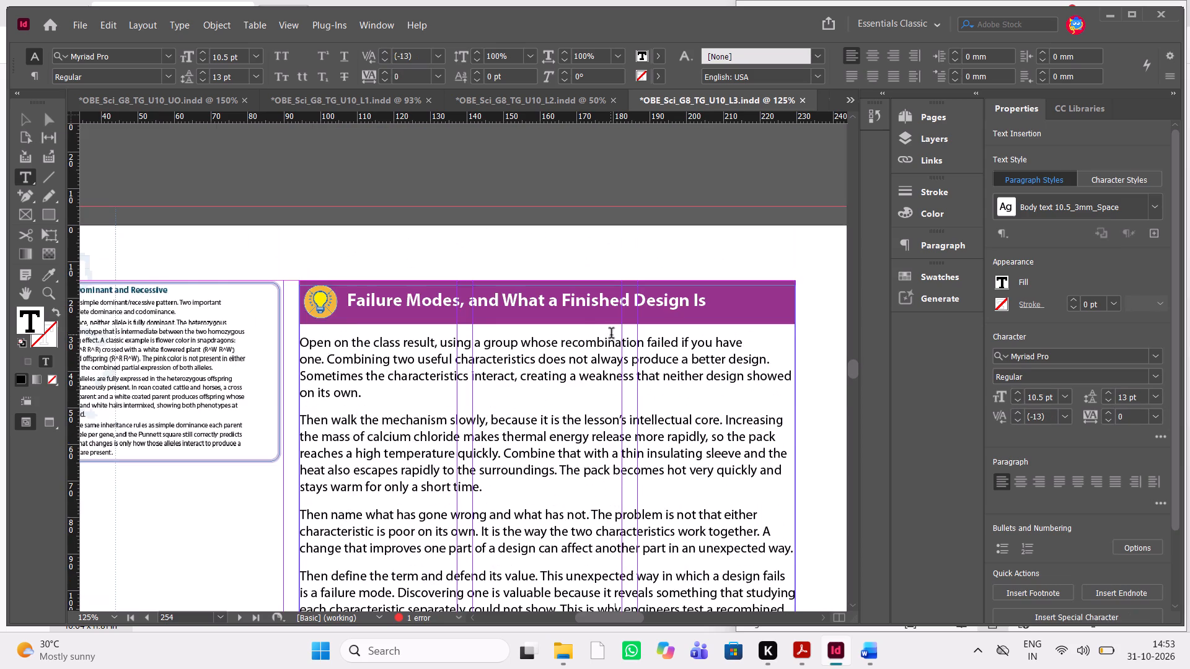
pyautogui.scroll(-3, 611, 334)
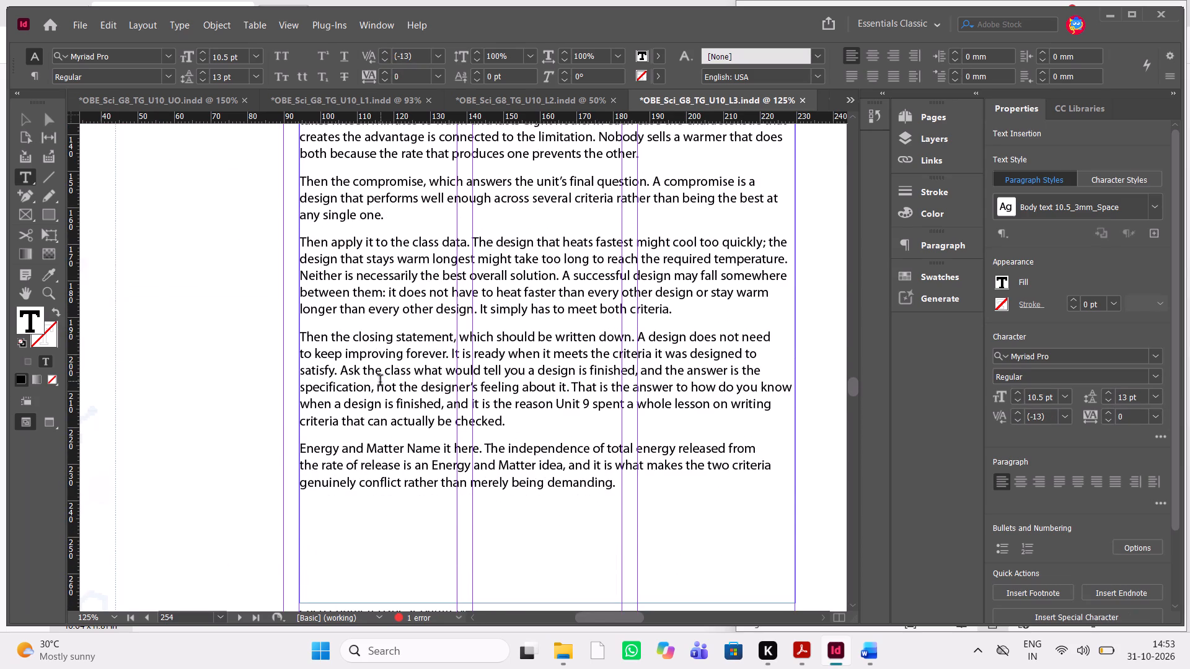
pyautogui.moveTo(406, 447); pyautogui.dragTo(365, 447)
pyautogui.moveTo(365, 447); pyautogui.dragTo(294, 451)
pyautogui.hotkey('ctrl', 'shift', 'b')
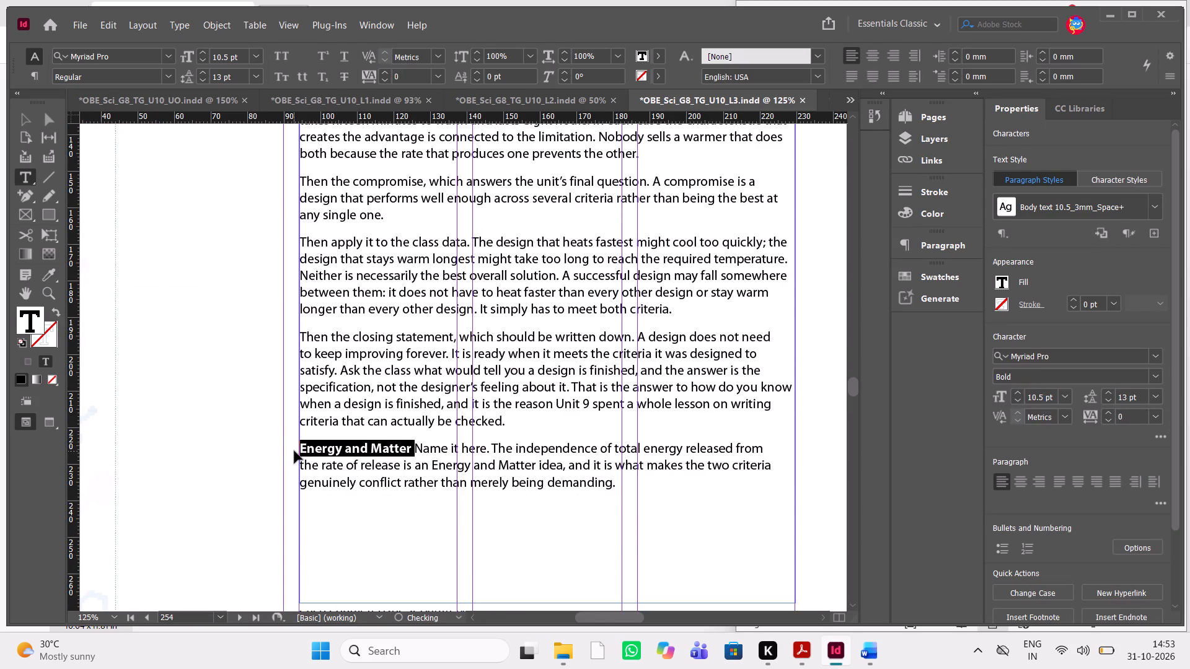
pyautogui.hotkey('ctrl', 'shift', '.')
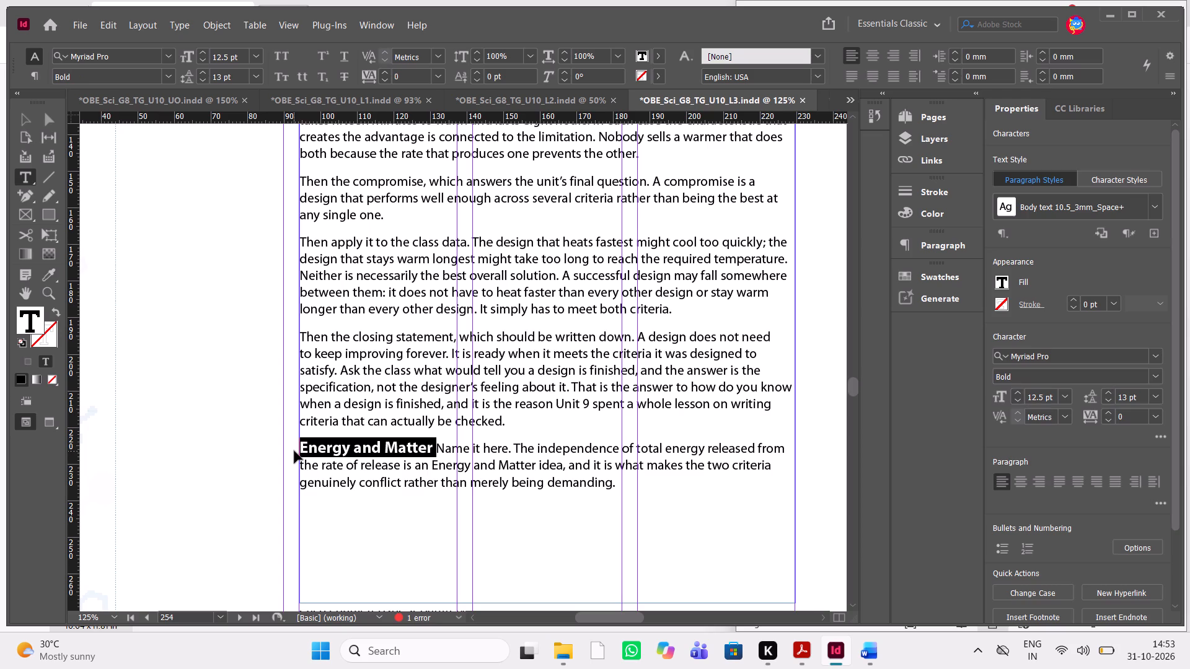
pyautogui.doubleClick(1051, 398)
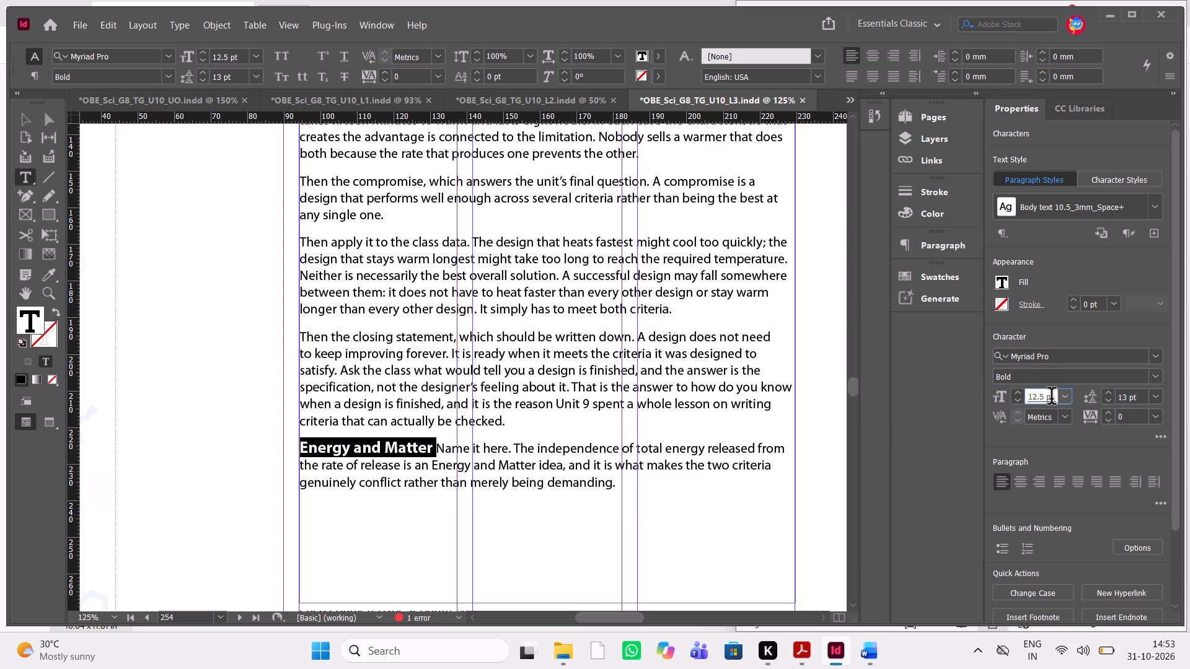
pyautogui.click(1062, 400)
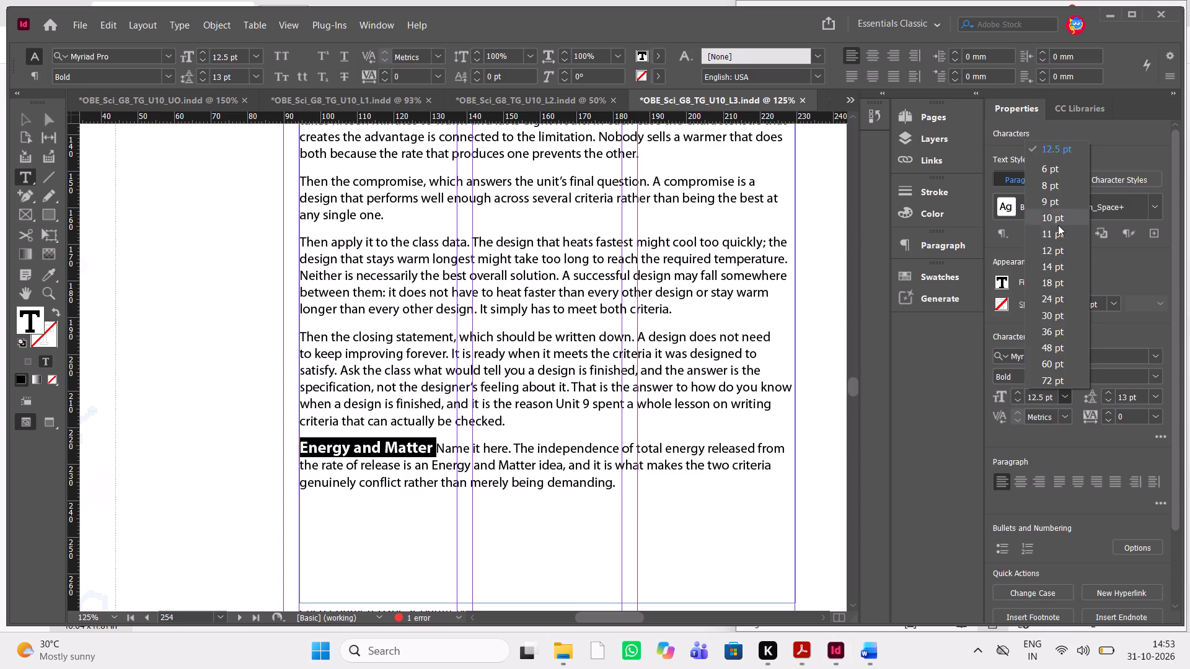
pyautogui.click(1057, 231)
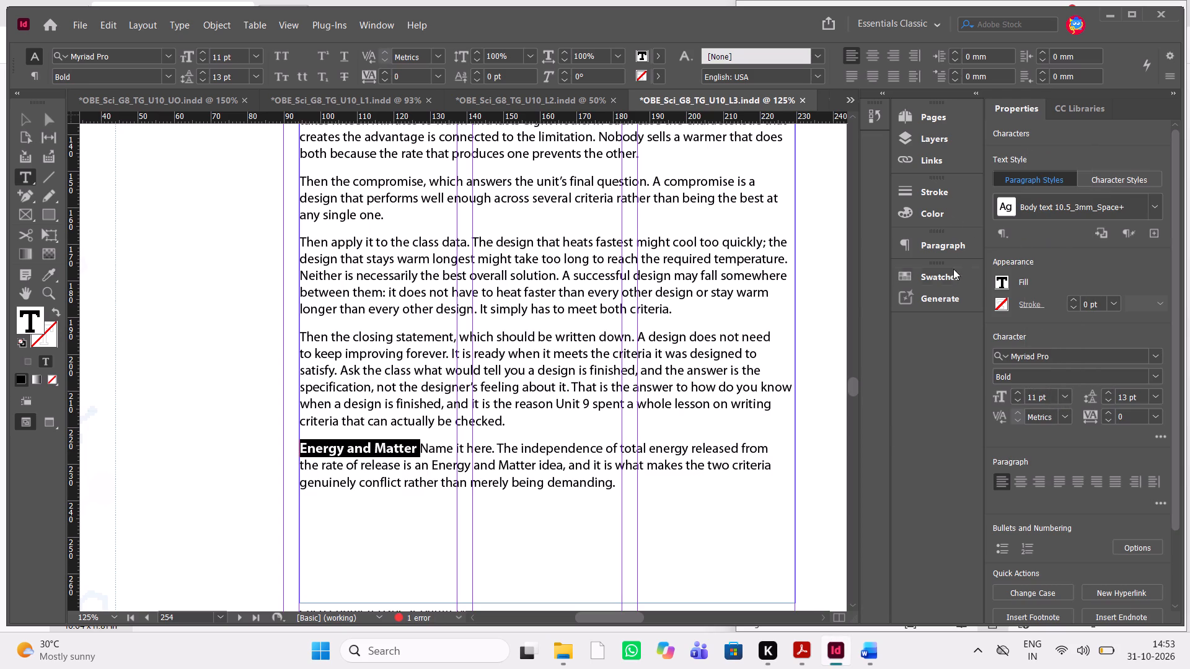
# Colour the "Energy and Matter" lead-in with the purple swatch C=51 M=91 Y=0 K=0.
pyautogui.click(953, 287)
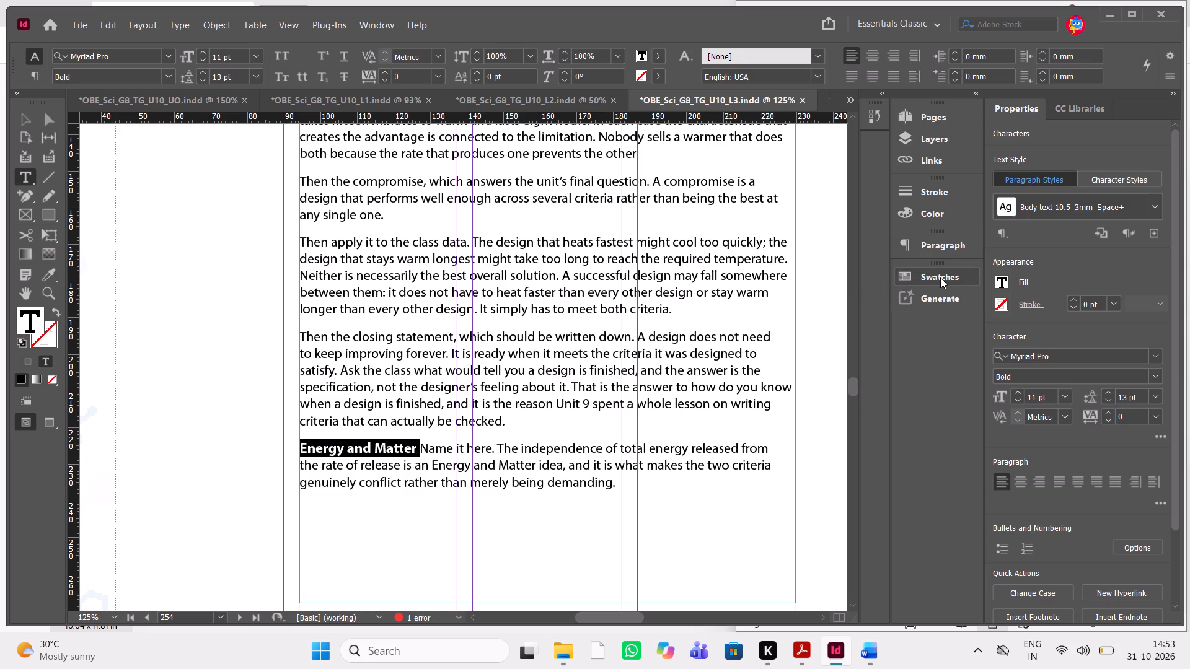
pyautogui.click(940, 278)
pyautogui.scroll(11, 790, 344)
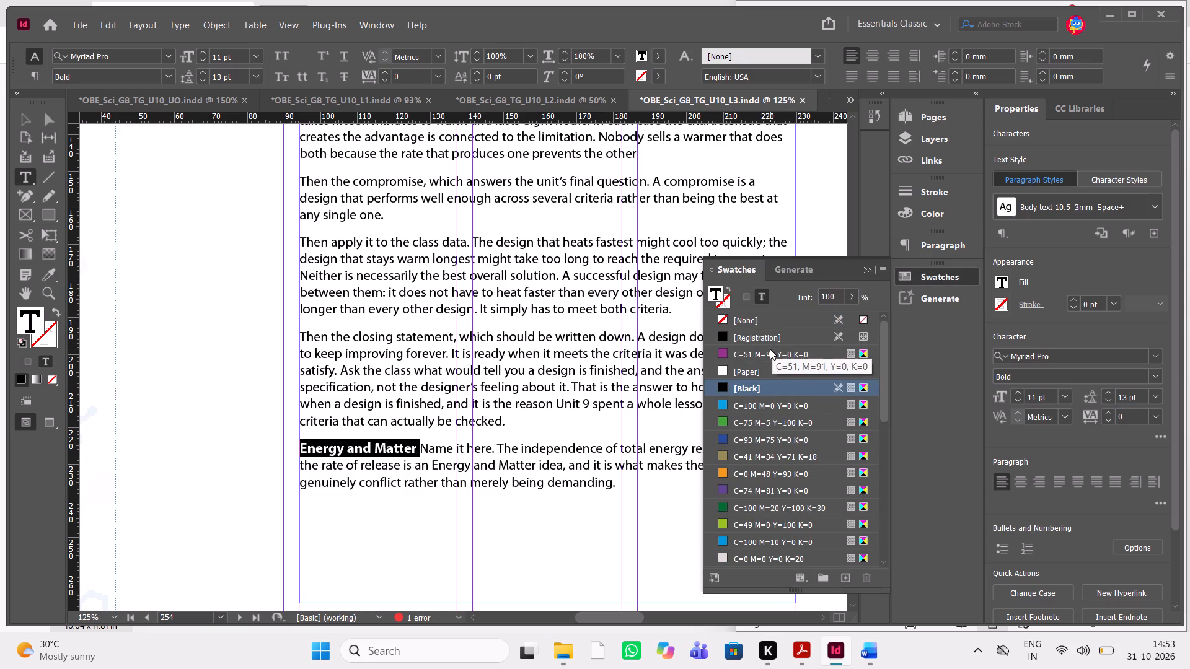
pyautogui.click(769, 350)
pyautogui.click(508, 419)
pyautogui.scroll(5, 508, 419)
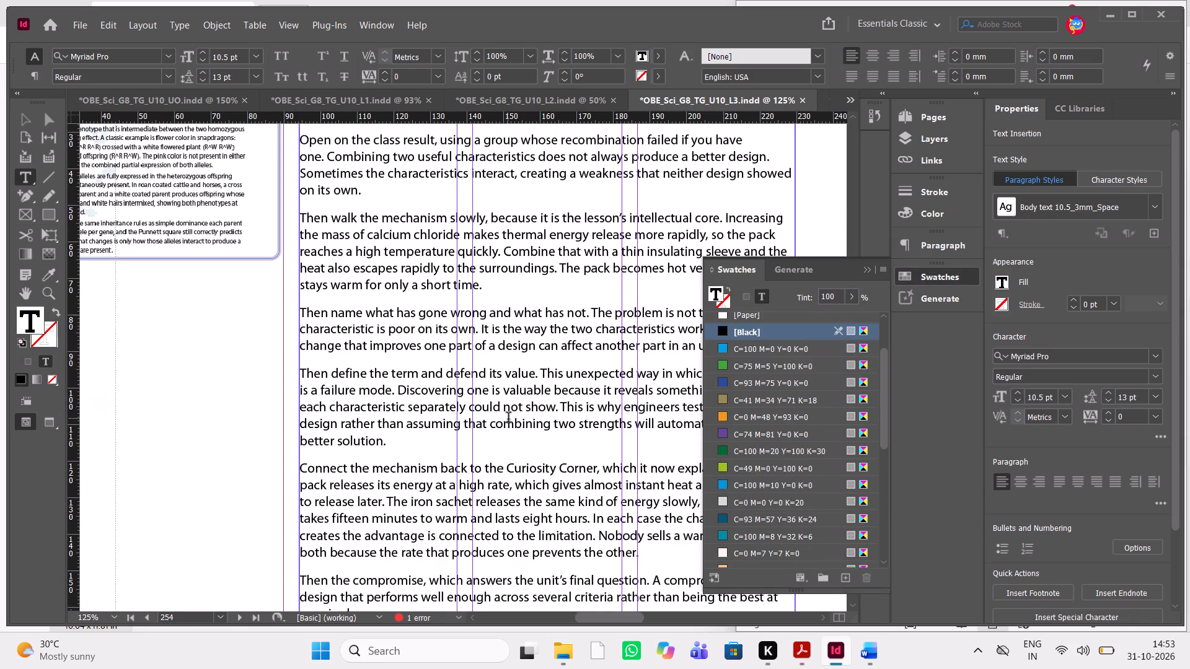
pyautogui.scroll(2, 508, 419)
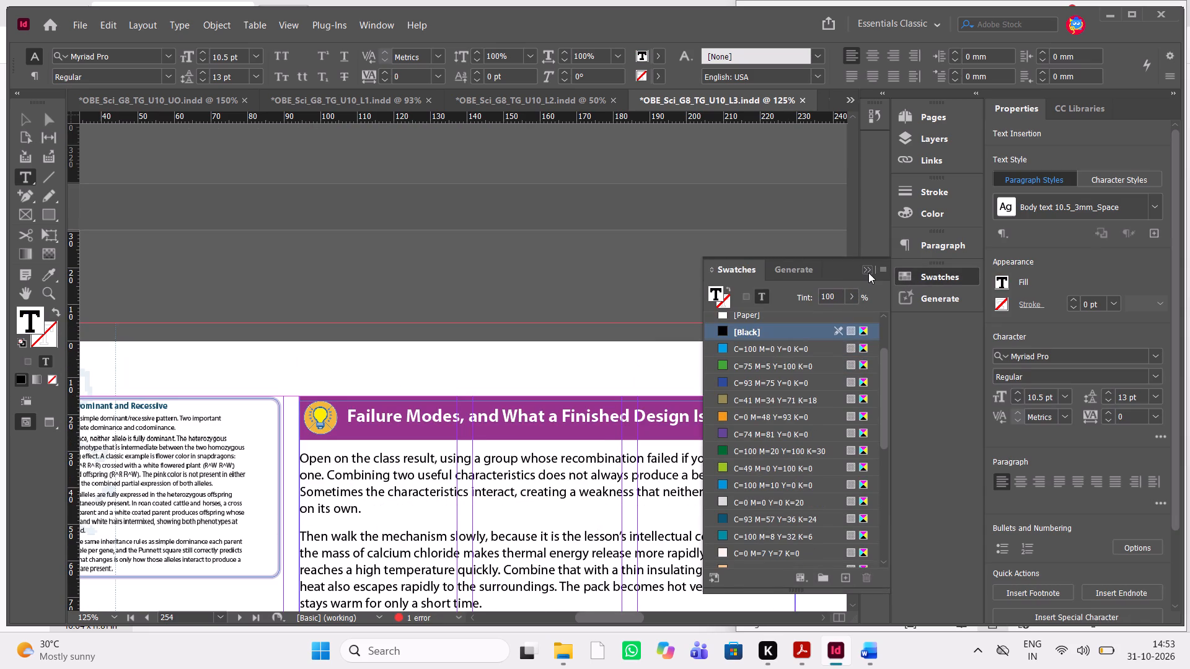
pyautogui.click(868, 273)
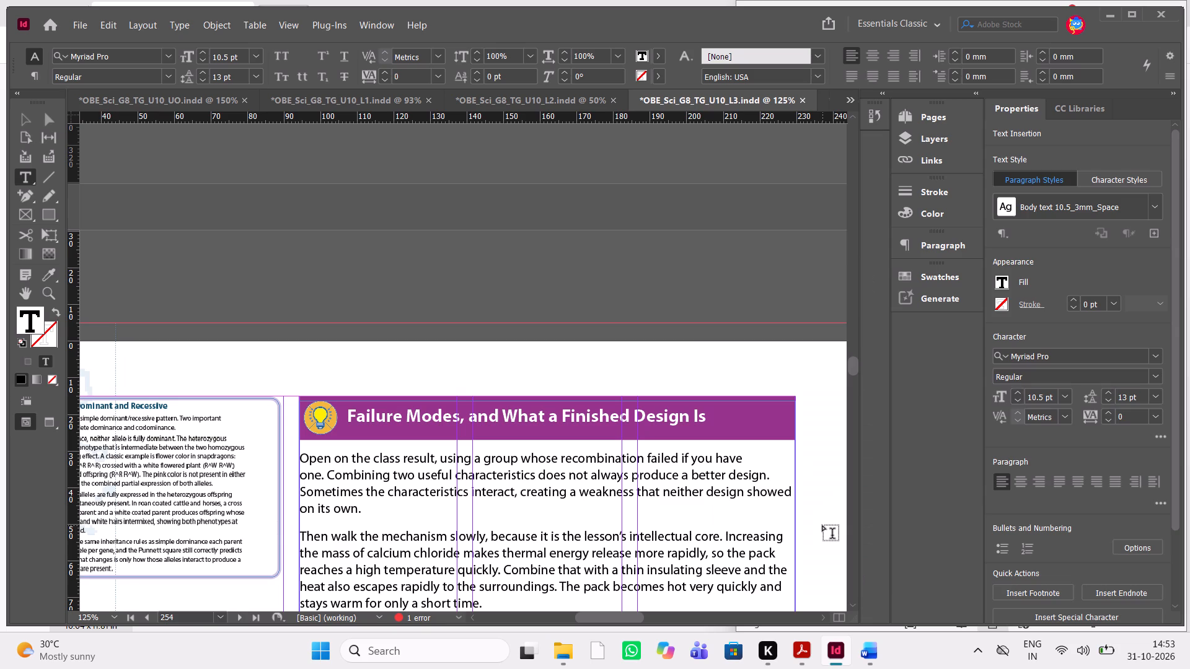
# Check Word's bold passages and bold the matching lead-in sentences of page 254's first three body paragraphs in InDesign.
pyautogui.click(867, 652)
pyautogui.hscroll(-2, 1020, 348)
pyautogui.hscroll(1, 1020, 348)
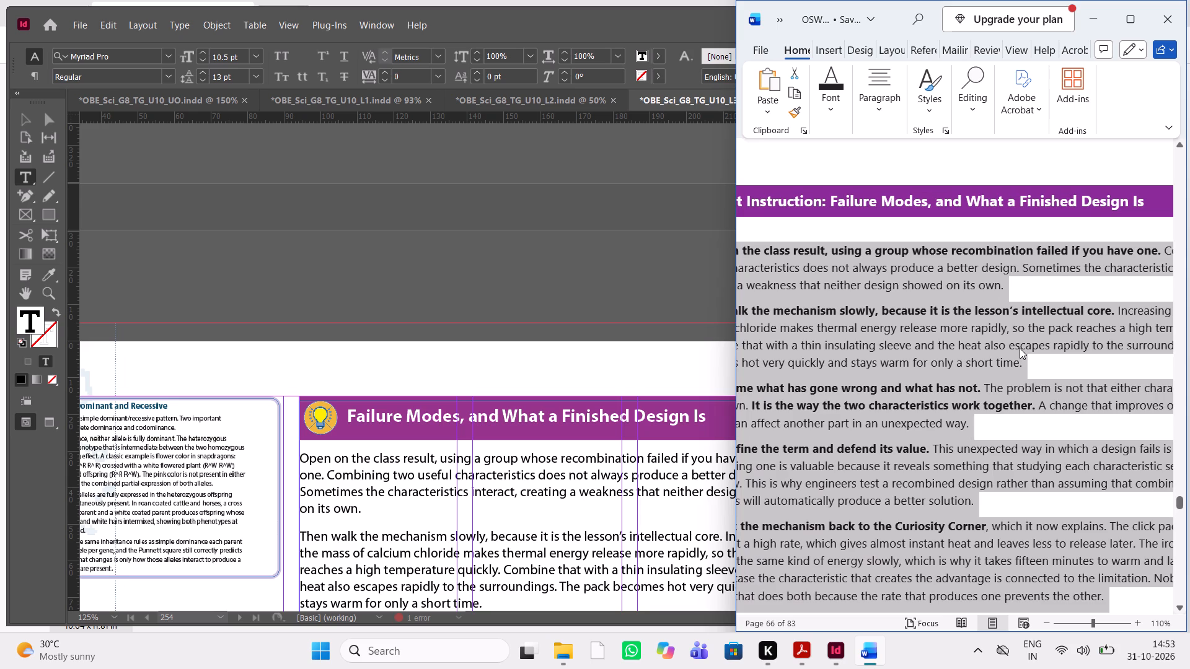
pyautogui.scroll(-2, 712, 414)
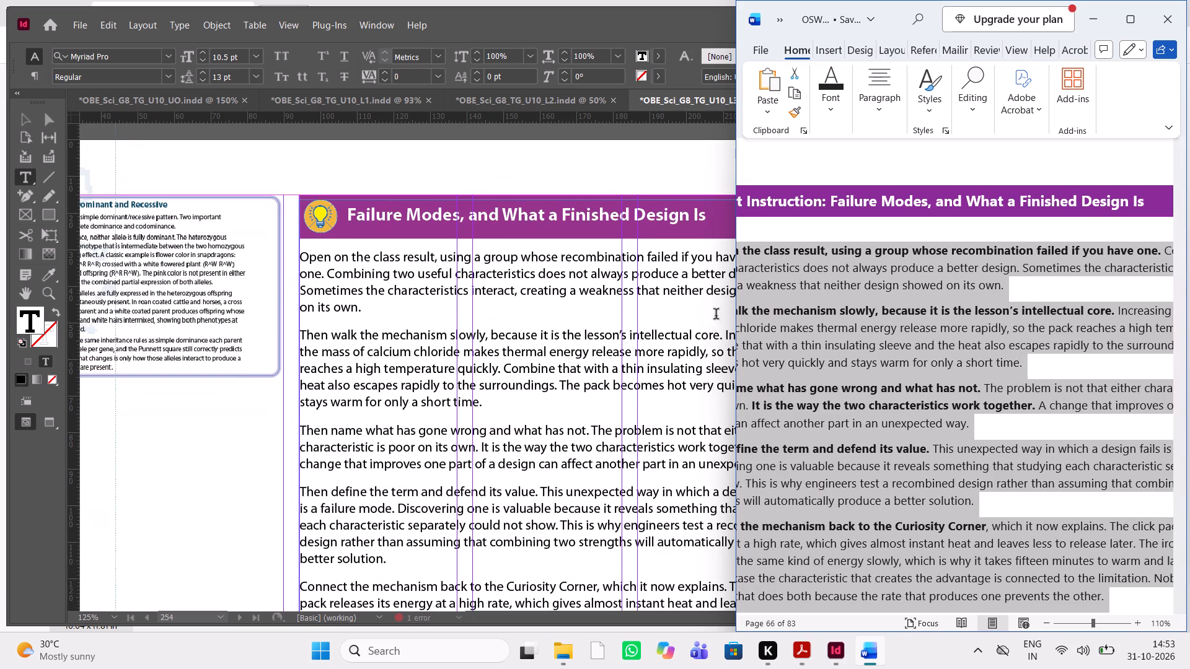
pyautogui.hscroll(-1, 652, 254)
pyautogui.hscroll(1, 652, 254)
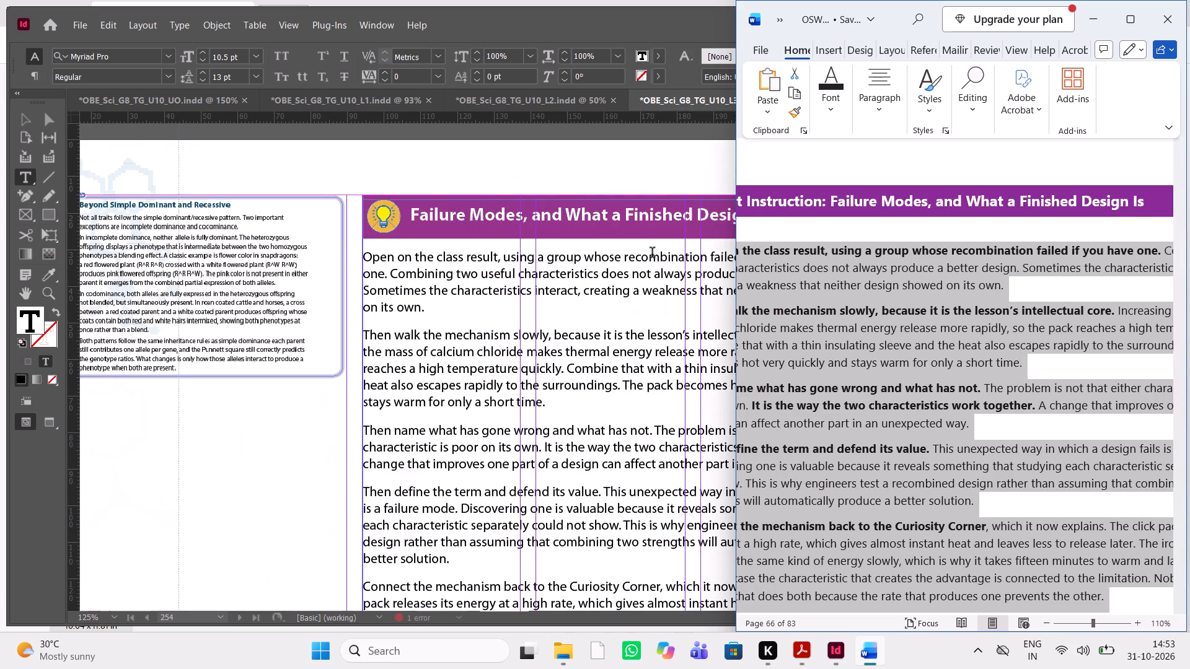
pyautogui.moveTo(390, 276); pyautogui.dragTo(359, 256)
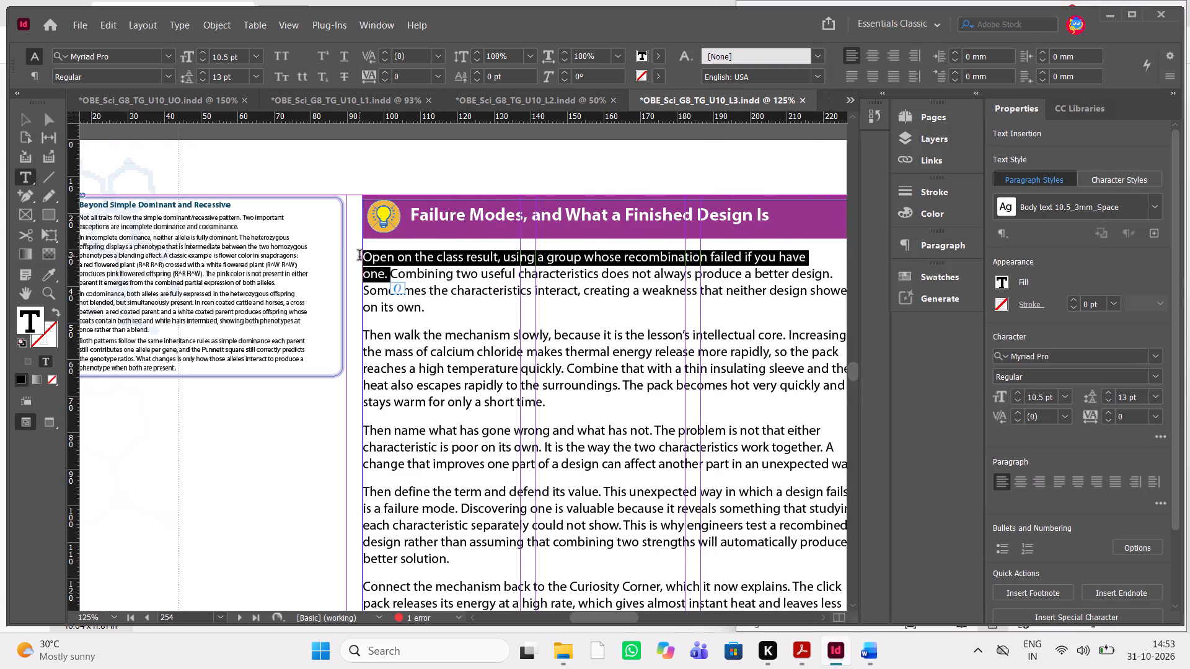
pyautogui.hotkey('ctrl', 'shift', 'b')
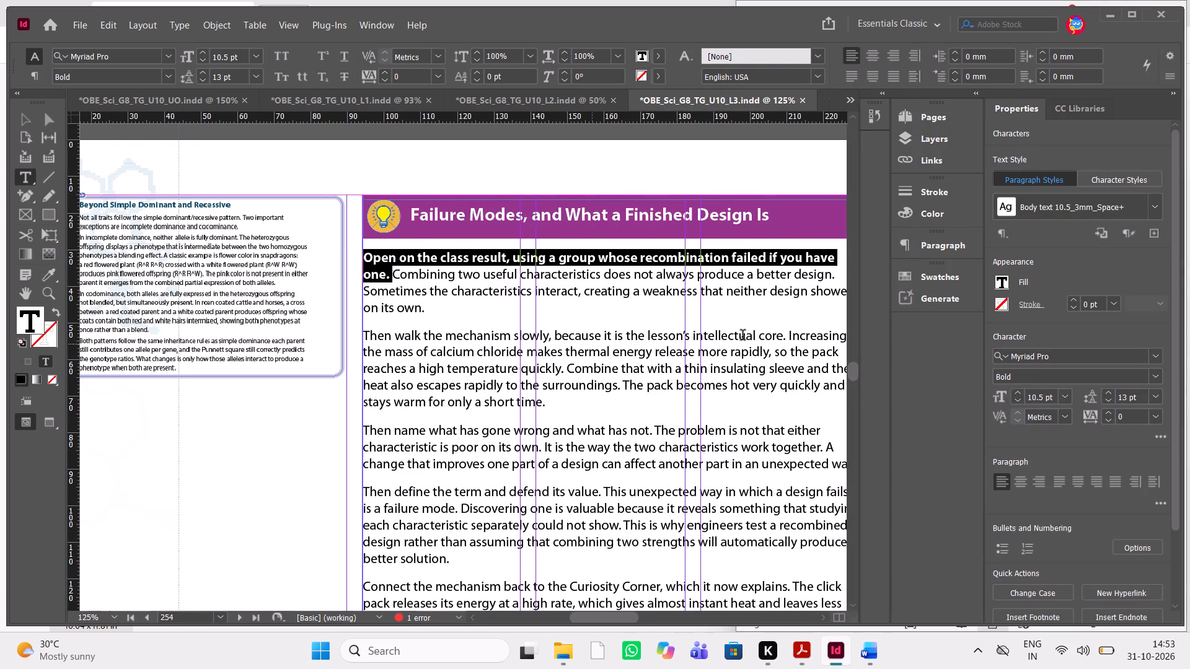
pyautogui.moveTo(788, 336); pyautogui.dragTo(305, 333)
pyautogui.hotkey('ctrl', 'shift', 'b')
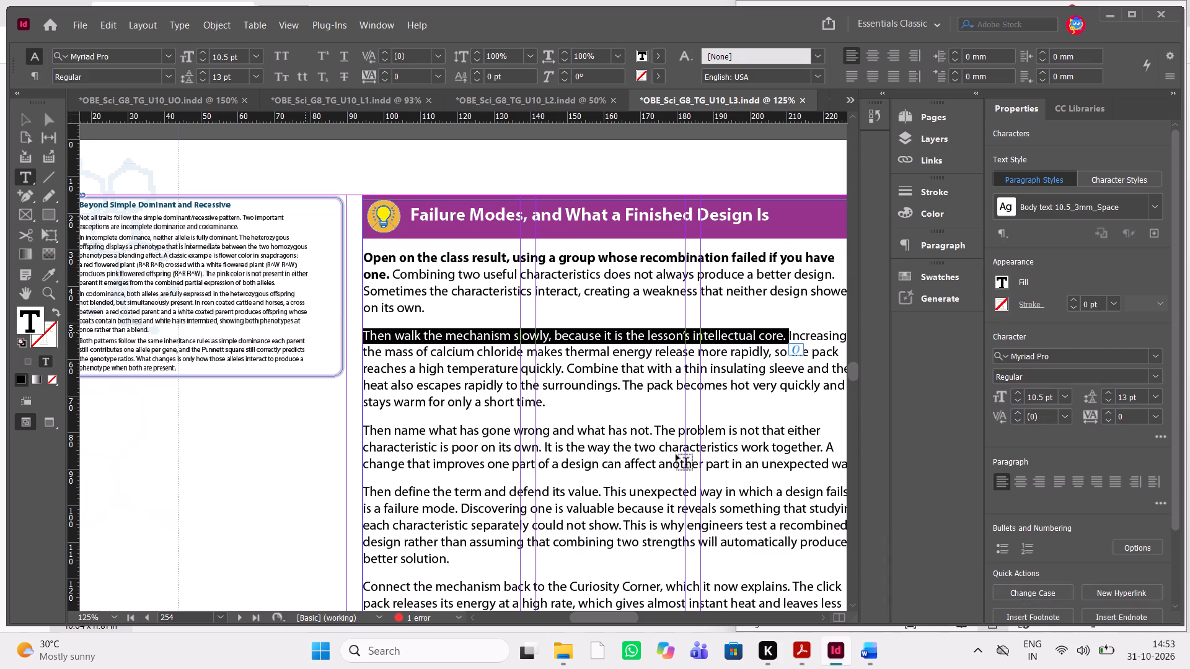
pyautogui.moveTo(653, 433); pyautogui.dragTo(544, 435)
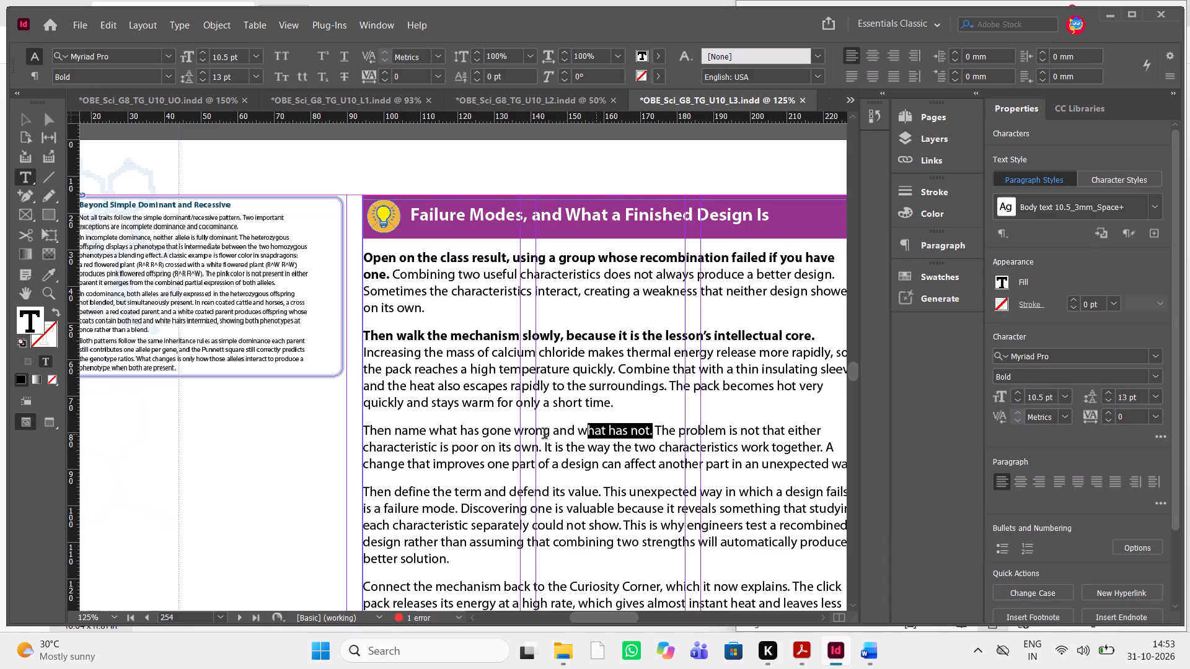
pyautogui.moveTo(544, 435); pyautogui.dragTo(363, 435)
pyautogui.hotkey('ctrl', 'shift', 'b')
# Bold the sentence "It is the way the two characteristics work together." in the third paragraph.
pyautogui.hscroll(-1, 626, 453)
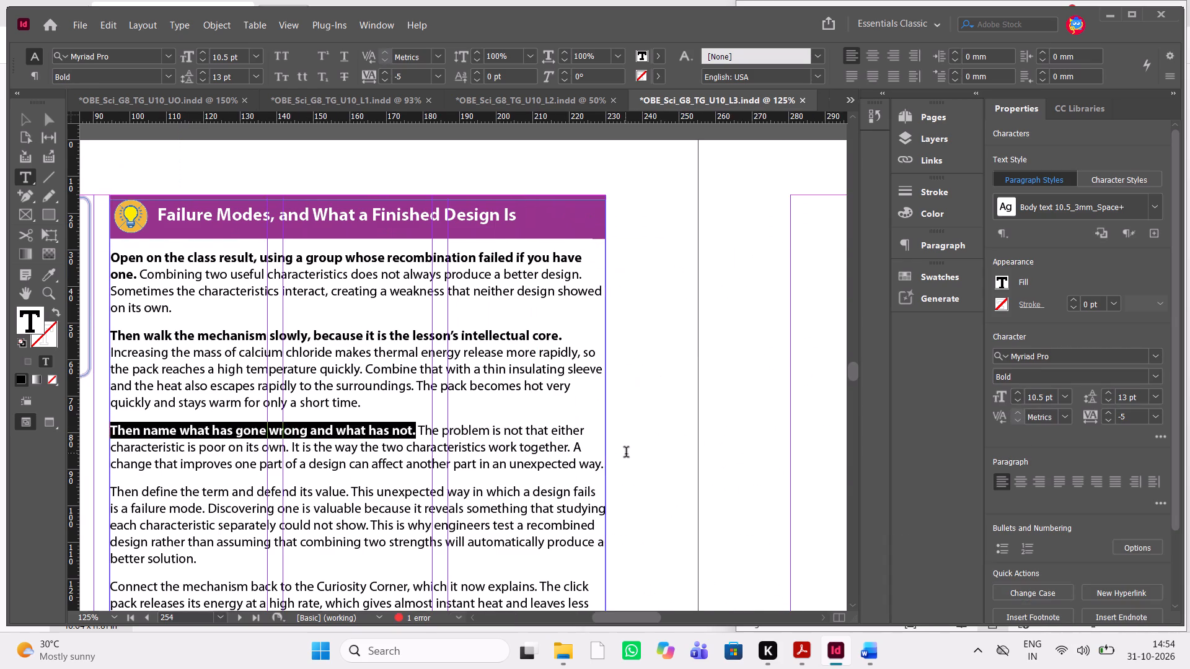
pyautogui.hscroll(-1, 626, 453)
pyautogui.hscroll(1, 626, 453)
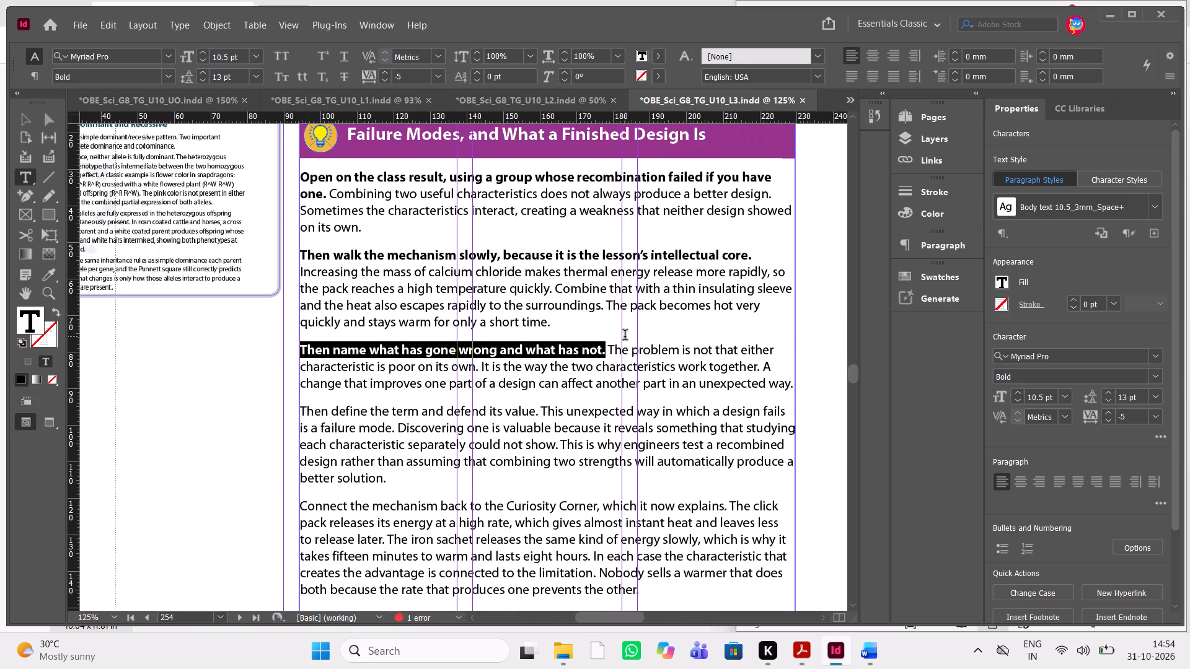
pyautogui.moveTo(482, 369); pyautogui.dragTo(665, 360)
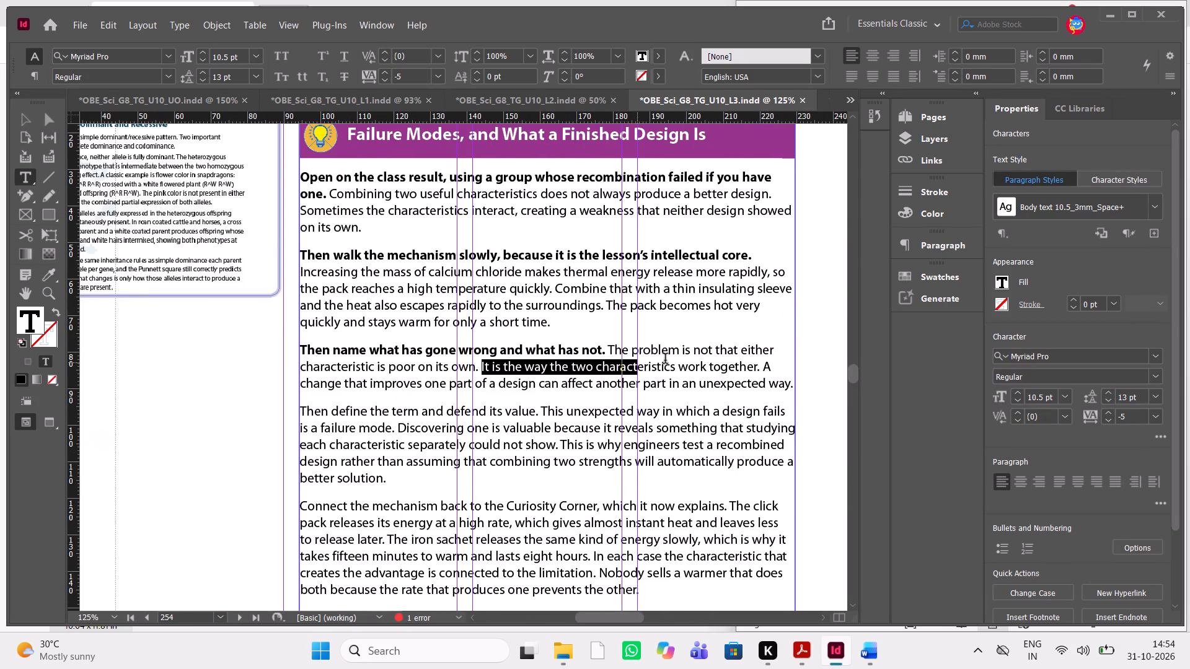
pyautogui.moveTo(665, 360); pyautogui.dragTo(759, 367)
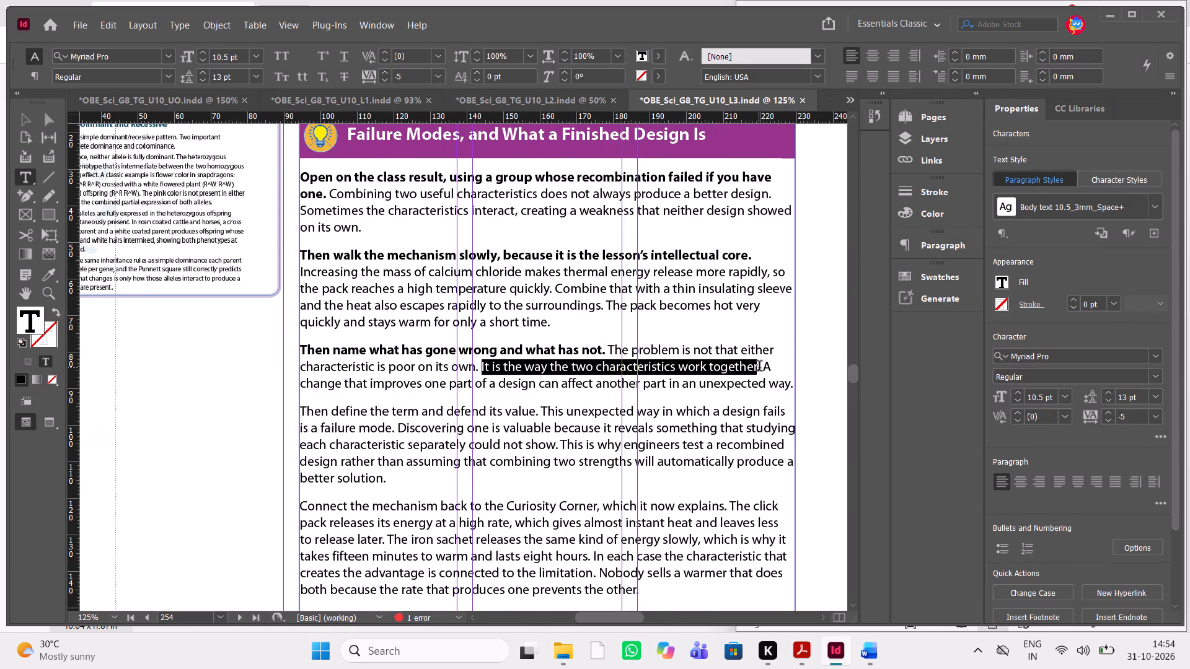
pyautogui.moveTo(759, 367); pyautogui.dragTo(761, 371)
pyautogui.hotkey('ctrl', 'b')
# Check the remaining bold passages in Word, and bold "Then define the term and defend its value." in InDesign.
pyautogui.hotkey('alt', 'Tab')
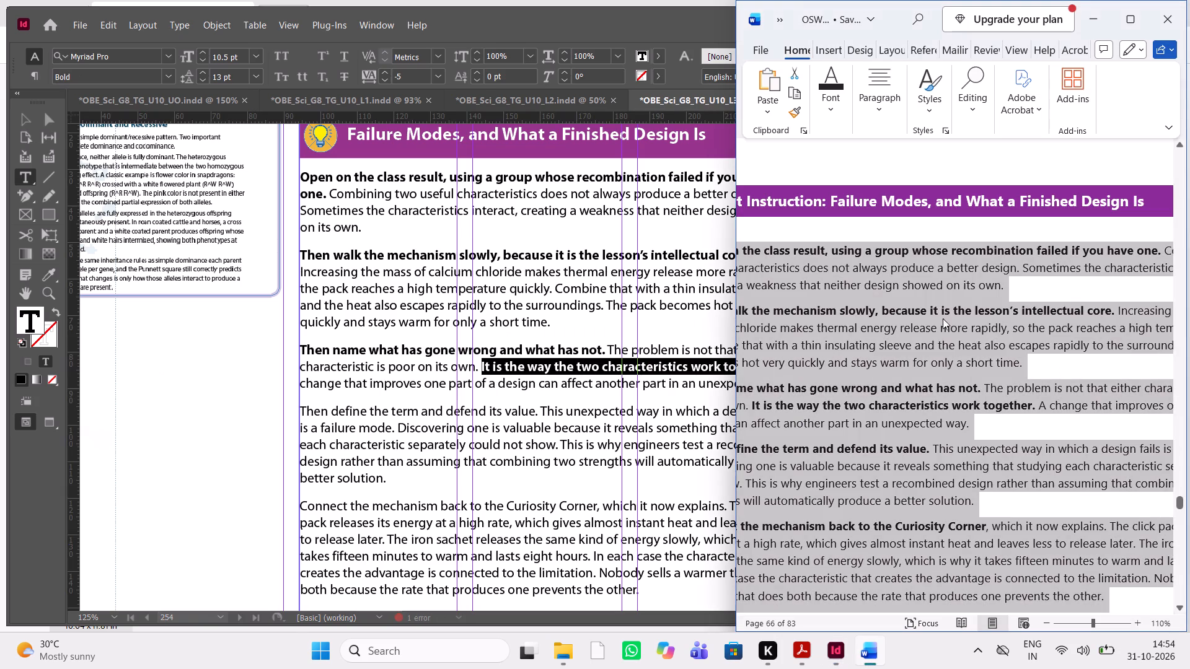
pyautogui.scroll(-2, 998, 362)
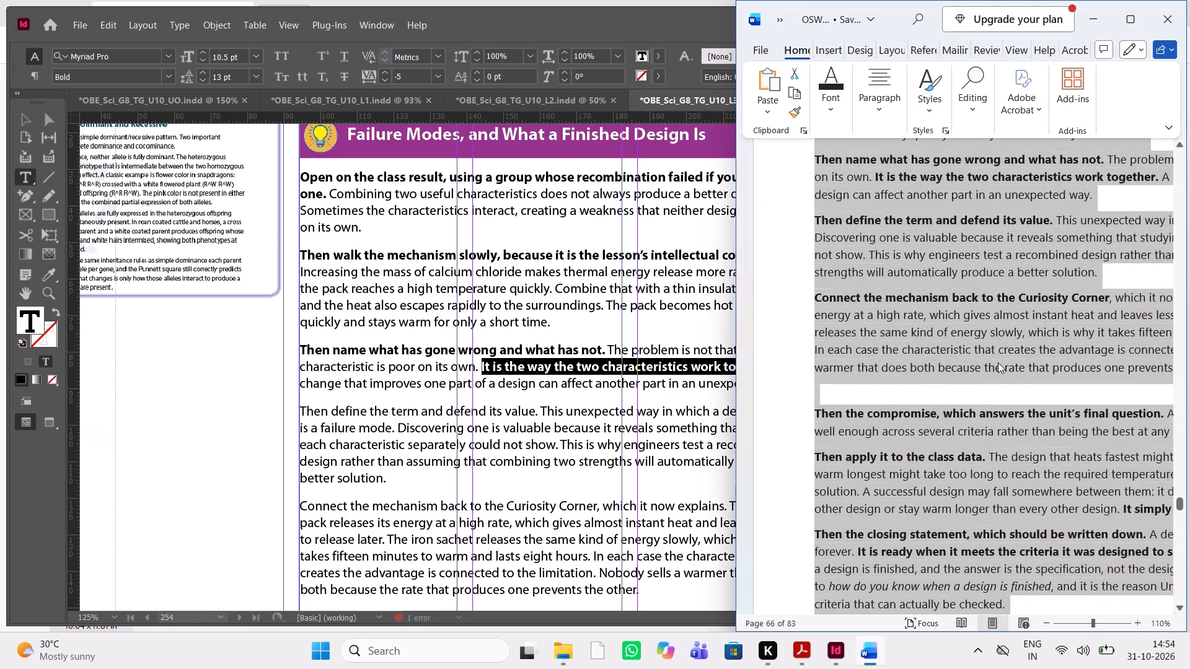
pyautogui.hscroll(-1, 998, 362)
pyautogui.scroll(-1, 998, 362)
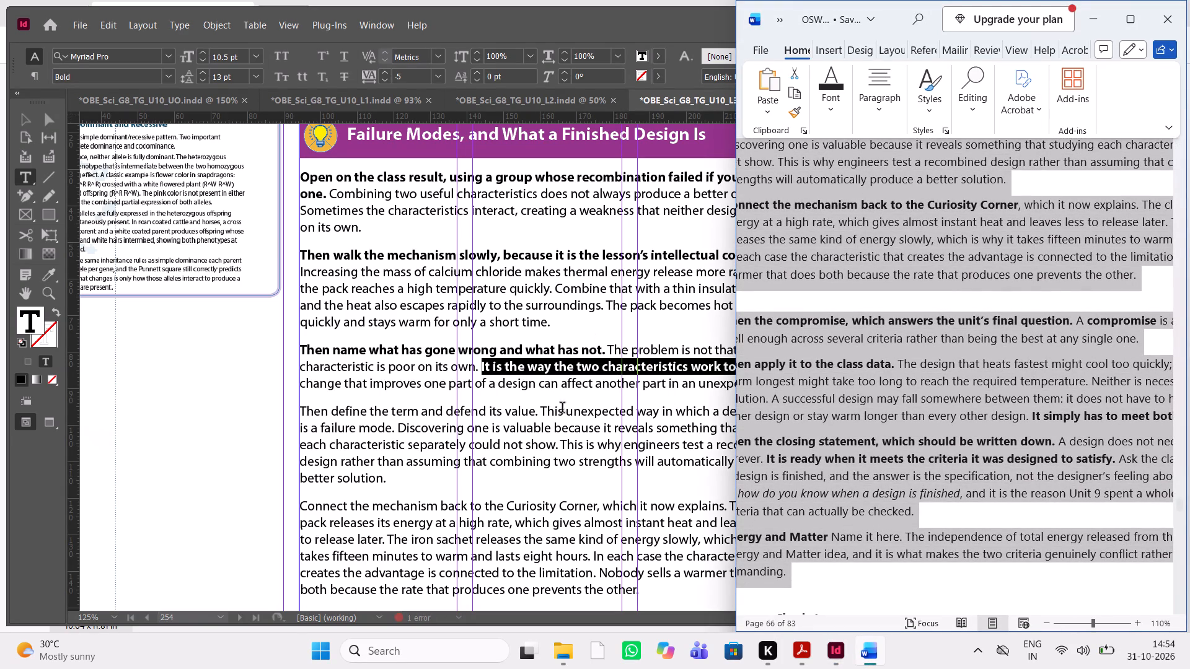
pyautogui.moveTo(544, 413); pyautogui.dragTo(309, 411)
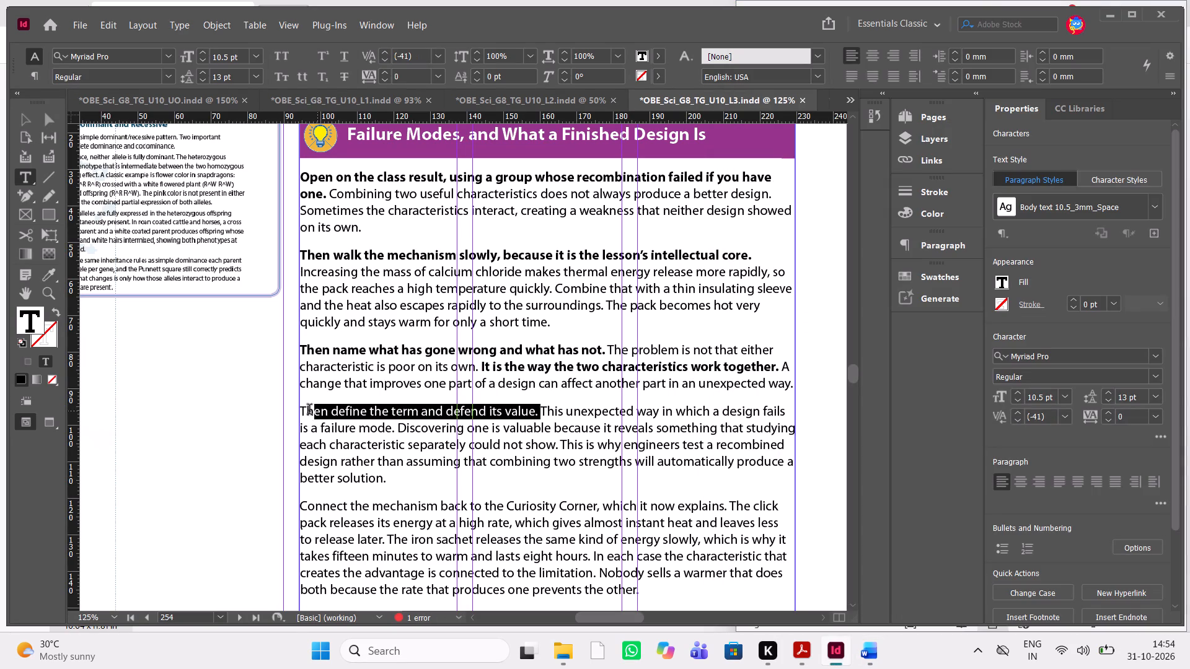
pyautogui.moveTo(309, 411); pyautogui.dragTo(301, 410)
pyautogui.hotkey('ctrl', 'shift', 'b')
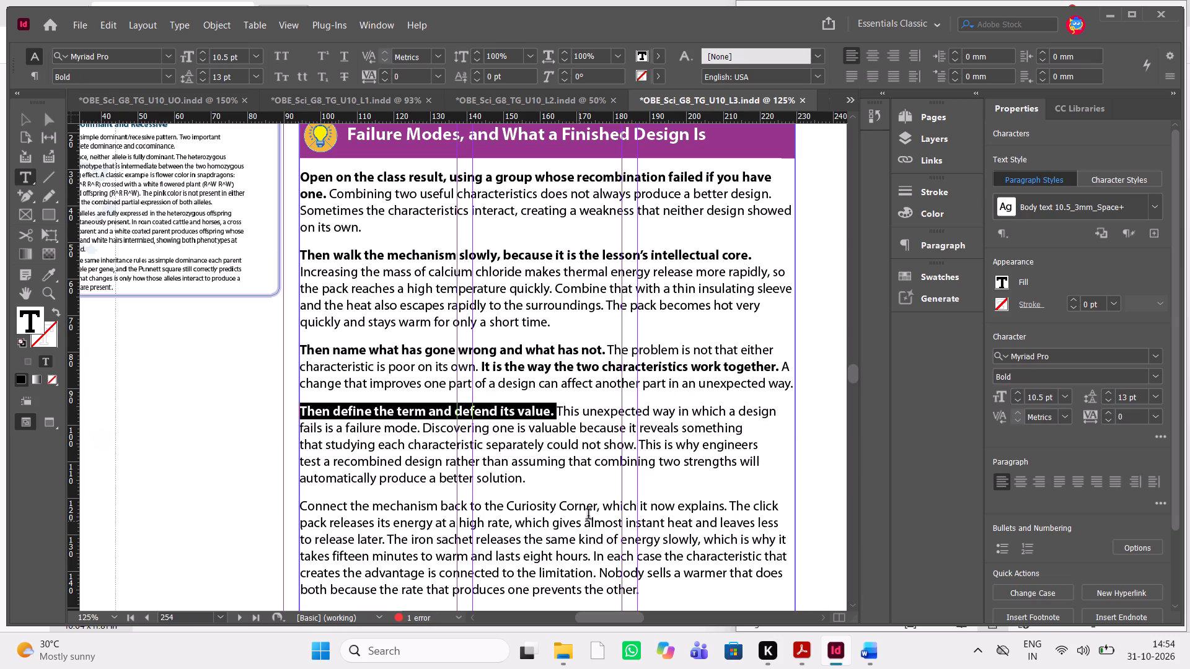
# Bold the lead-in "Connect the mechanism back to the Curiosity Corner," in the fifth paragraph of page 254.
pyautogui.moveTo(600, 509); pyautogui.dragTo(286, 494)
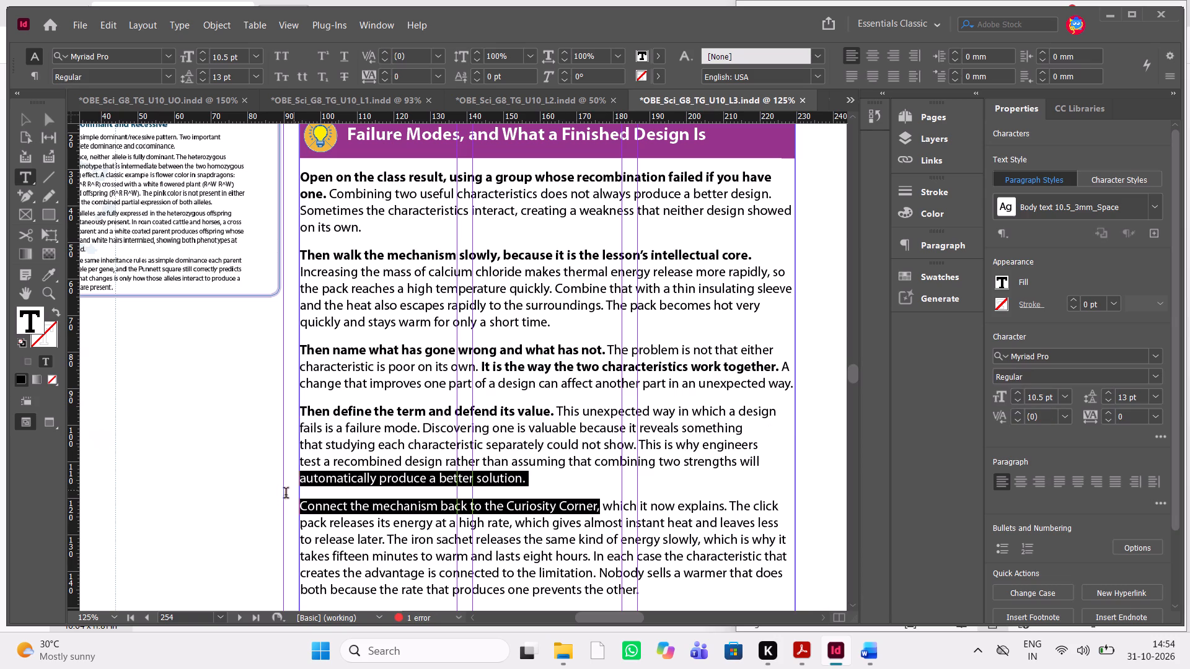
pyautogui.moveTo(286, 494); pyautogui.dragTo(273, 501)
pyautogui.hotkey('ctrl', 'shift', 'b')
# Check Word's next bold passages, and bold "Then the compromise, which answers the unit's final question." on page 254 in InDesign.
pyautogui.hotkey('alt', 'Tab')
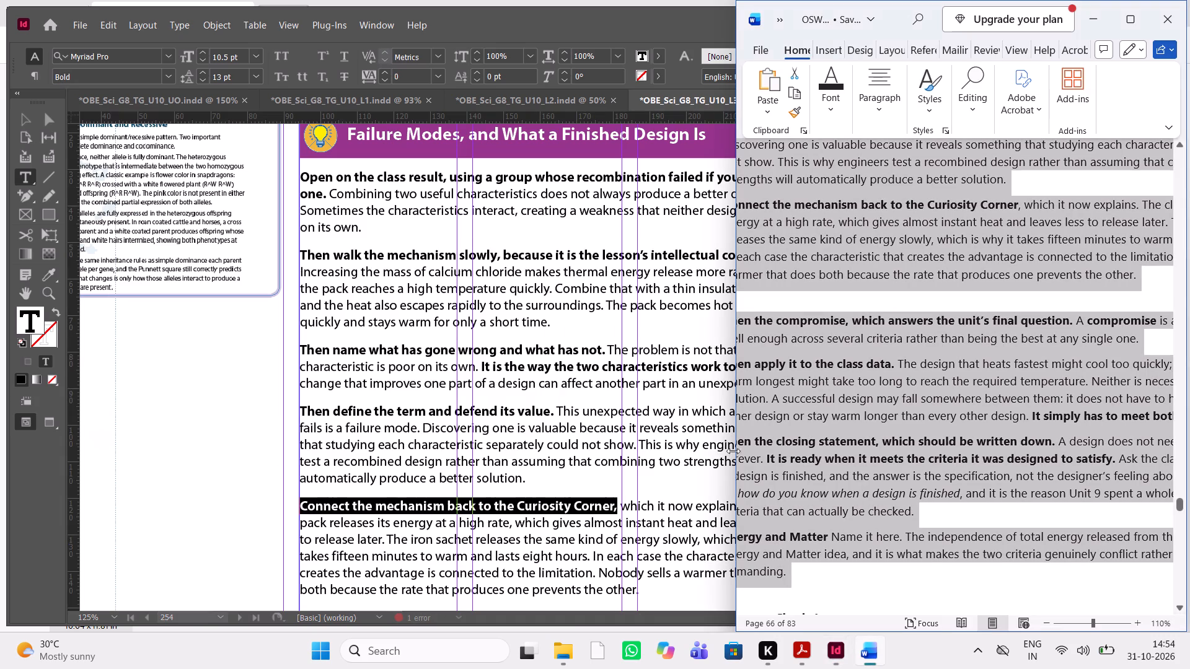
pyautogui.hscroll(1, 891, 480)
pyautogui.scroll(1, 891, 480)
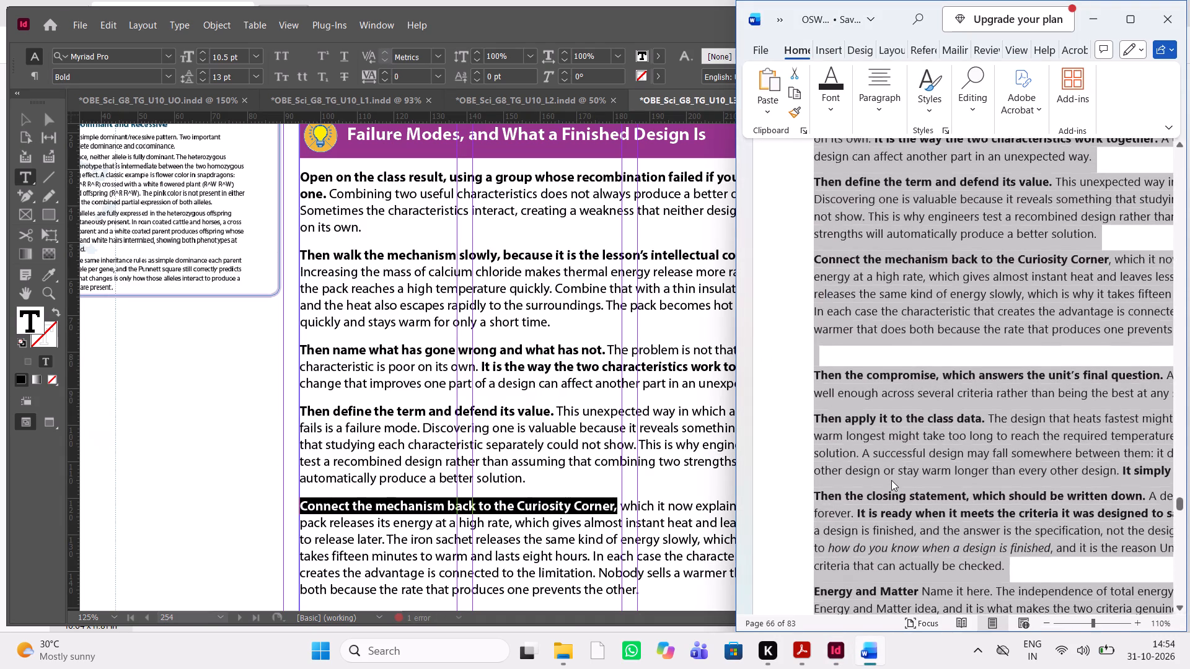
pyautogui.scroll(1, 891, 480)
pyautogui.scroll(-1, 891, 480)
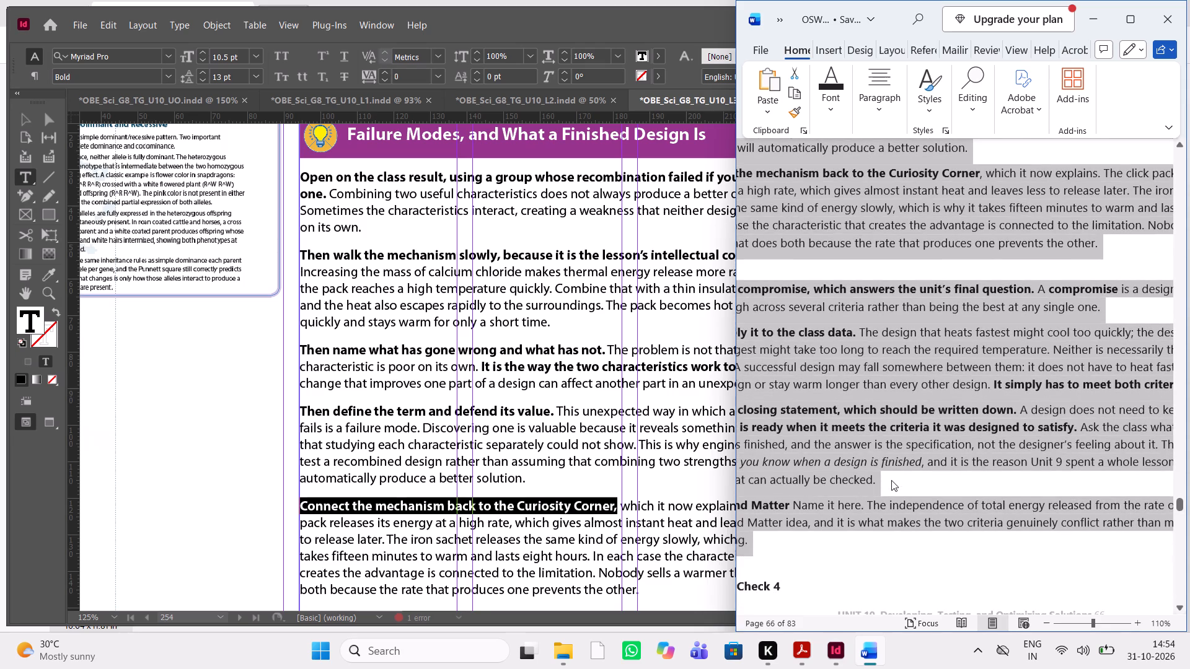
pyautogui.scroll(2, 917, 406)
pyautogui.scroll(-2, 917, 406)
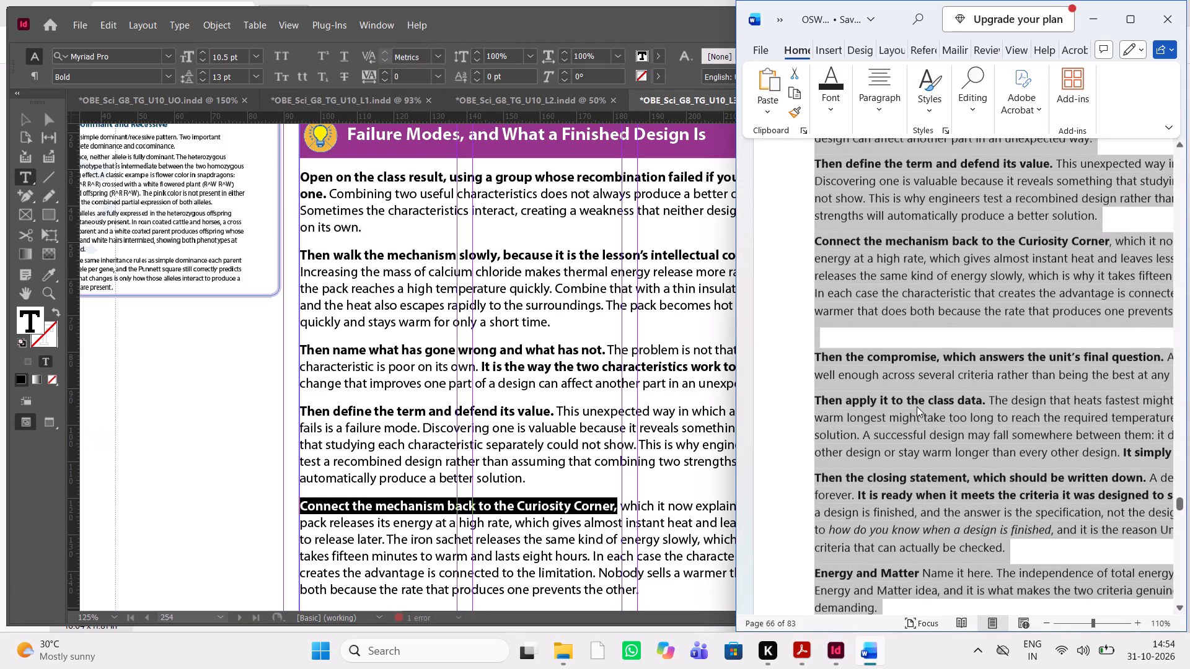
pyautogui.scroll(-1, 666, 398)
pyautogui.scroll(3, 666, 398)
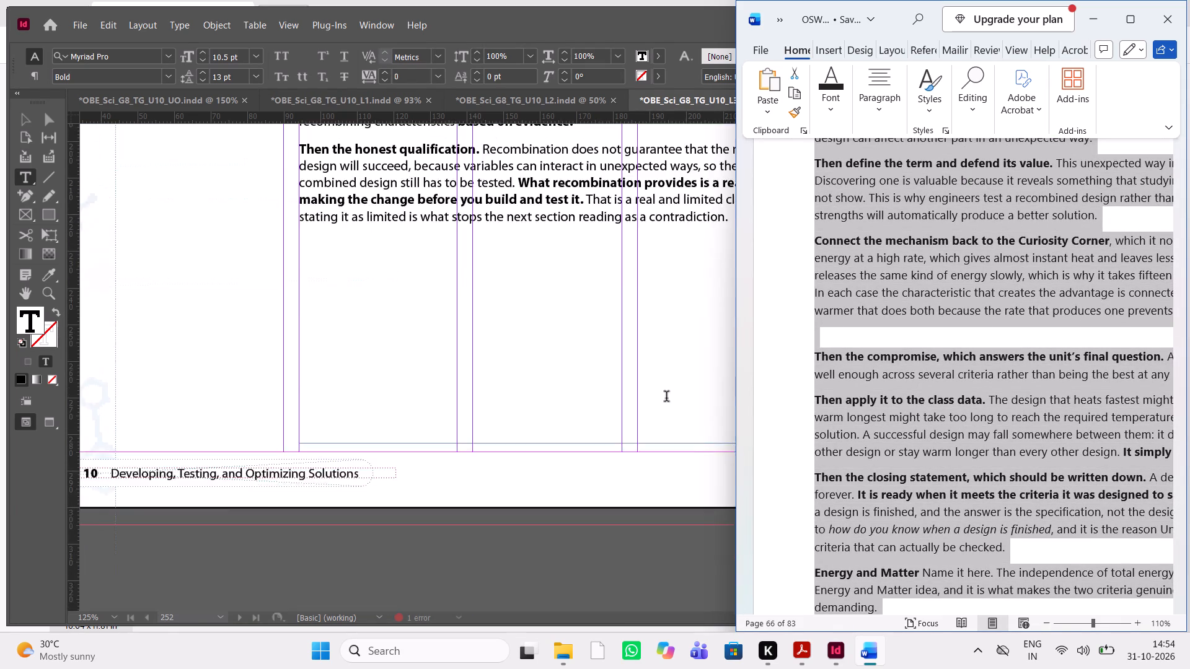
pyautogui.scroll(5, 666, 398)
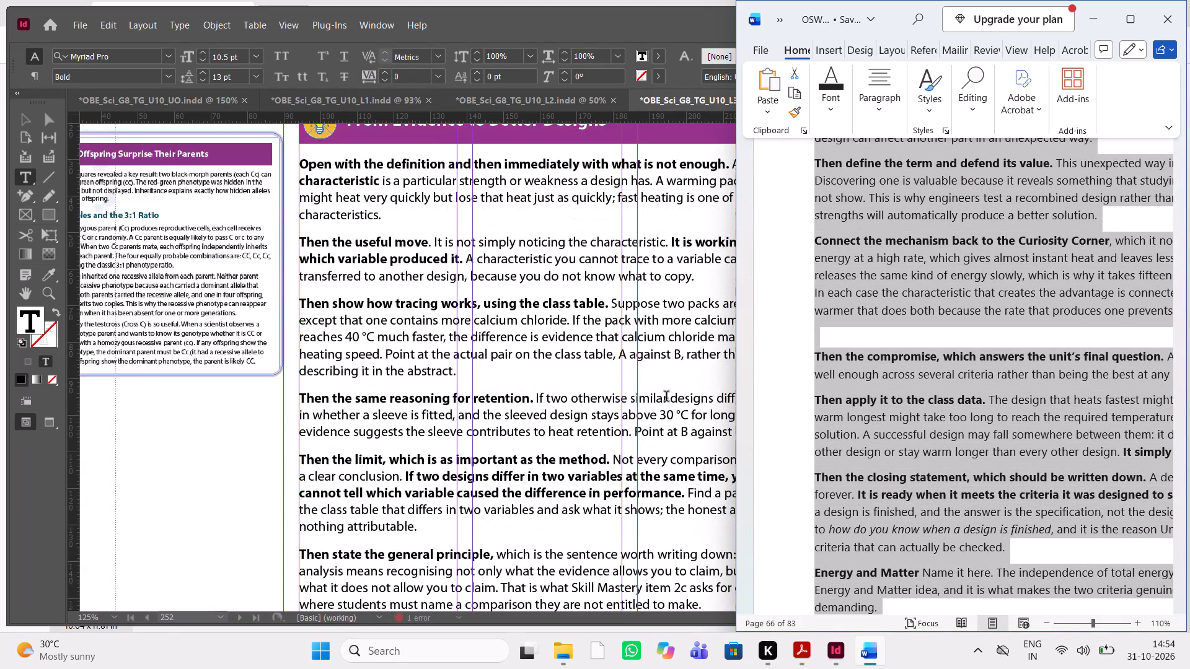
pyautogui.scroll(1, 666, 398)
pyautogui.hscroll(1, 666, 398)
pyautogui.scroll(-2, 666, 398)
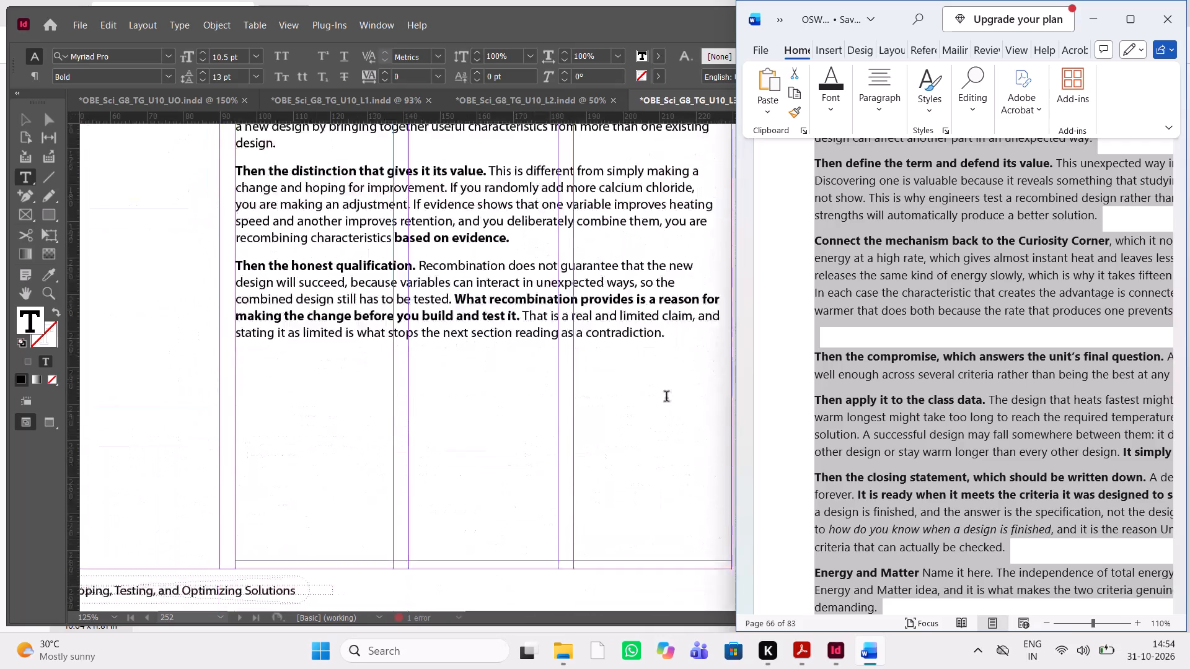
pyautogui.scroll(-4, 666, 398)
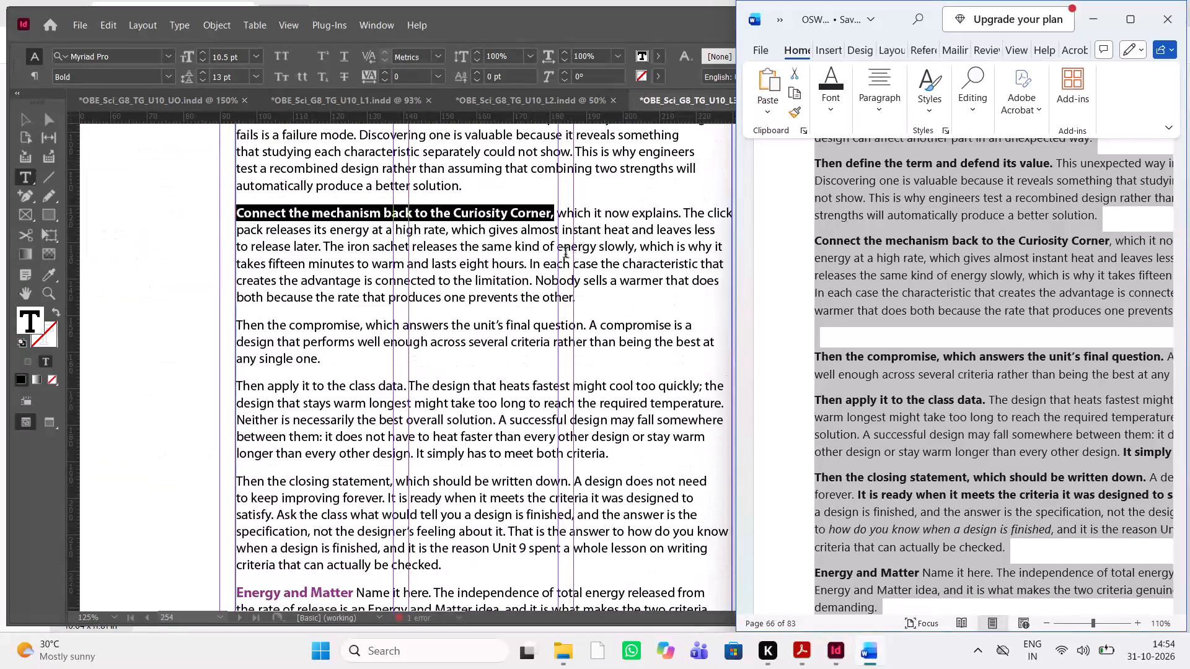
pyautogui.moveTo(585, 284); pyautogui.dragTo(236, 287)
pyautogui.hotkey('ctrl', 'shift', 'b')
pyautogui.hotkey('ctrl', 'shift', 'n')
pyautogui.hotkey('ctrl', 'z')
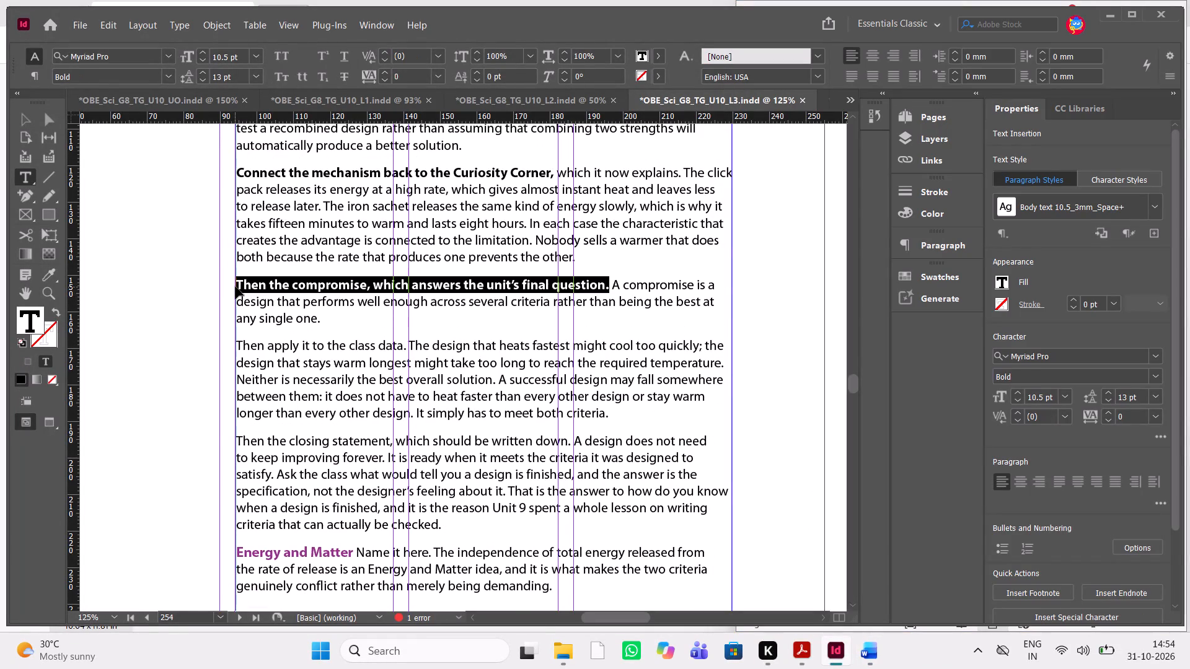
pyautogui.hotkey('ctrl', 'shift', 'b')
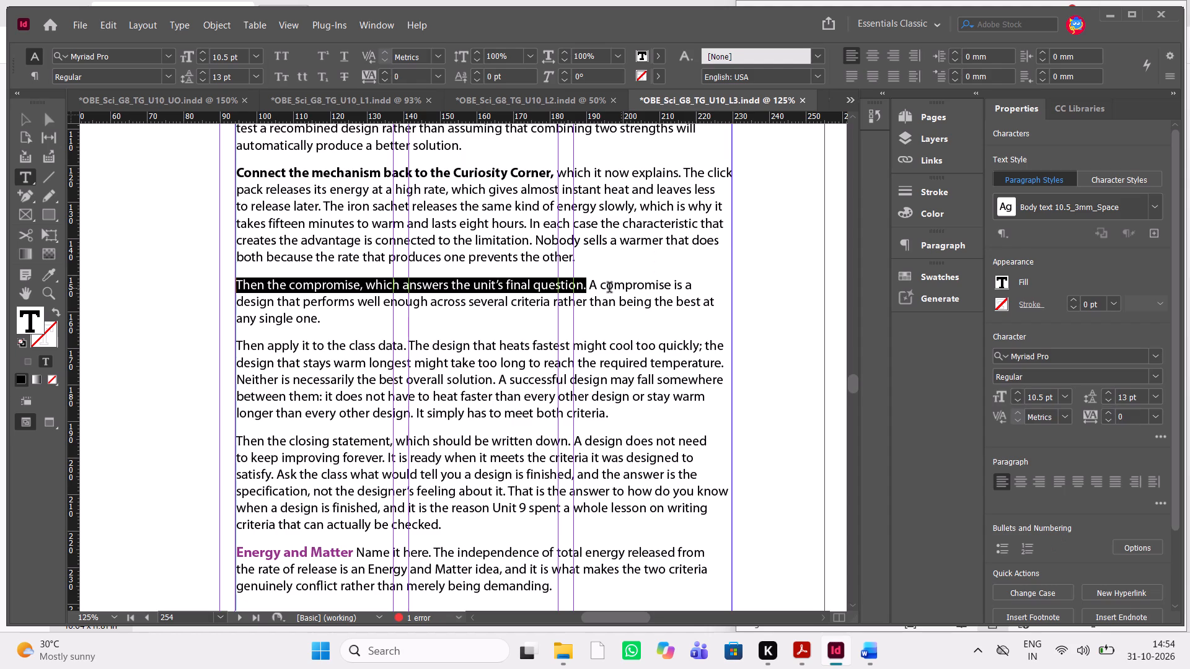
pyautogui.hotkey('ctrl', 'shift', 'b')
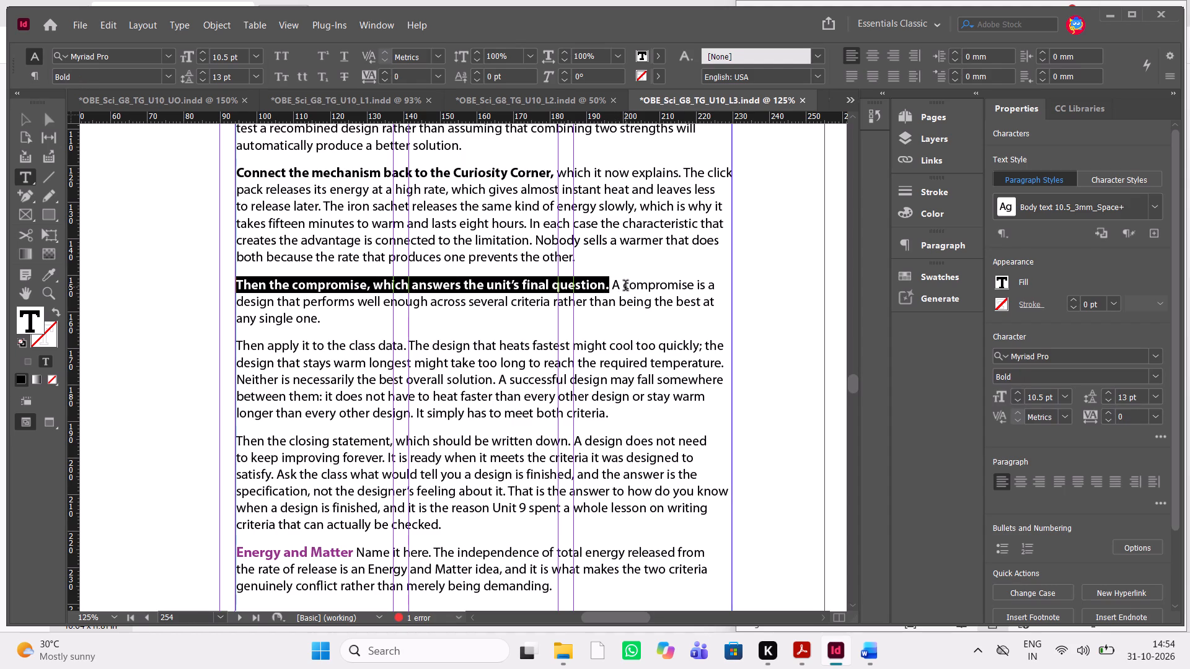
# Bold the word "compromise" in the sentence after the compromise lead-in.
pyautogui.moveTo(625, 287); pyautogui.dragTo(692, 284)
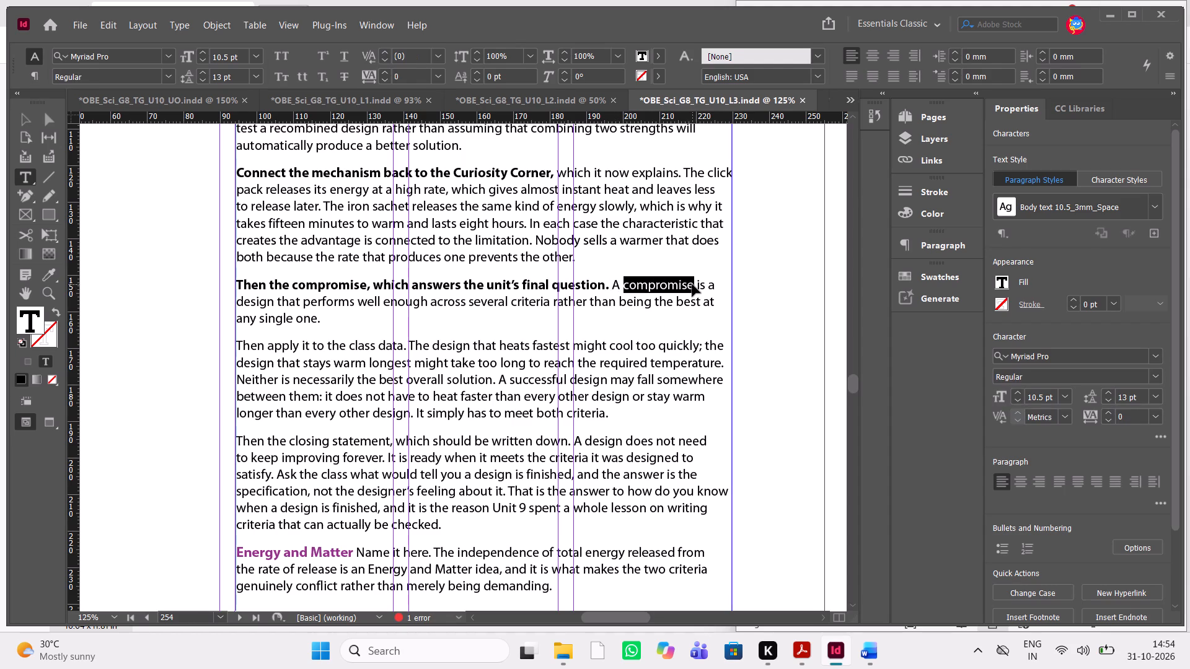
pyautogui.hotkey('ctrl', 'shift', 'b')
# Compare the bolding with Word, and bold the lead-in "Then apply it to the class data." in InDesign.
pyautogui.hotkey('alt', 'Tab')
pyautogui.hscroll(-1, 1189, 356)
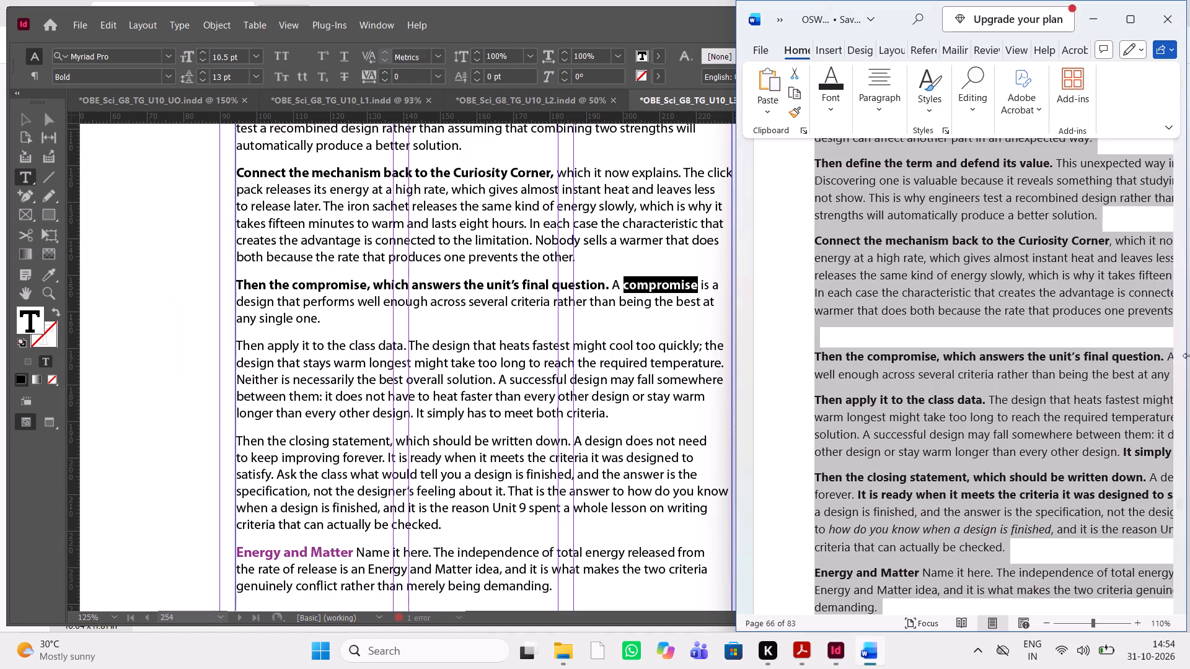
pyautogui.hscroll(-1, 1189, 356)
pyautogui.hscroll(-1, 1121, 309)
pyautogui.hscroll(1, 1121, 309)
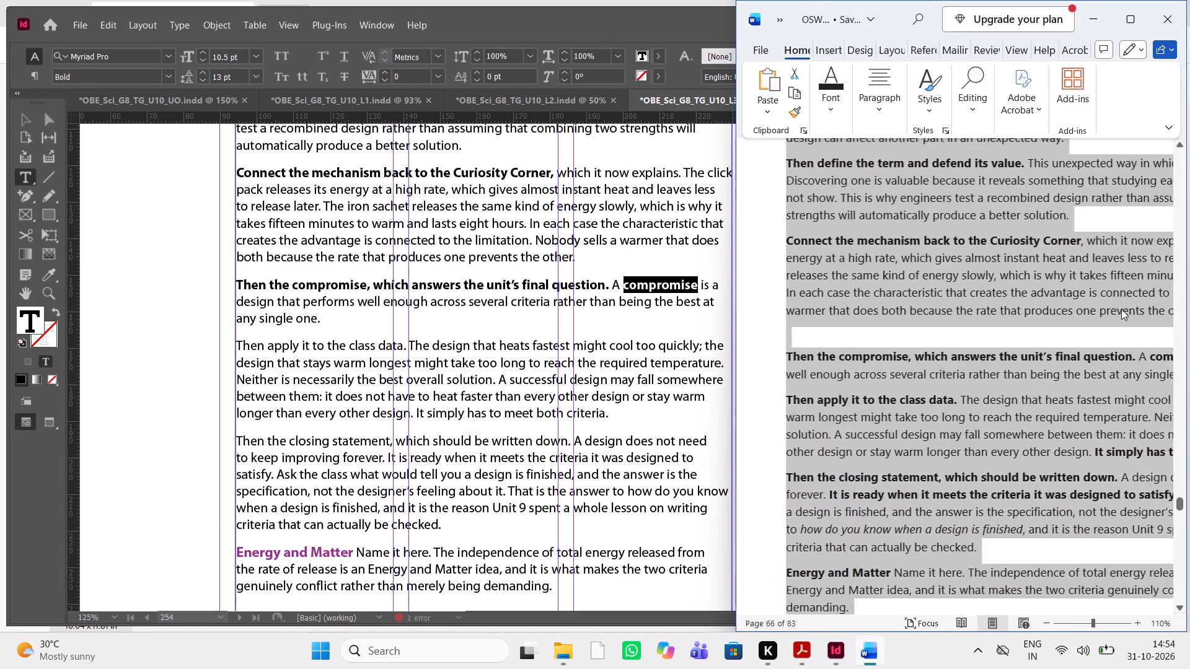
pyautogui.hscroll(1, 1121, 309)
pyautogui.hscroll(-2, 1121, 309)
pyautogui.hscroll(1, 1121, 309)
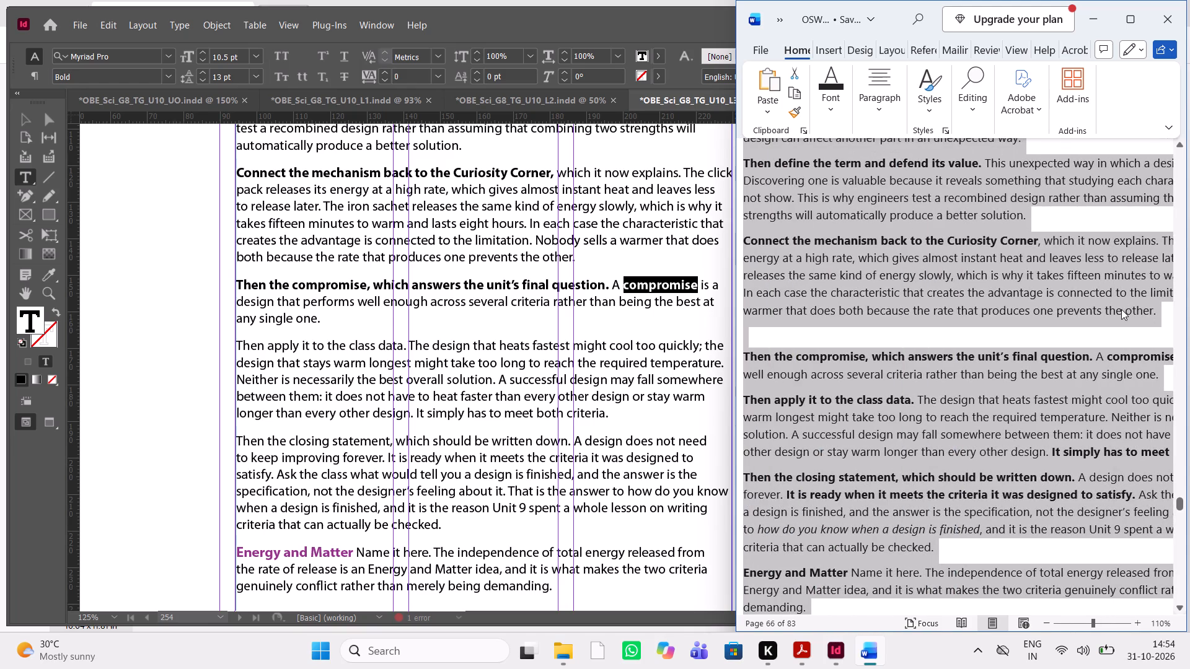
pyautogui.hscroll(-1, 1121, 309)
pyautogui.scroll(-1, 1121, 309)
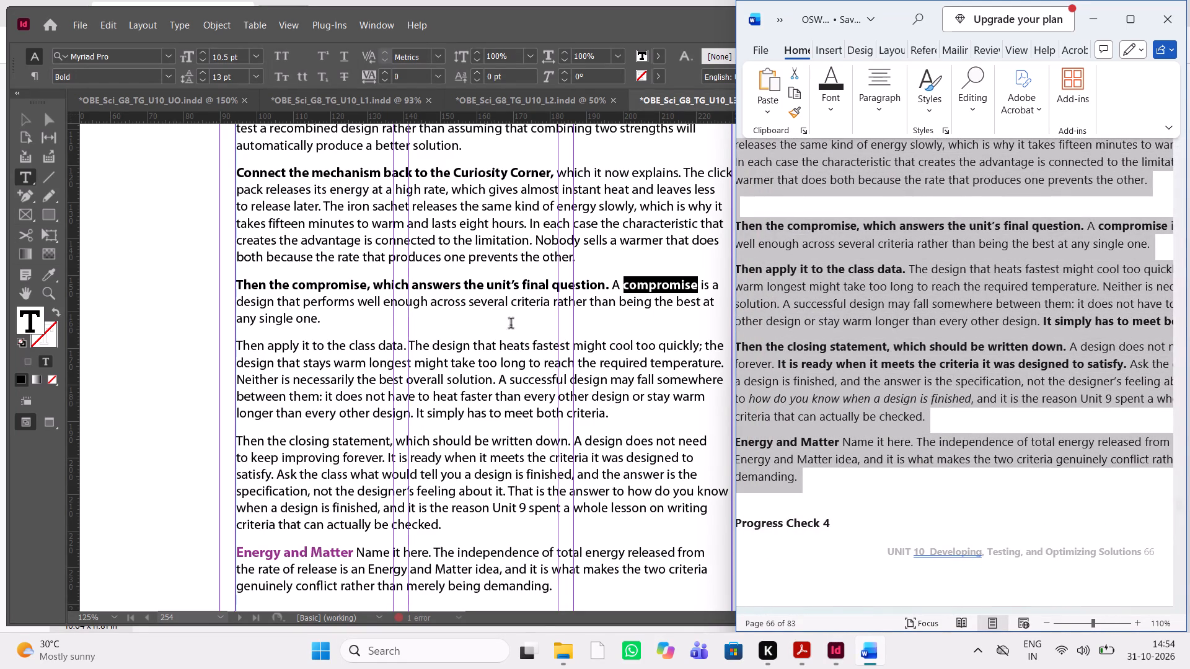
pyautogui.moveTo(405, 345); pyautogui.dragTo(372, 344)
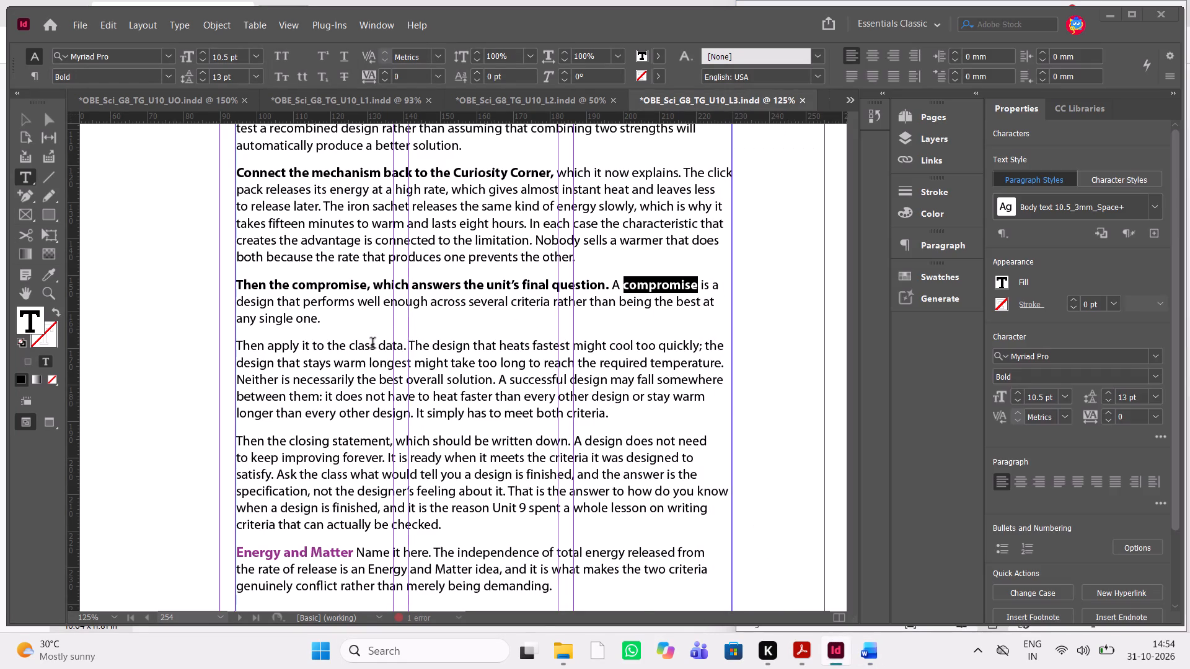
pyautogui.moveTo(372, 344); pyautogui.dragTo(237, 361)
pyautogui.moveTo(405, 348); pyautogui.dragTo(220, 351)
pyautogui.hotkey('ctrl', 'shift', 'b')
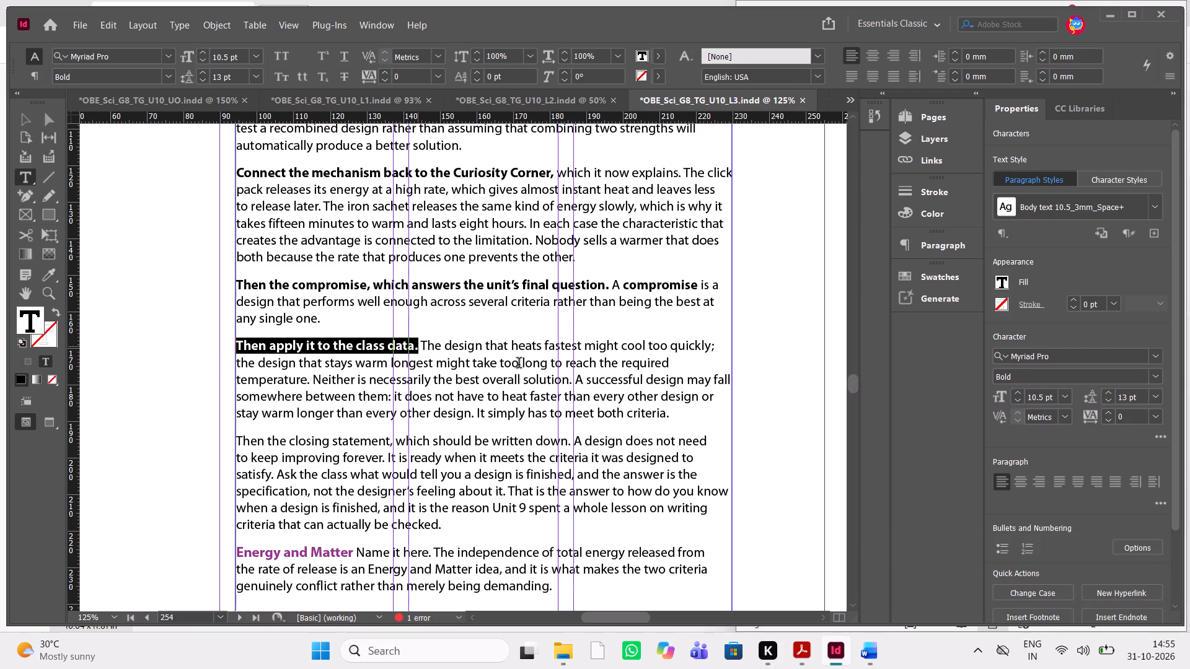
# Bold the sentence "It simply has to meet both criteria." at the end of the class data paragraph.
pyautogui.moveTo(677, 416); pyautogui.dragTo(475, 418)
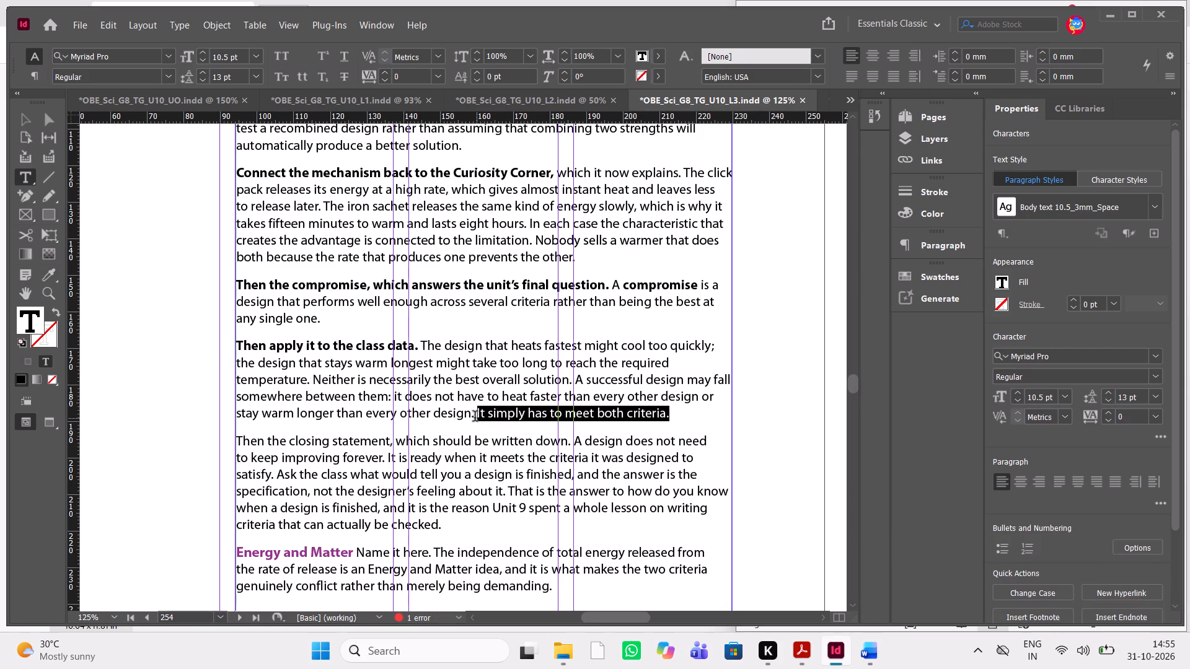
pyautogui.moveTo(475, 418); pyautogui.dragTo(472, 417)
pyautogui.hotkey('ctrl', 'shift', 'b')
# Check the closing paragraph's formatting in Word, and bold "Then the closing statement, which should be written down" in InDesign.
pyautogui.hotkey('alt', 'Tab')
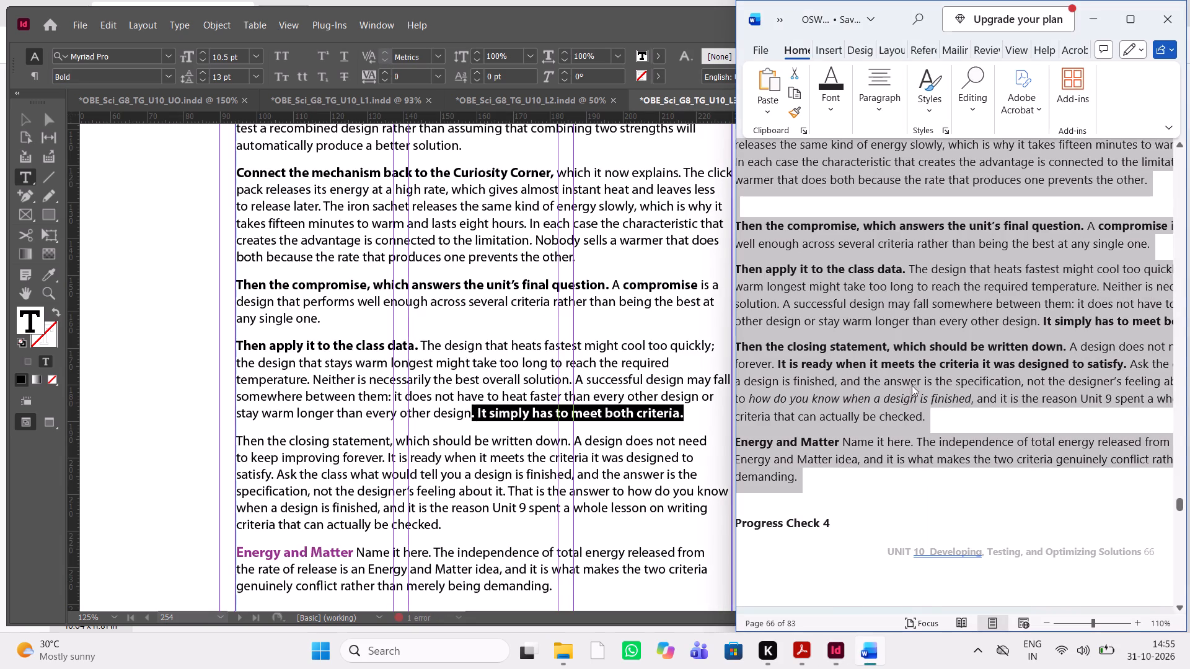
pyautogui.hscroll(1, 966, 405)
pyautogui.hscroll(-1, 966, 405)
pyautogui.hscroll(1, 966, 405)
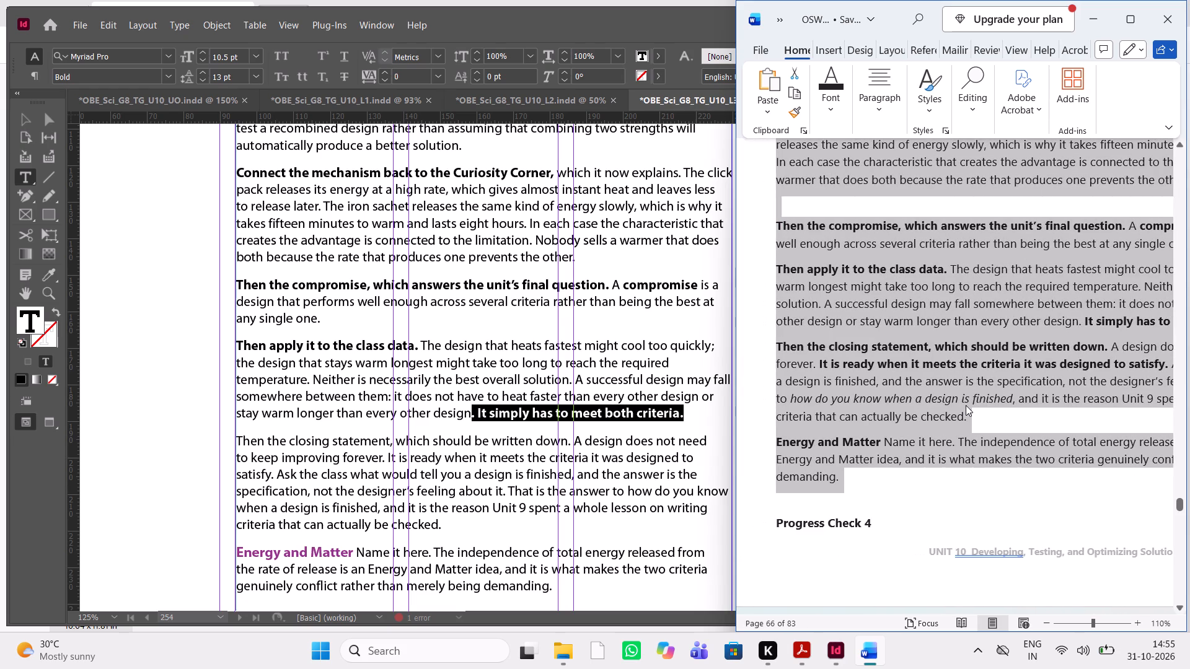
pyautogui.hscroll(-1, 1032, 381)
pyautogui.scroll(-1, 1032, 381)
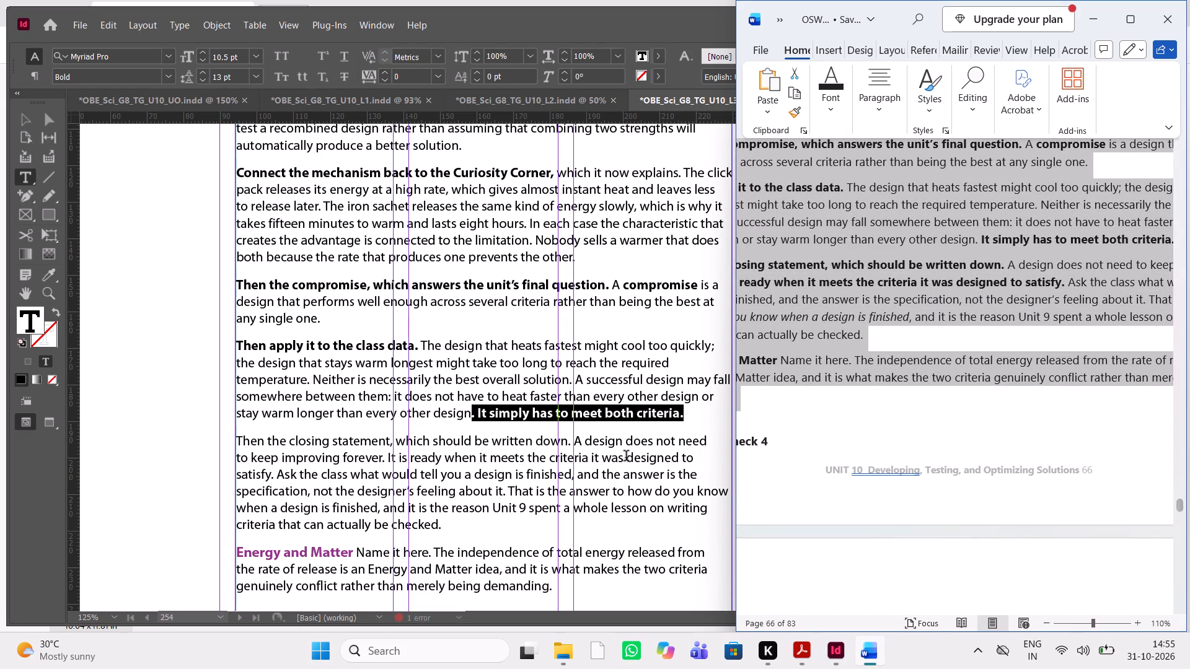
pyautogui.moveTo(569, 446); pyautogui.dragTo(273, 439)
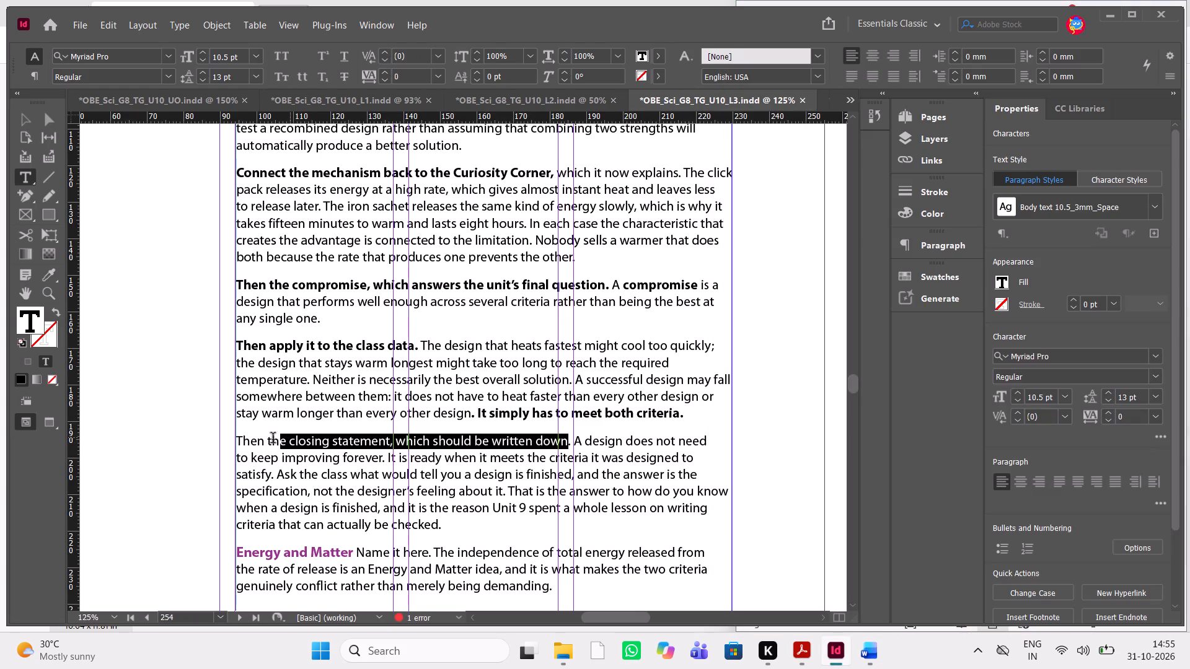
pyautogui.moveTo(273, 439); pyautogui.dragTo(232, 441)
pyautogui.hotkey('ctrl', 'shift', 'b')
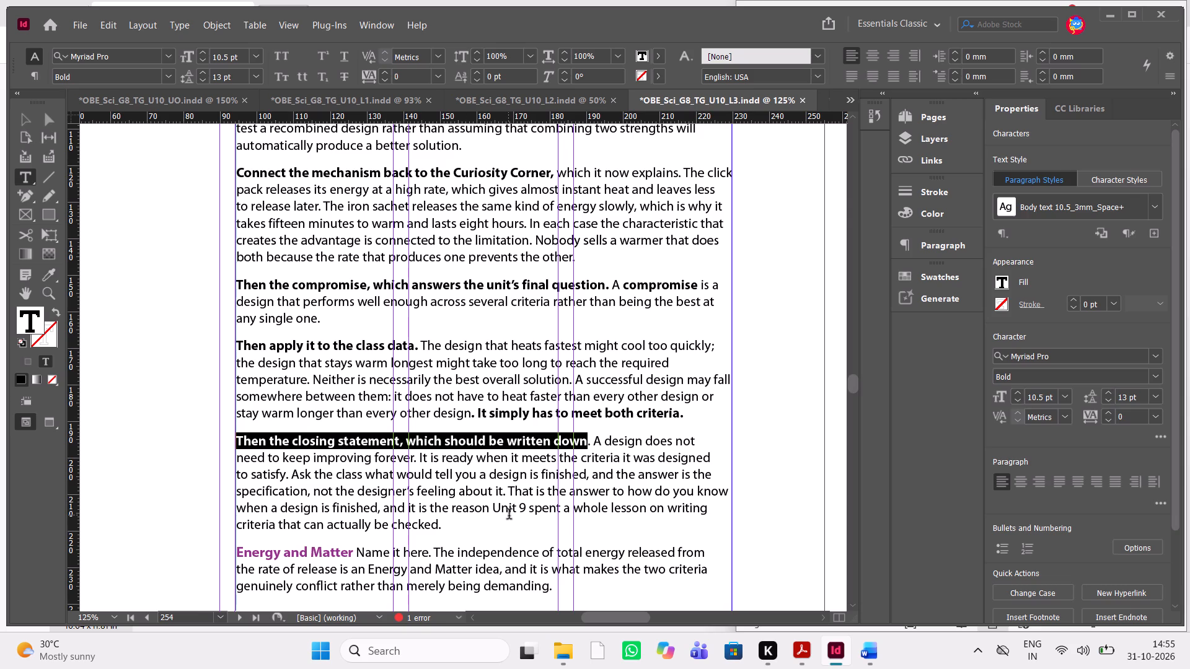
# Check Word again, and bold "It is ready when it meets the criteria it was designed to satisfy" in the closing paragraph in InDesign.
pyautogui.hotkey('alt', 'Tab')
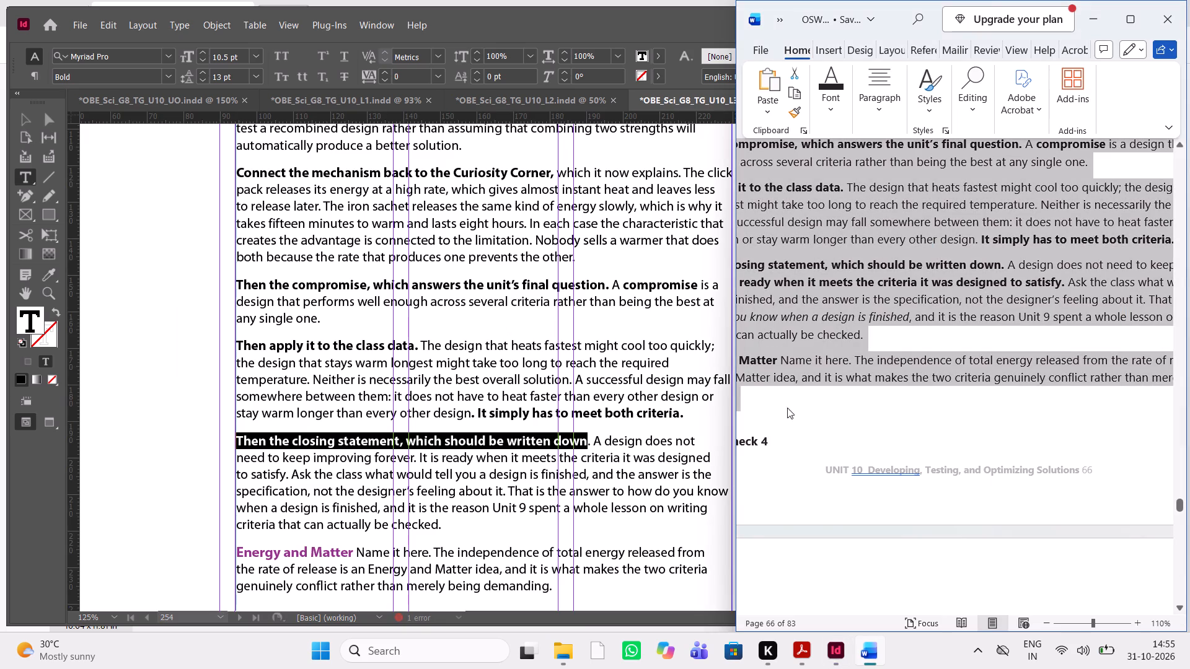
pyautogui.hscroll(1, 989, 401)
pyautogui.hscroll(-1, 989, 401)
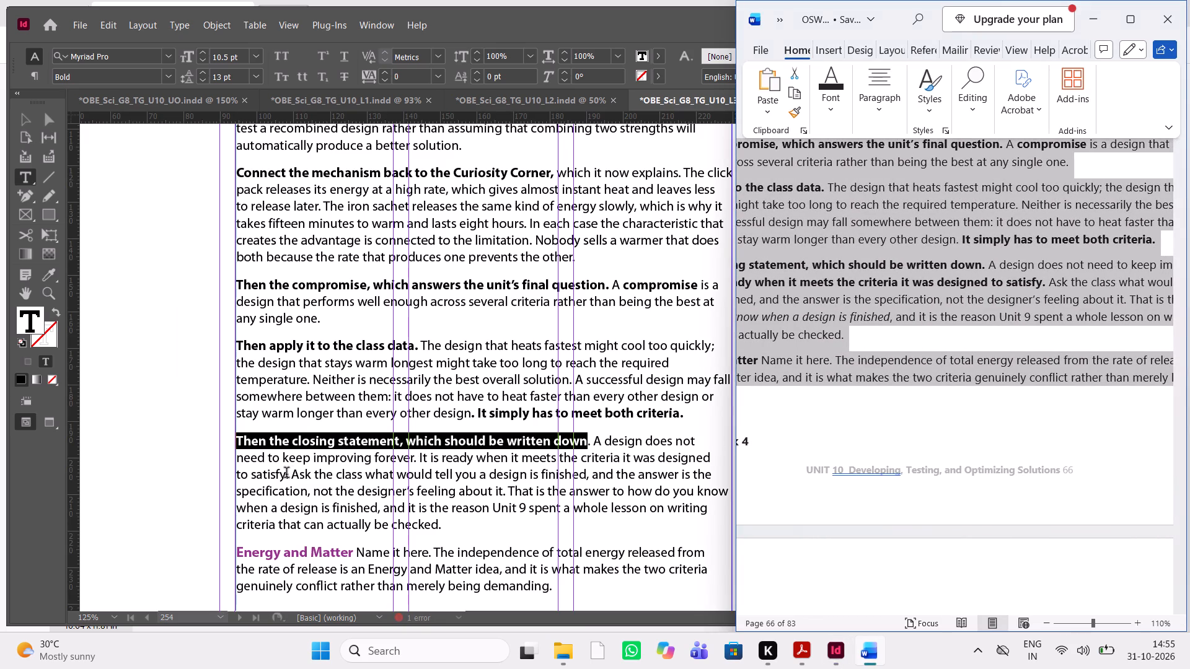
pyautogui.moveTo(286, 474); pyautogui.dragTo(460, 444)
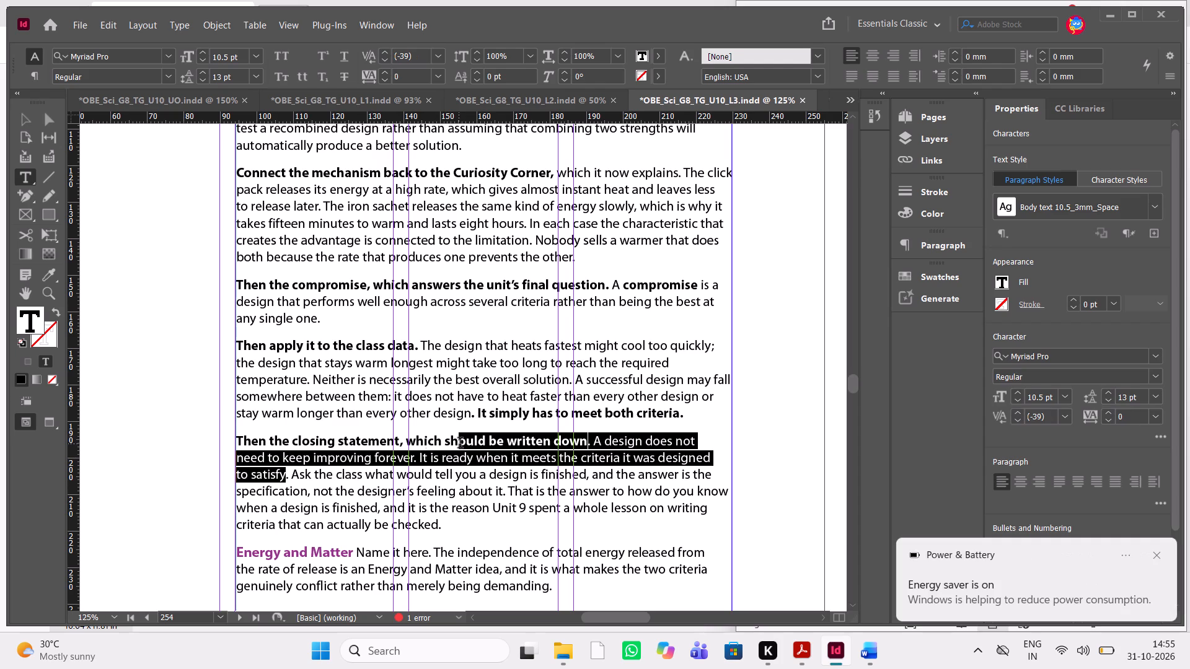
pyautogui.moveTo(460, 444); pyautogui.dragTo(418, 457)
pyautogui.hotkey('ctrl', 'shift', 'b')
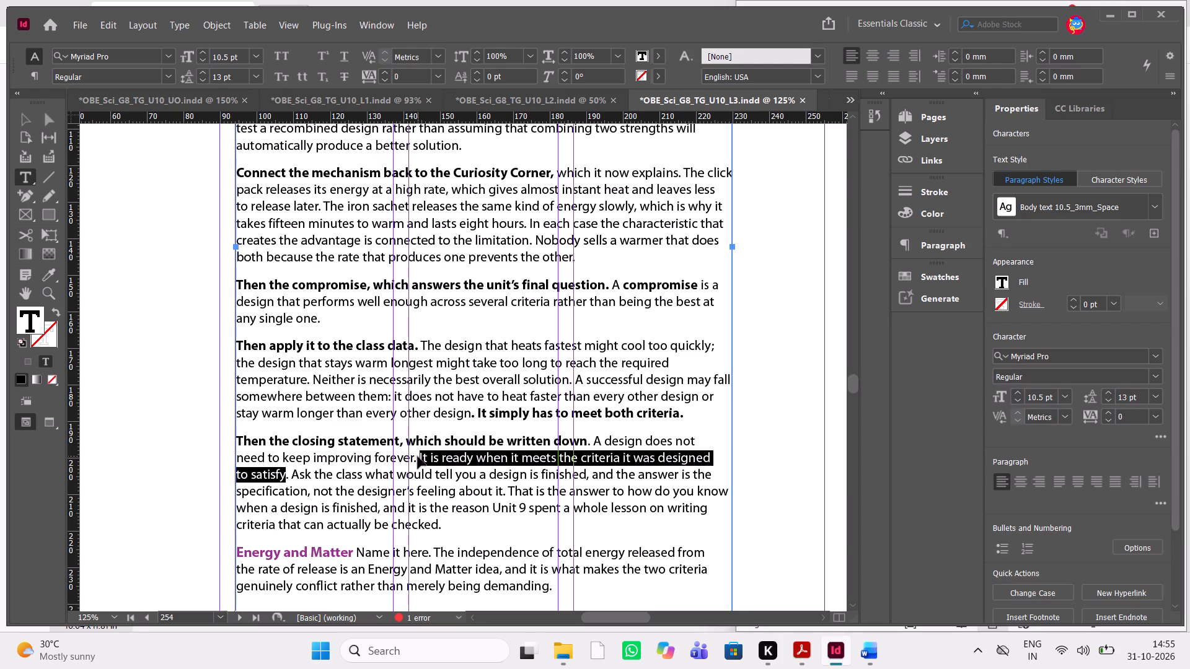
# Check the formatting of Word's remaining paragraphs and the Progress Check 4 questions and sample answers that follow.
pyautogui.hotkey('alt', 'Tab')
pyautogui.scroll(1, 982, 302)
pyautogui.hscroll(1, 982, 302)
pyautogui.hscroll(-1, 982, 302)
pyautogui.scroll(-1, 982, 302)
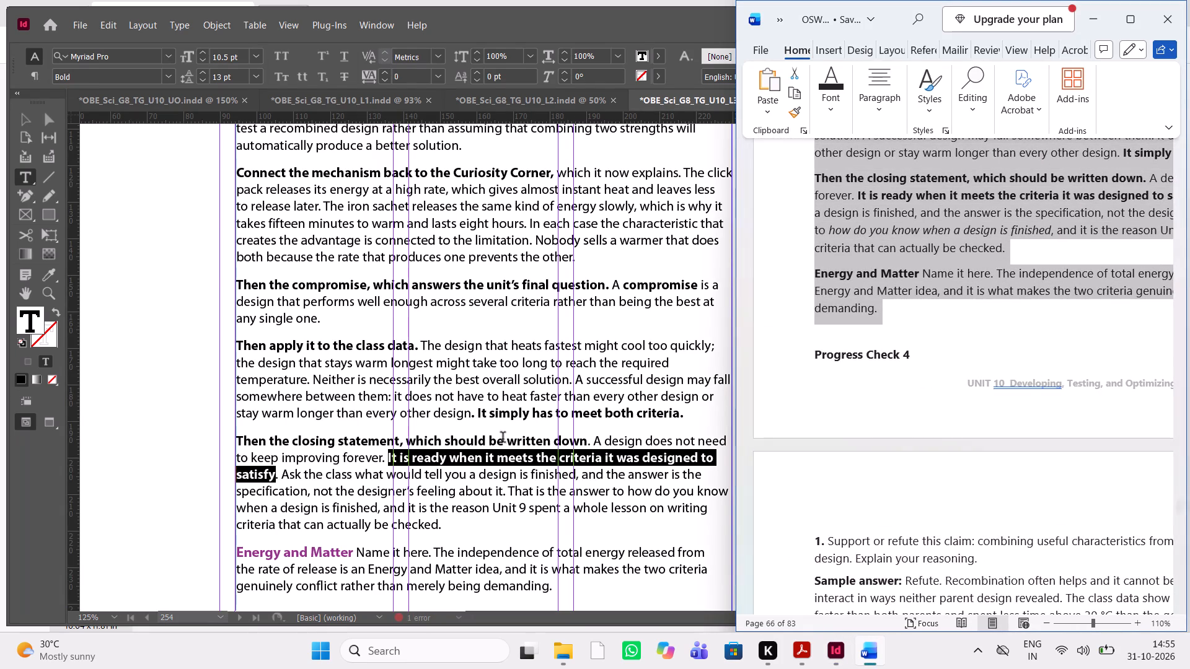
pyautogui.scroll(-2, 503, 439)
pyautogui.scroll(3, 503, 439)
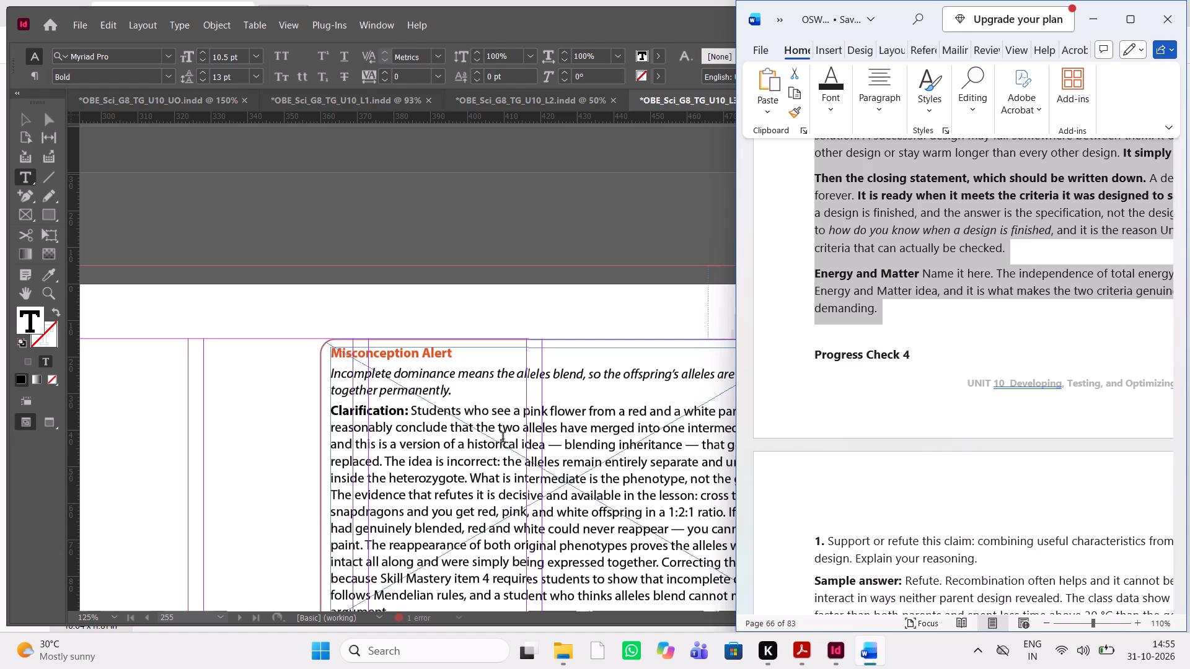
pyautogui.scroll(-1, 922, 466)
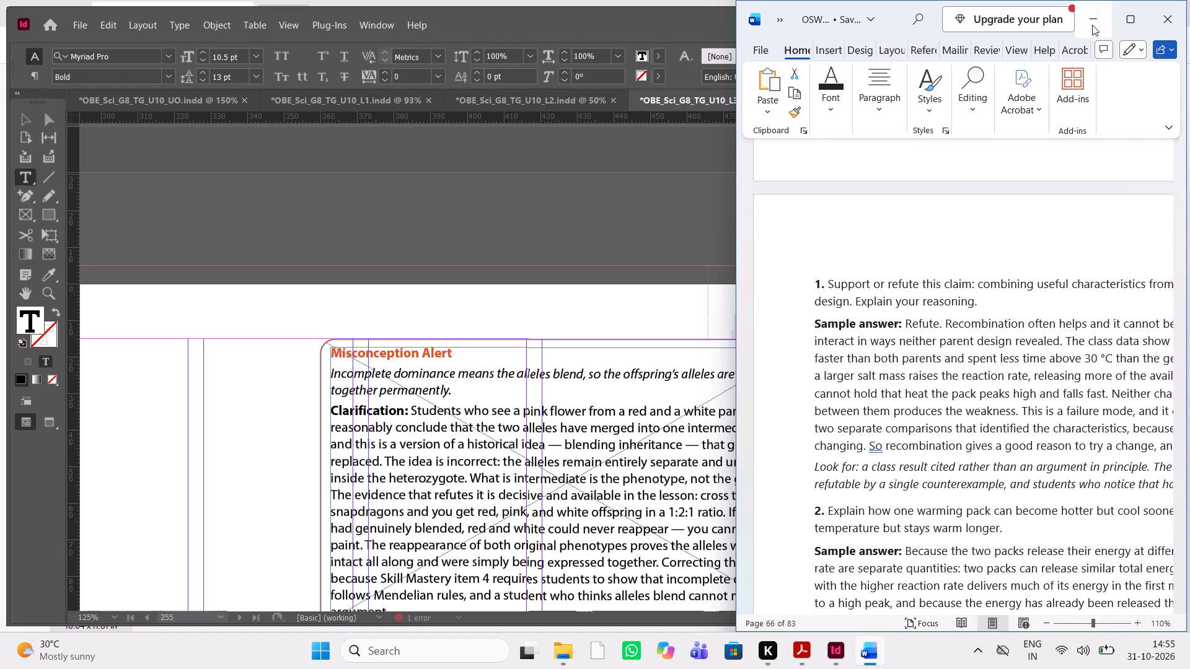
# Delete the old Misconception Alert and Quick Check content from page 255 in InDesign.
pyautogui.moveTo(1092, 24); pyautogui.dragTo(804, 278)
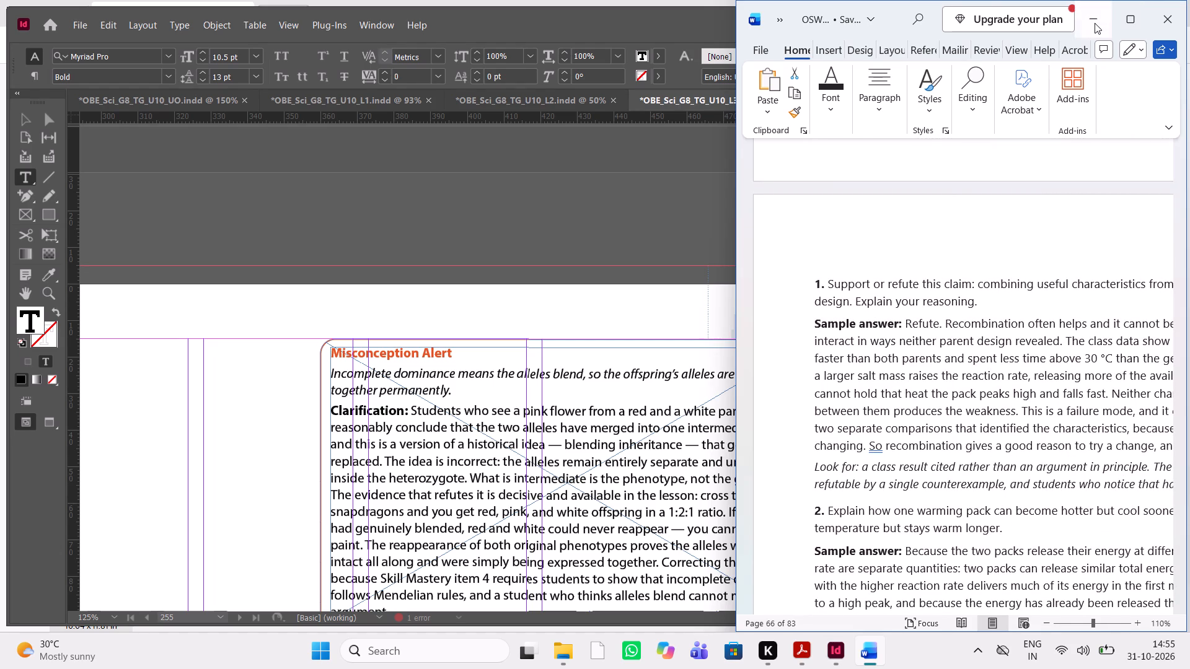
pyautogui.click(1095, 23)
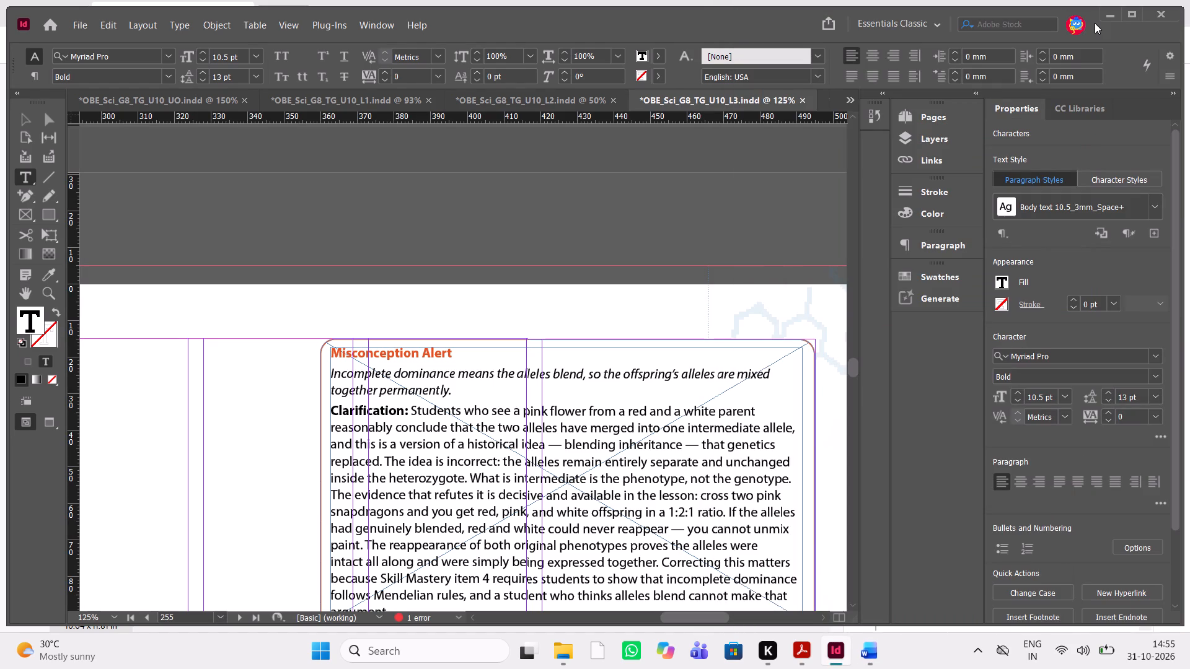
pyautogui.press('Escape')
pyautogui.scroll(-1, 590, 304)
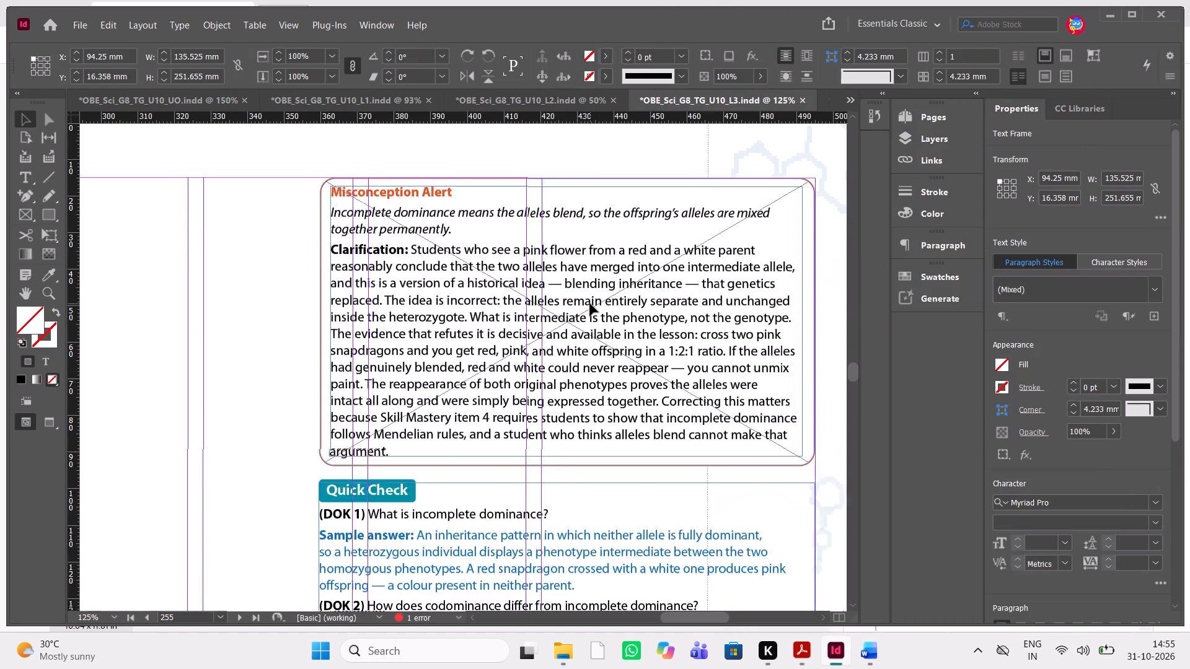
pyautogui.scroll(-1, 590, 304)
pyautogui.moveTo(253, 243); pyautogui.dragTo(530, 555)
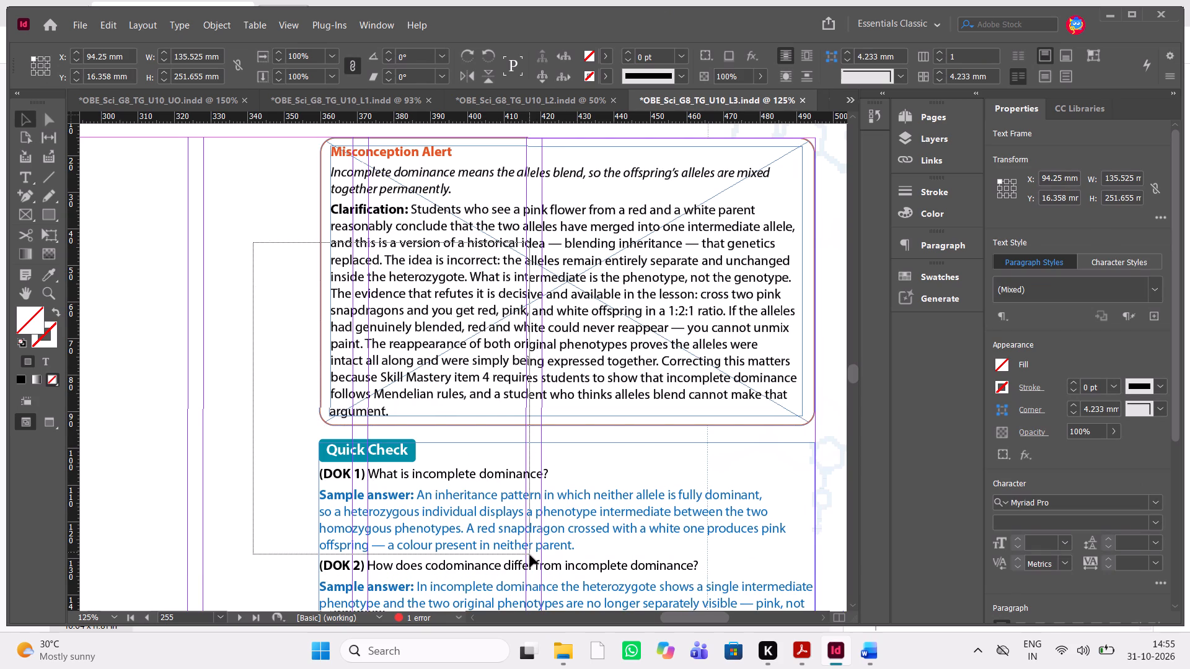
pyautogui.moveTo(530, 555); pyautogui.dragTo(529, 554)
pyautogui.press('Delete')
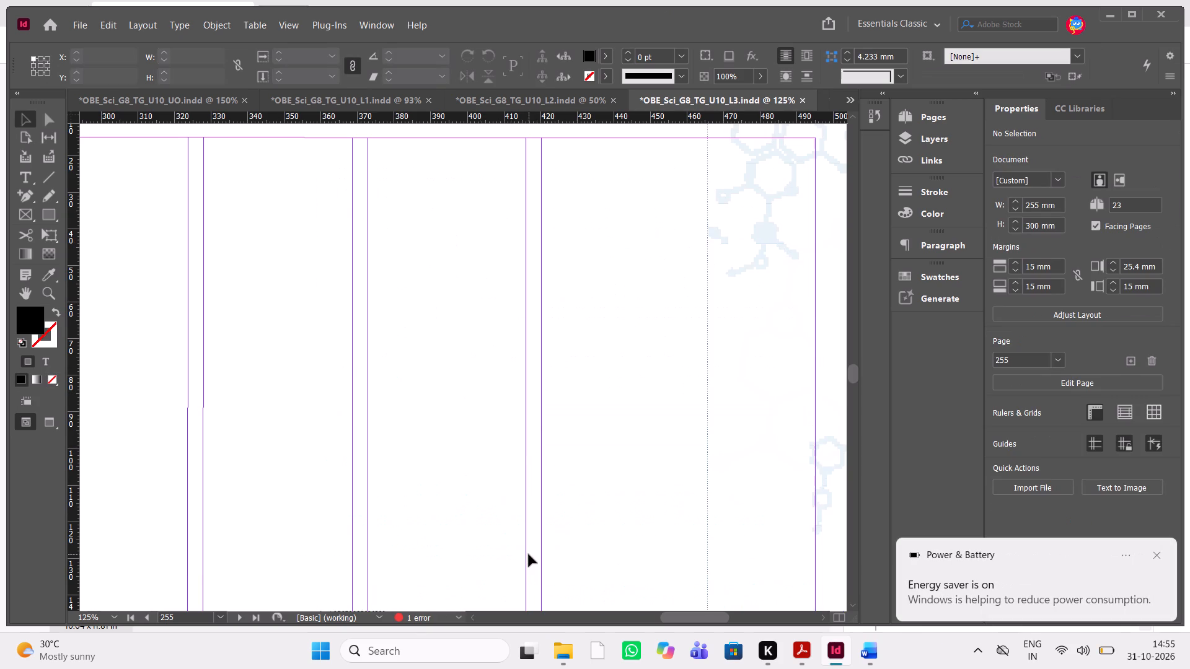
# Look through the Word pages that follow the Progress Check 4 questions to see which section comes next.
pyautogui.hotkey('alt', 'Tab')
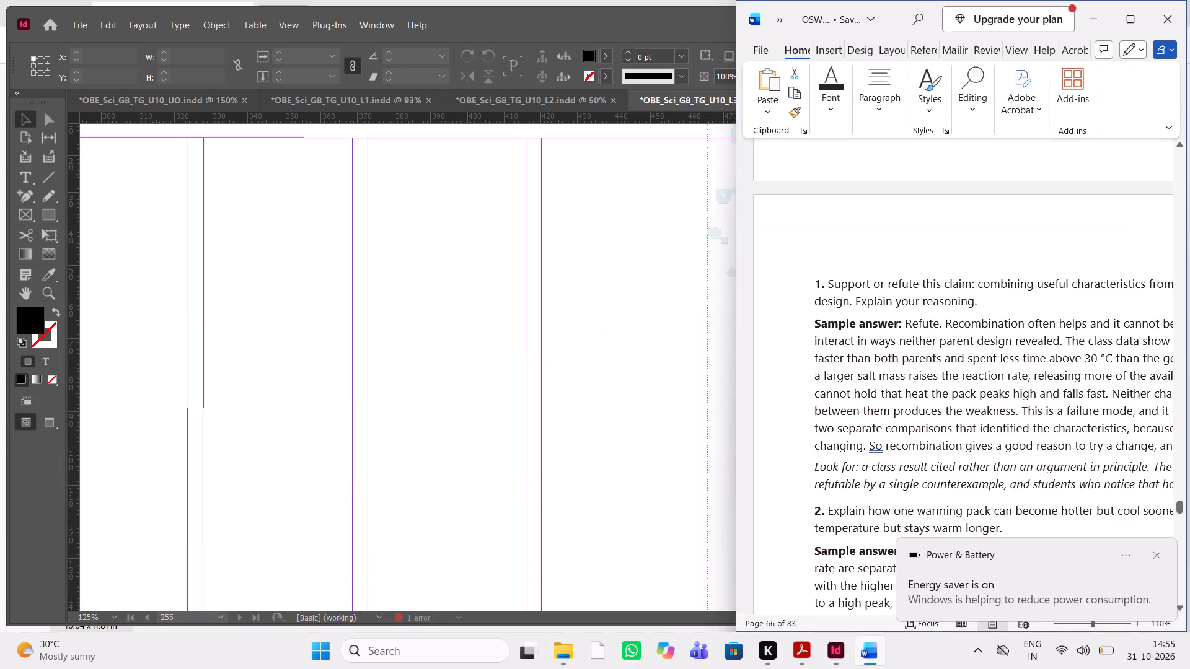
pyautogui.scroll(-2, 934, 449)
pyautogui.scroll(2, 934, 449)
pyautogui.scroll(-2, 934, 449)
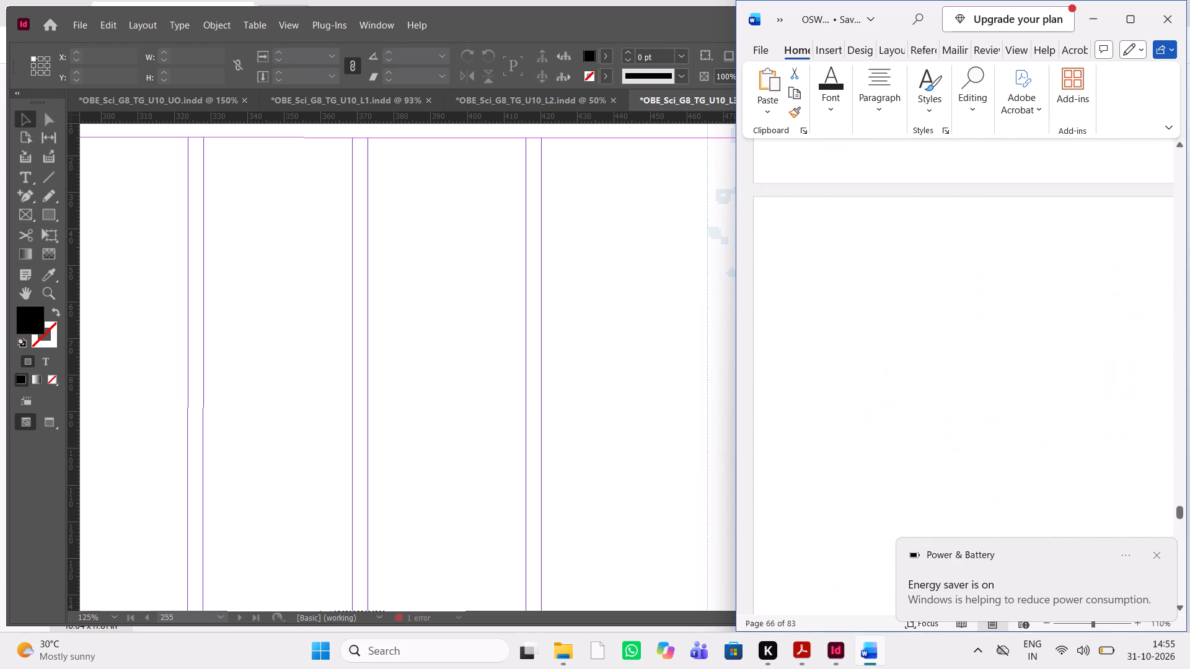
pyautogui.scroll(-4, 934, 449)
pyautogui.scroll(2, 934, 449)
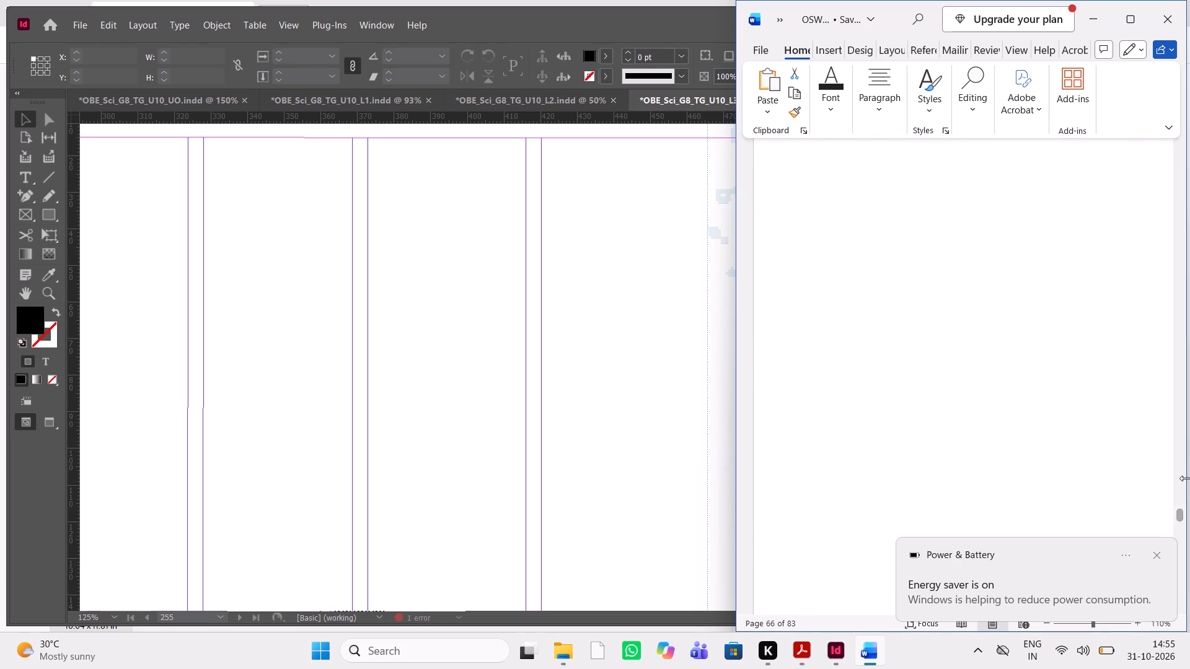
pyautogui.click(1156, 559)
pyautogui.scroll(-2, 1028, 507)
pyautogui.scroll(1, 1028, 507)
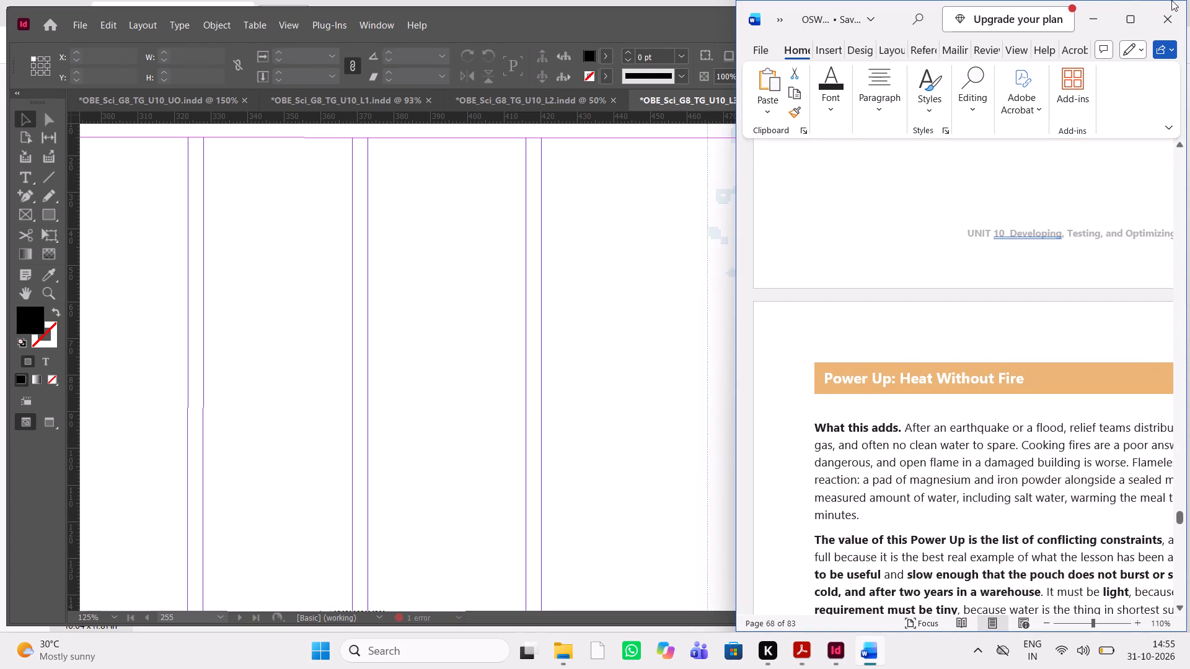
pyautogui.click(1105, 11)
# Delete the old English Language Learners (ELL) heading and text from page 256 in InDesign.
pyautogui.scroll(-2, 703, 401)
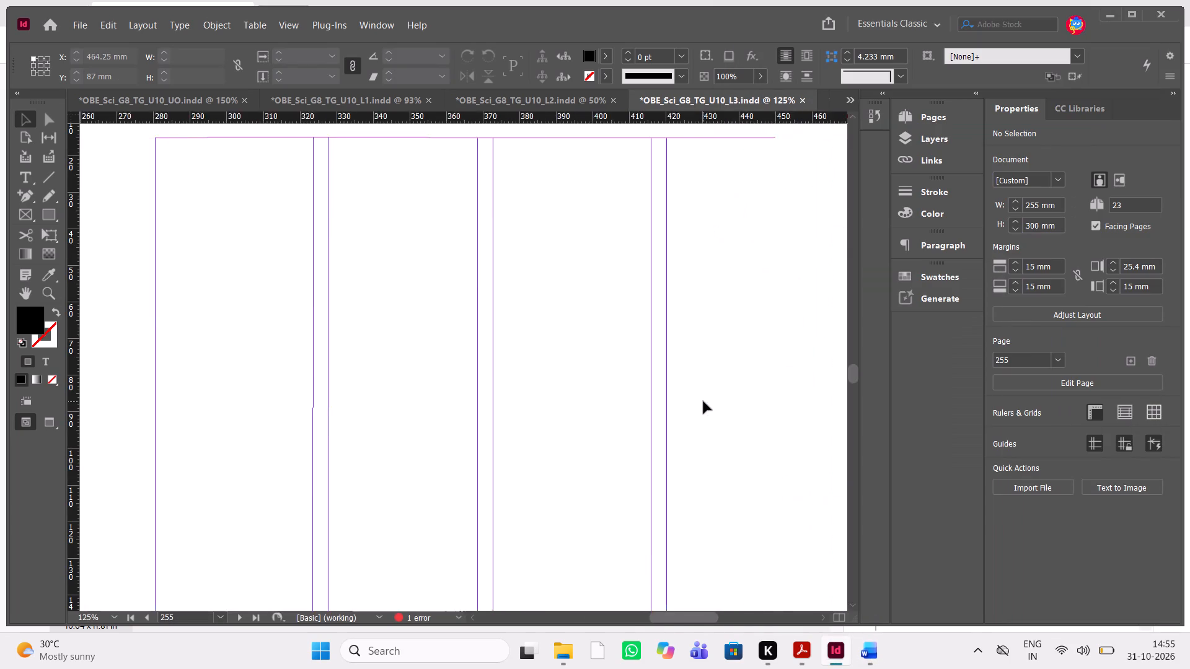
pyautogui.scroll(-10, 703, 401)
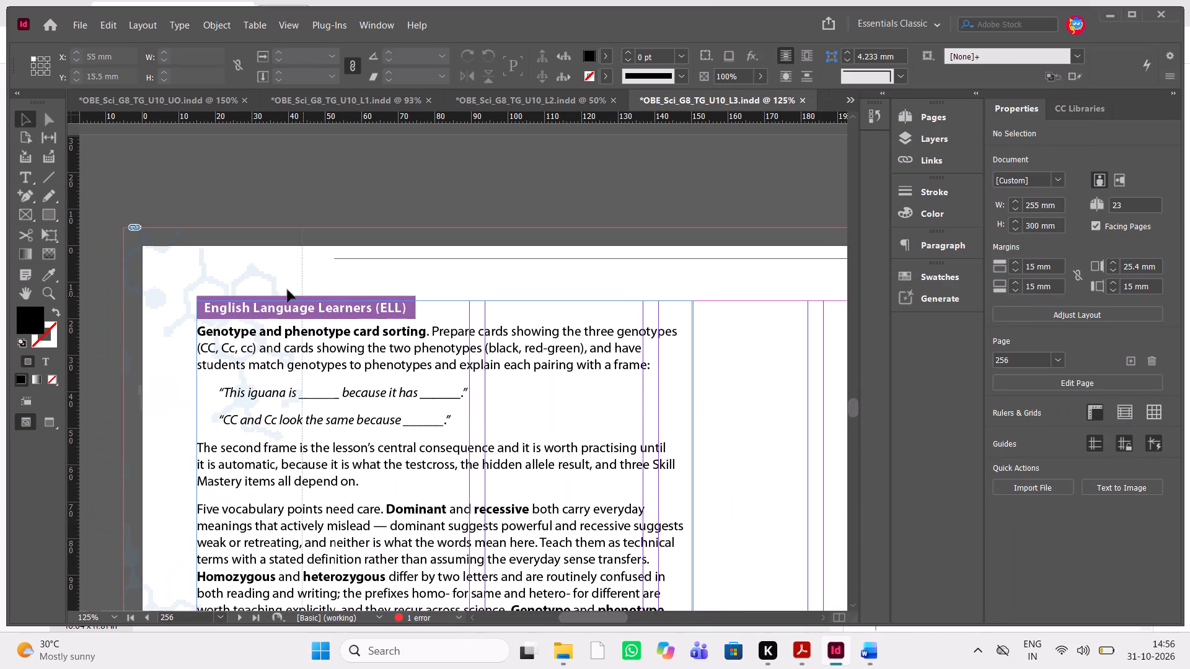
pyautogui.moveTo(237, 266); pyautogui.dragTo(587, 549)
pyautogui.press('Delete')
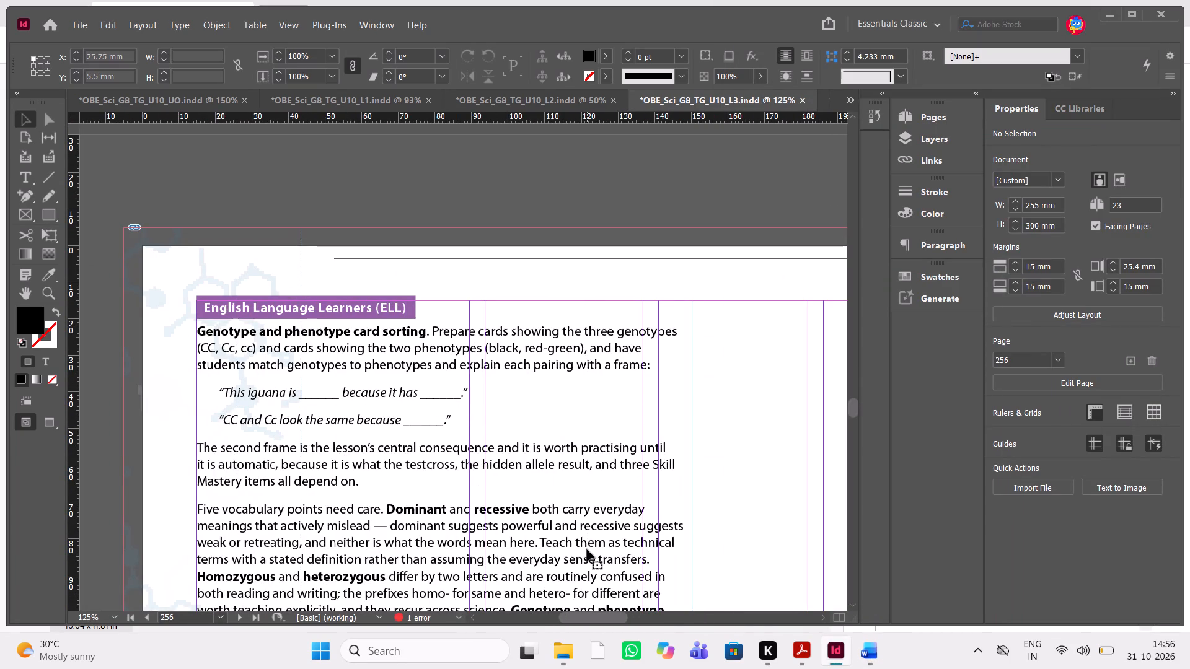
# Delete the emptied page 256 from the Lesson 3 document.
pyautogui.hscroll(-2, 587, 549)
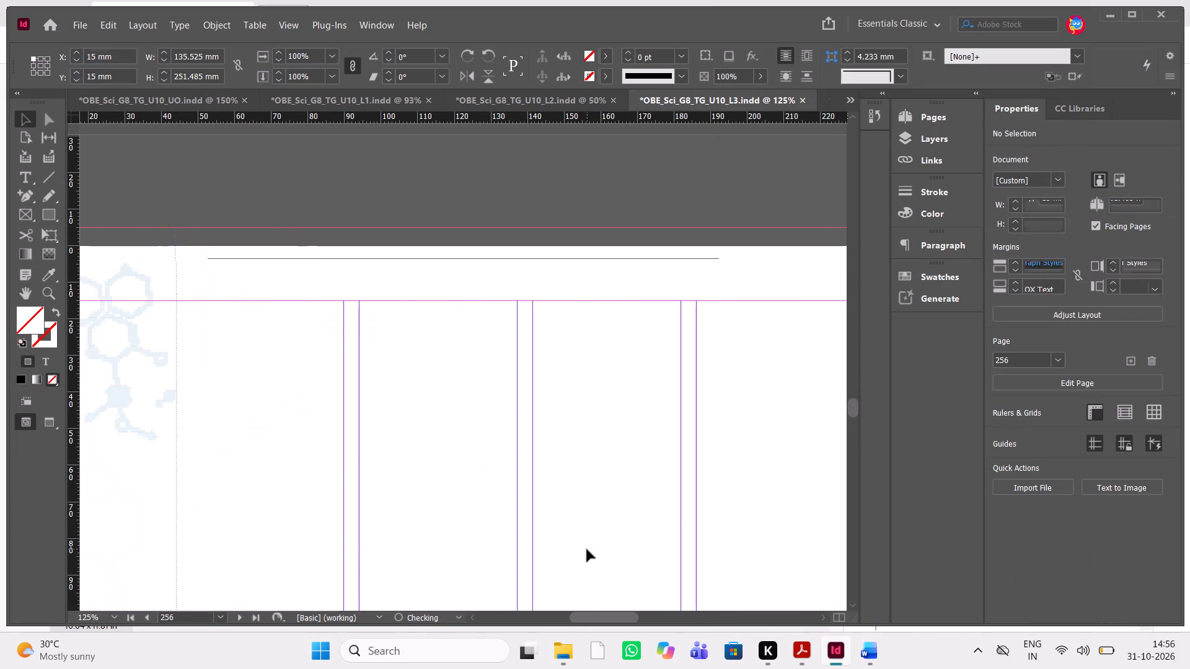
pyautogui.hscroll(-2, 625, 516)
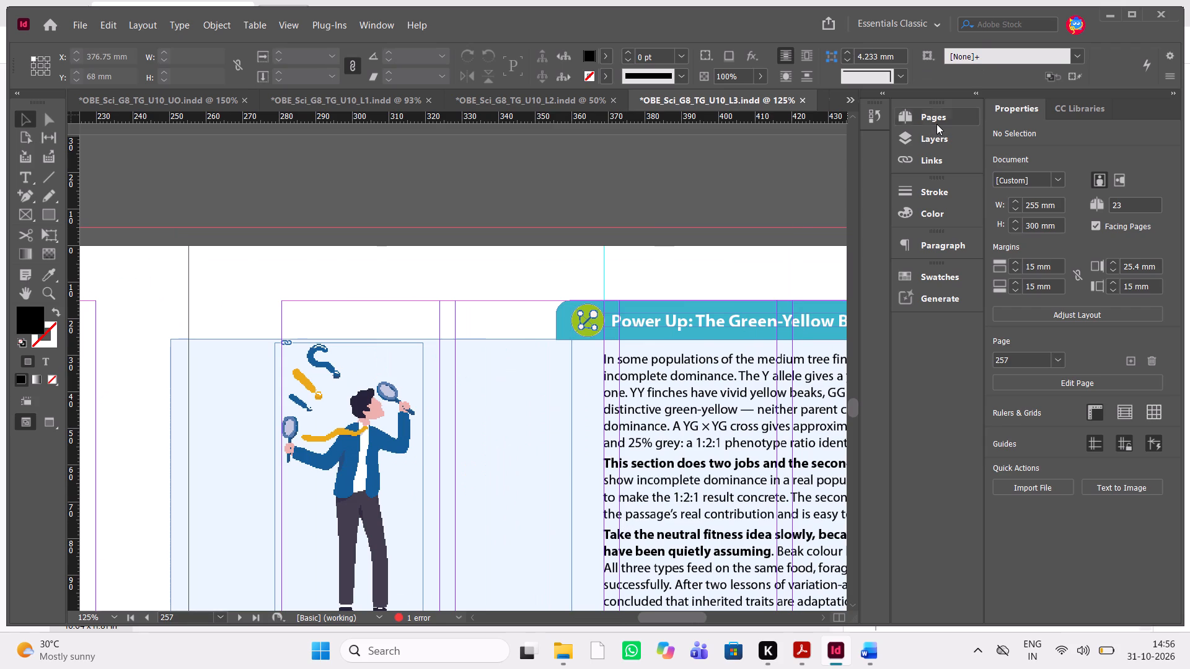
pyautogui.doubleClick(937, 124)
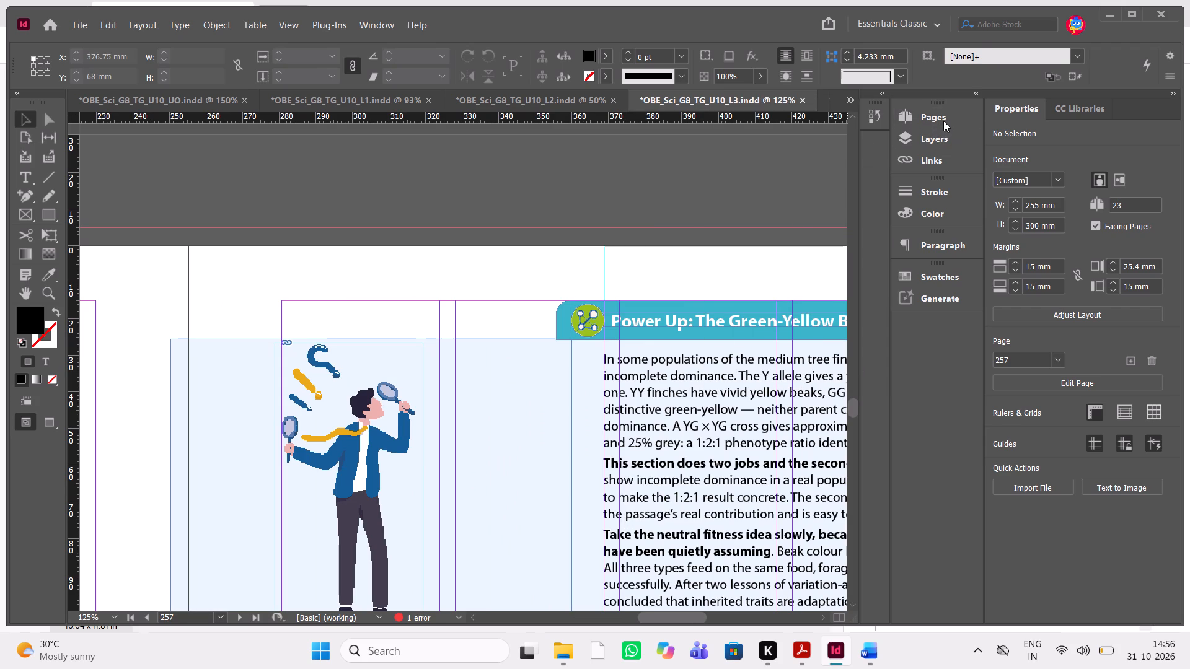
pyautogui.click(943, 121)
pyautogui.click(847, 299)
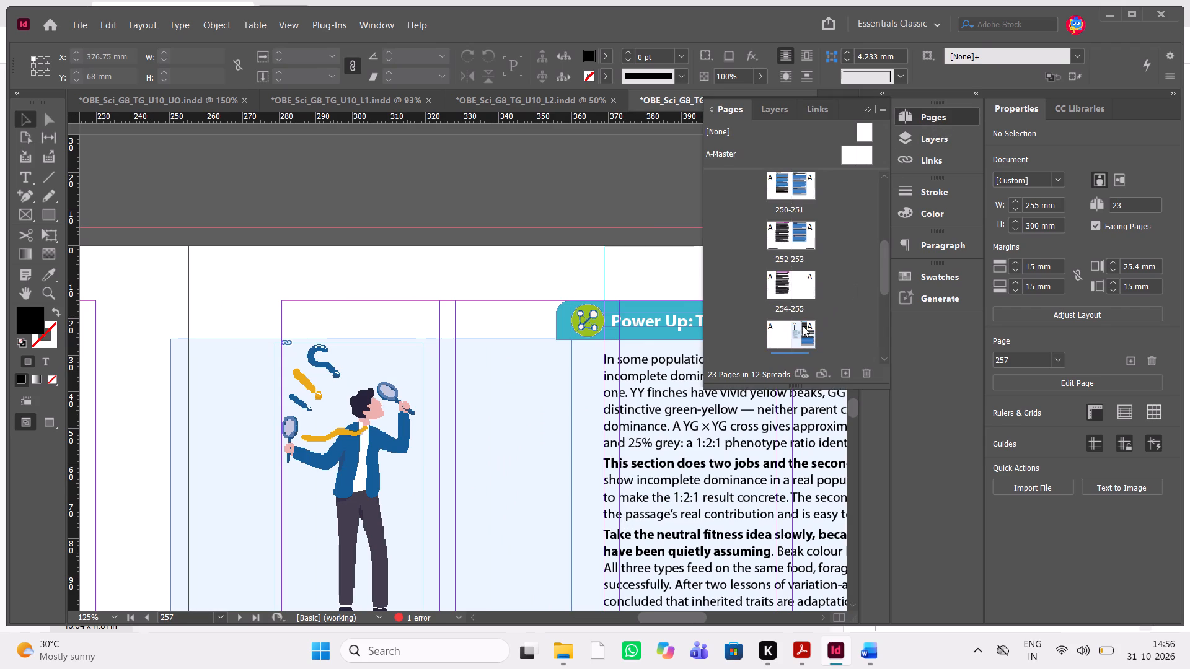
pyautogui.click(773, 338)
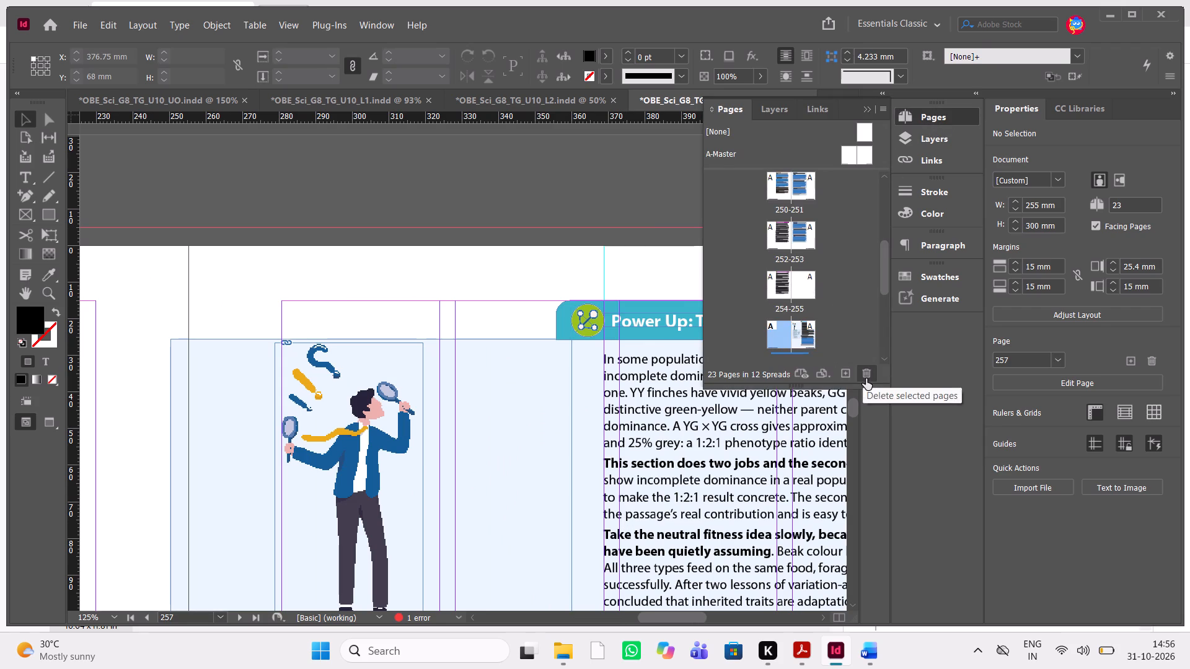
pyautogui.click(866, 378)
pyautogui.click(669, 350)
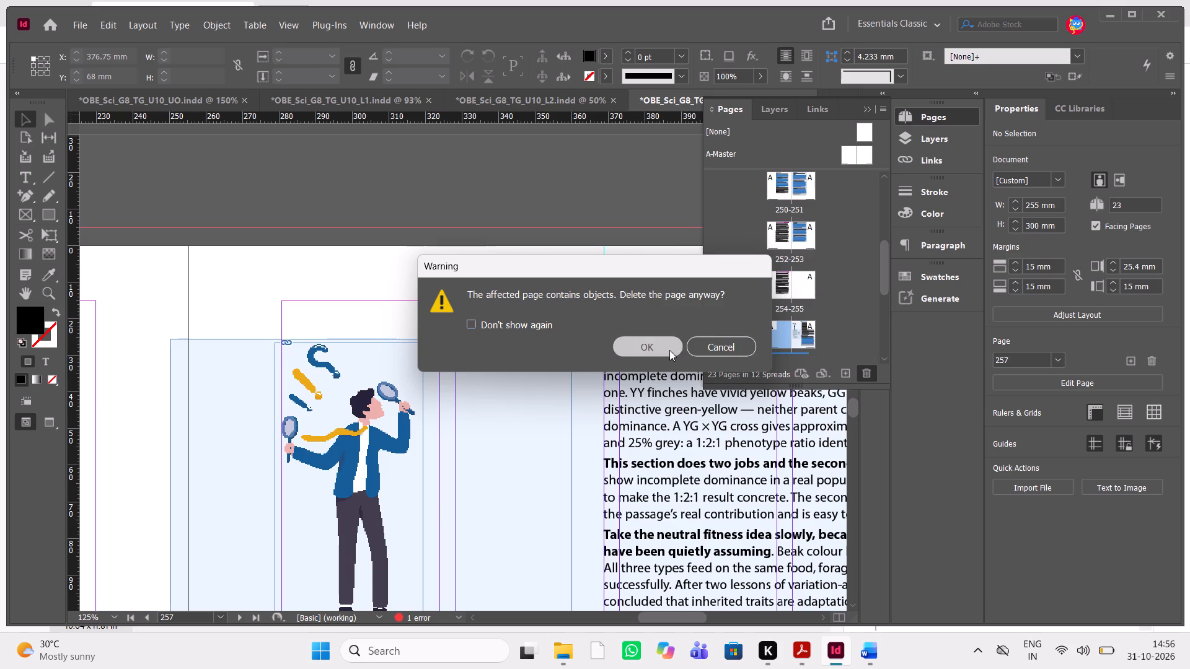
pyautogui.click(866, 108)
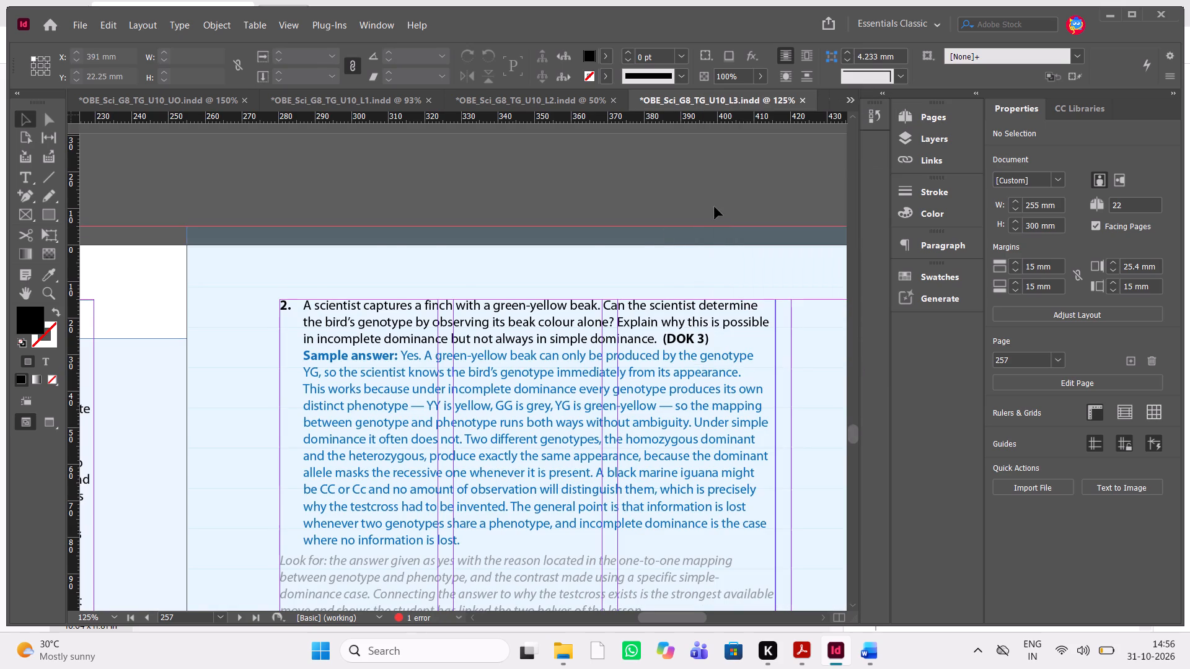
# Copy the complete Progress Check 3 box from page 253 and paste it onto the empty page 255.
pyautogui.scroll(-6, 635, 241)
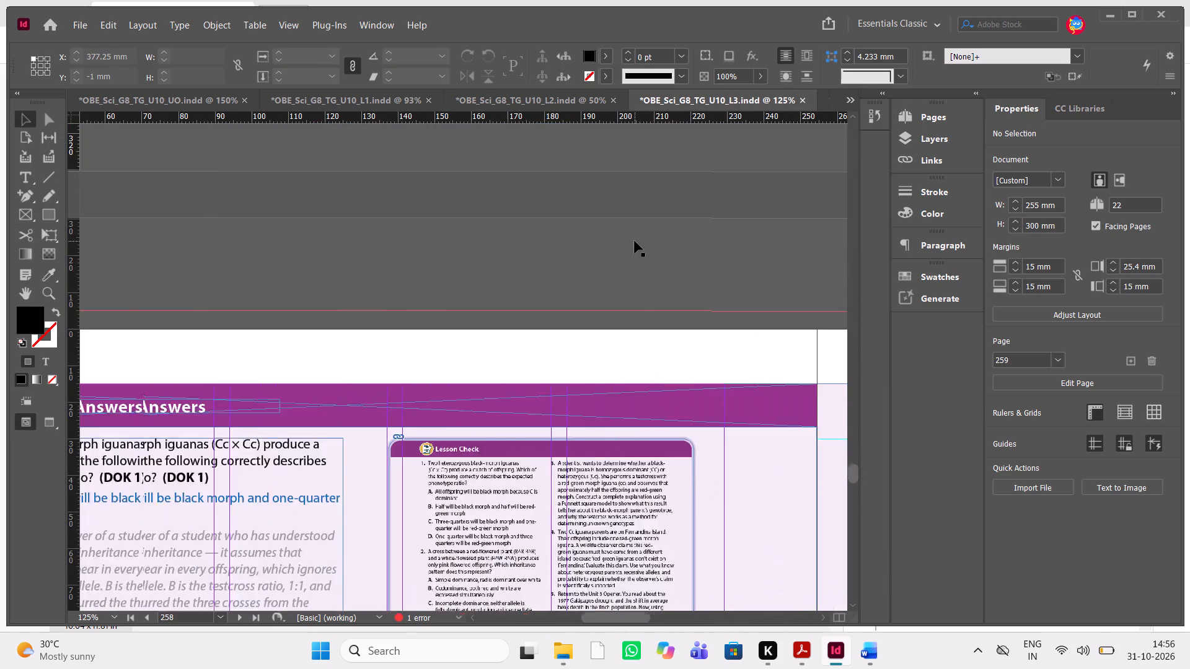
pyautogui.scroll(11, 635, 241)
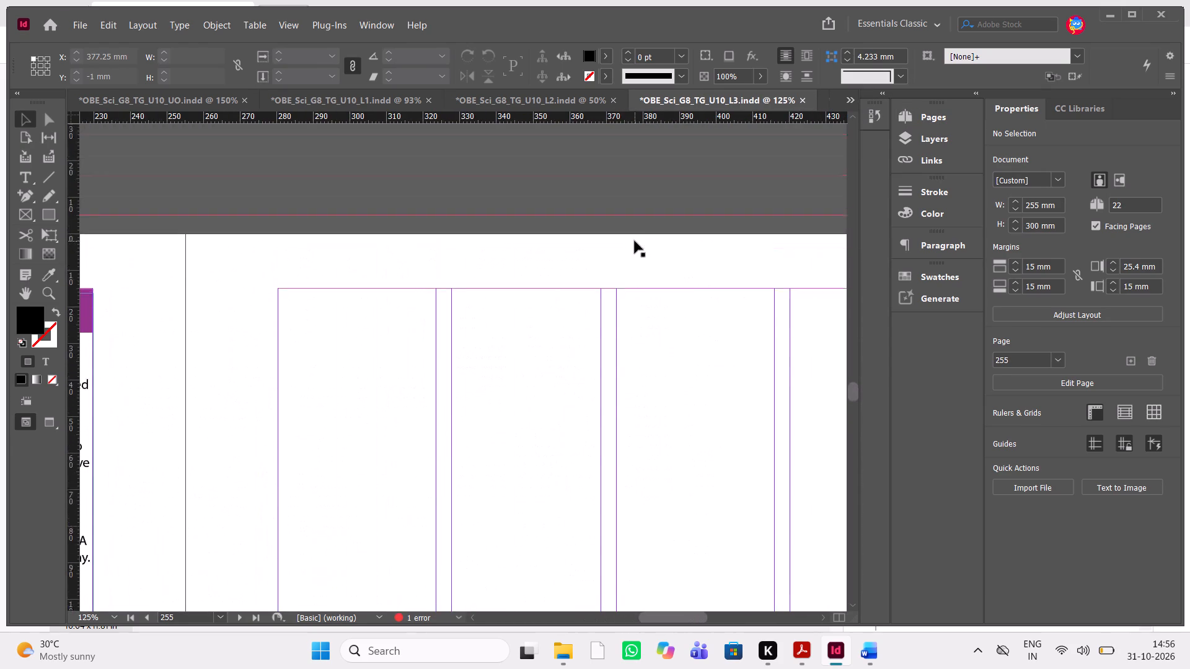
pyautogui.scroll(6, 635, 241)
pyautogui.scroll(-1, 635, 241)
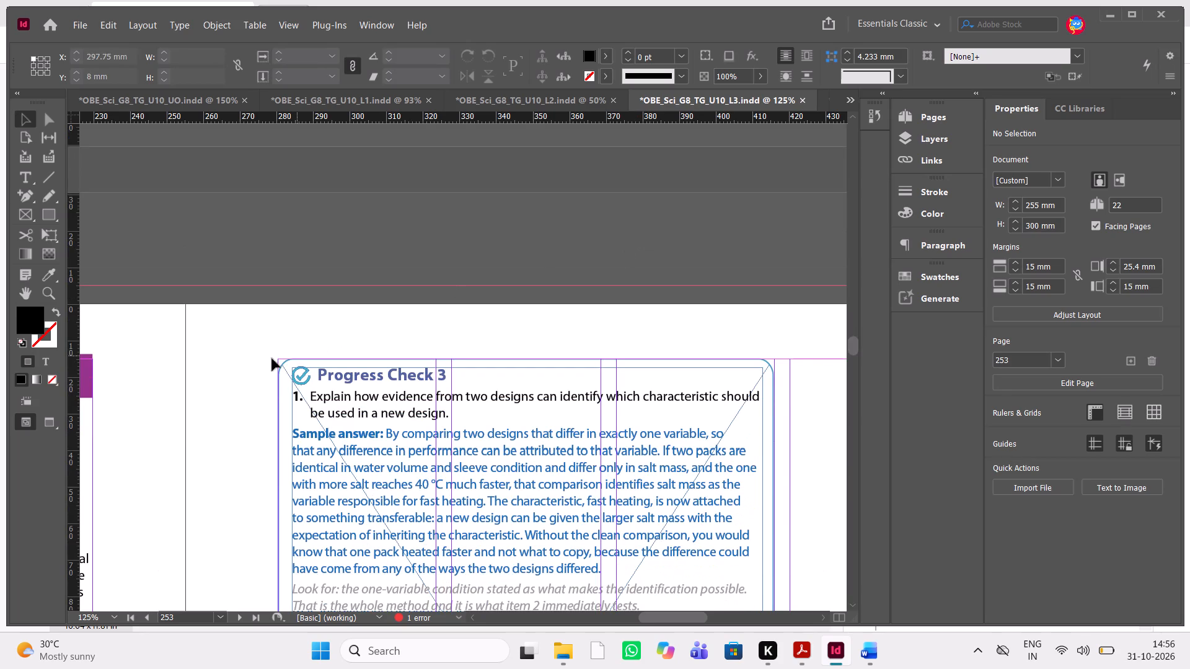
pyautogui.moveTo(252, 356); pyautogui.dragTo(502, 437)
pyautogui.hotkey('ctrl', 'c')
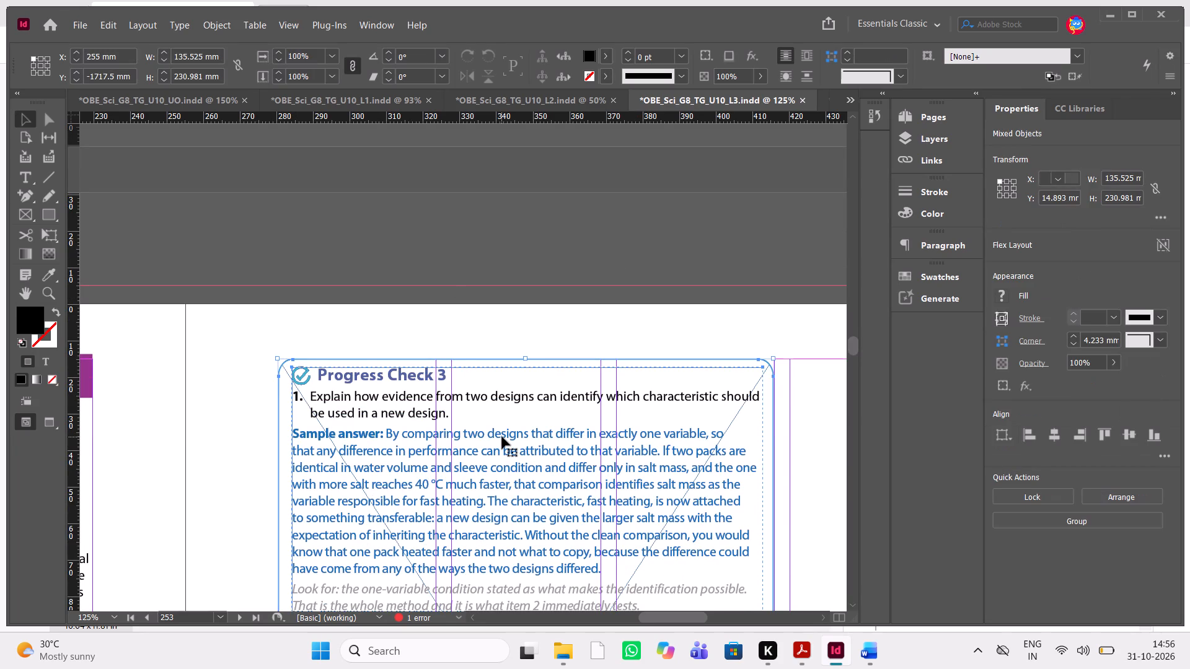
pyautogui.hotkey('ctrl', 'c')
pyautogui.scroll(-5, 502, 437)
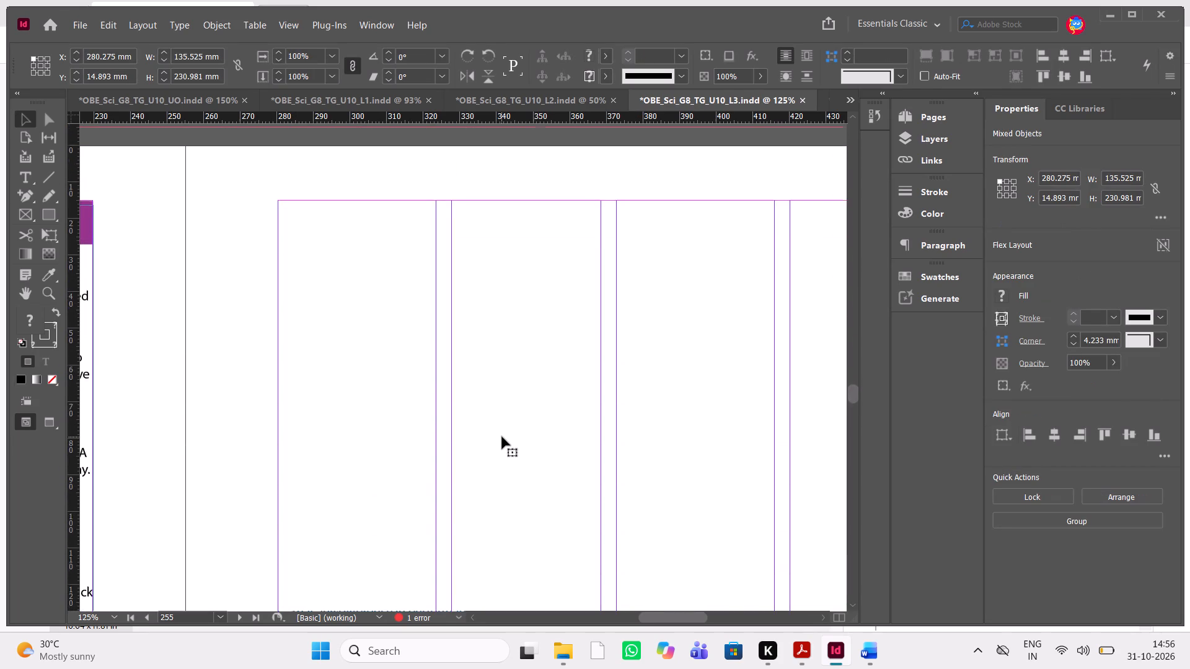
pyautogui.scroll(-2, 502, 437)
pyautogui.hotkey('ctrl', 'v')
pyautogui.scroll(1, 502, 437)
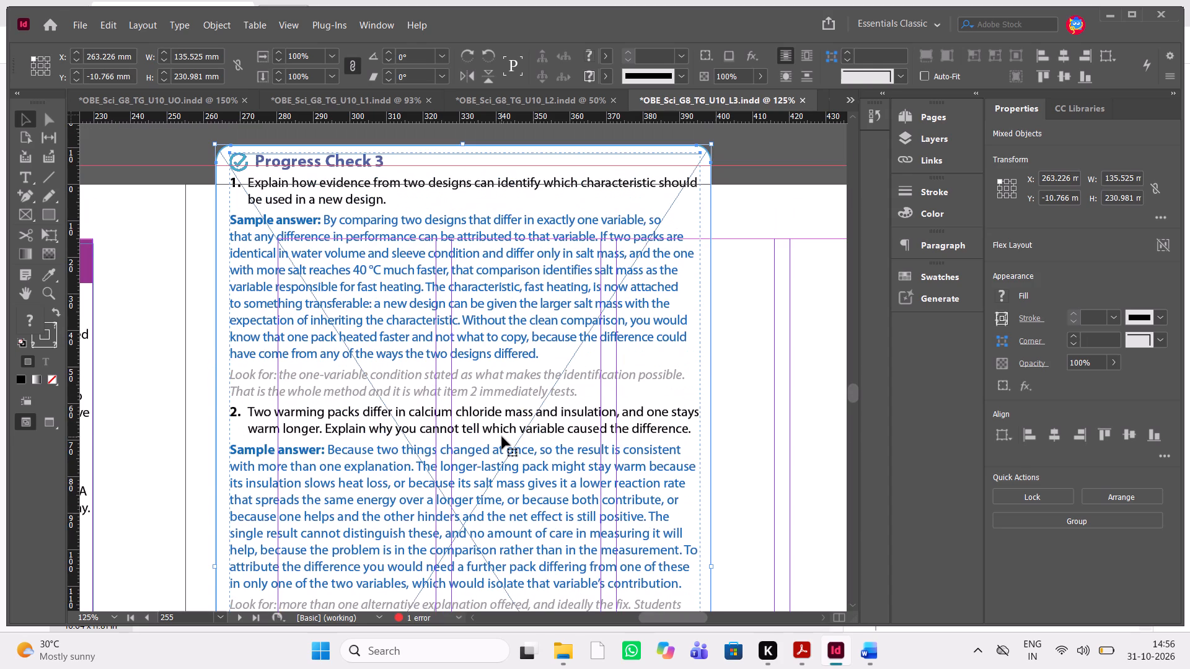
# Shift the pasted Progress Check box horizontally to the page's inner margin, at X about 280.2 mm.
pyautogui.hotkey('shift', 'Right')
pyautogui.hotkey('shift', 'Right')
pyautogui.hotkey('shift', 'Right')
pyautogui.hotkey('shift', 'Right')
pyautogui.hotkey('shift', 'Right')
pyautogui.hotkey('shift', 'Right')
pyautogui.hotkey('shift', 'Right')
pyautogui.hotkey('shift', 'Right')
pyautogui.hotkey('shift', 'Right')
pyautogui.hotkey('shift', 'Right')
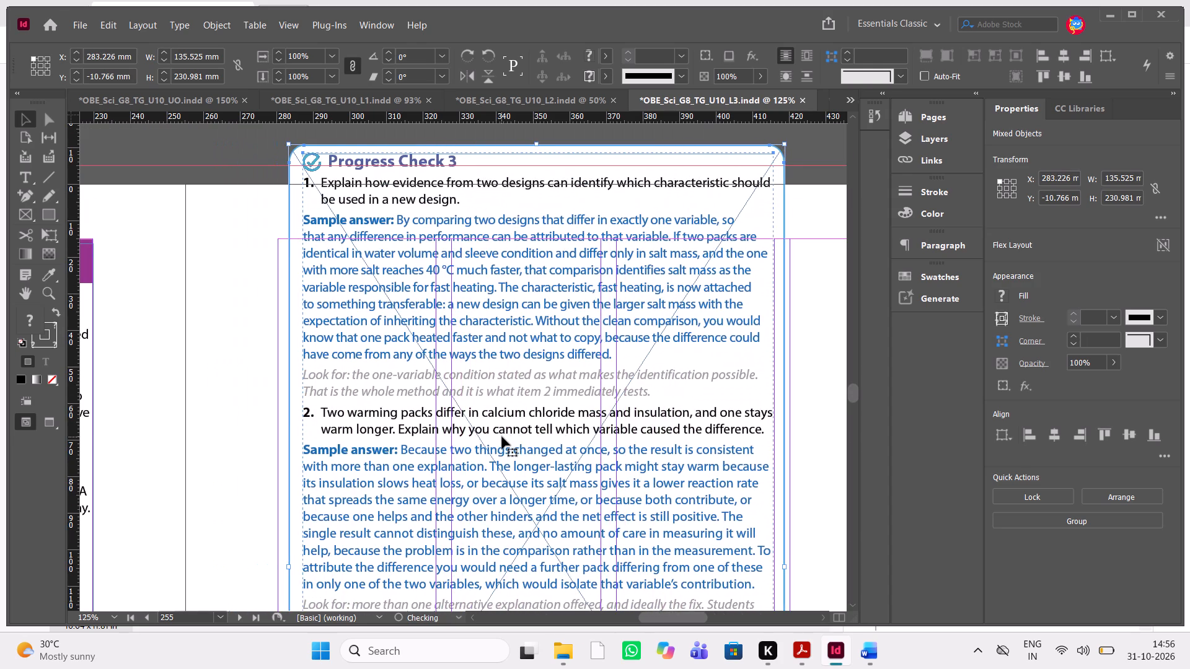
pyautogui.hotkey('shift', 'Left')
pyautogui.press('Left')
pyautogui.press('Left')
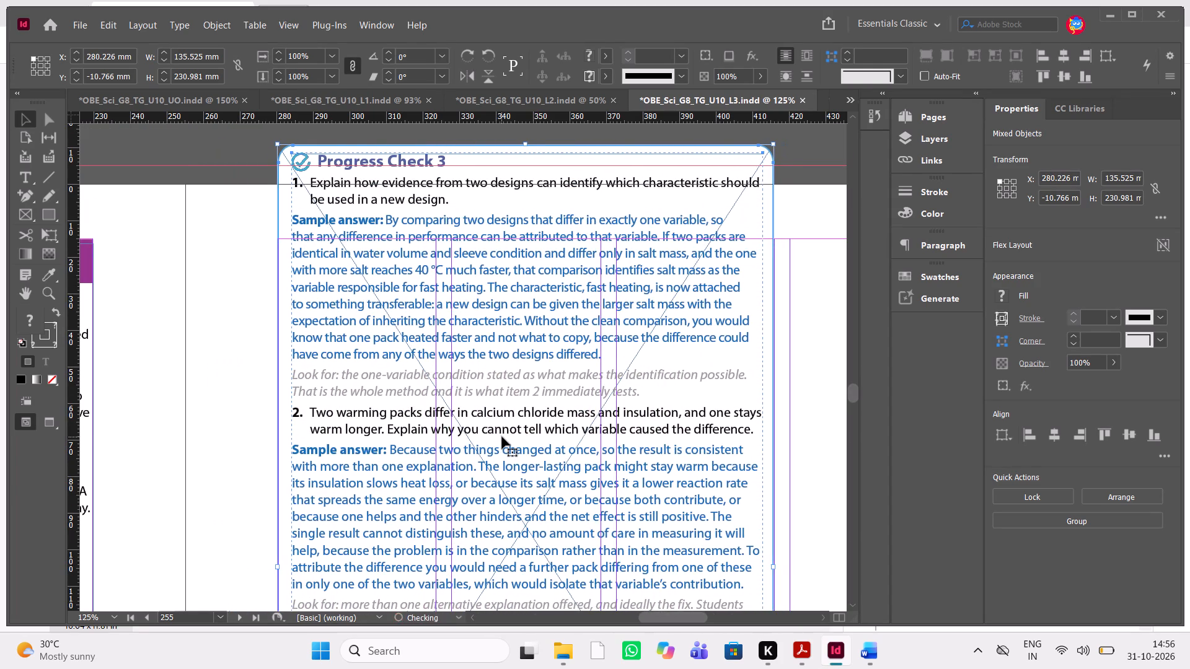
# Lower the pasted Progress Check box to page 255's top margin, at Y about 15 mm.
pyautogui.hotkey('shift', 'Down')
pyautogui.hotkey('shift', 'Down')
pyautogui.hotkey('shift', 'Down')
pyautogui.hotkey('shift', 'Down')
pyautogui.hotkey('shift', 'Down')
pyautogui.hotkey('shift', 'Down')
pyautogui.hotkey('shift', 'Down')
pyautogui.hotkey('shift', 'Down')
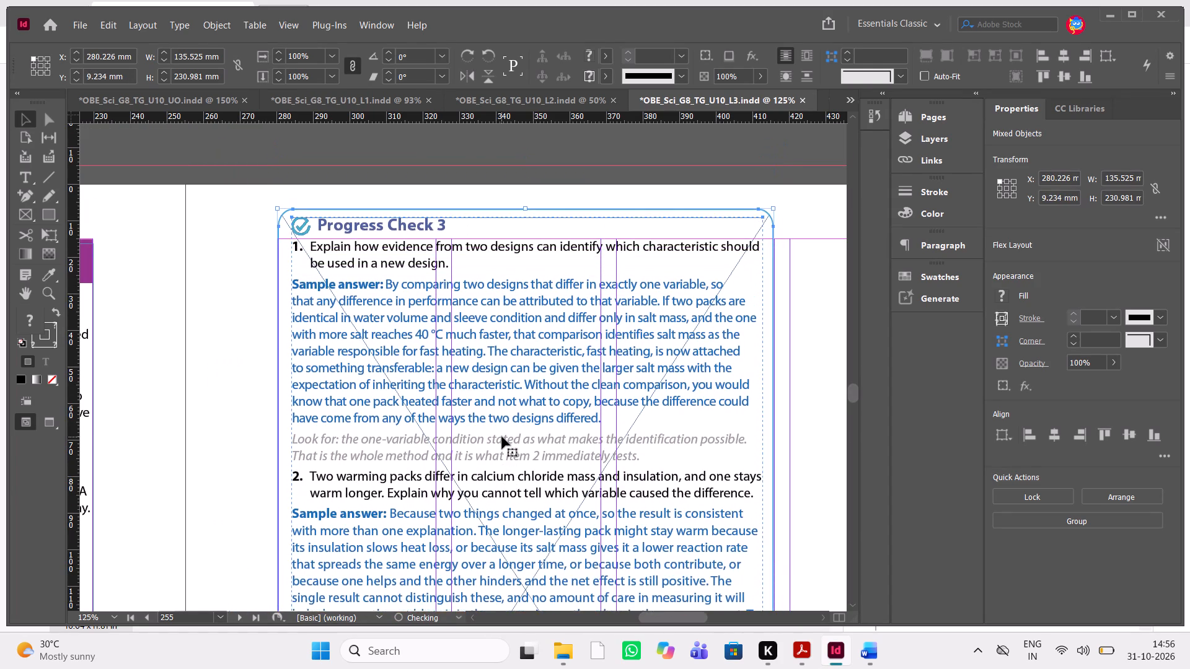
pyautogui.hotkey('shift', 'Down')
pyautogui.hotkey('shift', 'Down')
pyautogui.press('Down')
pyautogui.press('Down')
pyautogui.press('Down')
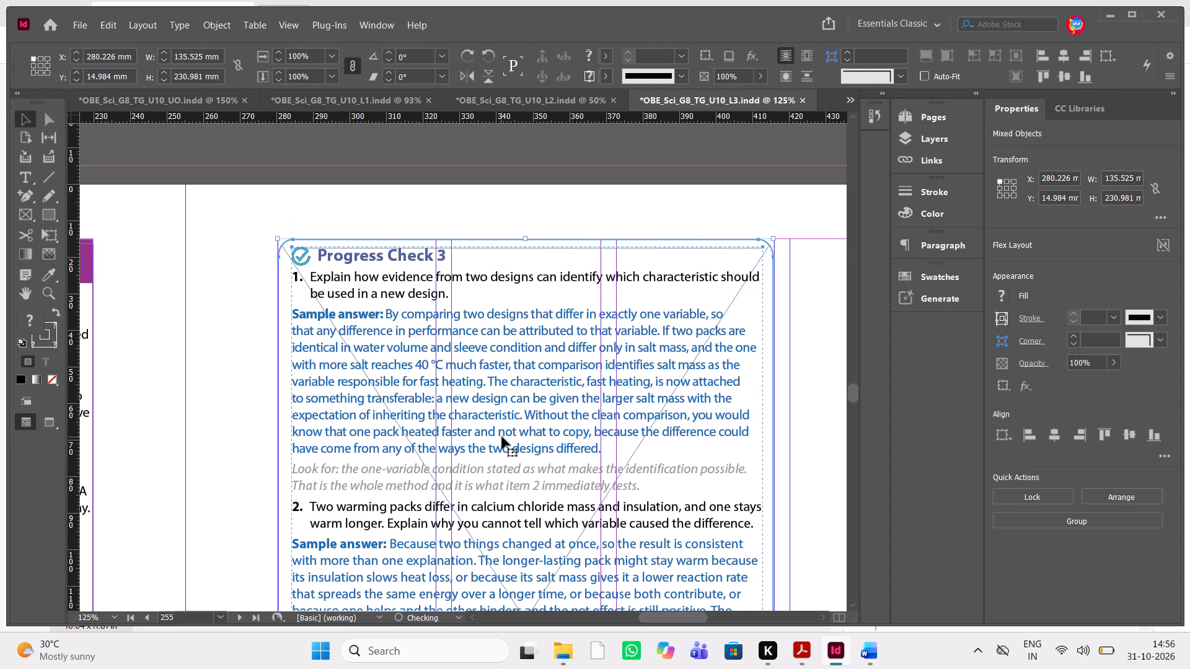
# Change the pasted box's heading on page 255 to "Progress Check 4".
pyautogui.hotkey('alt', 'Tab')
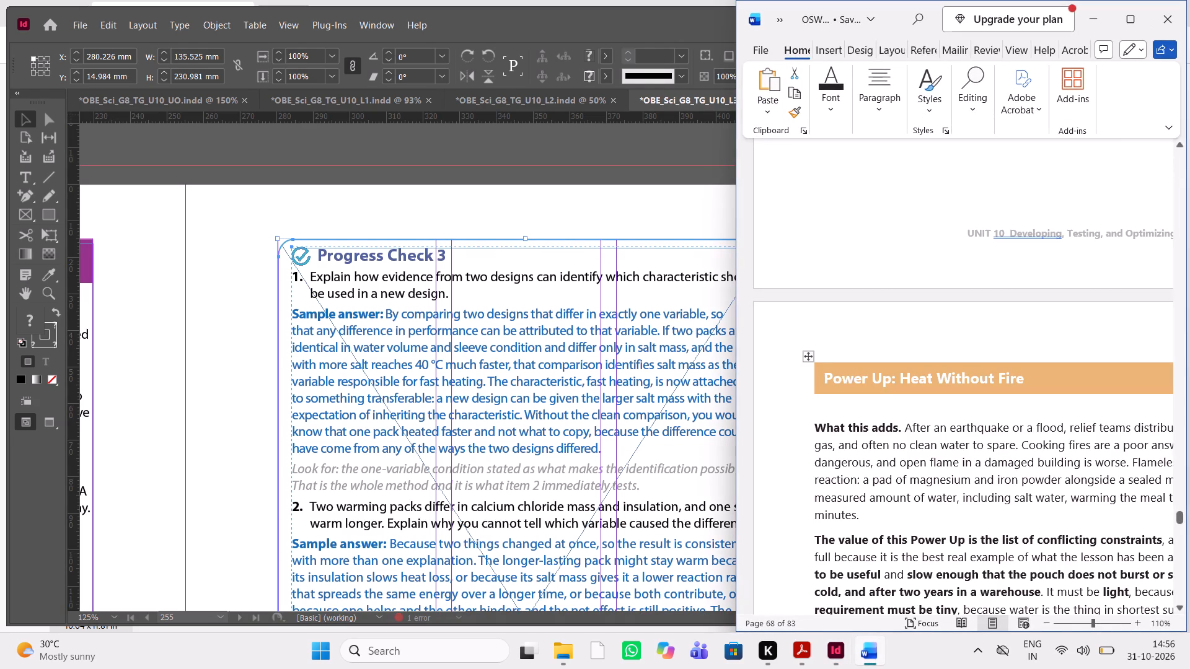
pyautogui.click(245, 243)
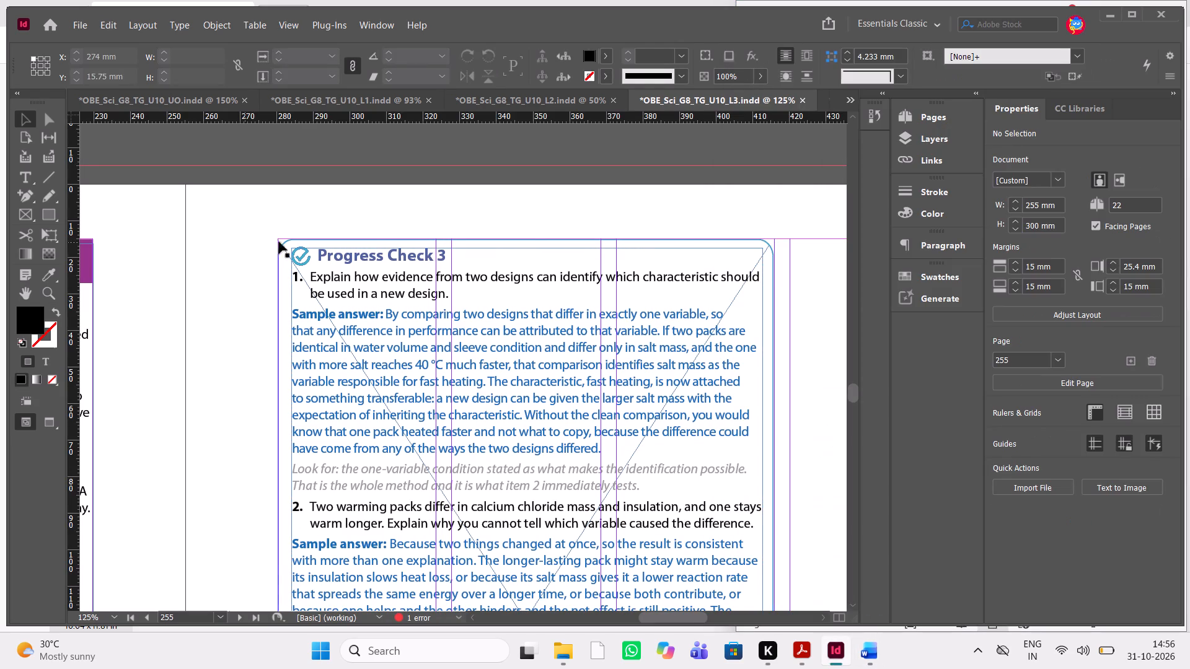
pyautogui.doubleClick(454, 259)
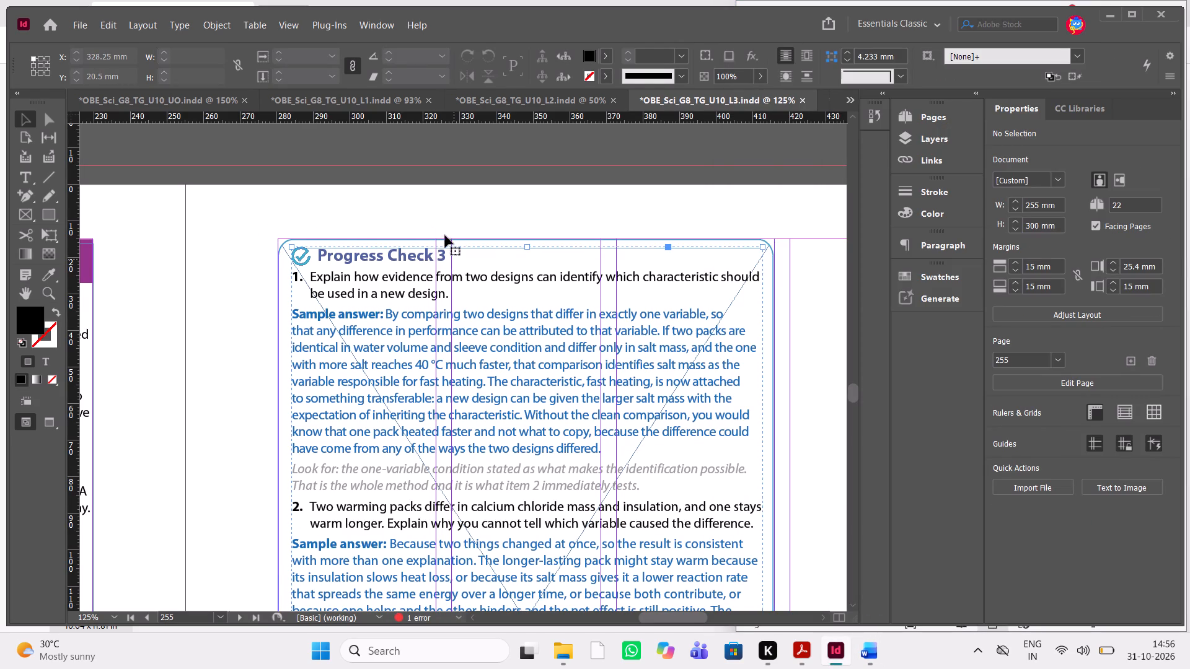
pyautogui.tripleClick(439, 252)
pyautogui.click(449, 255)
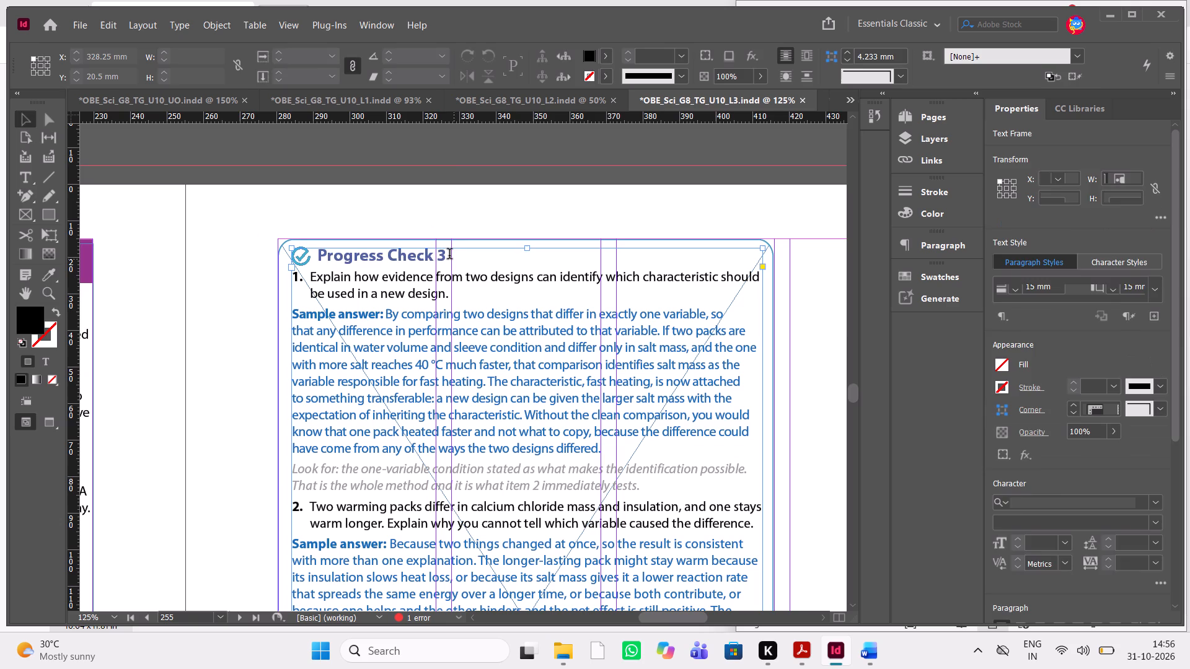
pyautogui.press('BackSpace')
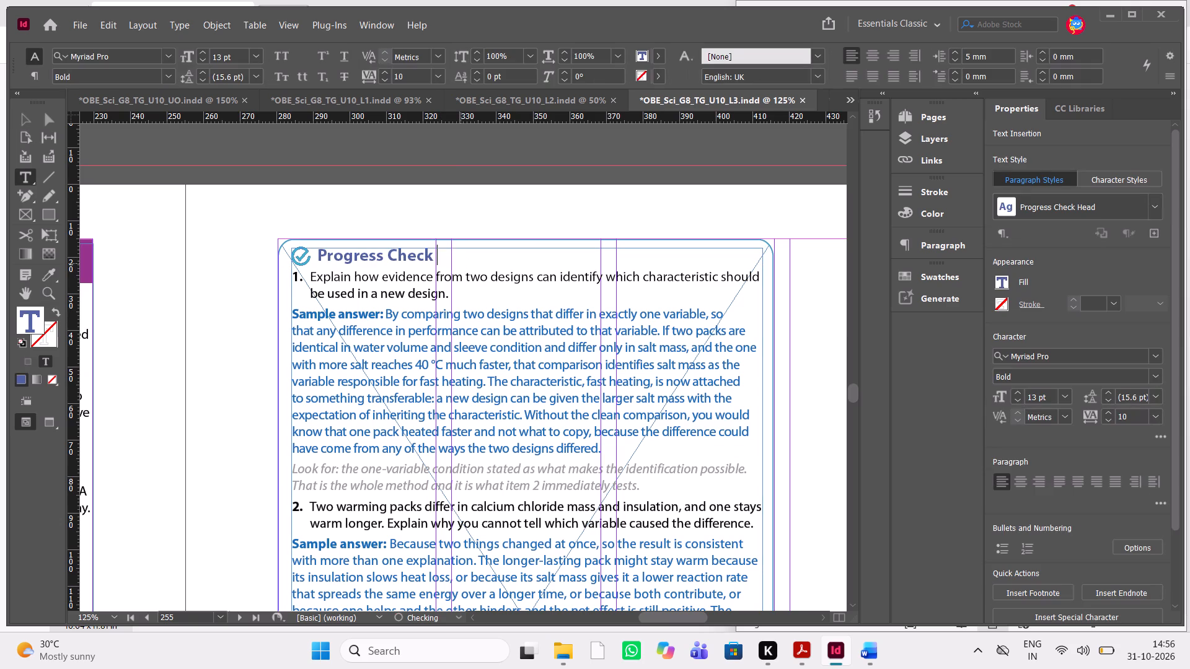
pyautogui.press('4')
# Replace question 1 in the Progress Check 4 box with Word's "Support or refute this claim: combining useful characteristics from two designs…" question.
pyautogui.hotkey('alt', 'Tab')
pyautogui.scroll(2, 1019, 300)
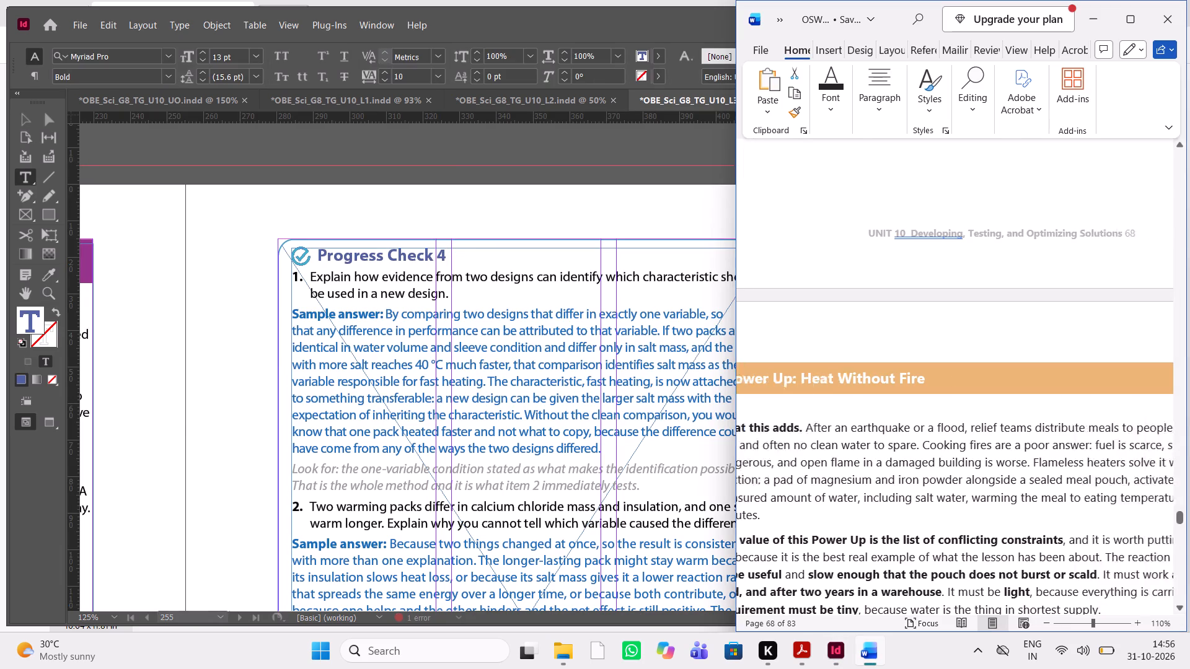
pyautogui.scroll(4, 1019, 300)
pyautogui.scroll(-1, 1019, 300)
pyautogui.hscroll(-1, 1019, 300)
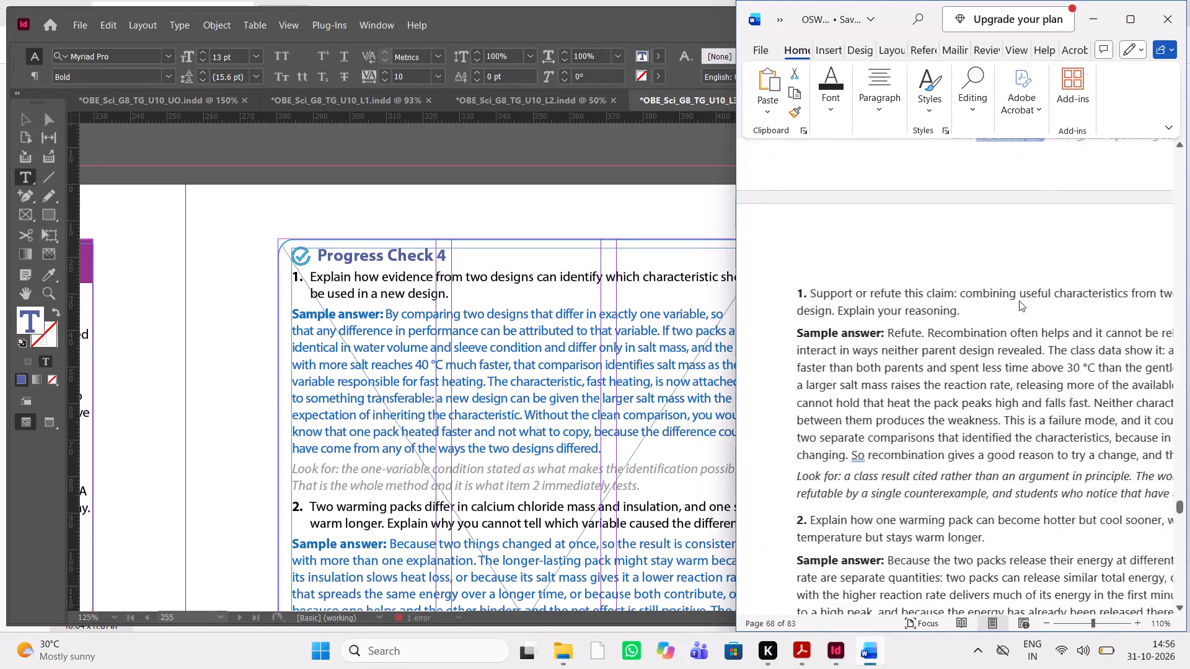
pyautogui.hscroll(-1, 1019, 300)
pyautogui.moveTo(915, 314); pyautogui.dragTo(769, 293)
pyautogui.hotkey('ctrl', 'c')
pyautogui.hotkey('ctrl', 'c')
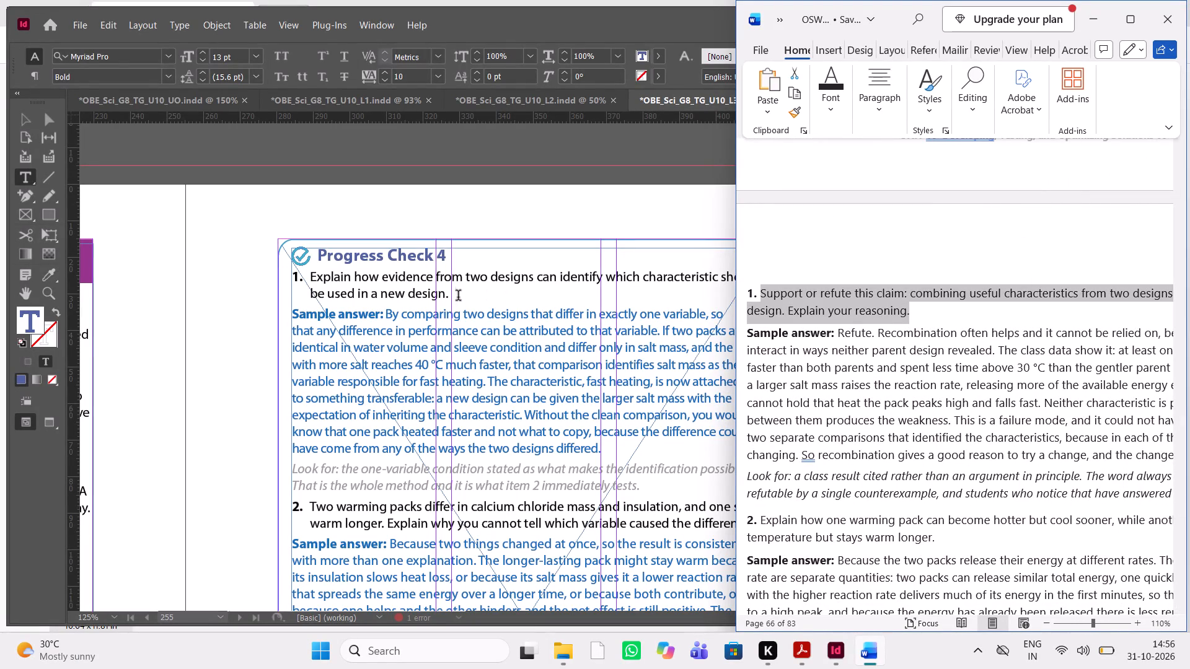
pyautogui.moveTo(458, 294); pyautogui.dragTo(310, 278)
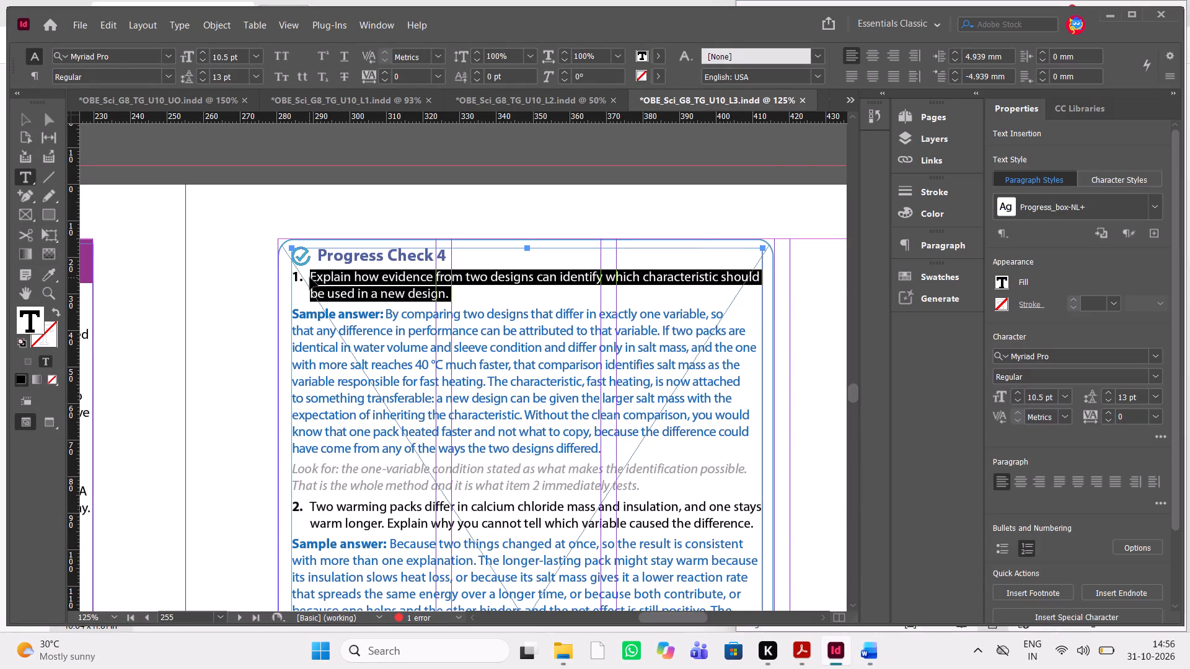
pyautogui.hotkey('ctrl', 'v')
# Replace the text after question 1's "Sample answer:" label with Word's answer running from "Refute. Recombination often helps" to "has to be tested.".
pyautogui.hotkey('alt', 'Tab')
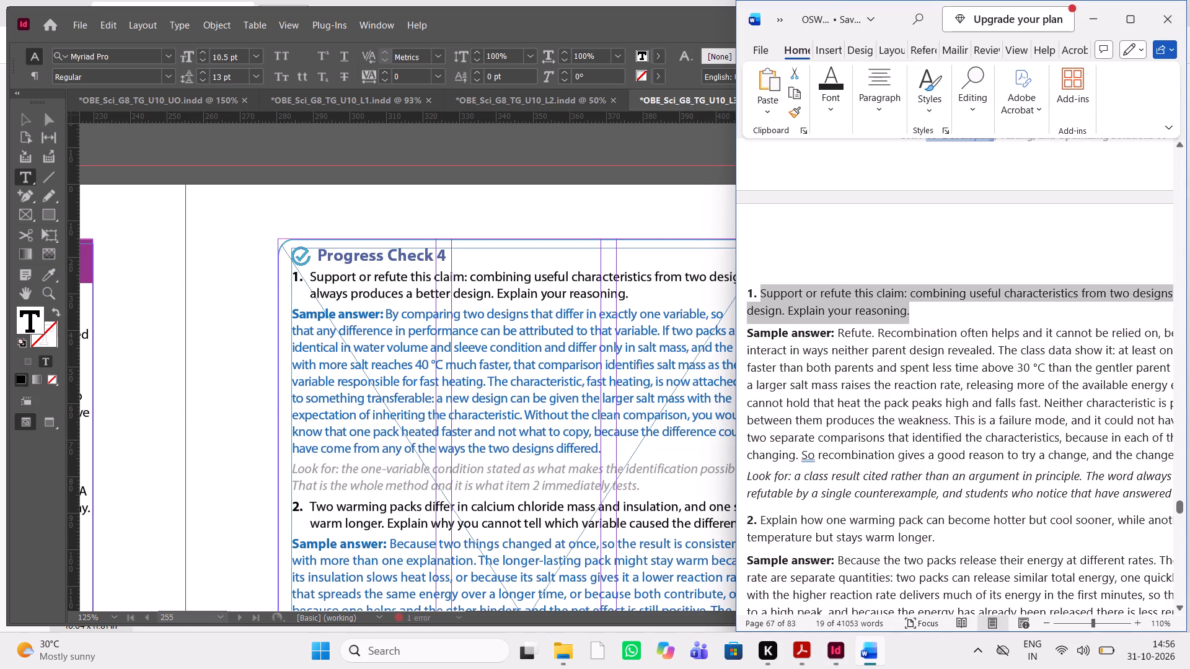
pyautogui.hscroll(-1, 1011, 442)
pyautogui.moveTo(1139, 455); pyautogui.dragTo(754, 352)
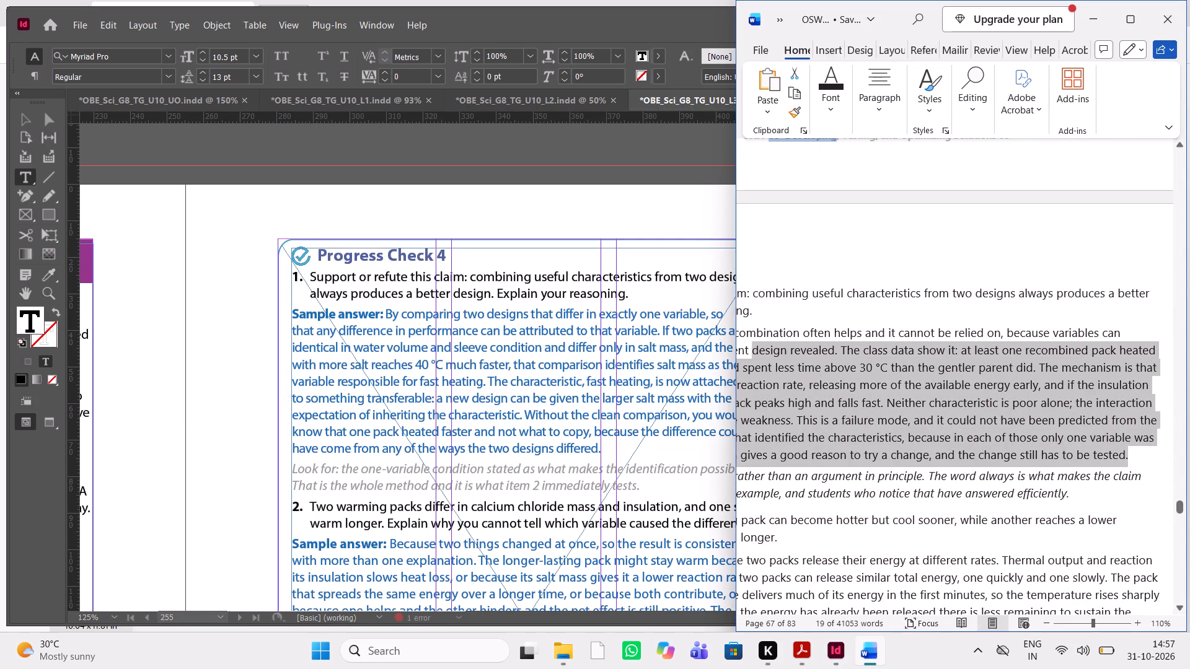
pyautogui.moveTo(754, 352); pyautogui.dragTo(848, 336)
pyautogui.hotkey('ctrl', 'c')
pyautogui.hotkey('ctrl', 'c')
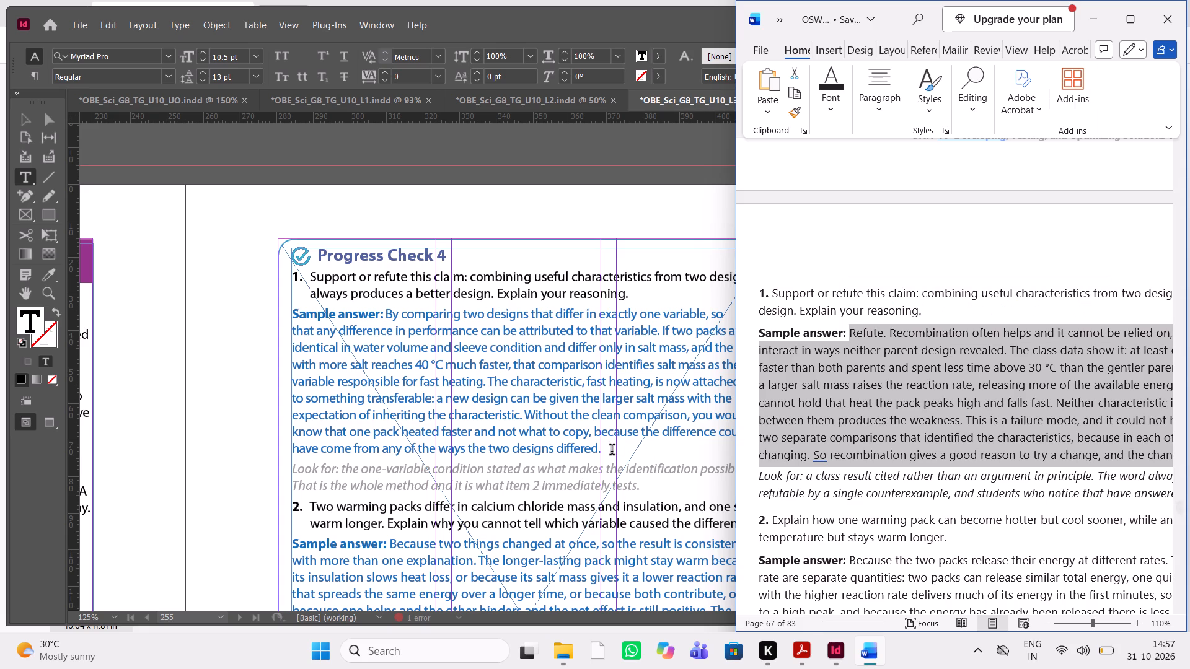
pyautogui.moveTo(612, 451); pyautogui.dragTo(389, 318)
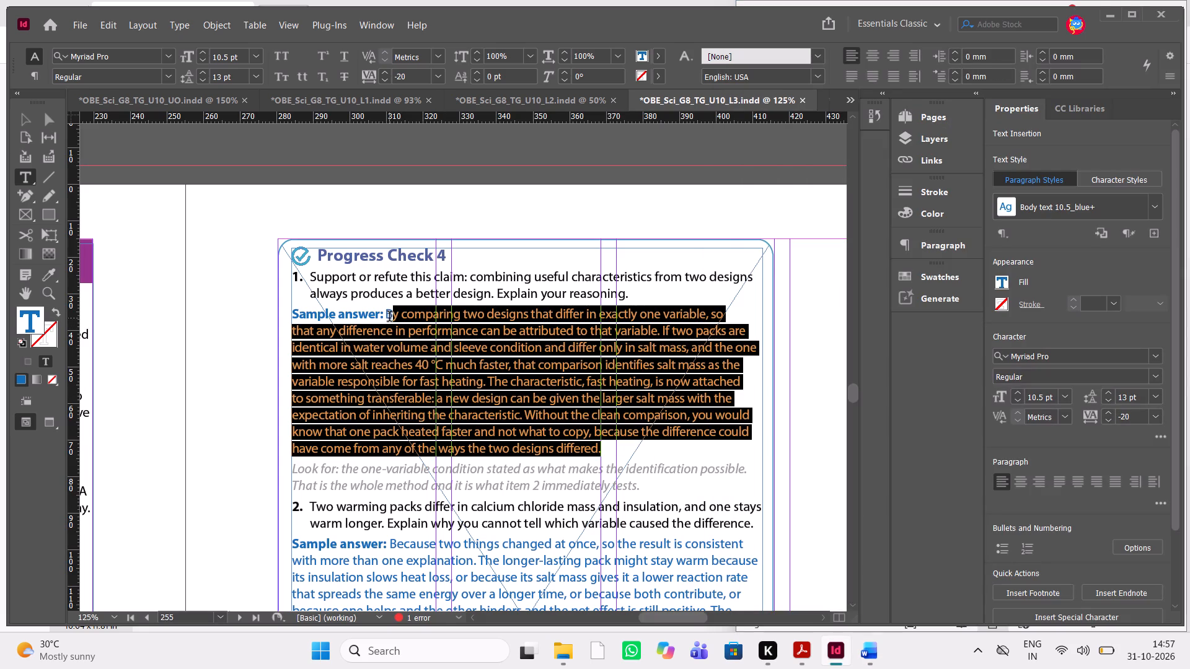
pyautogui.moveTo(389, 318); pyautogui.dragTo(389, 318)
pyautogui.hotkey('ctrl', 'v')
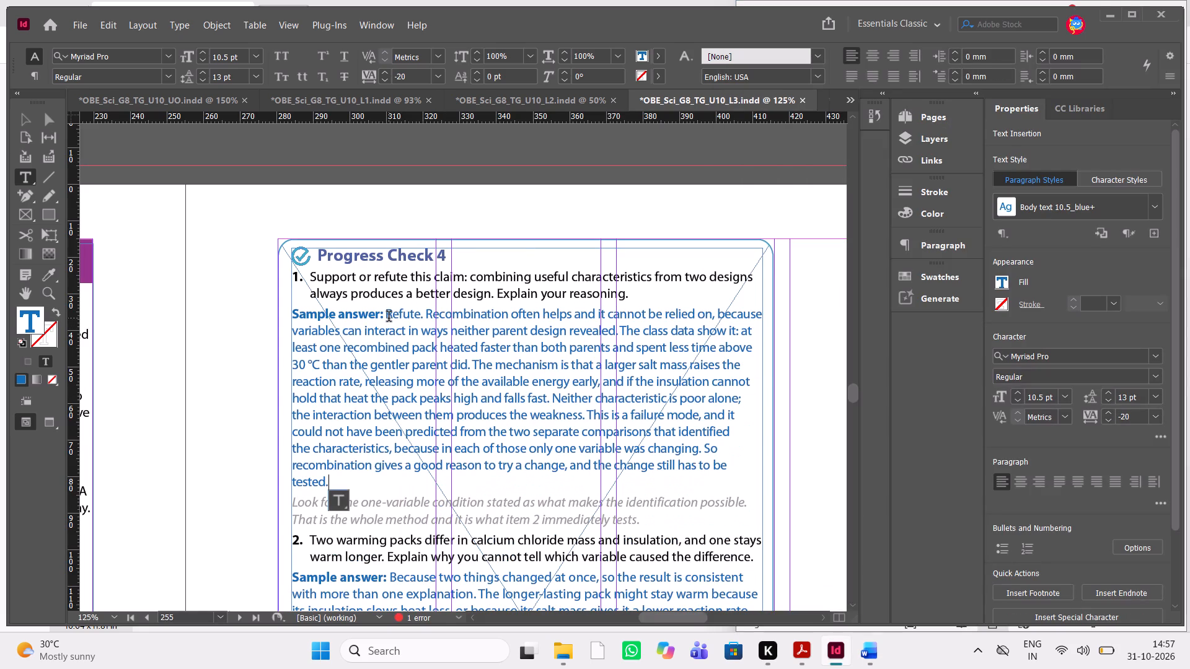
# Set the tracking of question 1's whole sample answer paragraph to -5.
pyautogui.moveTo(389, 486); pyautogui.dragTo(283, 322)
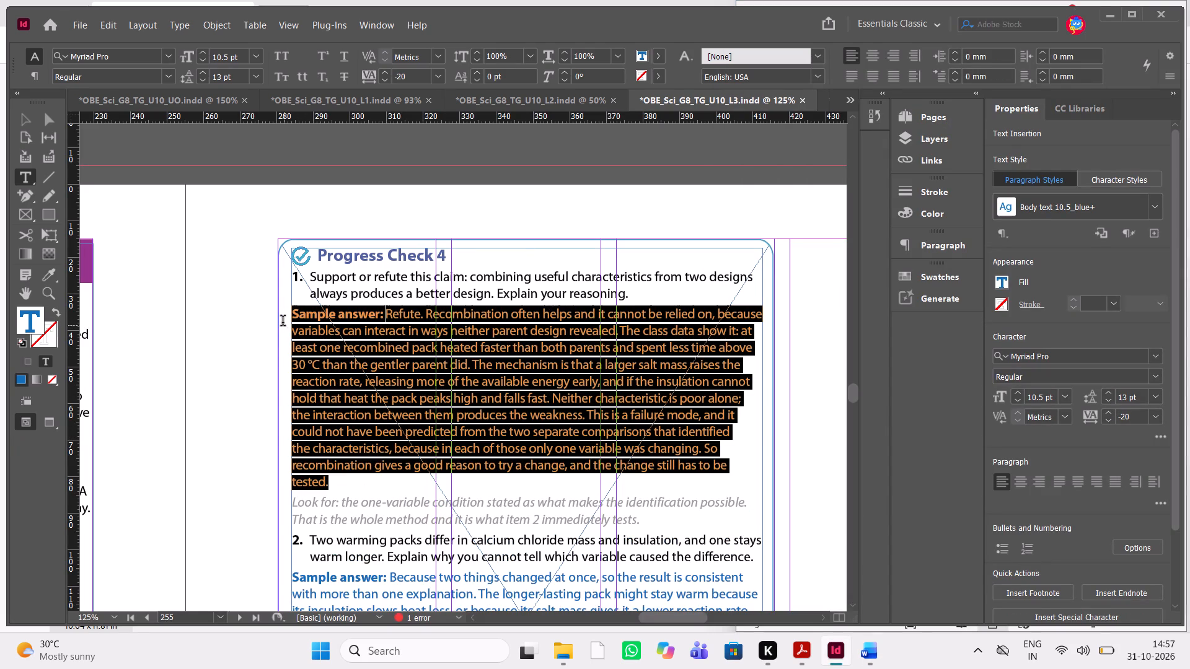
pyautogui.moveTo(283, 322); pyautogui.dragTo(283, 320)
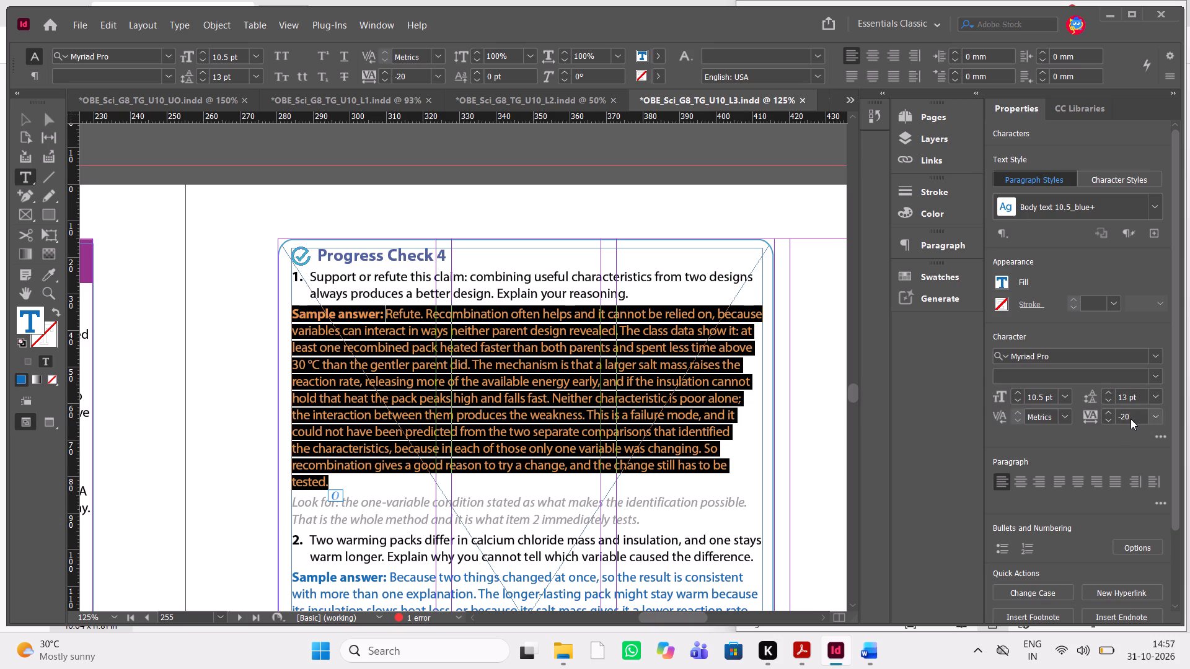
pyautogui.click(1153, 419)
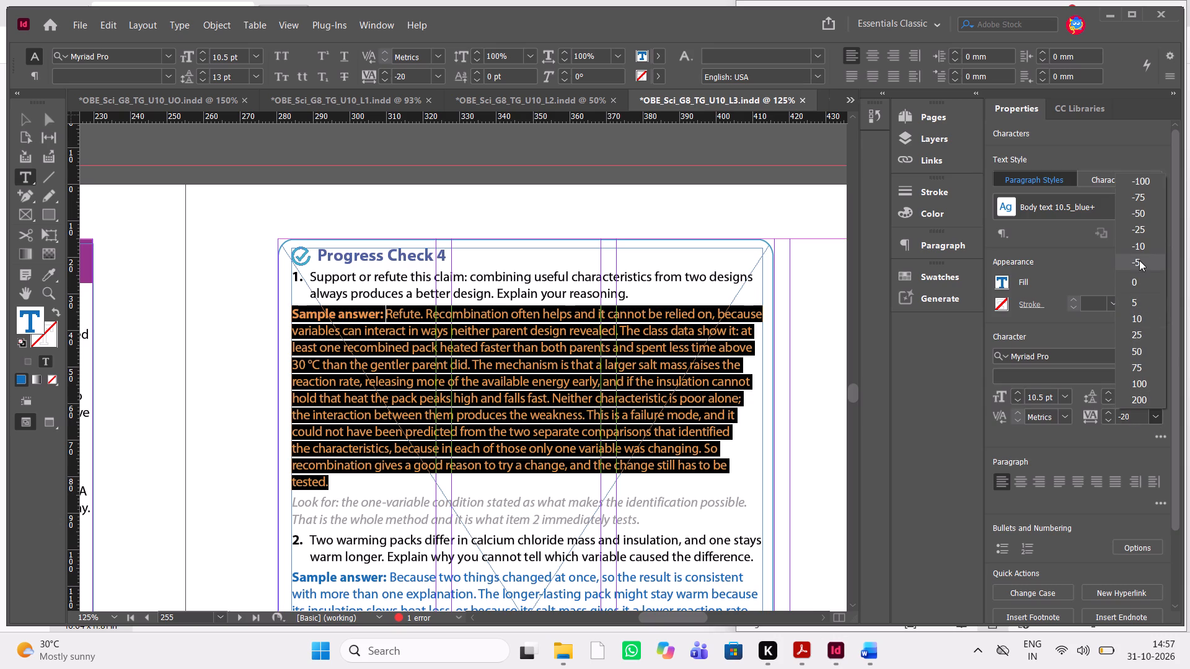
pyautogui.click(1139, 257)
pyautogui.click(614, 426)
# Replace question 1's italic "Look for" note with Word's note beginning "Look for: a class result cited rather than an argument in principle.".
pyautogui.hotkey('alt', 'Tab')
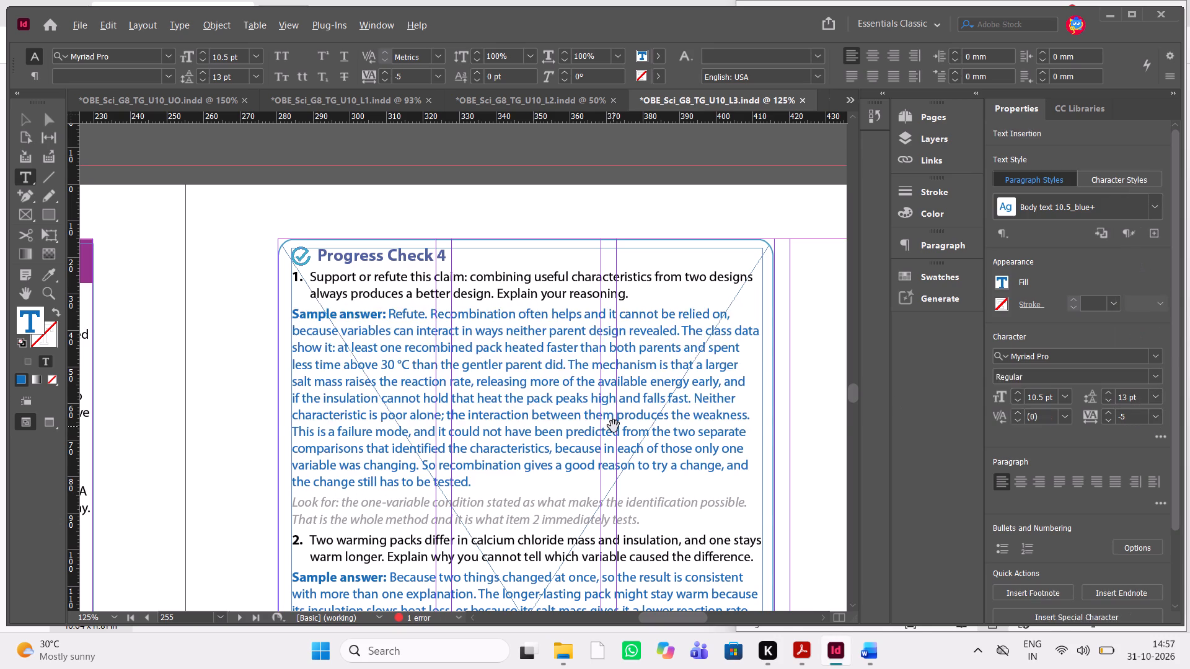
pyautogui.scroll(-1, 913, 457)
pyautogui.hscroll(-1, 1111, 395)
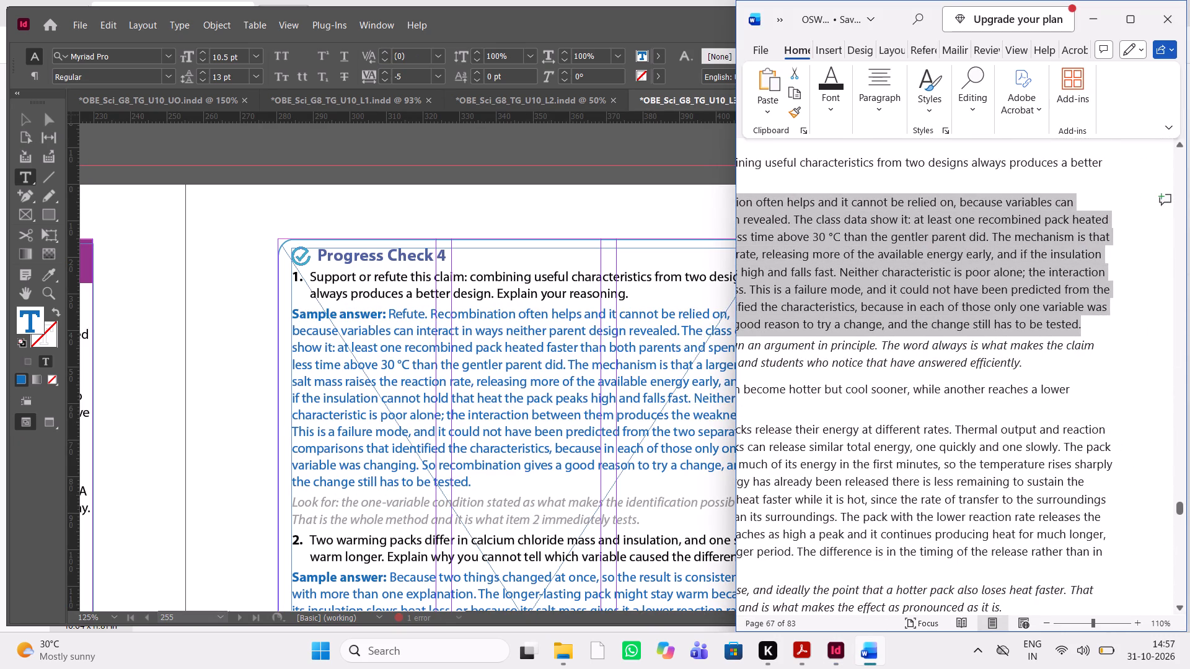
pyautogui.moveTo(1034, 359); pyautogui.dragTo(770, 334)
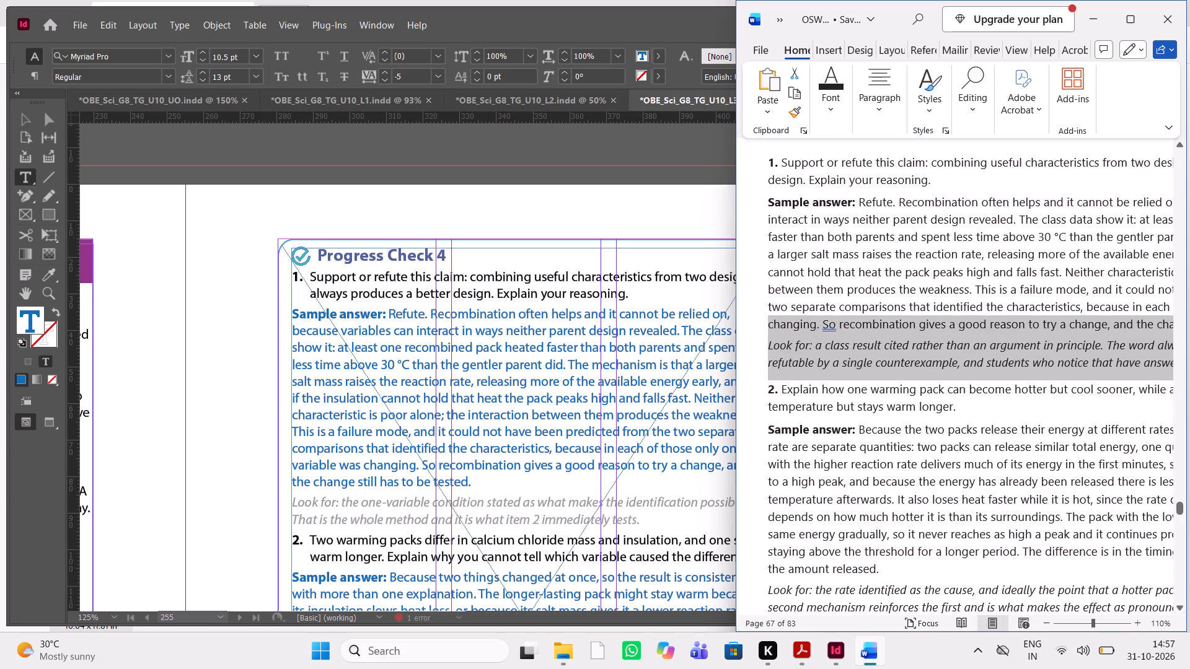
pyautogui.moveTo(770, 334); pyautogui.dragTo(767, 347)
pyautogui.hotkey('ctrl', 'c')
pyautogui.hotkey('ctrl', 'c')
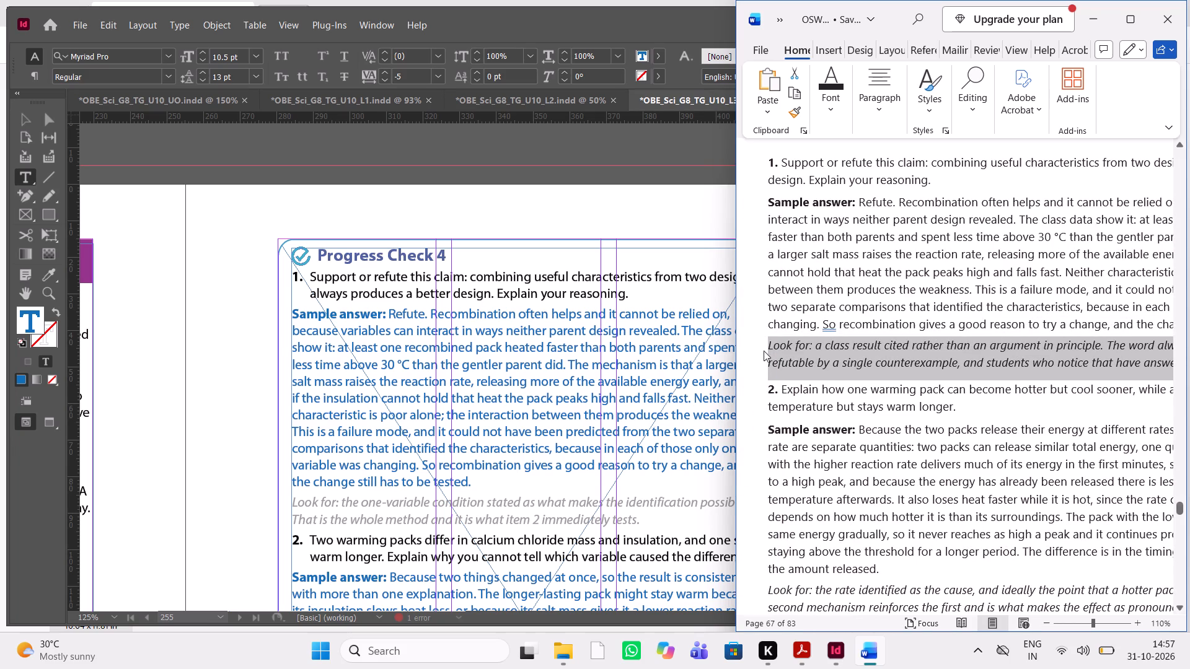
pyautogui.moveTo(641, 519); pyautogui.dragTo(304, 515)
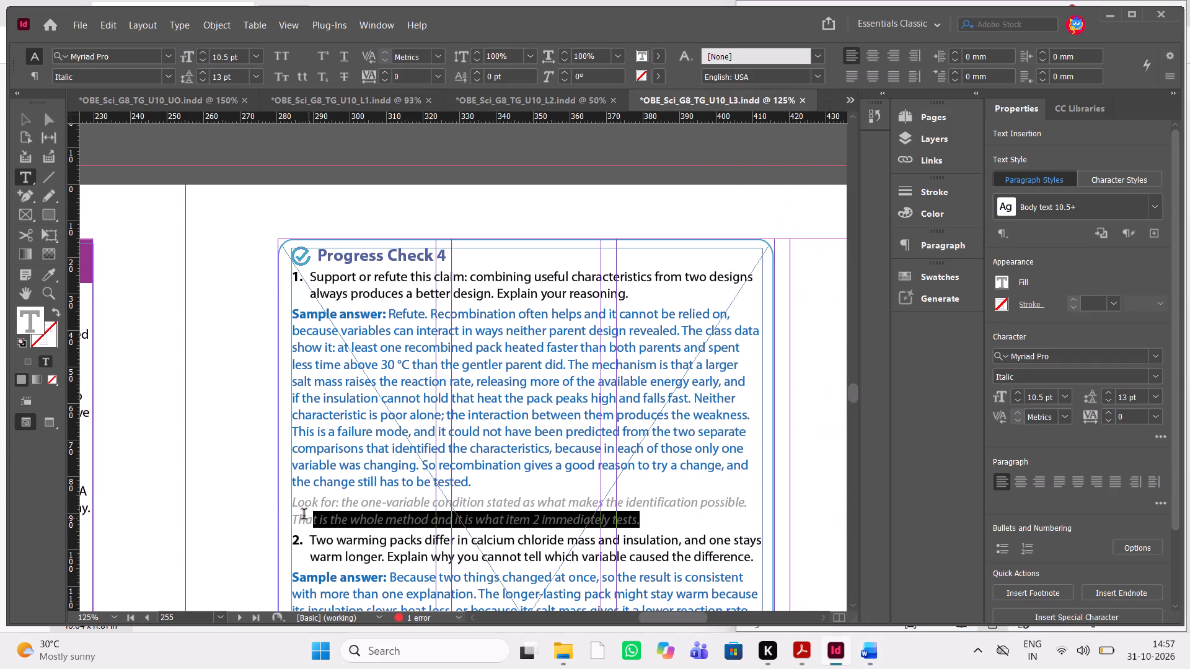
pyautogui.moveTo(304, 515); pyautogui.dragTo(279, 506)
pyautogui.hotkey('ctrl', 'v')
# Replace question 2 in the box with Word's "Explain how one warming pack can become hotter but cool sooner…" question.
pyautogui.hotkey('alt', 'Tab')
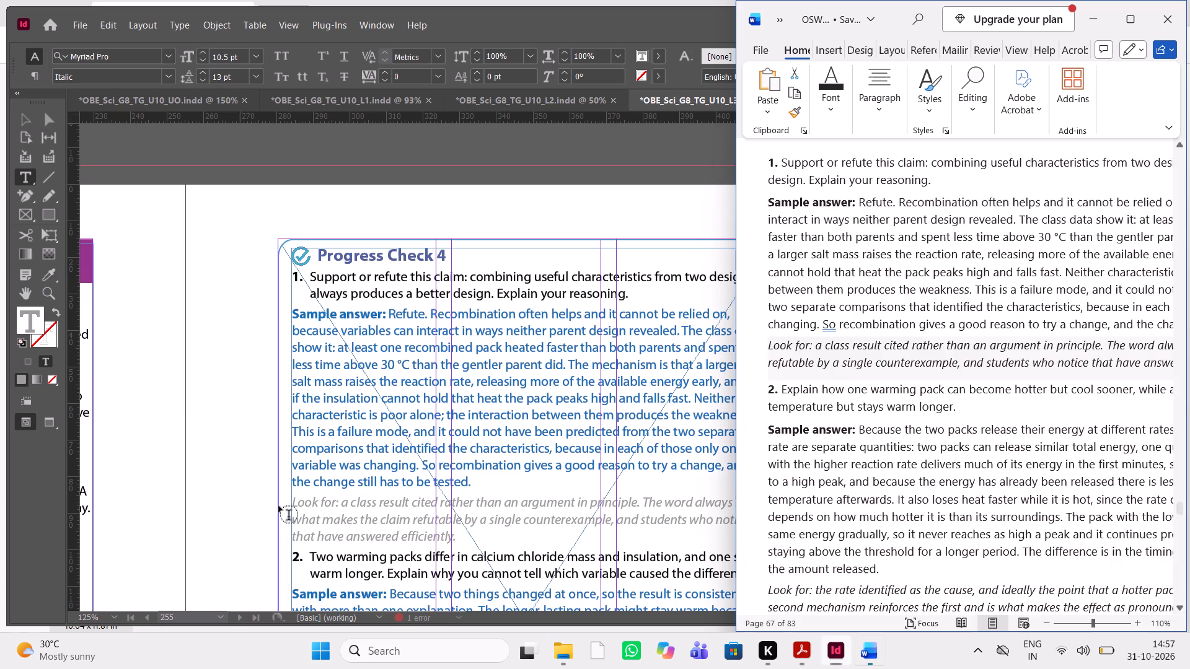
pyautogui.click(967, 403)
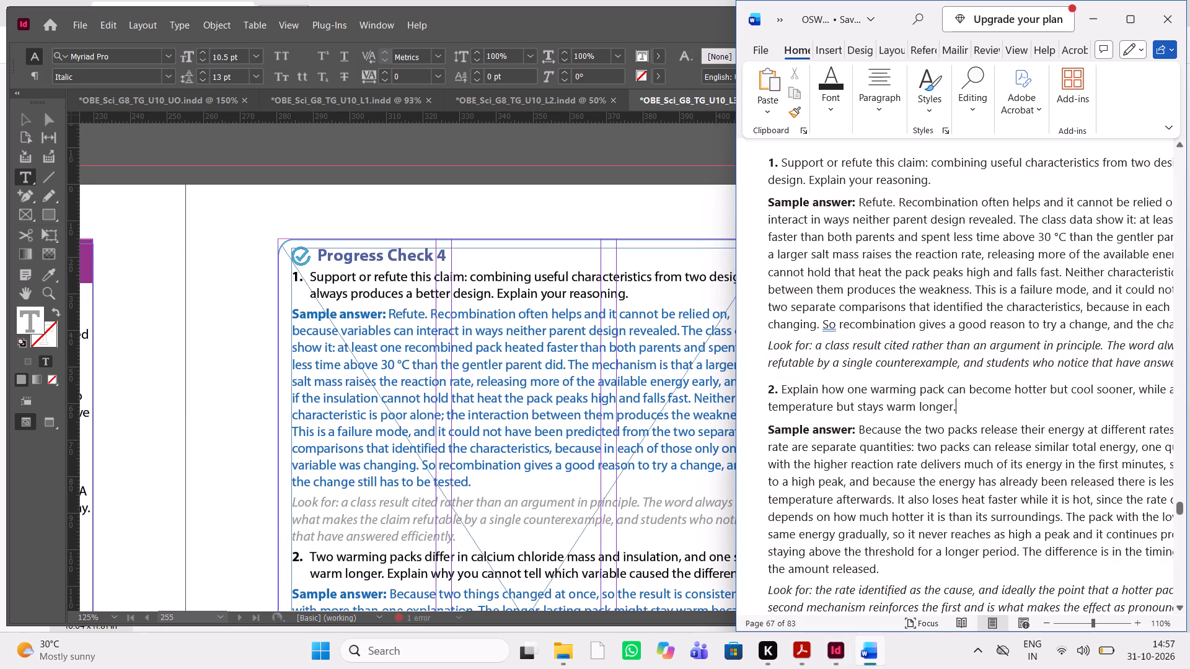
pyautogui.moveTo(967, 408); pyautogui.dragTo(966, 408)
pyautogui.moveTo(966, 408); pyautogui.dragTo(782, 388)
pyautogui.hotkey('ctrl', 'c')
pyautogui.hotkey('ctrl', 'c')
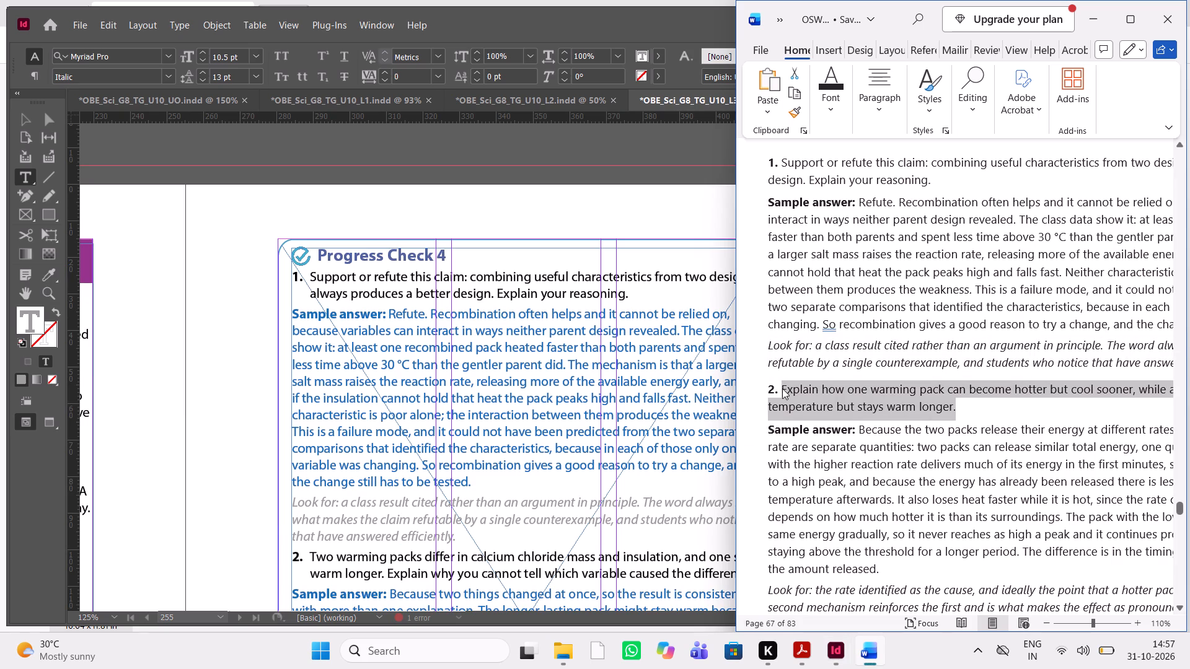
pyautogui.scroll(-1, 548, 542)
pyautogui.doubleClick(708, 450)
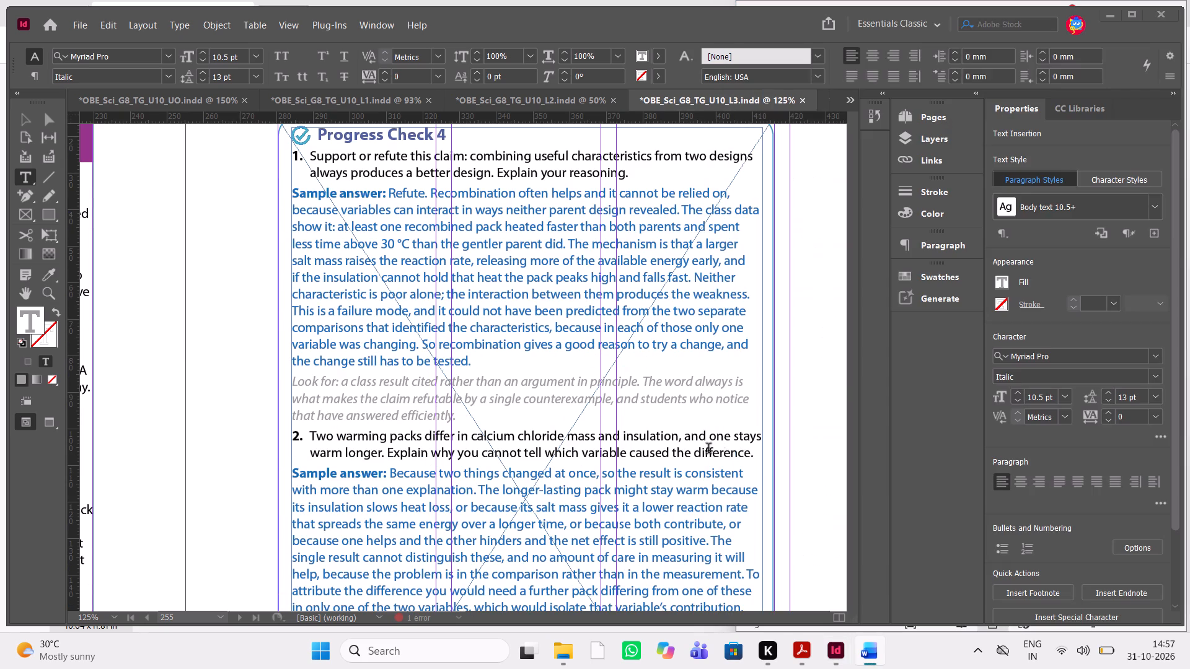
pyautogui.hotkey('shift', 'Down')
pyautogui.hotkey('shift', 'Up')
pyautogui.hotkey('shift', 'Up')
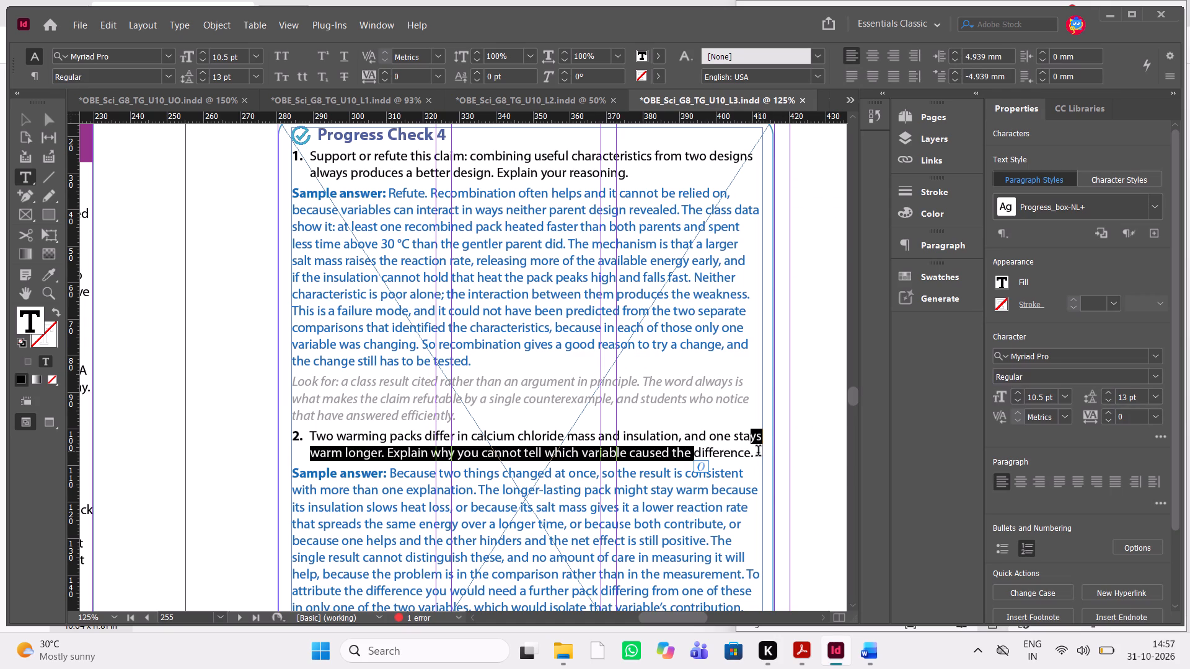
pyautogui.moveTo(757, 453); pyautogui.dragTo(308, 439)
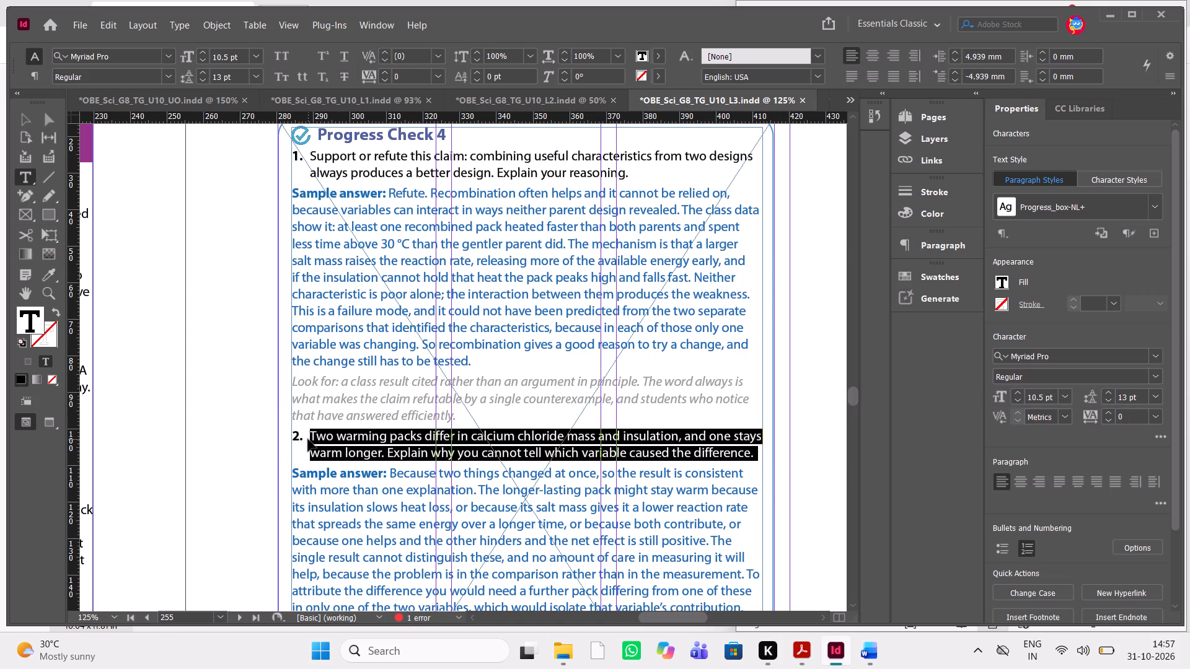
pyautogui.hotkey('ctrl', 'v')
# Replace the text after question 2's "Sample answer:" label with Word's answer beginning "Because the two packs release their energy at different rates.".
pyautogui.hotkey('alt', 'Tab')
pyautogui.scroll(-1, 876, 415)
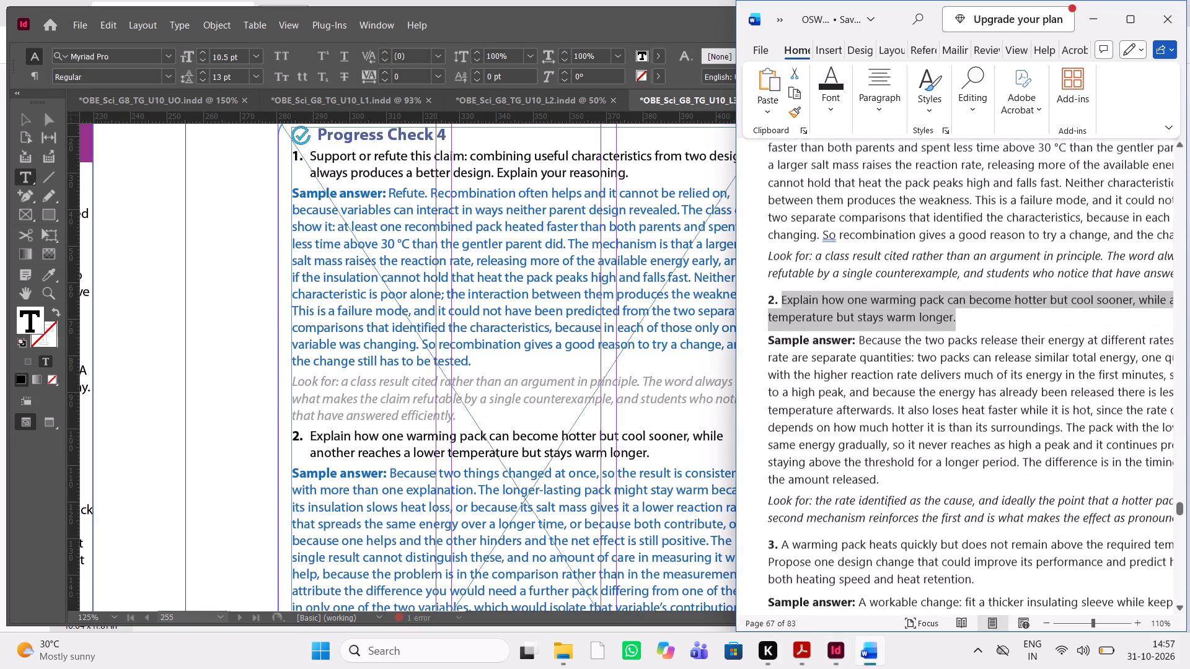
pyautogui.moveTo(882, 461); pyautogui.dragTo(857, 326)
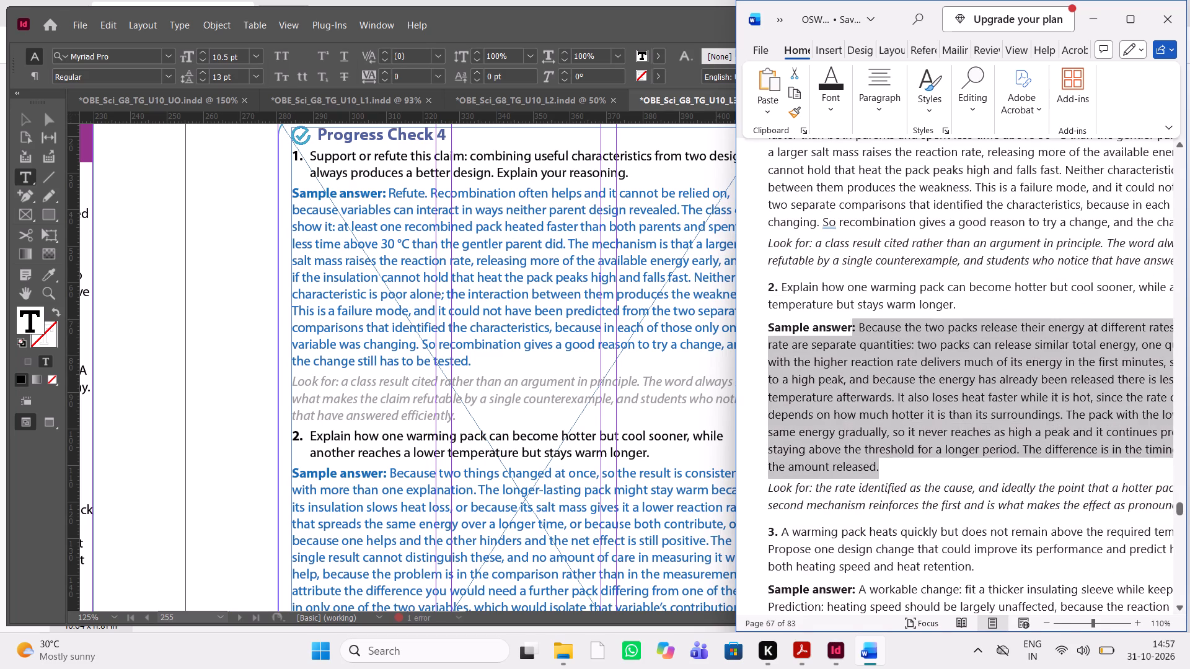
pyautogui.moveTo(857, 326); pyautogui.dragTo(859, 326)
pyautogui.hotkey('ctrl', 'c')
pyautogui.hotkey('ctrl', 'c')
pyautogui.scroll(-1, 626, 489)
pyautogui.click(702, 492)
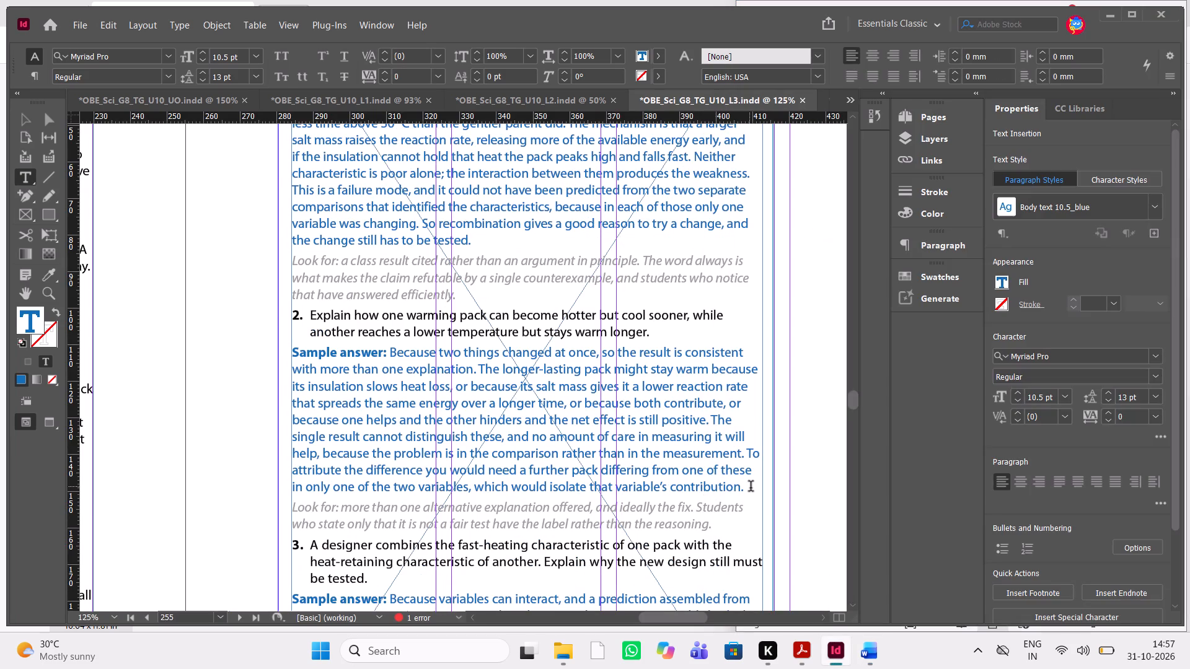
pyautogui.moveTo(751, 488); pyautogui.dragTo(388, 357)
pyautogui.hotkey('ctrl', 'v')
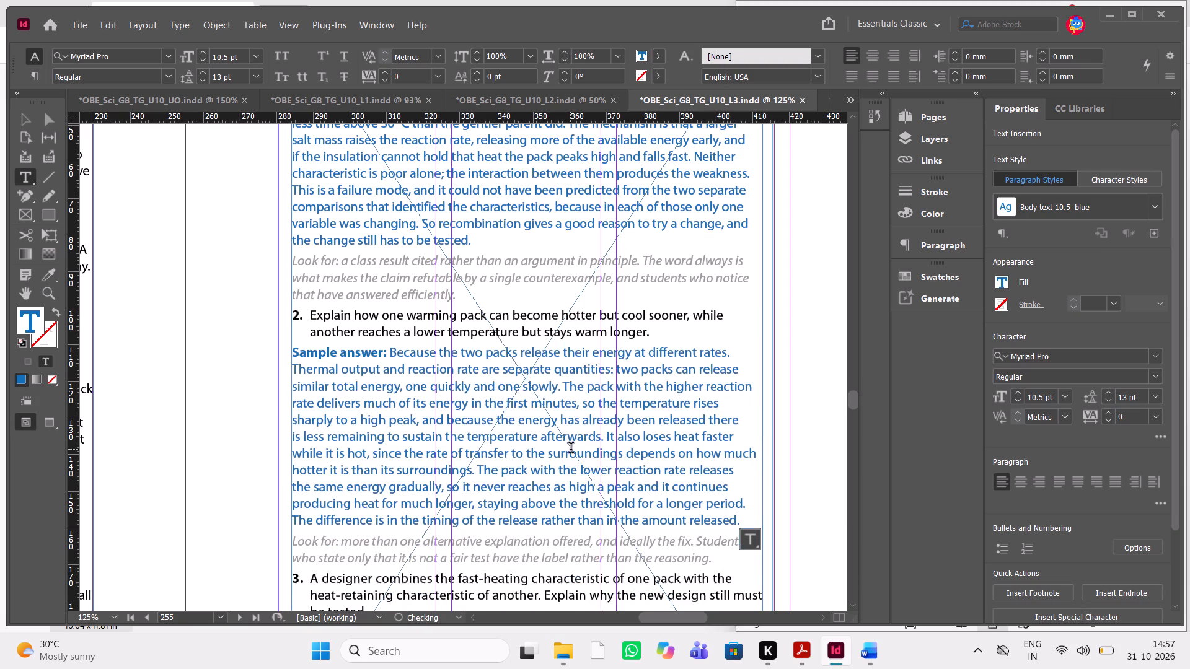
# Replace question 2's italic "Look for" note with Word's note beginning "Look for: the rate identified as the cause.".
pyautogui.scroll(-1, 571, 449)
pyautogui.hotkey('alt', 'Tab')
pyautogui.scroll(-1, 1000, 426)
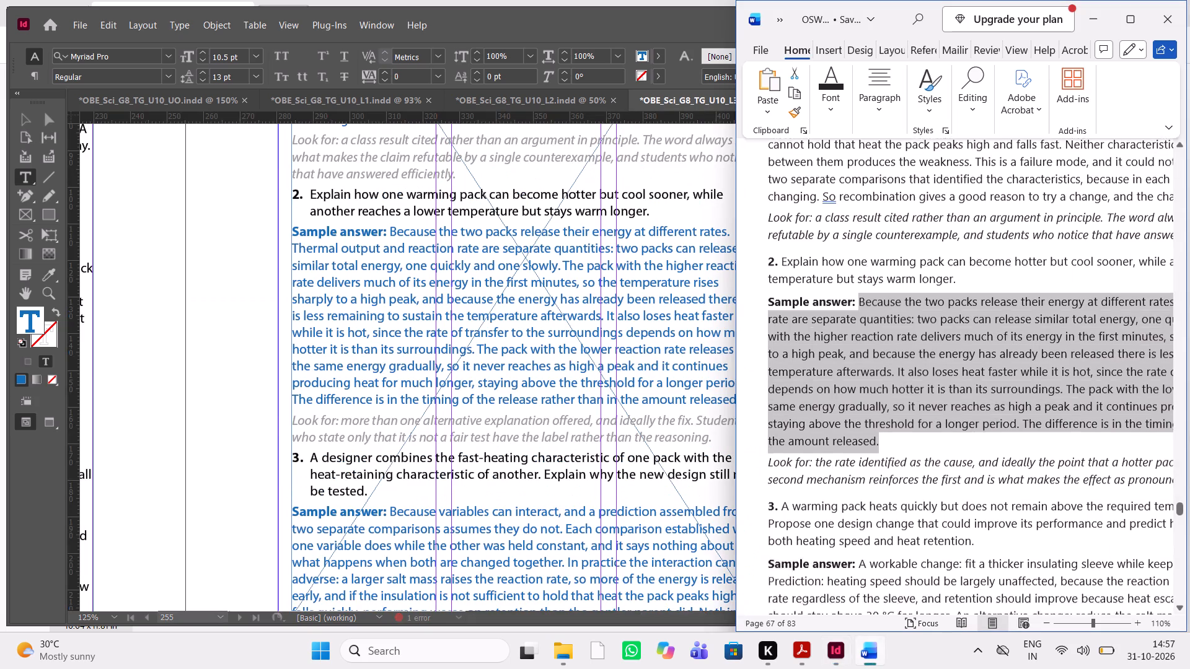
pyautogui.scroll(-1, 1000, 426)
pyautogui.hscroll(-1, 1078, 433)
pyautogui.moveTo(1038, 422); pyautogui.dragTo(995, 422)
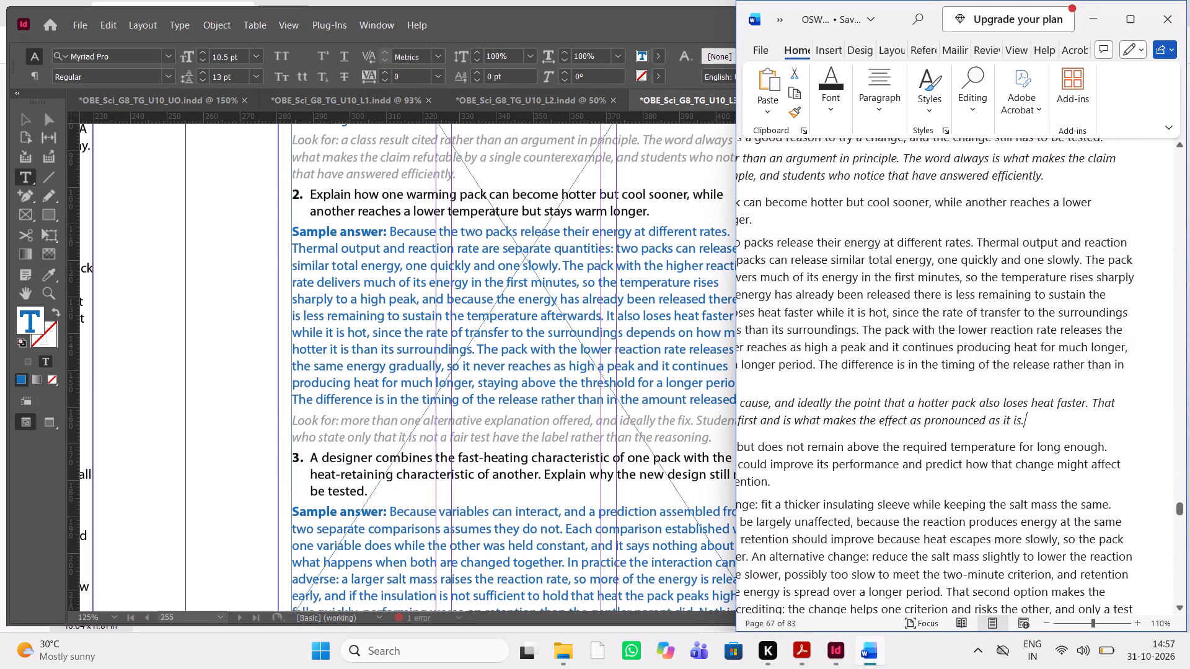
pyautogui.moveTo(995, 422); pyautogui.dragTo(793, 409)
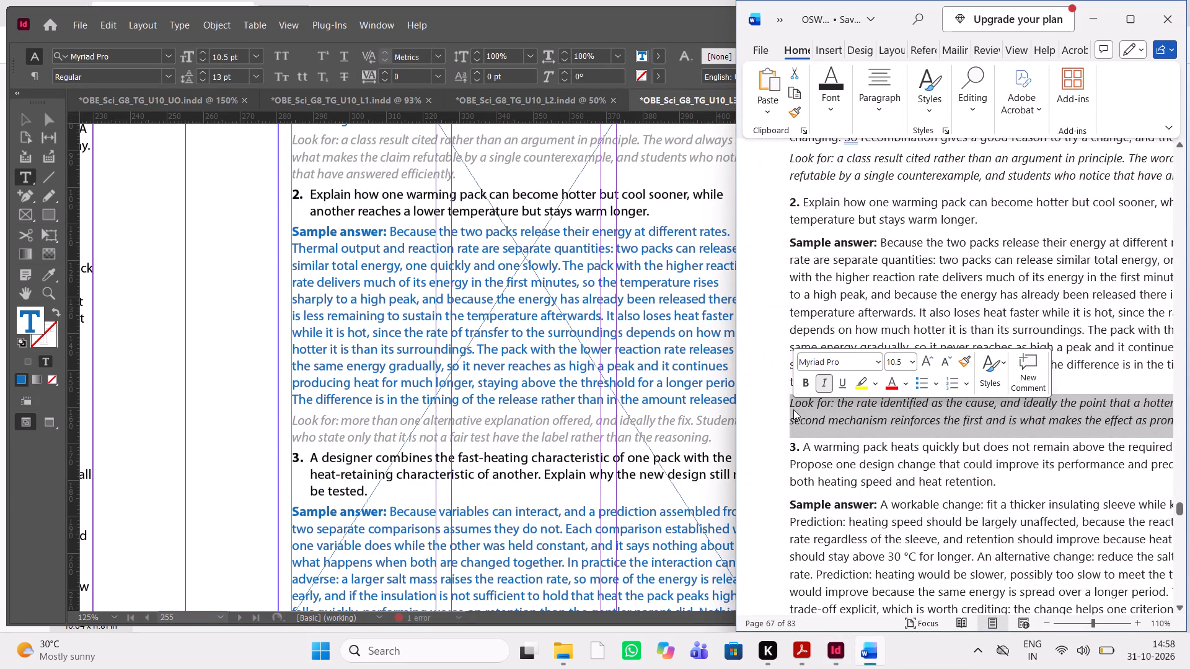
pyautogui.hotkey('ctrl', 'c')
pyautogui.hotkey('ctrl', 'c')
pyautogui.scroll(-1, 397, 561)
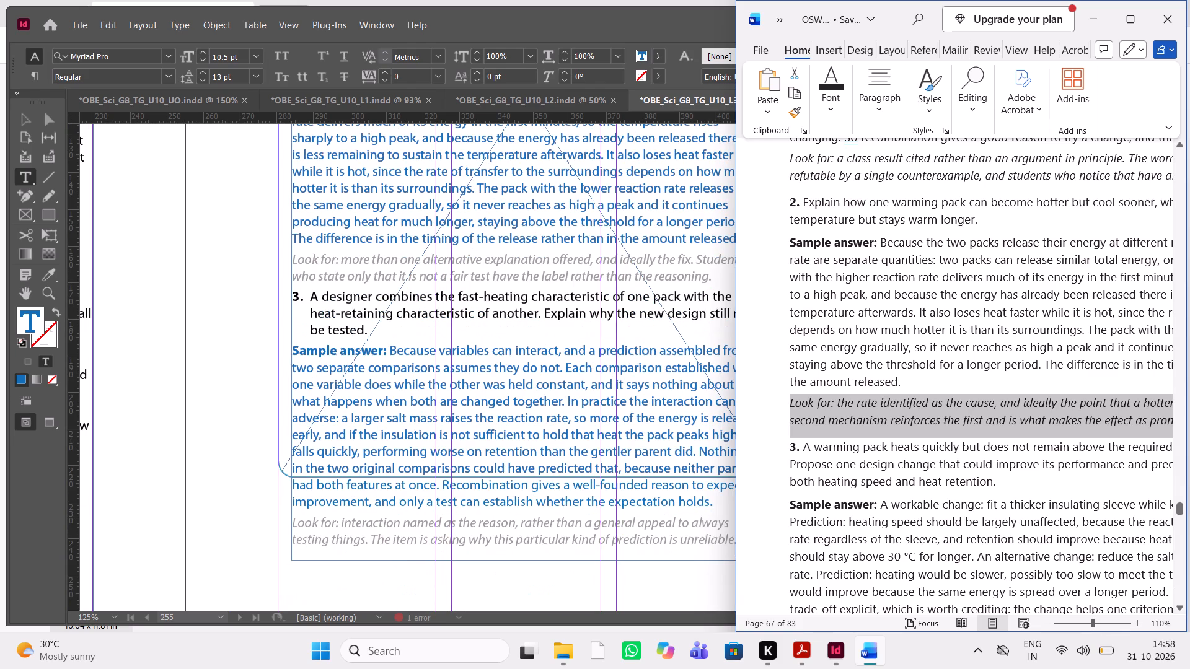
pyautogui.scroll(1, 646, 489)
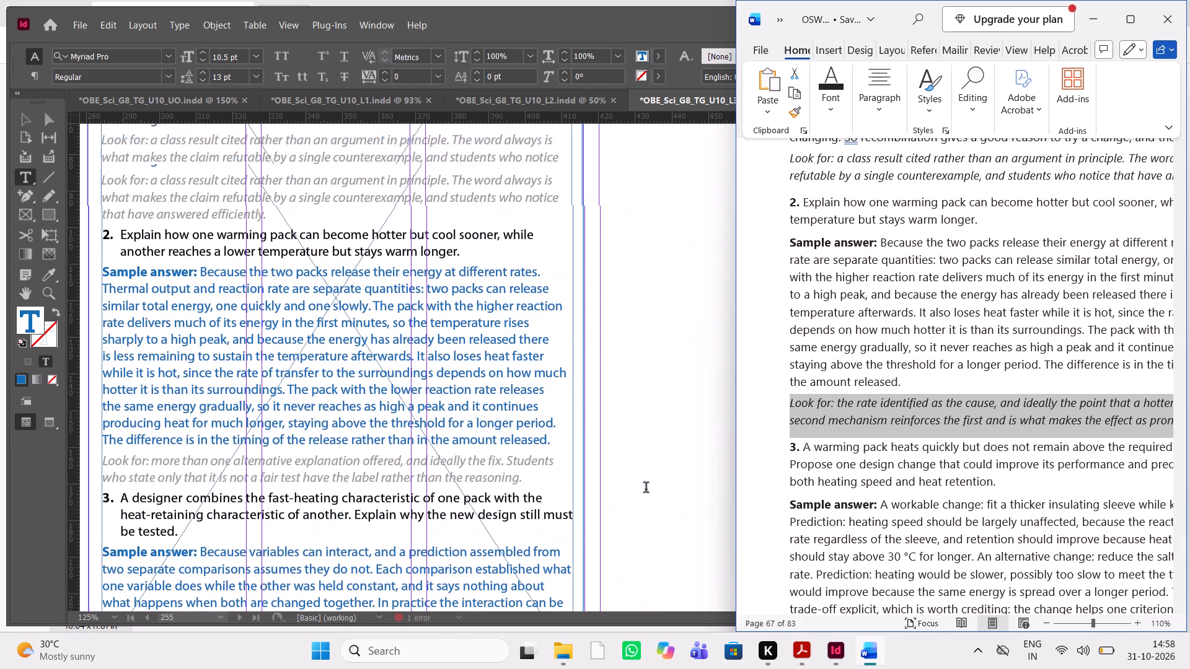
pyautogui.moveTo(525, 481); pyautogui.dragTo(154, 455)
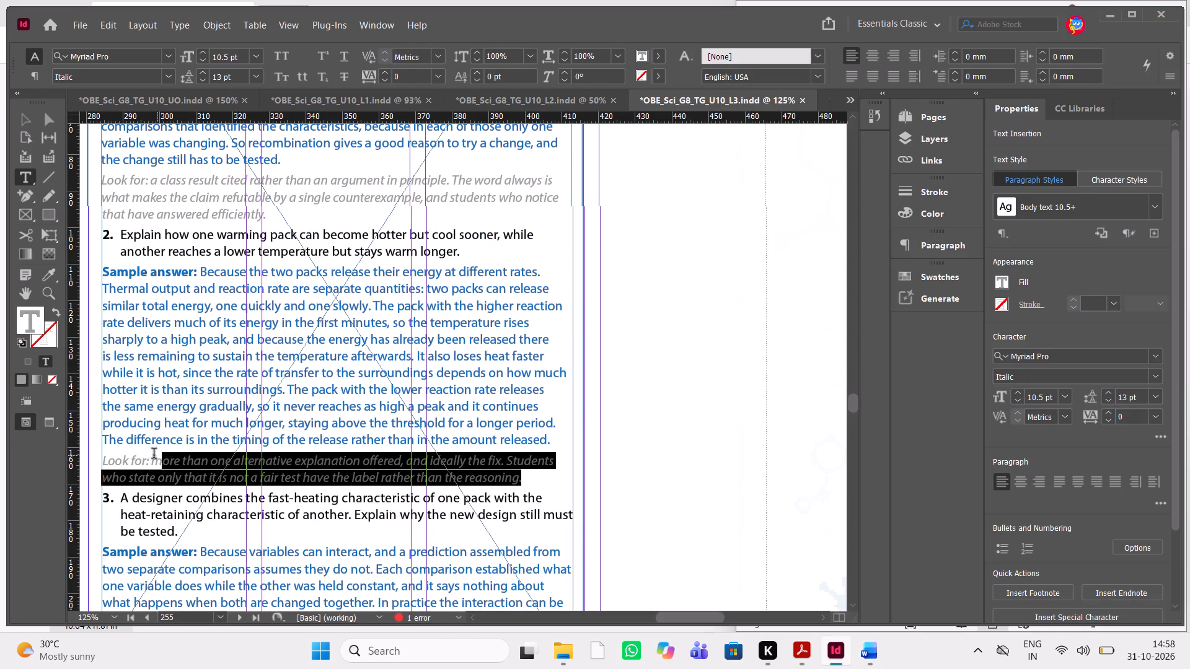
pyautogui.moveTo(154, 455); pyautogui.dragTo(100, 459)
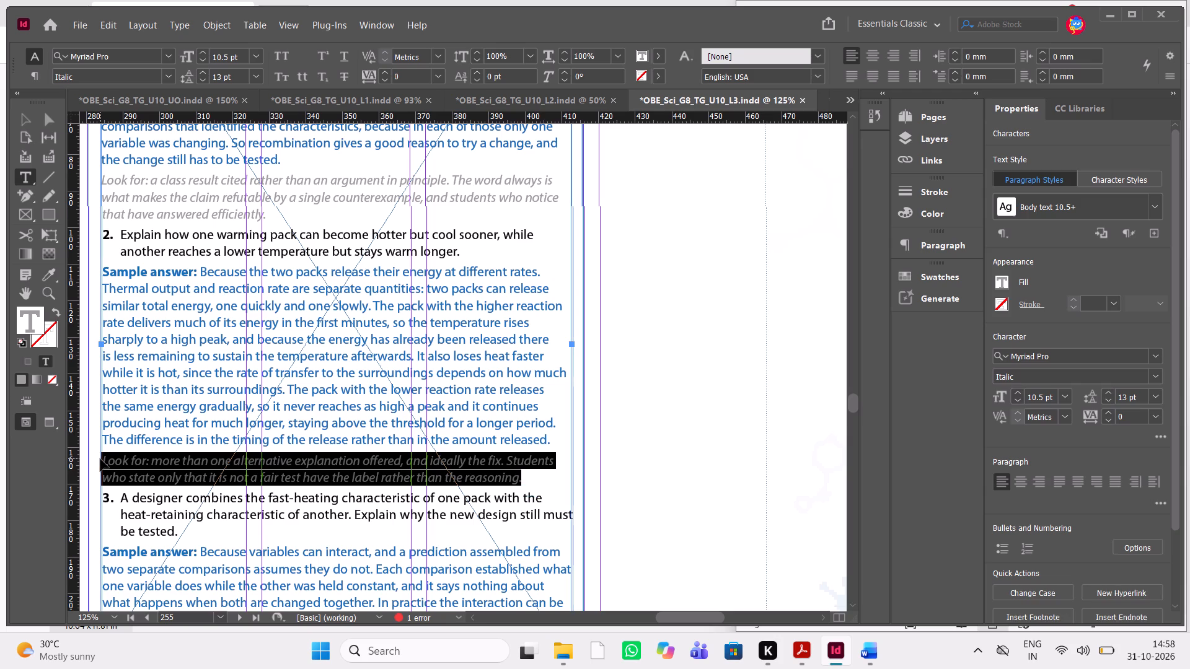
pyautogui.hotkey('ctrl', 'v')
# Replace question 3 in the box with Word's "A warming pack heats quickly but does not remain above the required temperature…" question.
pyautogui.scroll(-1, 239, 483)
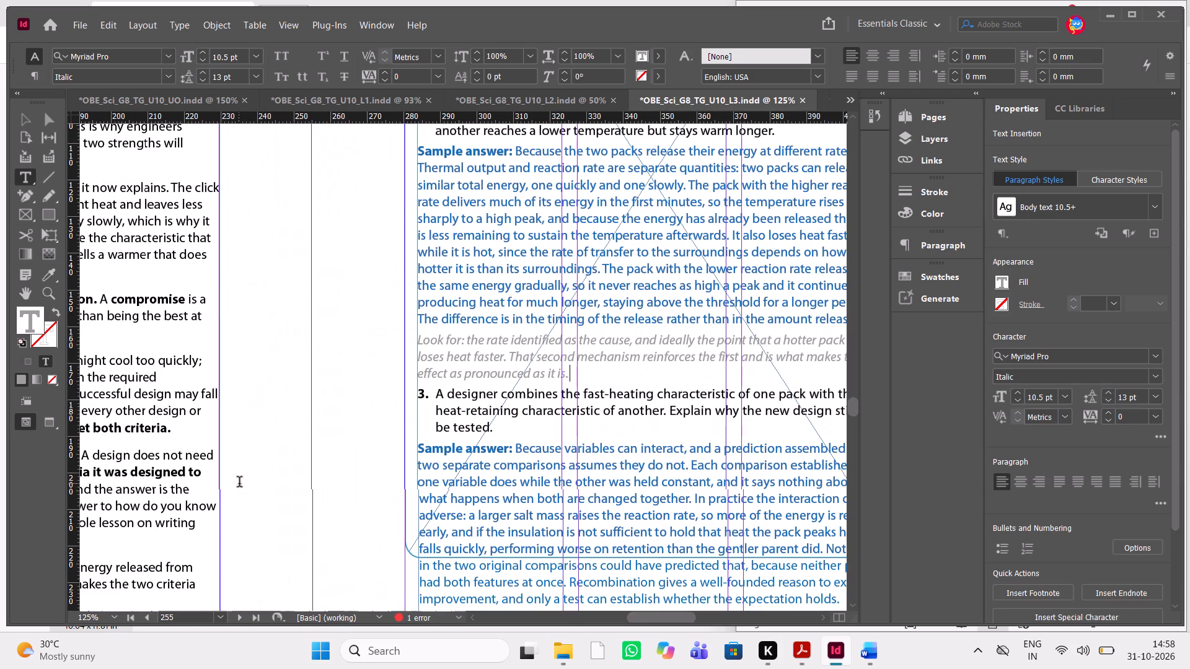
pyautogui.hotkey('alt', 'Tab')
pyautogui.hscroll(-1, 651, 465)
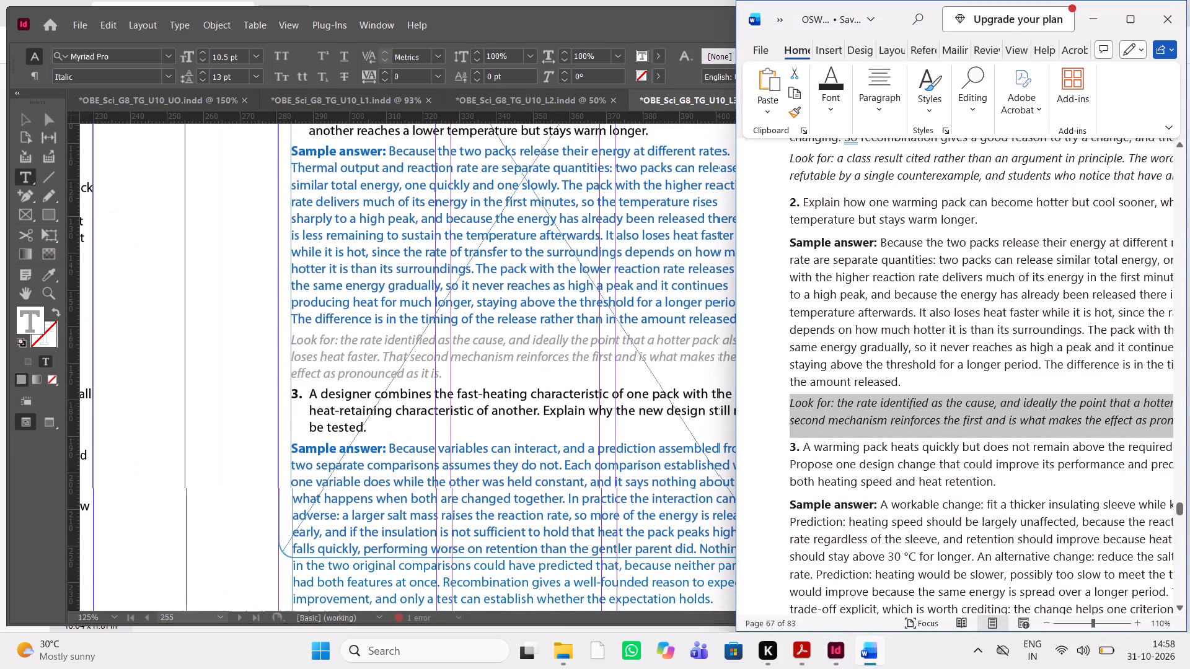
pyautogui.moveTo(1004, 480); pyautogui.dragTo(814, 448)
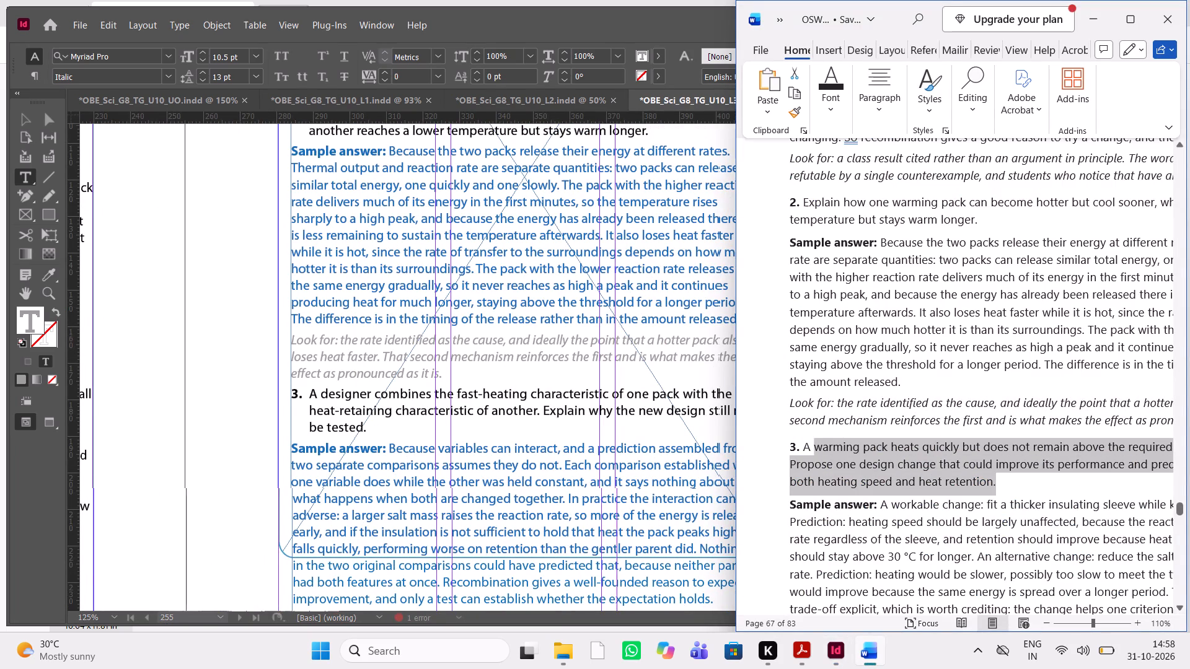
pyautogui.moveTo(814, 448); pyautogui.dragTo(809, 451)
pyautogui.hotkey('ctrl', 'c')
pyautogui.hotkey('ctrl', 'c')
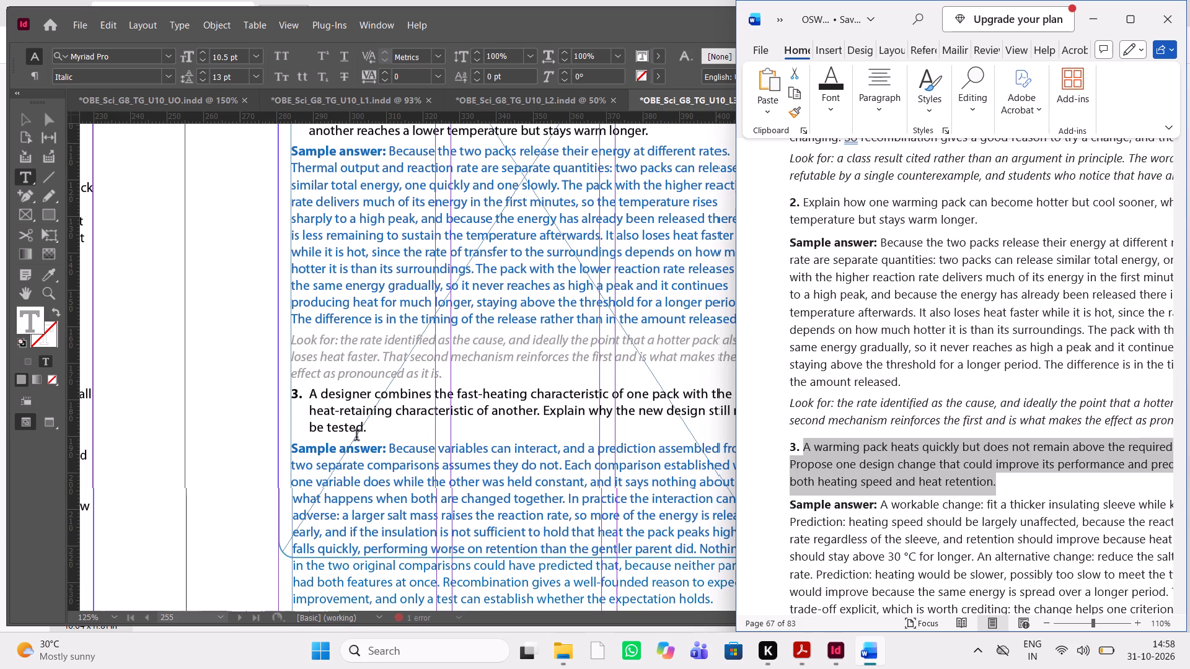
pyautogui.moveTo(387, 427); pyautogui.dragTo(330, 405)
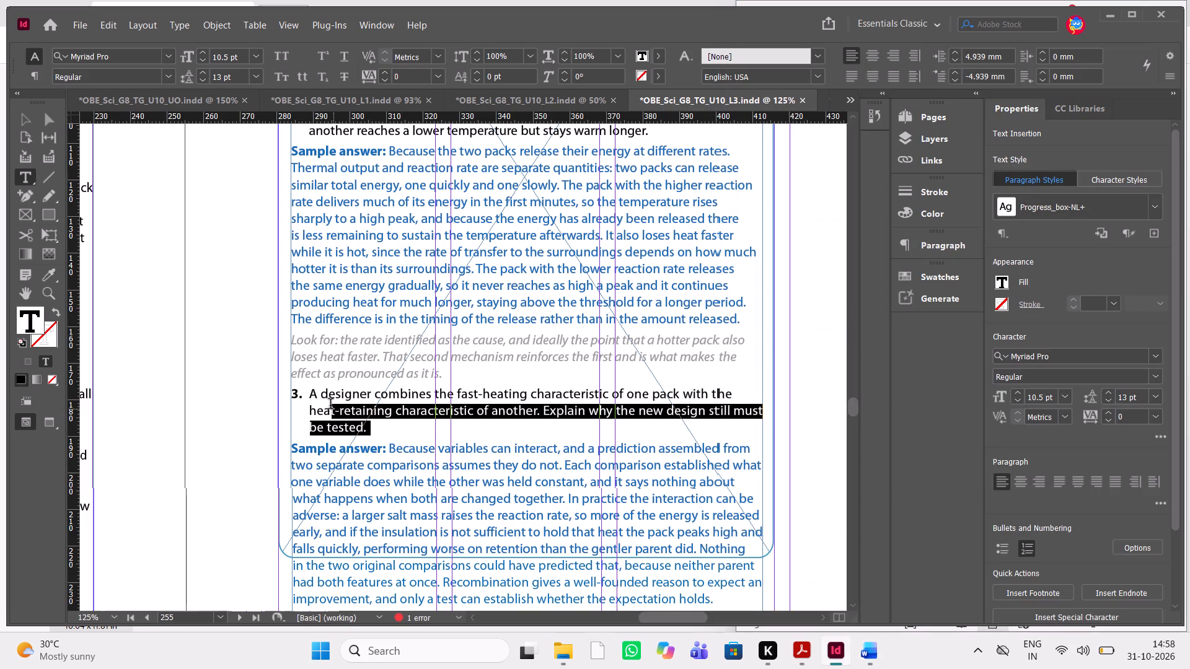
pyautogui.moveTo(330, 405); pyautogui.dragTo(310, 395)
pyautogui.hotkey('ctrl', 'v')
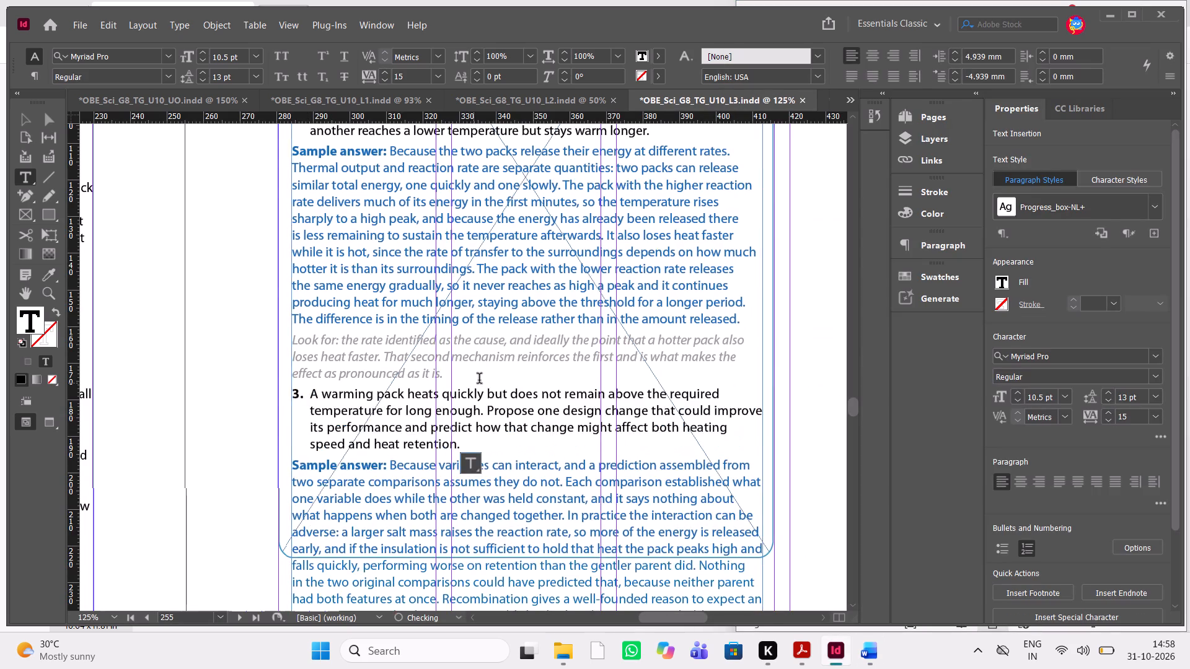
# Replace the text after question 3's "Sample answer:" label with Word's answer beginning "A workable change: fit a thicker insulating sleeve.".
pyautogui.scroll(7, 479, 380)
pyautogui.scroll(-1, 479, 380)
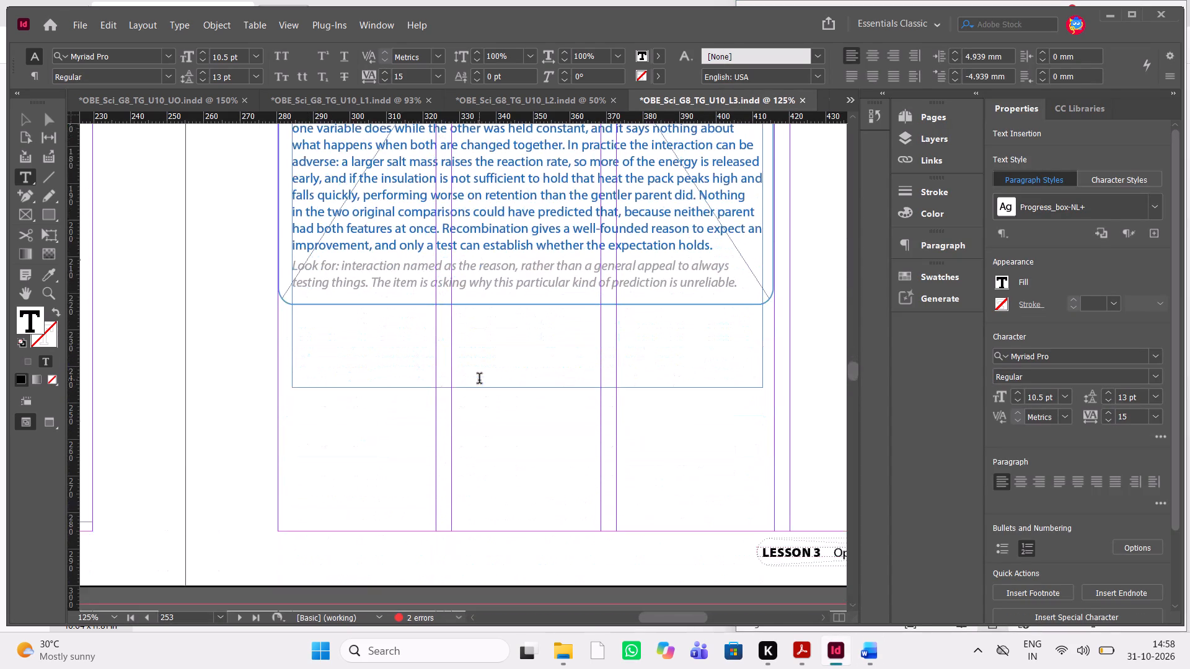
pyautogui.scroll(-6, 479, 380)
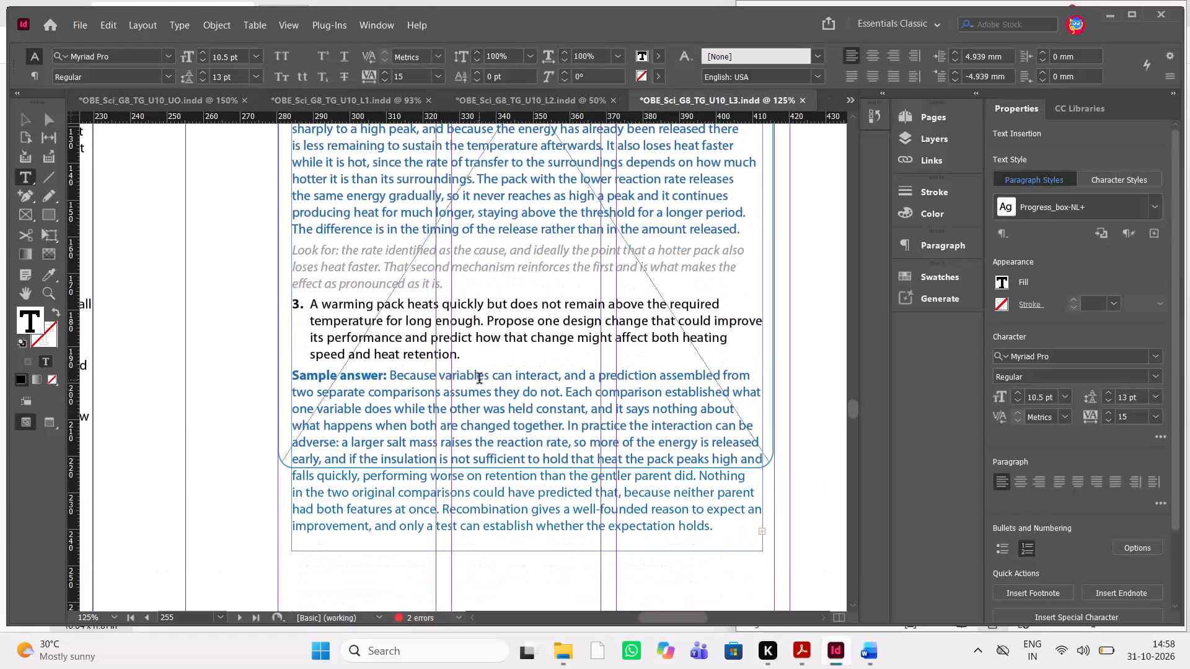
pyautogui.hotkey('alt', 'Tab')
pyautogui.scroll(-1, 930, 357)
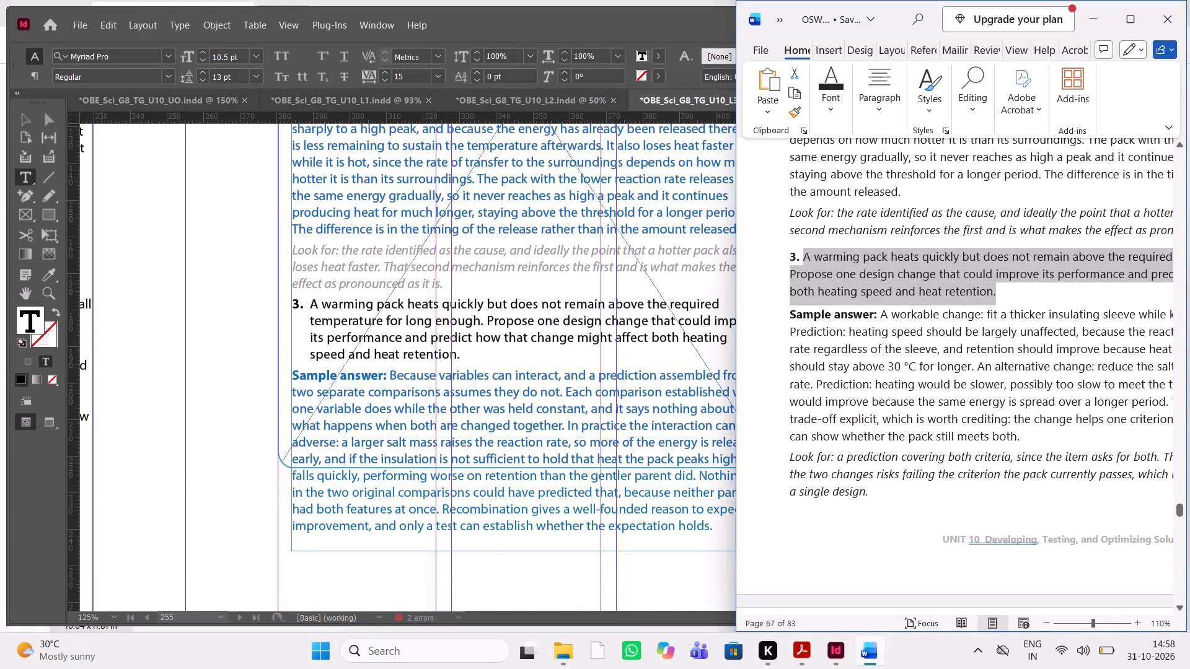
pyautogui.moveTo(1025, 432); pyautogui.dragTo(901, 317)
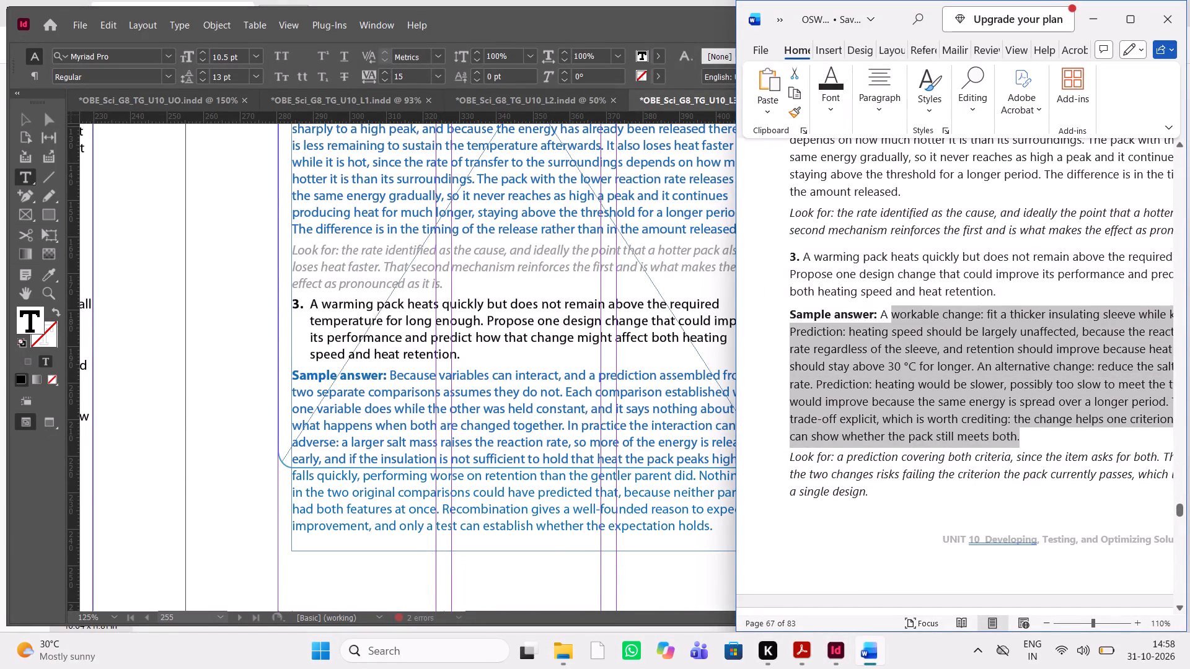
pyautogui.moveTo(901, 317); pyautogui.dragTo(881, 313)
pyautogui.hotkey('ctrl', 'c')
pyautogui.hotkey('ctrl', 'c')
pyautogui.moveTo(716, 523); pyautogui.dragTo(371, 387)
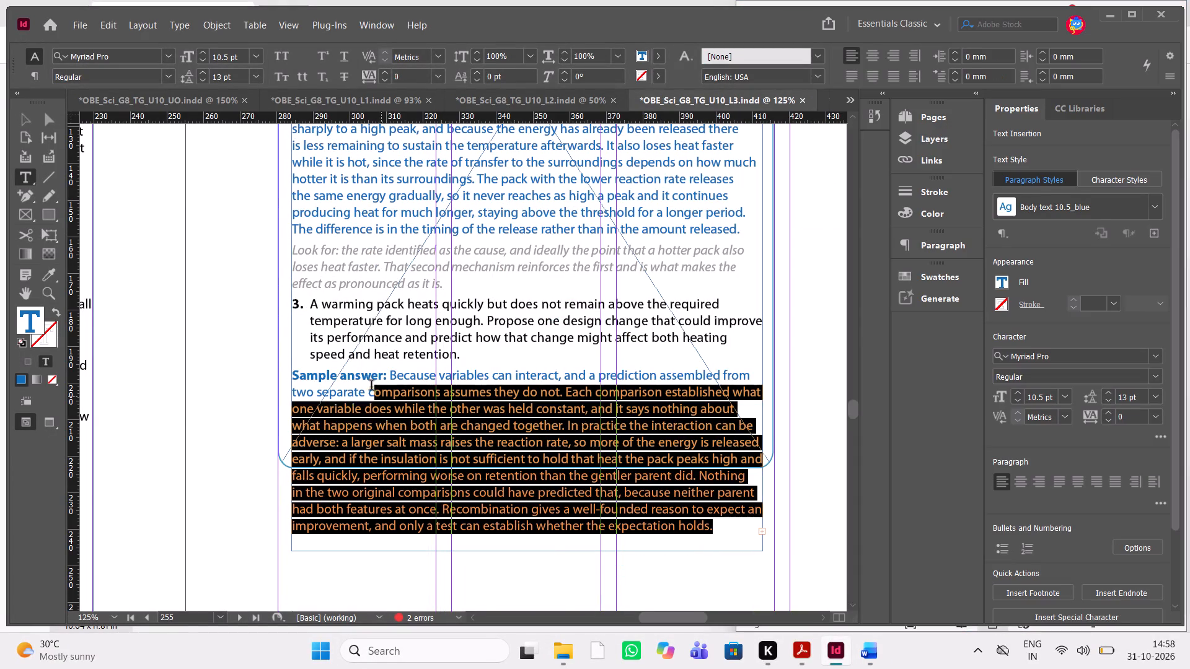
pyautogui.moveTo(371, 387); pyautogui.dragTo(389, 377)
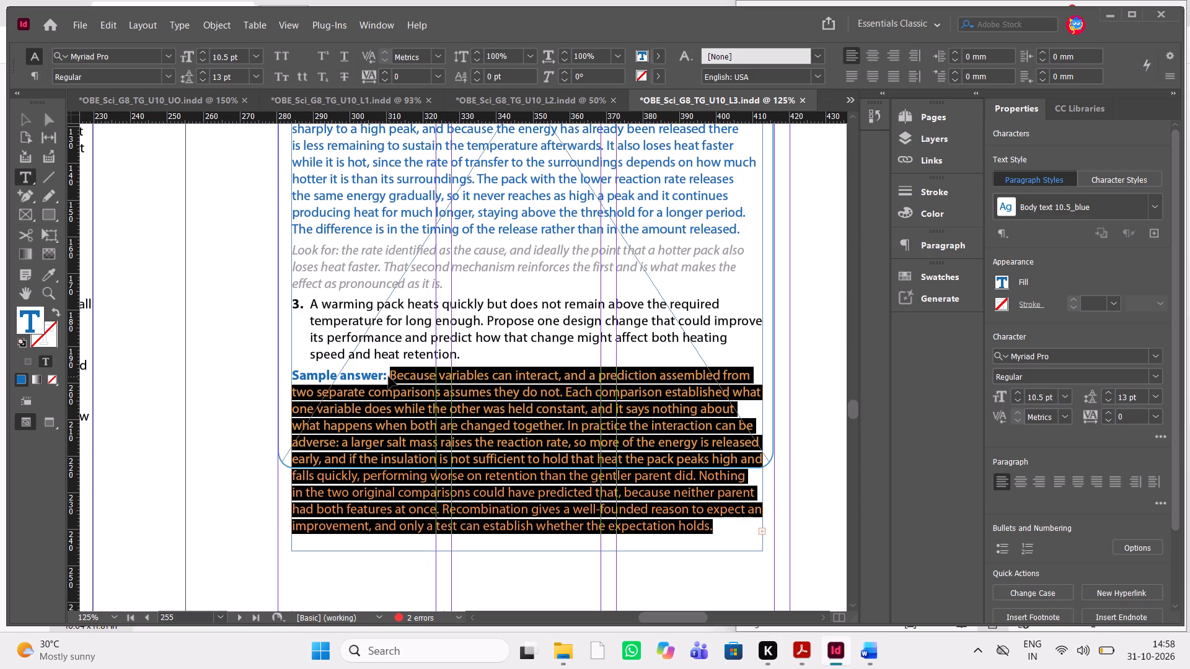
pyautogui.hotkey('ctrl', 'v')
# Ungroup the Progress Check 4 box and extend its text frame downward to a height of about 253 mm.
pyautogui.scroll(-1, 576, 399)
pyautogui.press('Escape')
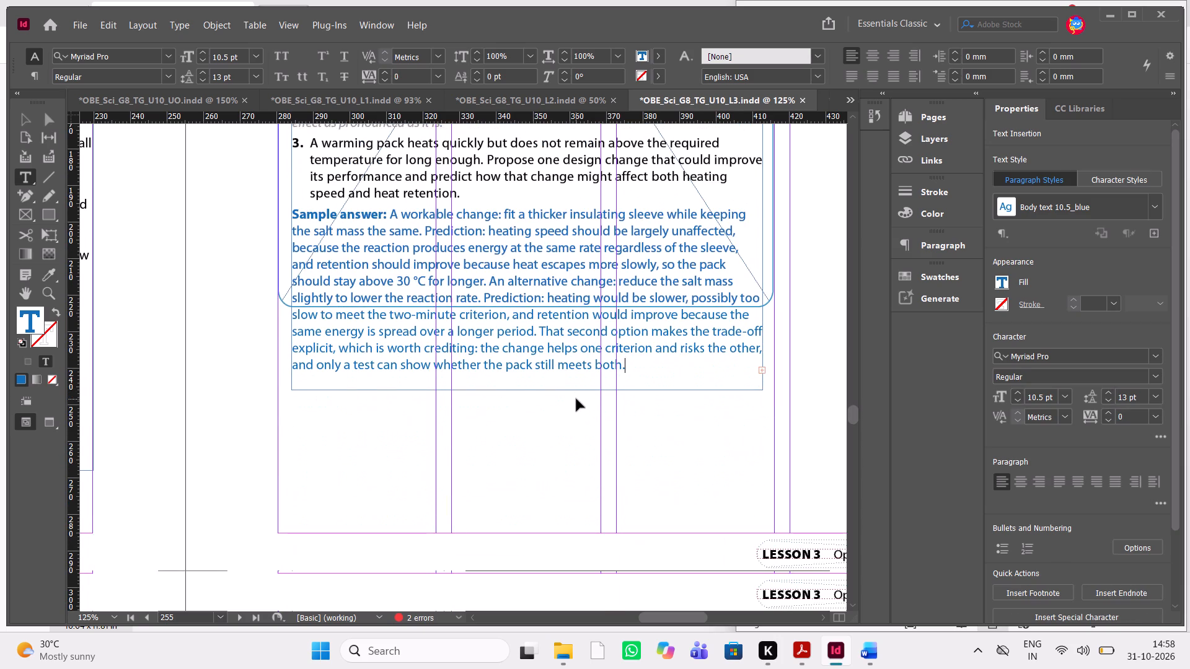
pyautogui.click(597, 385)
pyautogui.click(500, 464)
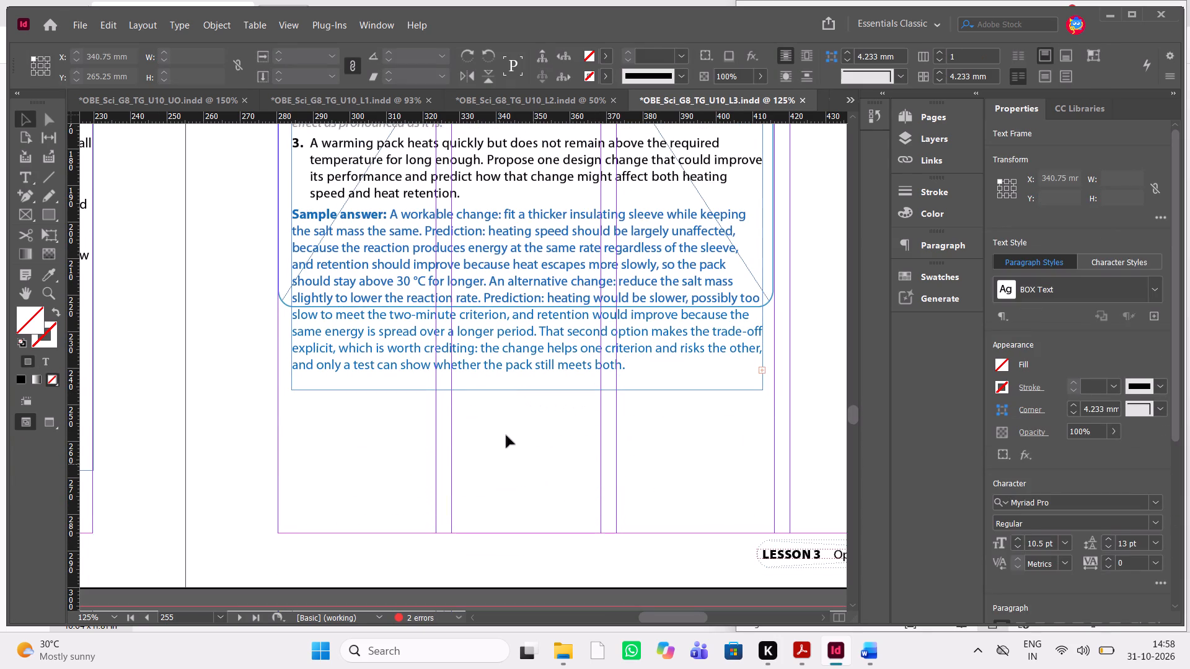
pyautogui.click(581, 369)
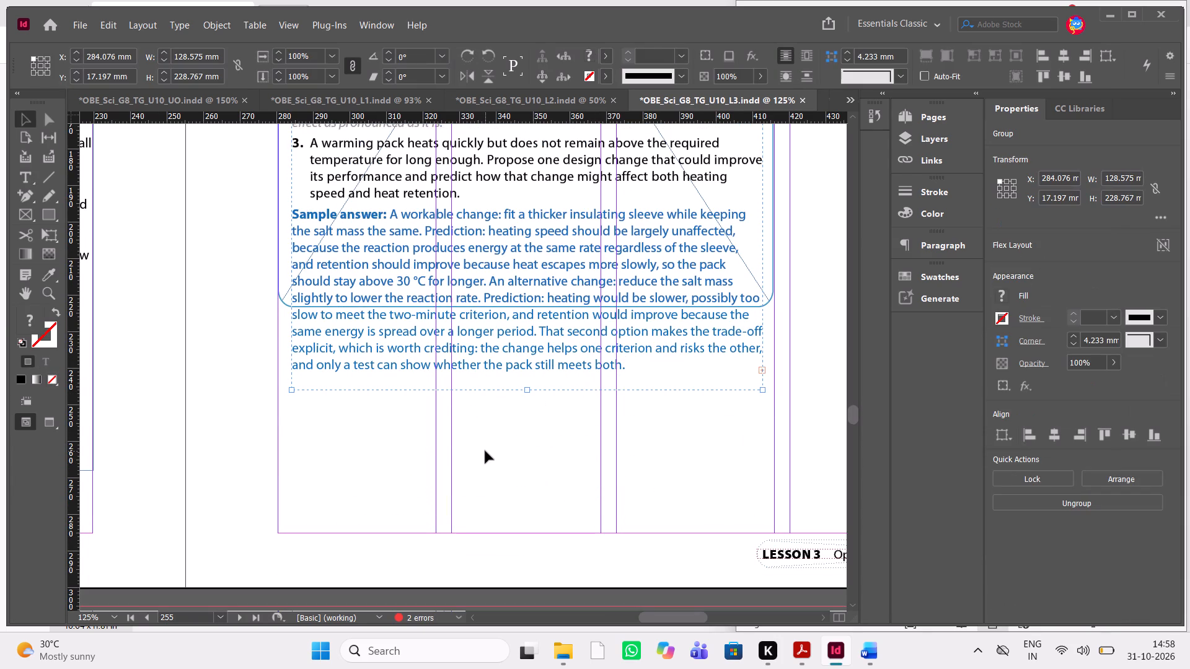
pyautogui.hotkey('ctrl', 'shift', 'g')
pyautogui.click(218, 403)
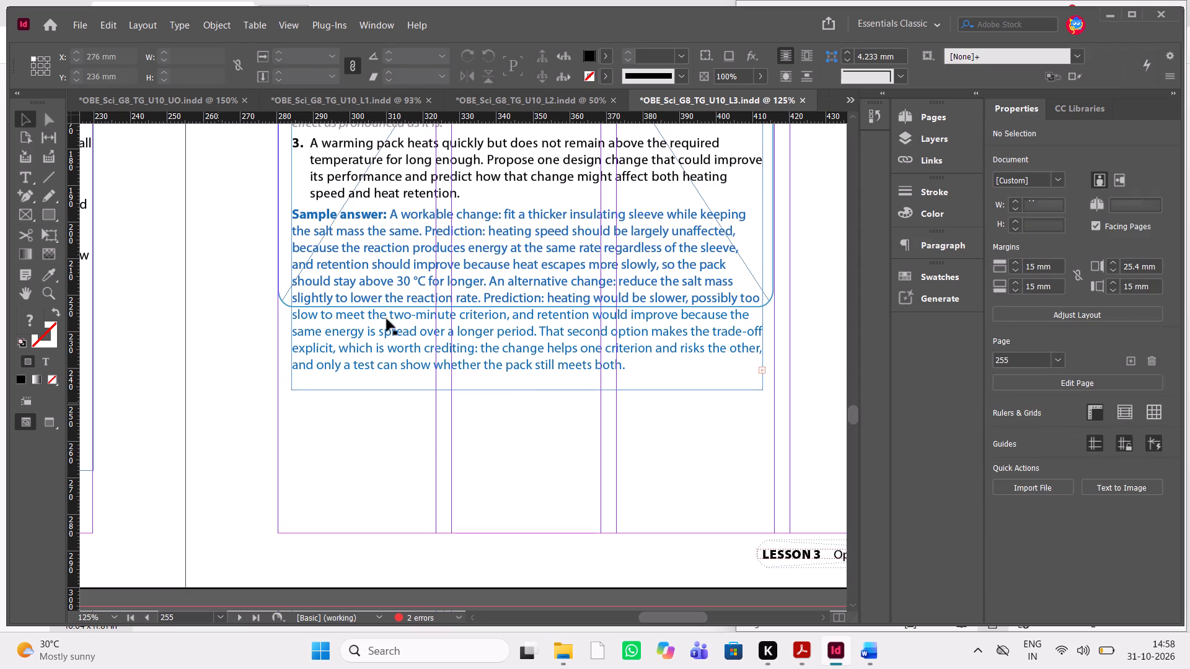
pyautogui.click(553, 365)
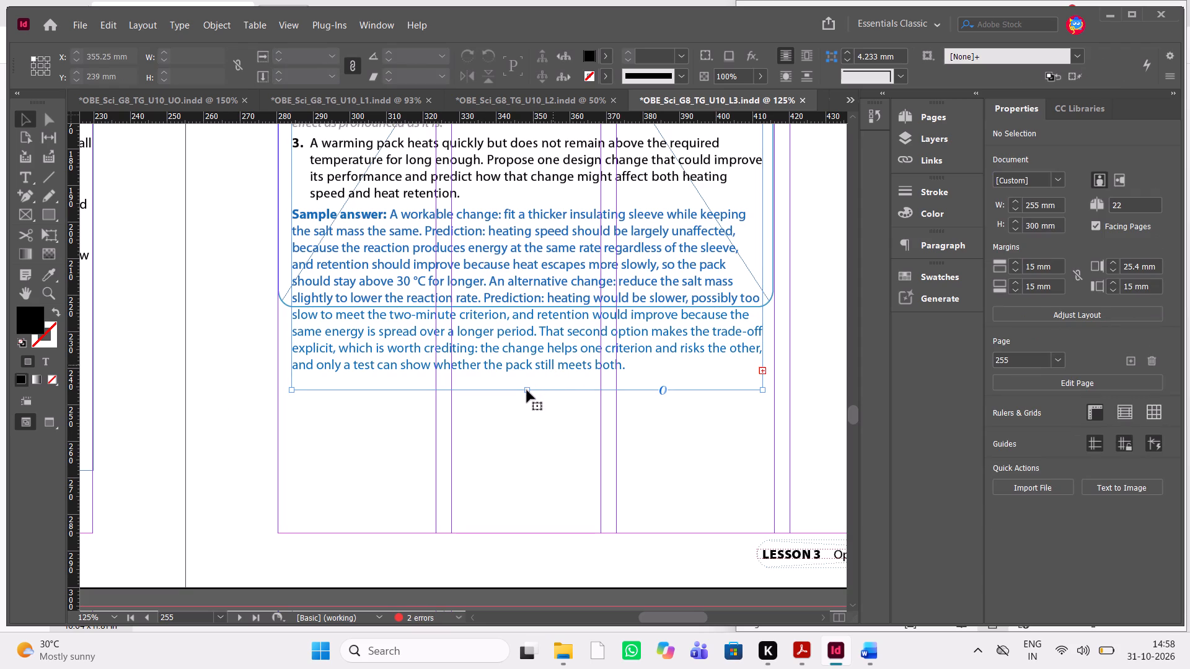
pyautogui.moveTo(527, 390); pyautogui.dragTo(540, 482)
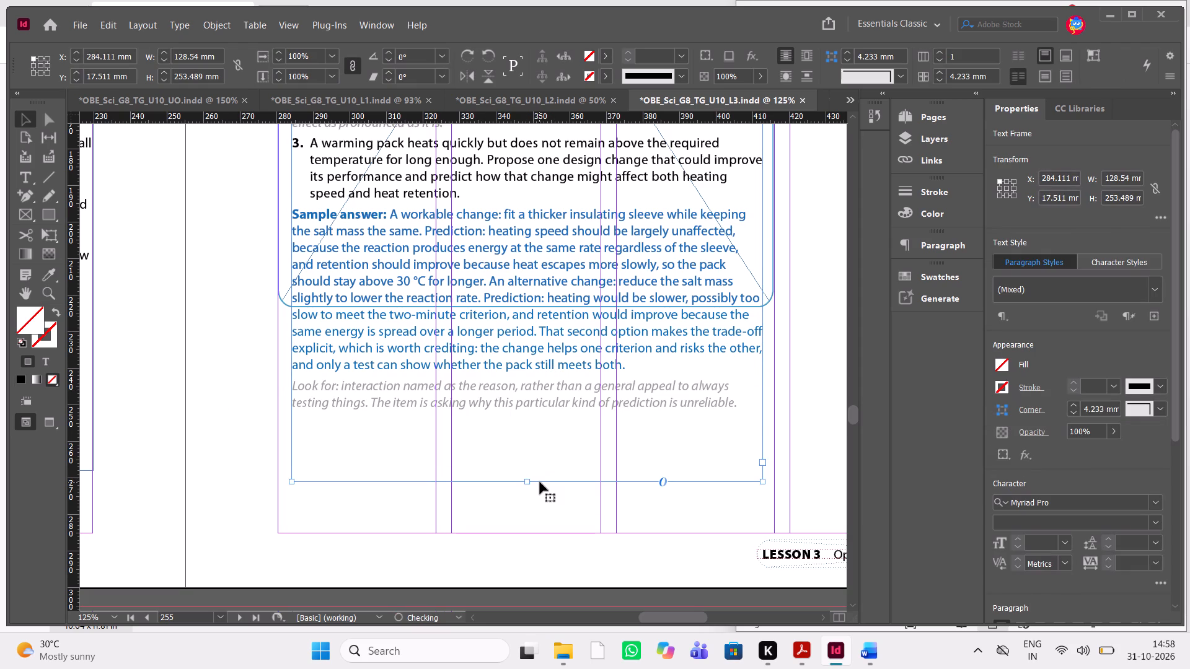
# Replace question 3's italic "Look for" note with Word's note beginning "Look for: a prediction covering both criteria.".
pyautogui.hotkey('alt', 'Tab')
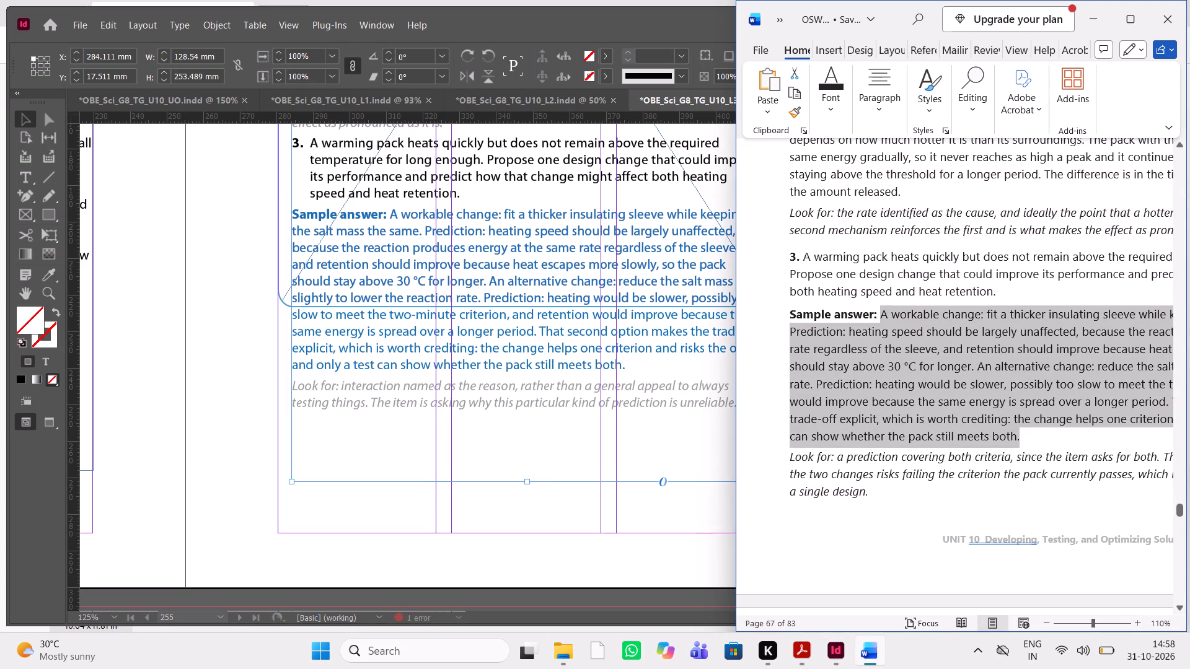
pyautogui.moveTo(879, 498); pyautogui.dragTo(791, 461)
pyautogui.hotkey('ctrl', 'c')
pyautogui.hotkey('ctrl', 'c')
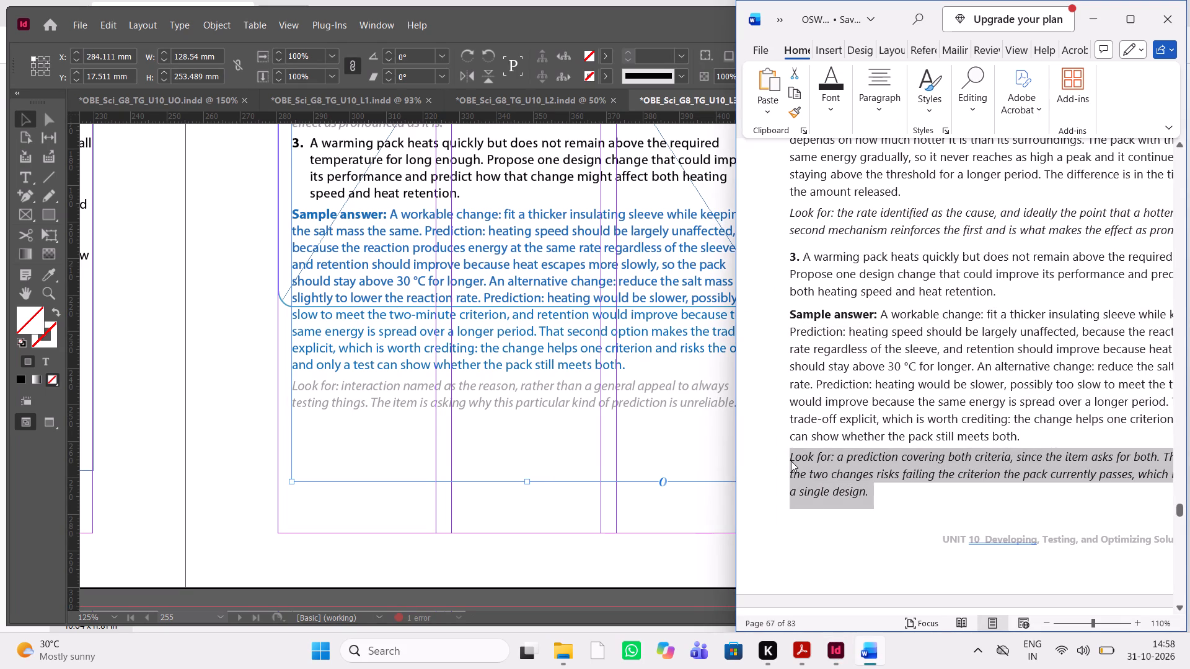
pyautogui.doubleClick(646, 402)
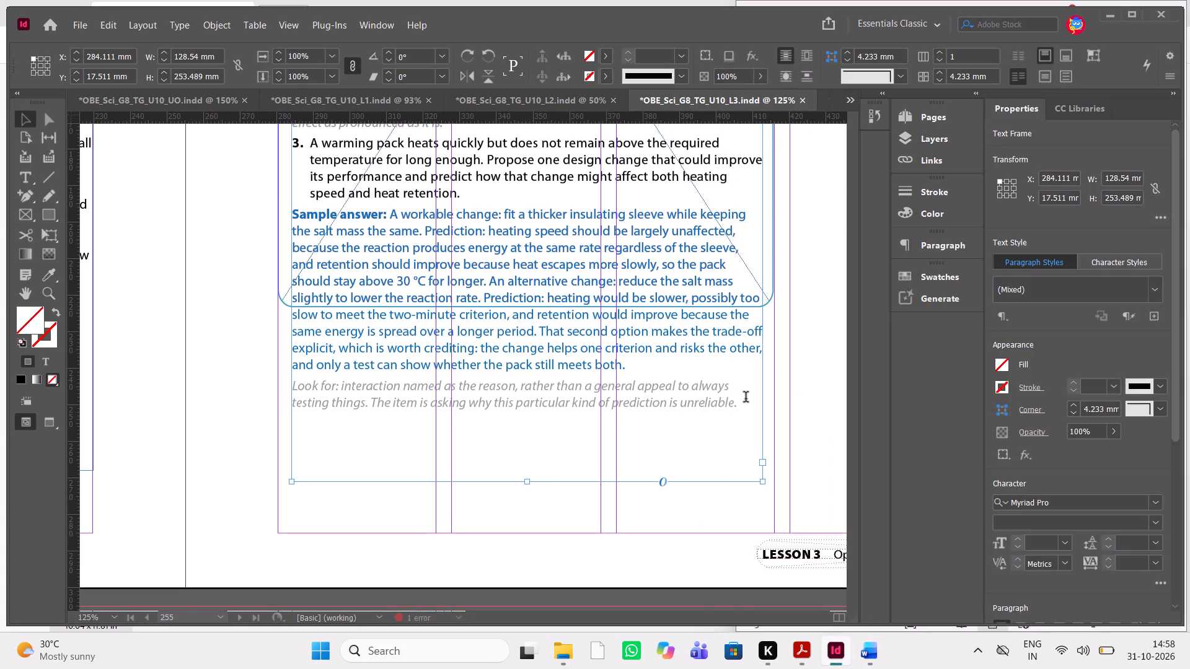
pyautogui.moveTo(746, 400); pyautogui.dragTo(284, 390)
pyautogui.hotkey('ctrl', 'v')
pyautogui.press('Escape')
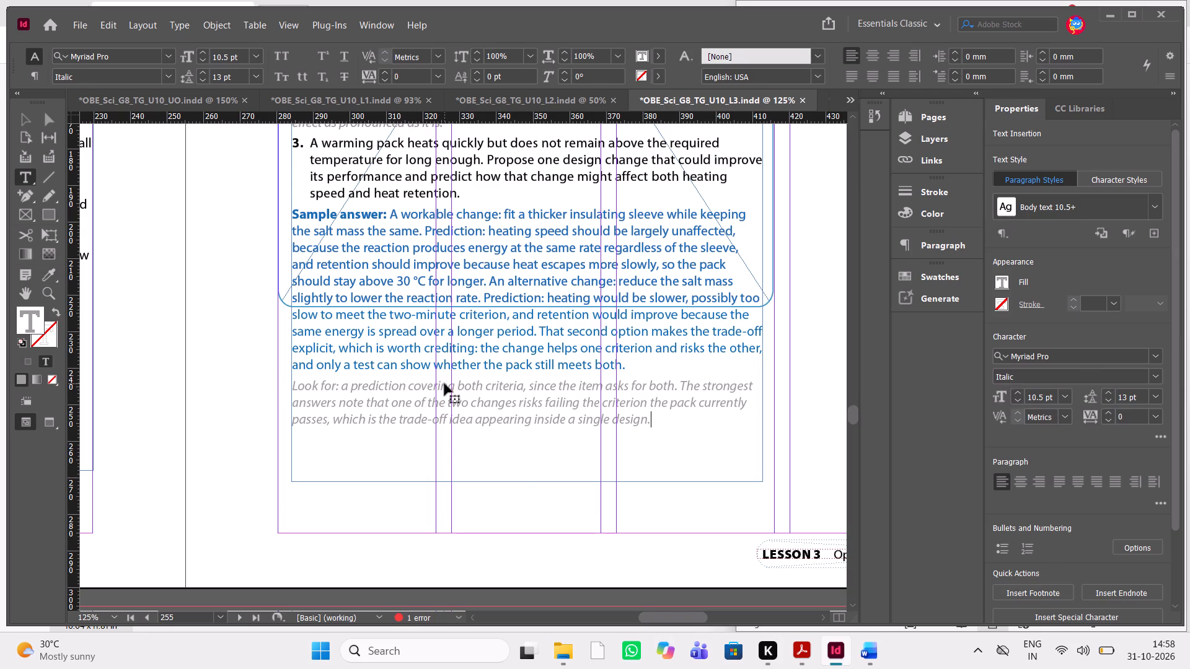
# Extend the Progress Check 4 box's rounded outline frame downward to a height of about 244 mm, enclosing all its text.
pyautogui.click(773, 286)
pyautogui.click(809, 330)
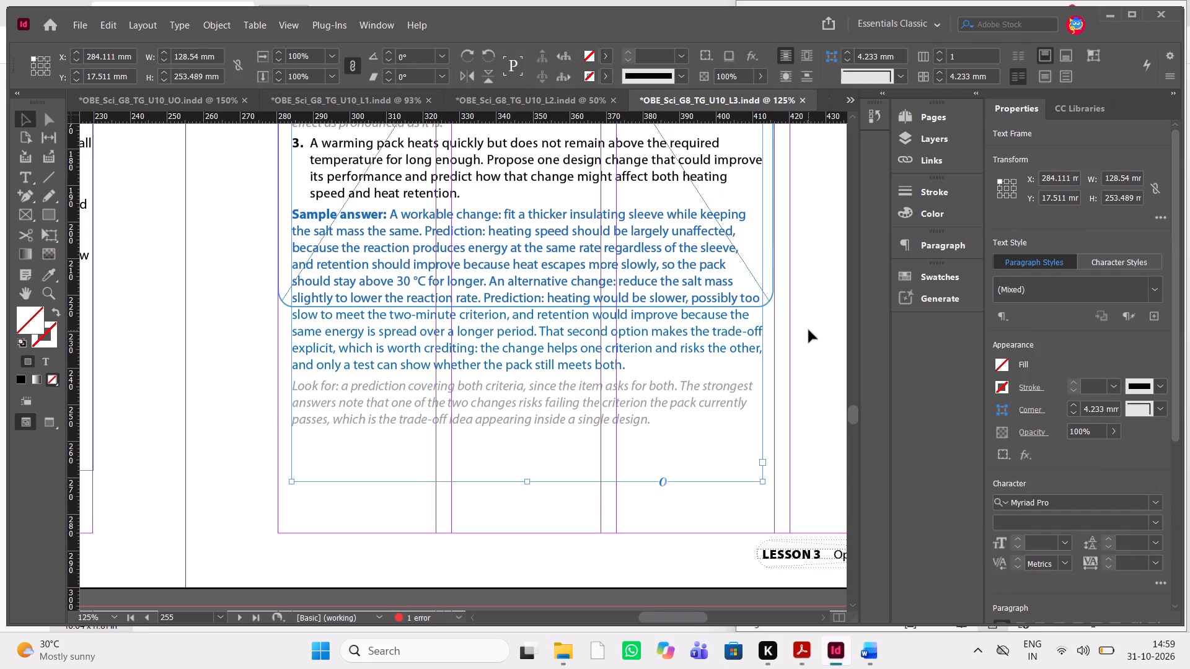
pyautogui.click(766, 302)
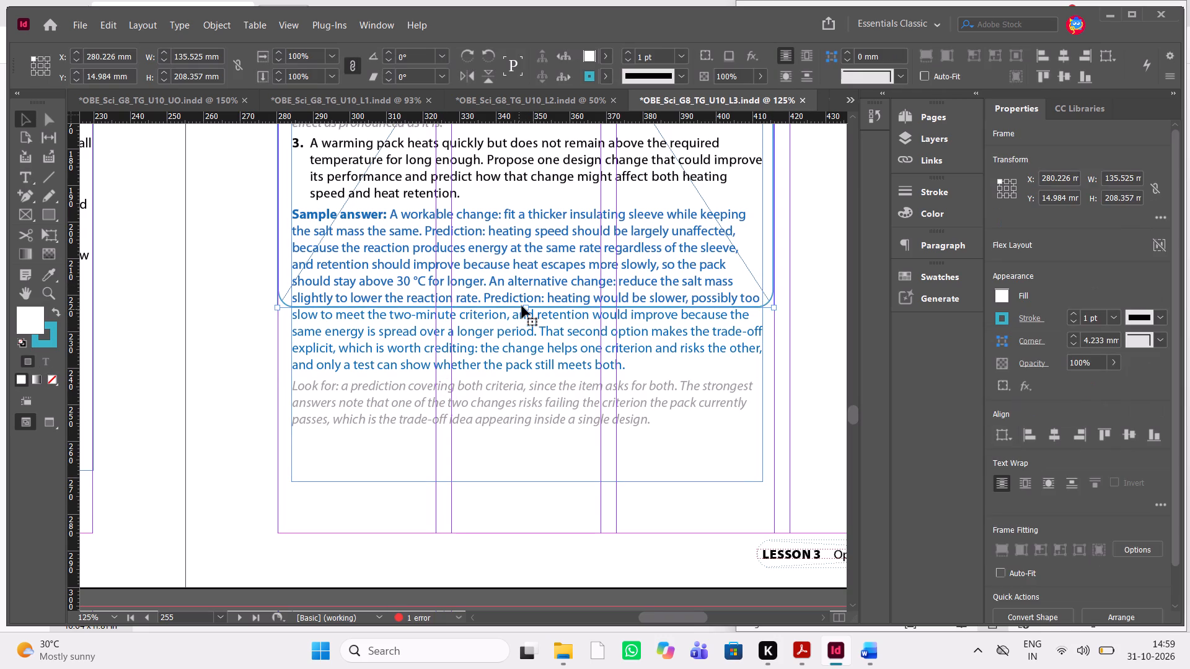
pyautogui.moveTo(524, 306); pyautogui.dragTo(523, 438)
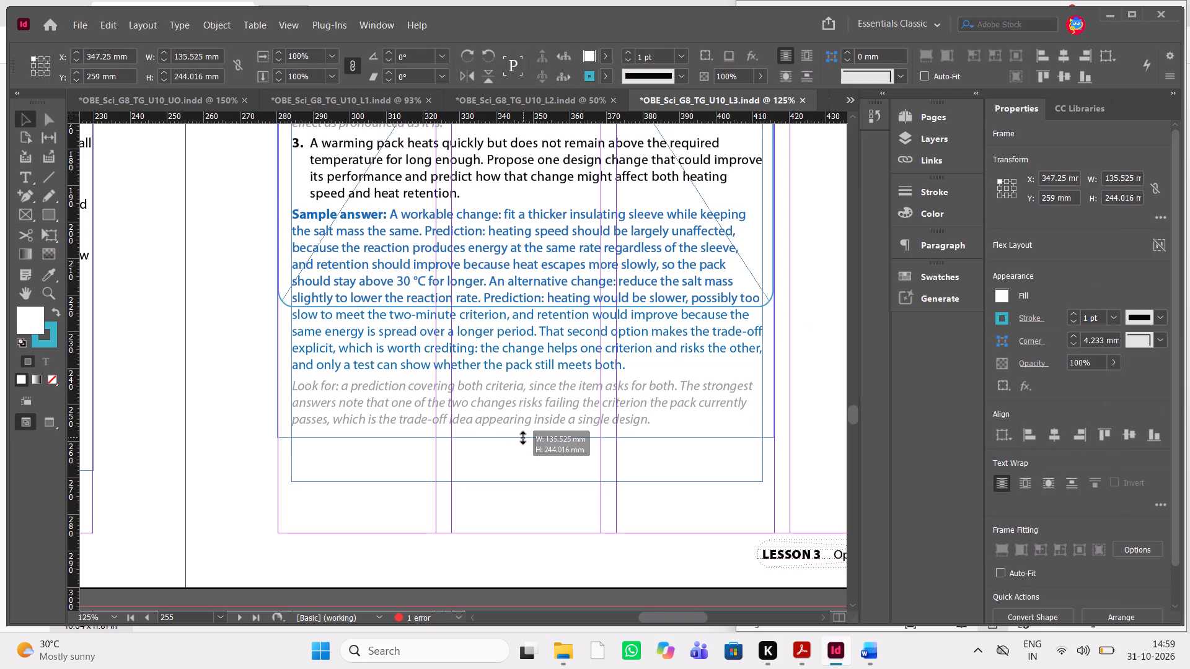
pyautogui.moveTo(523, 438); pyautogui.dragTo(524, 438)
pyautogui.click(226, 388)
# Preview page 255 without guides and frame edges to examine the Progress Check 4 box.
pyautogui.scroll(2, 226, 388)
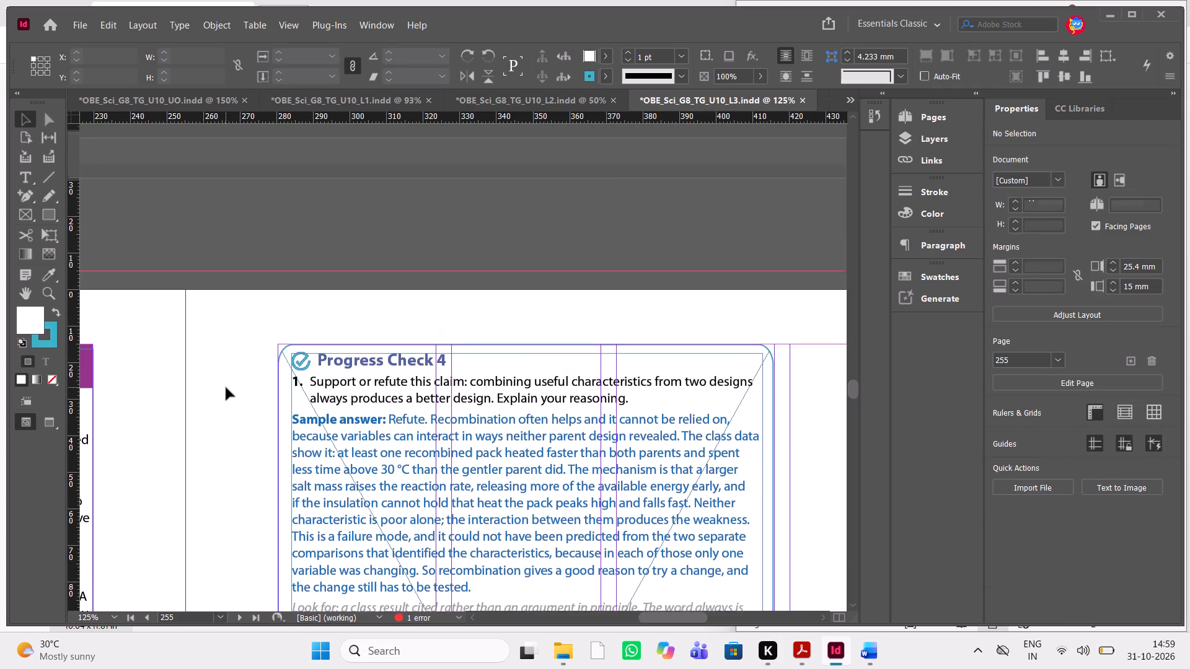
pyautogui.scroll(1, 226, 388)
pyautogui.press('w')
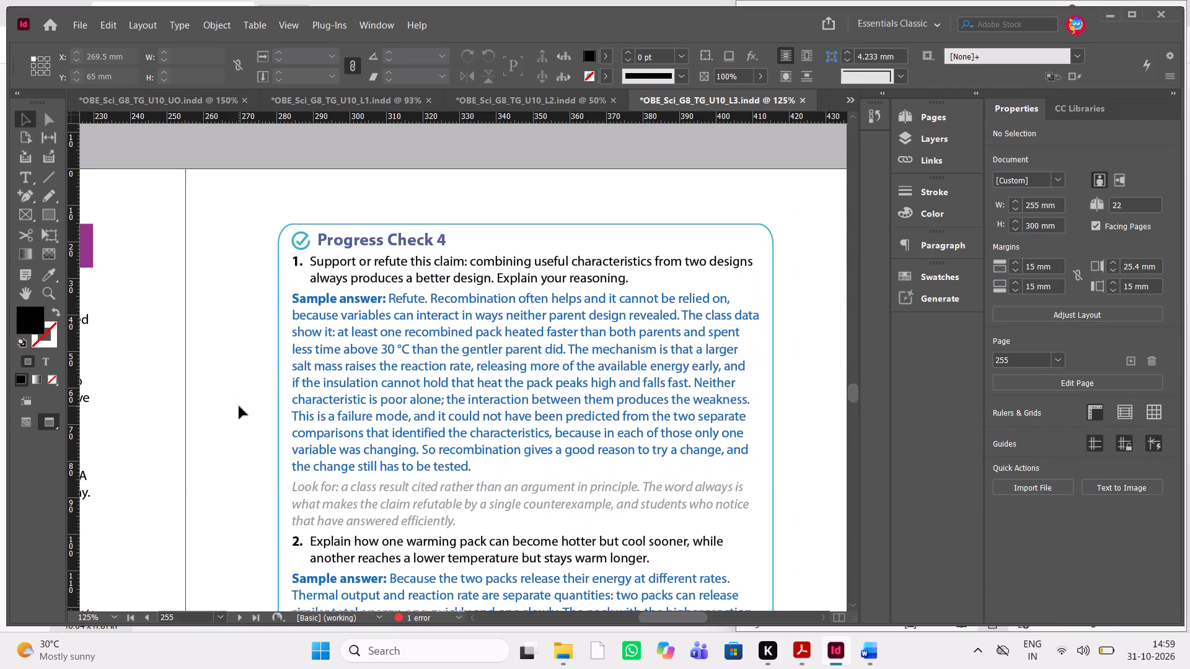
# Restore guides and frame edges, and compare page 256's Power Up section with Word's "Power Up: Heat Without Fire" section.
pyautogui.scroll(-3, 239, 406)
pyautogui.press('w')
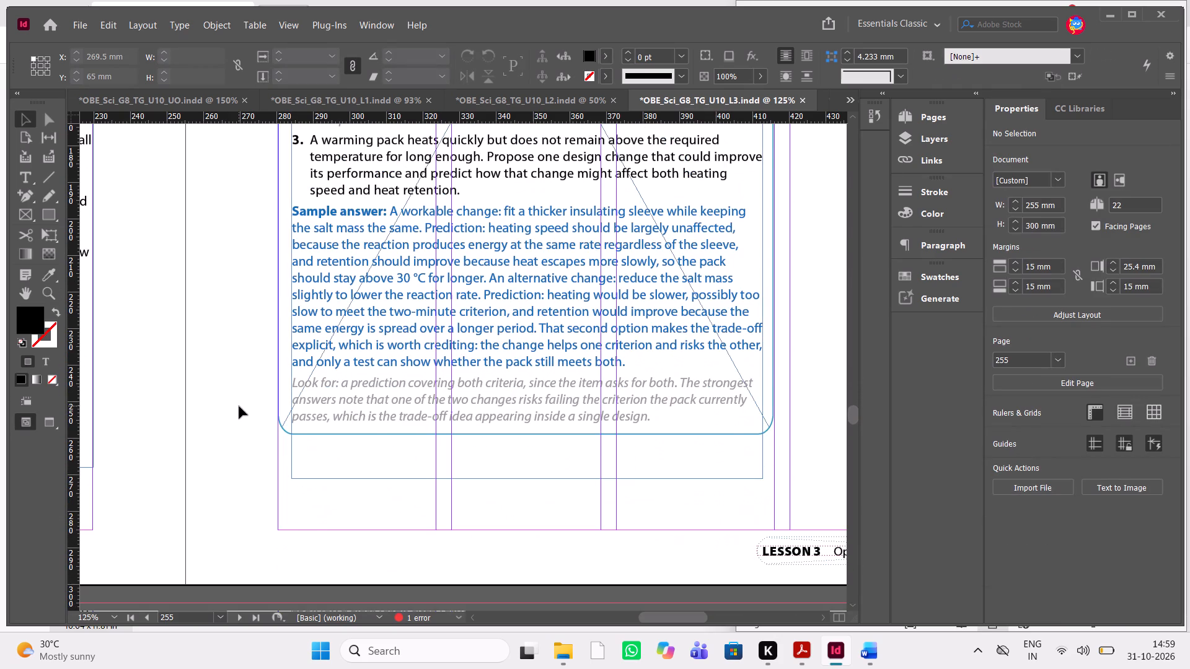
pyautogui.scroll(-3, 291, 527)
pyautogui.scroll(1, 291, 527)
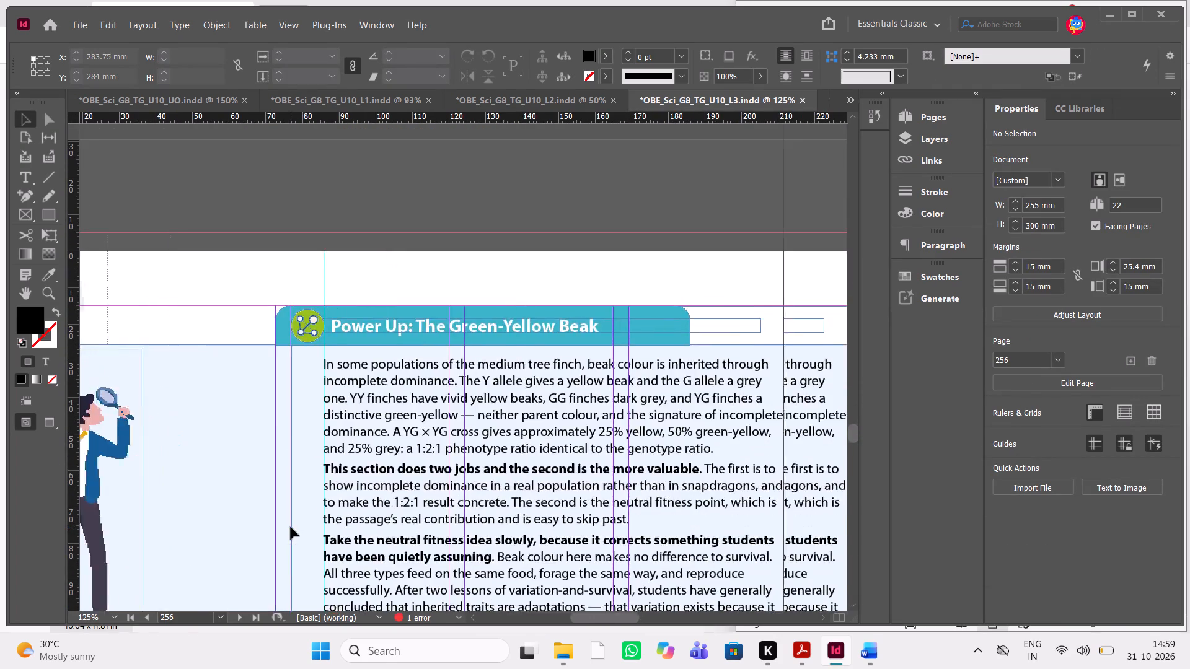
pyautogui.scroll(1, 291, 527)
pyautogui.scroll(-1, 291, 527)
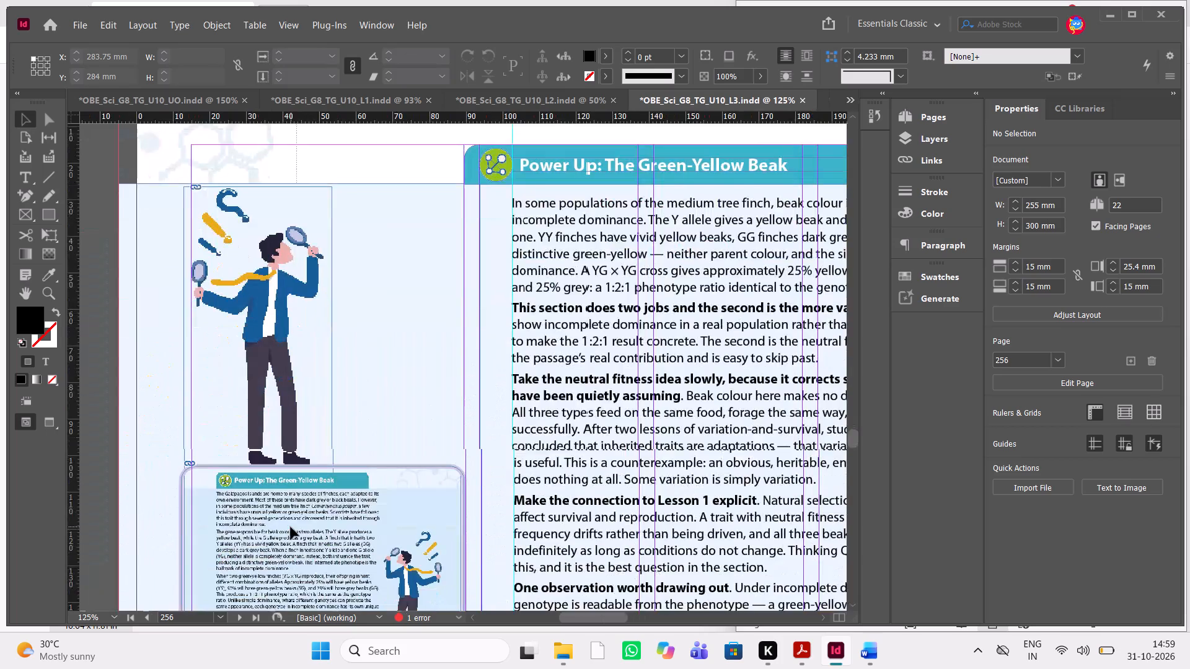
pyautogui.scroll(-1, 291, 527)
pyautogui.hscroll(-1, 291, 527)
pyautogui.scroll(-4, 291, 527)
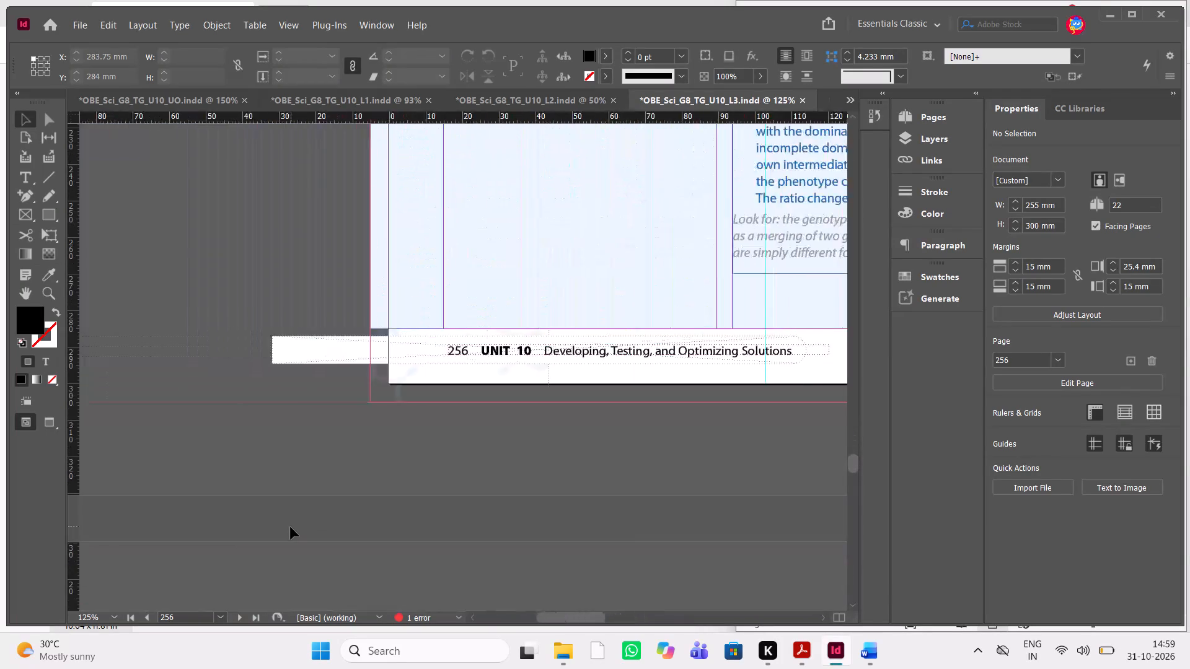
pyautogui.scroll(-2, 291, 527)
pyautogui.scroll(4, 291, 527)
pyautogui.hotkey('alt', 'Tab')
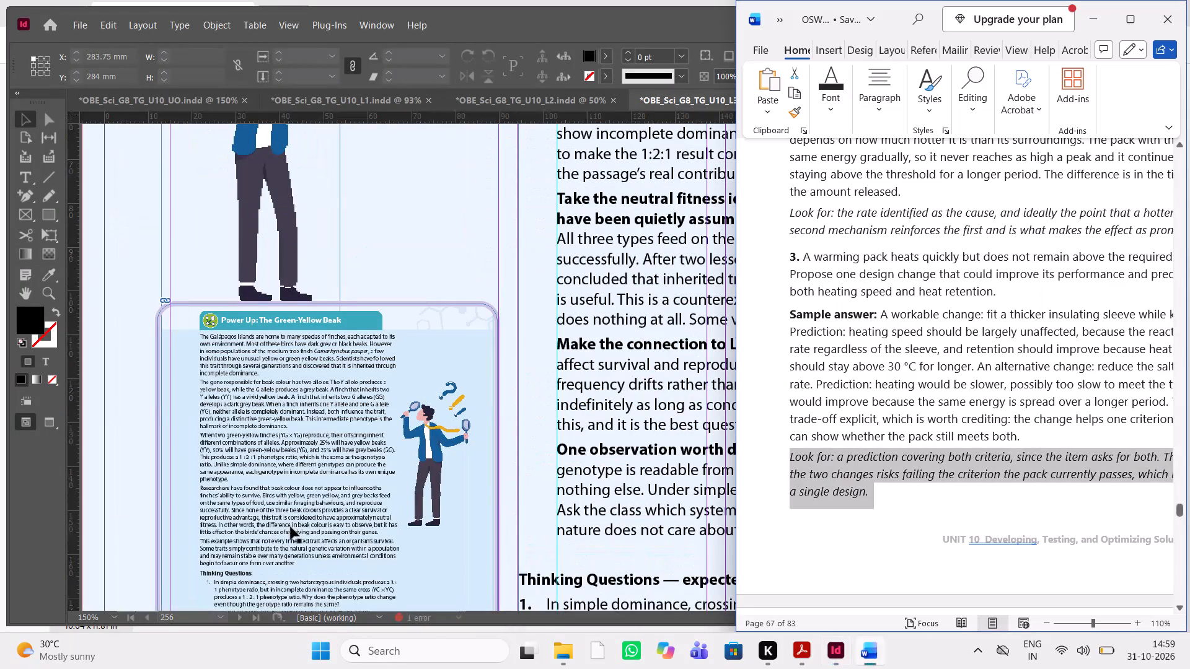
pyautogui.scroll(-5, 864, 590)
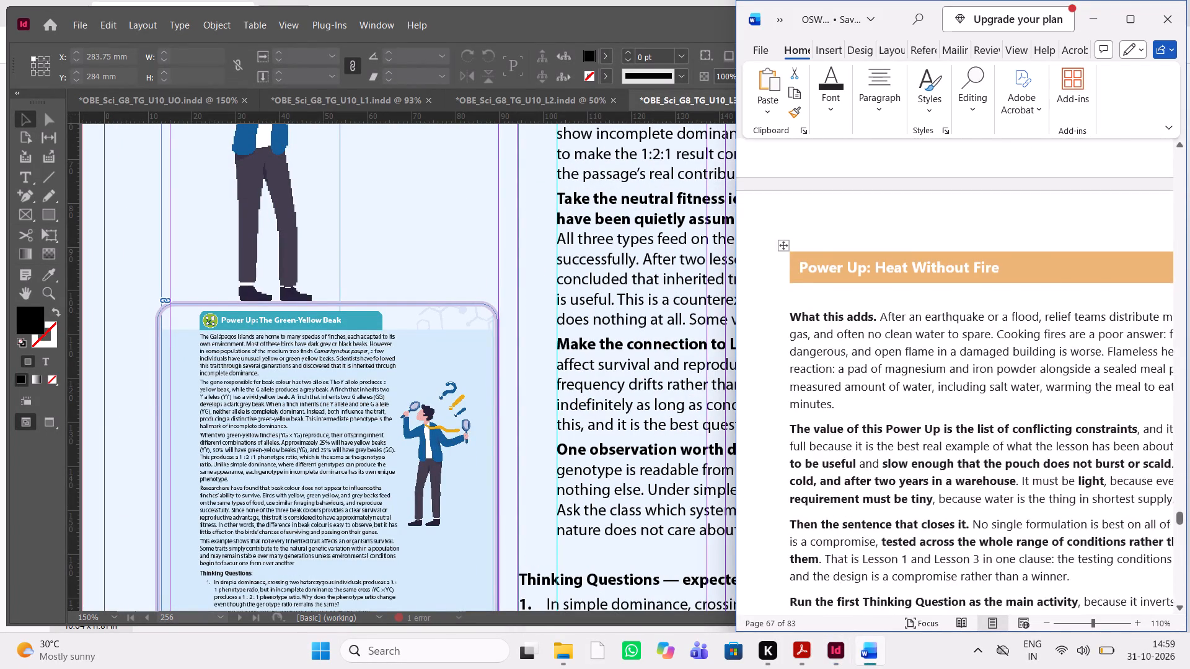
pyautogui.scroll(-1, 864, 590)
# Switch to the annotated PDF in Acrobat and read the reviewer's comments on PDF pages 63 and 64.
pyautogui.click(803, 652)
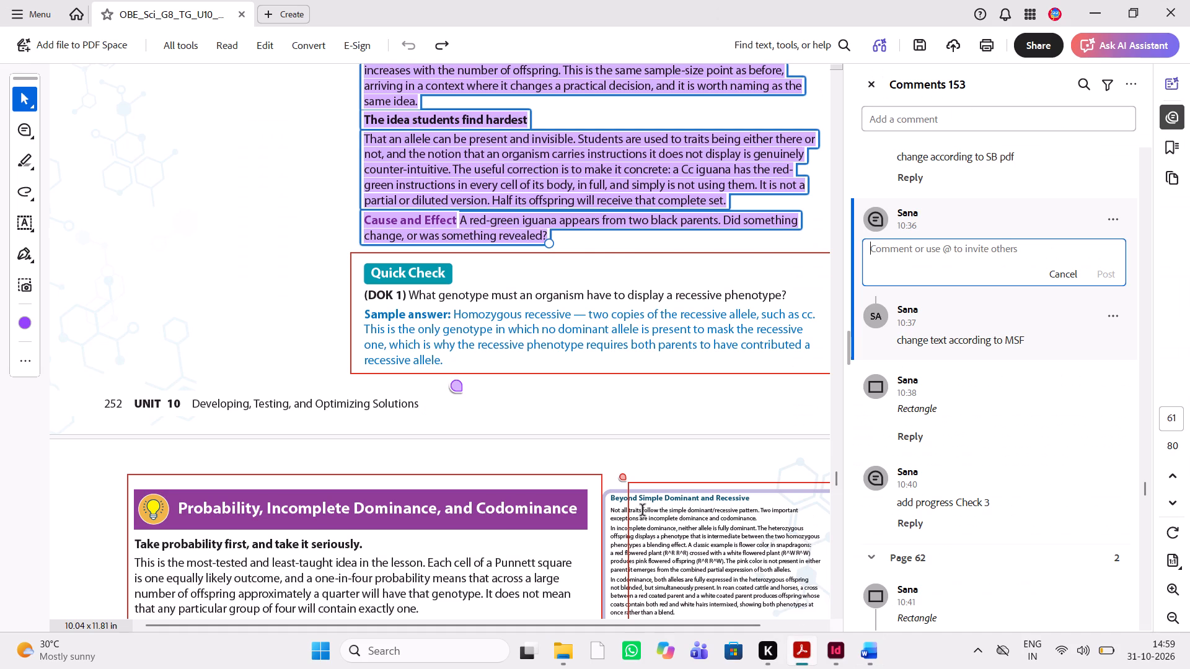
pyautogui.scroll(-7, 643, 511)
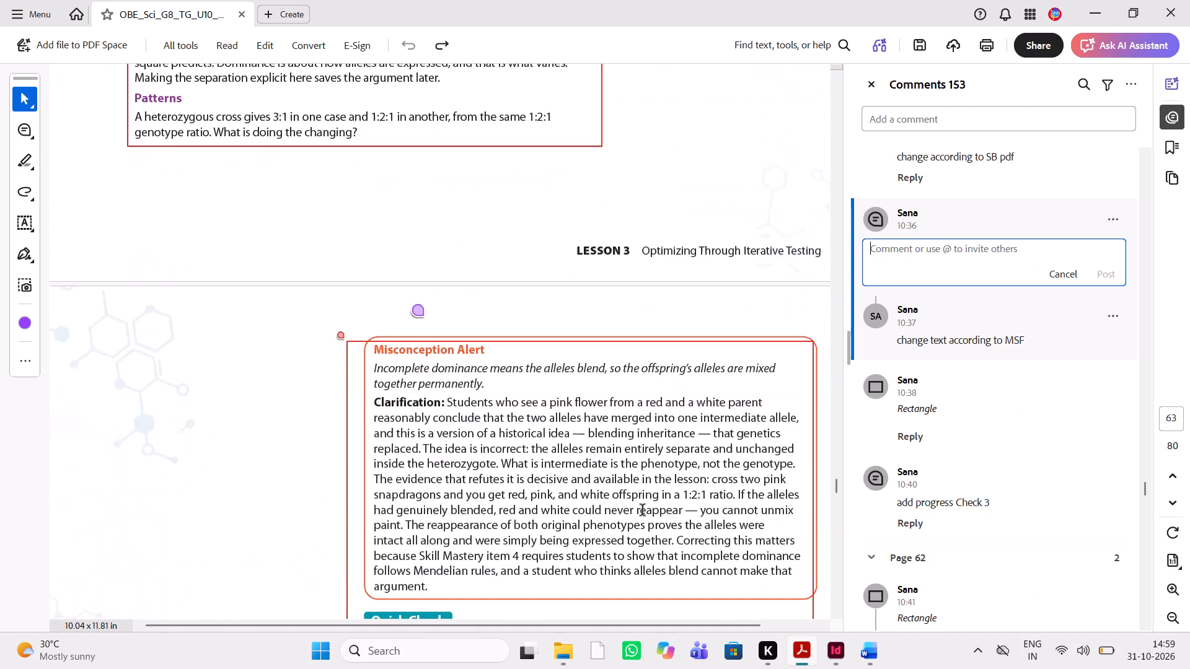
pyautogui.scroll(-4, 643, 511)
pyautogui.rightClick(643, 511)
pyautogui.scroll(3, 643, 511)
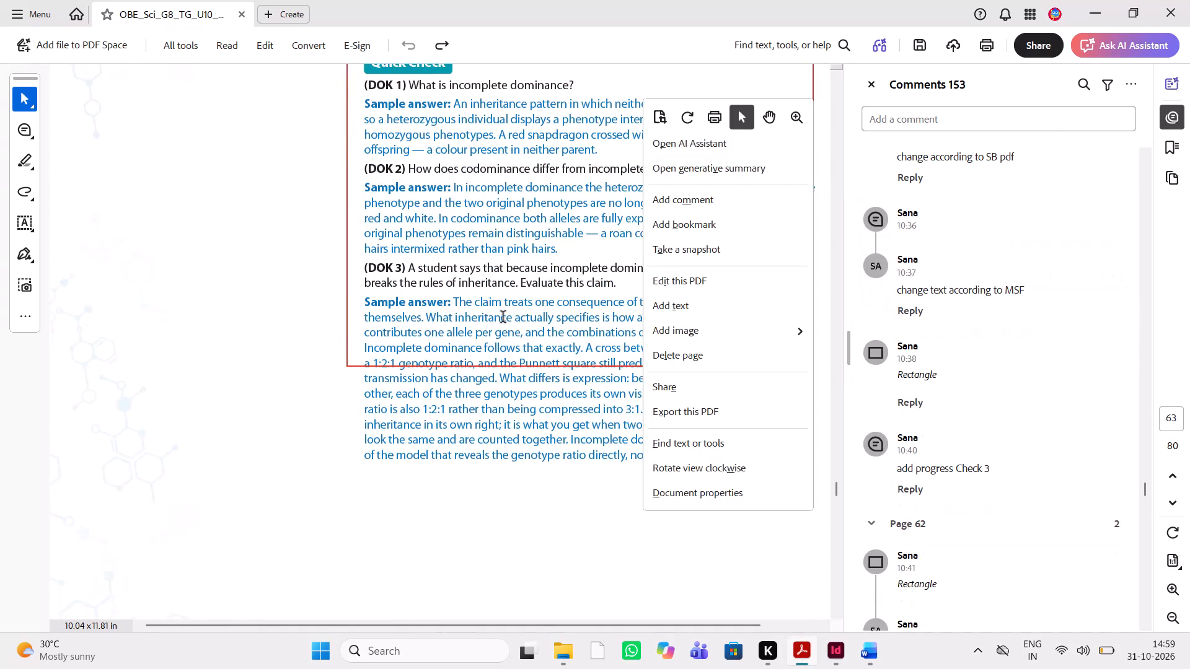
pyautogui.scroll(4, 503, 318)
pyautogui.click(451, 198)
pyautogui.scroll(2, 451, 198)
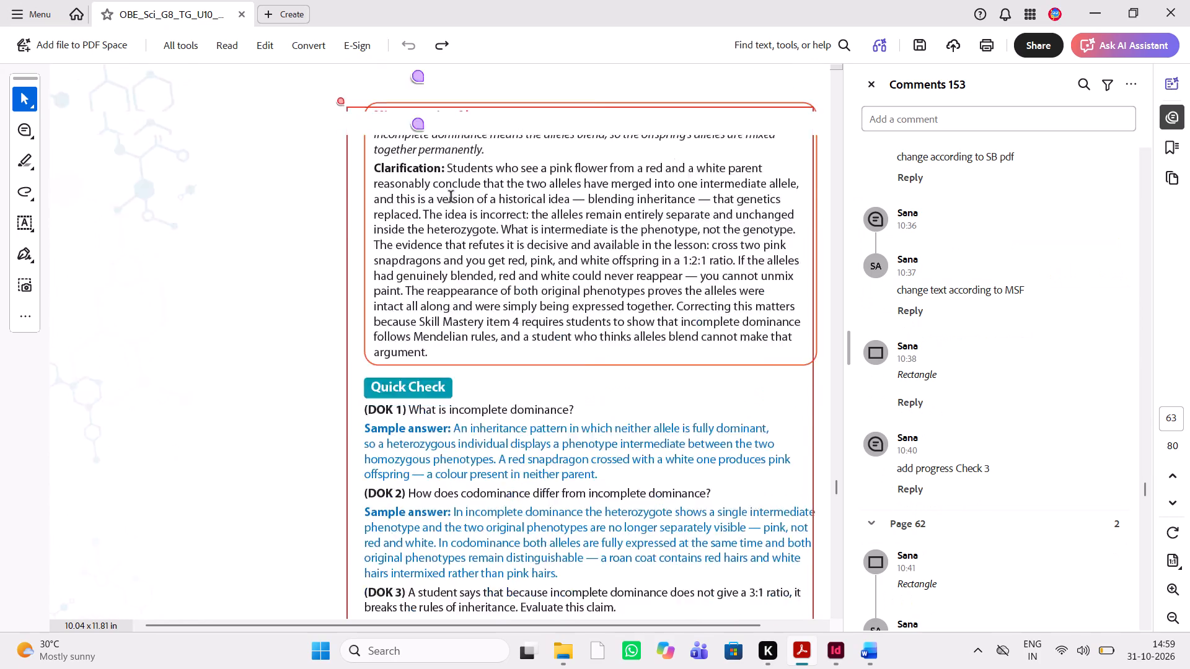
pyautogui.scroll(1, 451, 198)
pyautogui.click(413, 211)
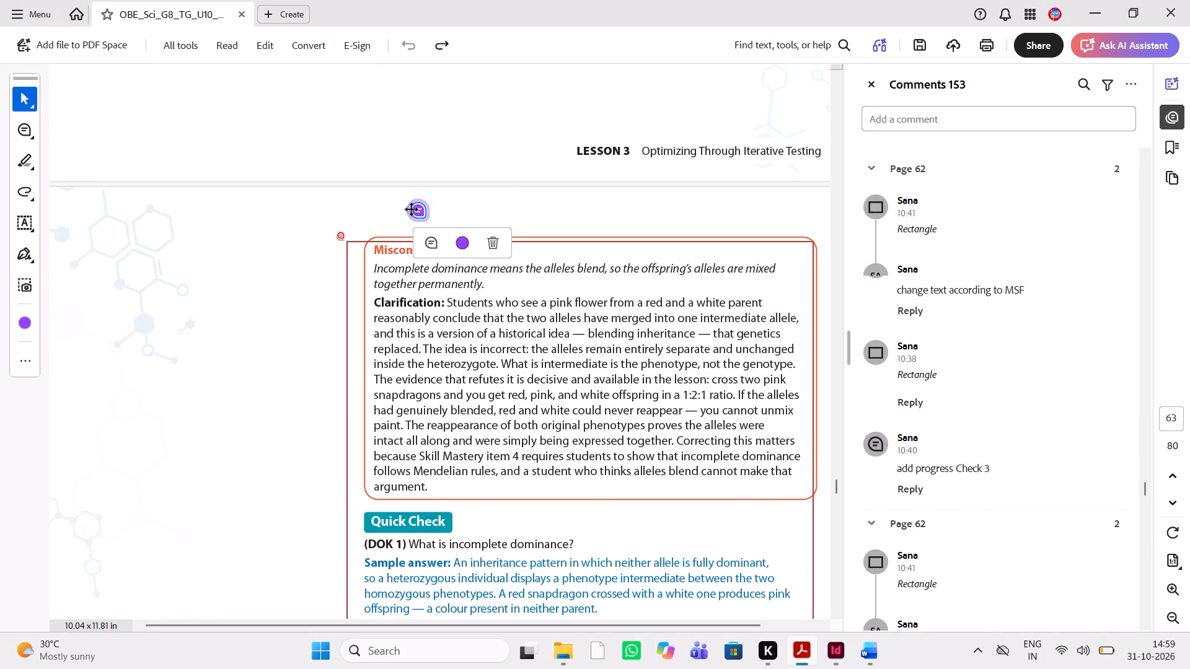
pyautogui.scroll(-2, 540, 451)
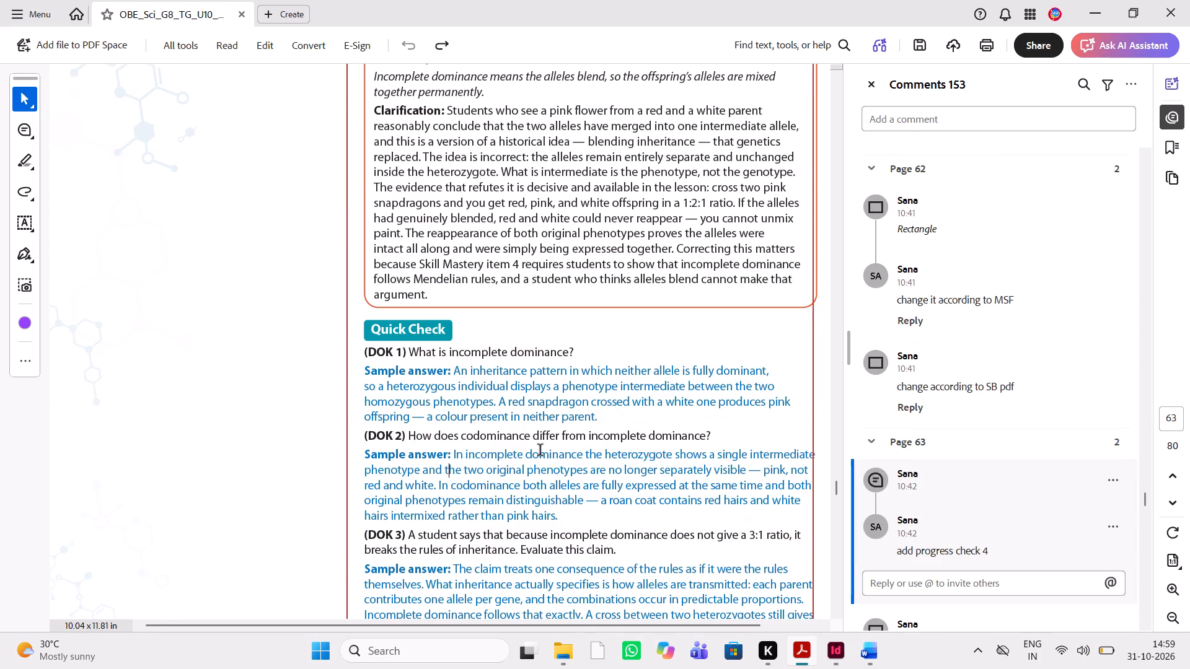
pyautogui.scroll(-6, 540, 451)
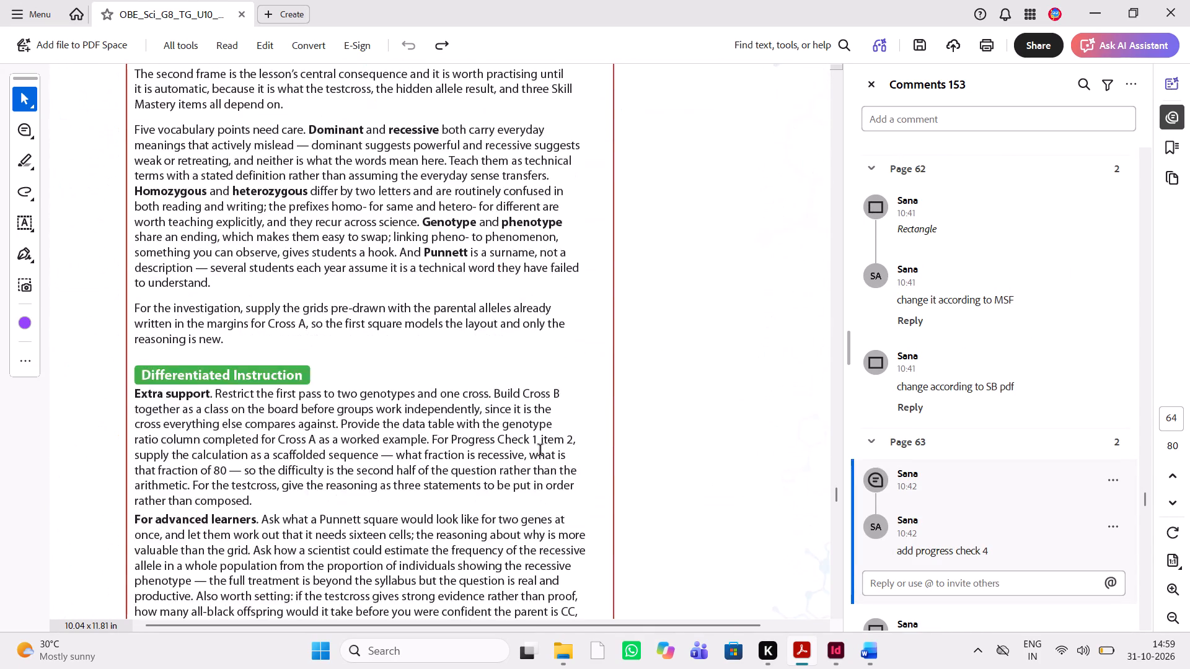
pyautogui.scroll(1, 540, 451)
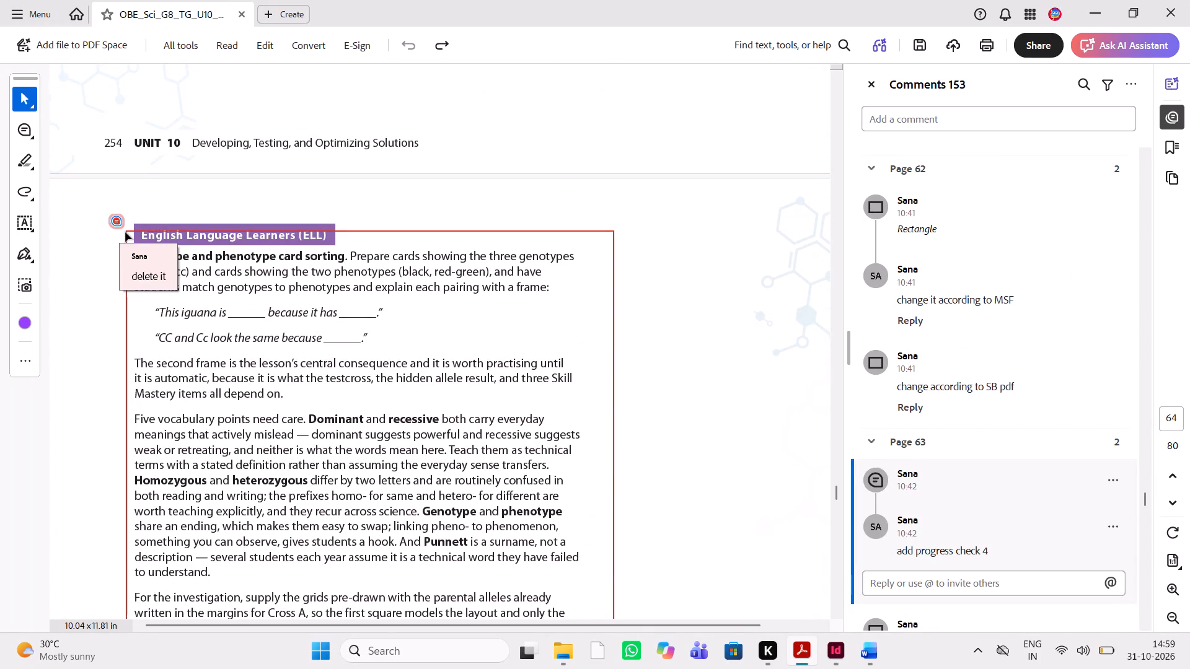
# Examine the reviewer's markup on the PDF's "Power Up: The Green-Yellow Beak" section and the pages up to the Lesson Check answers.
pyautogui.scroll(-5, 407, 409)
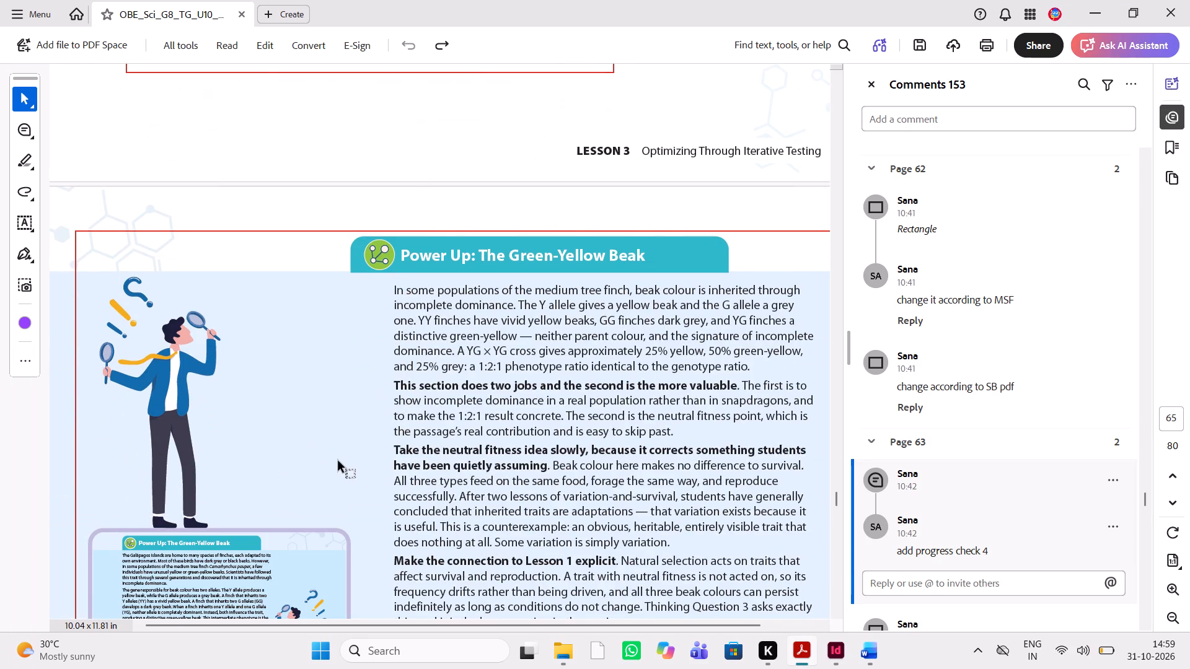
pyautogui.scroll(-1, 339, 461)
pyautogui.scroll(1, 339, 461)
pyautogui.hscroll(-1, 529, 450)
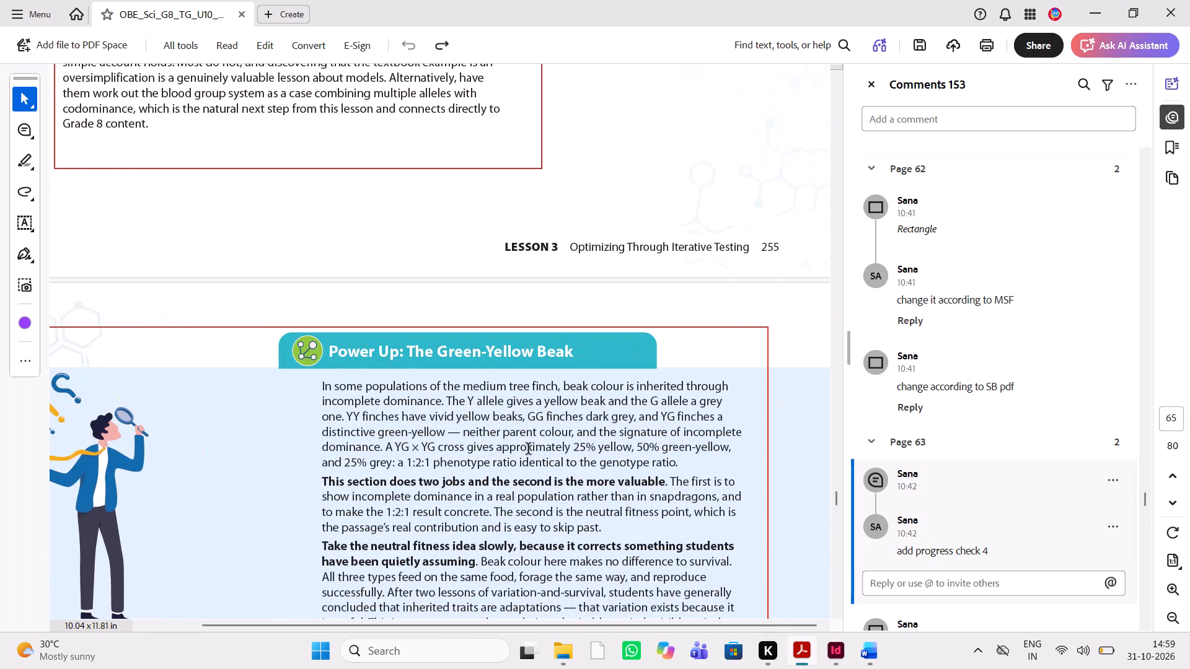
pyautogui.scroll(-3, 555, 530)
pyautogui.scroll(1, 555, 530)
pyautogui.hscroll(1, 555, 530)
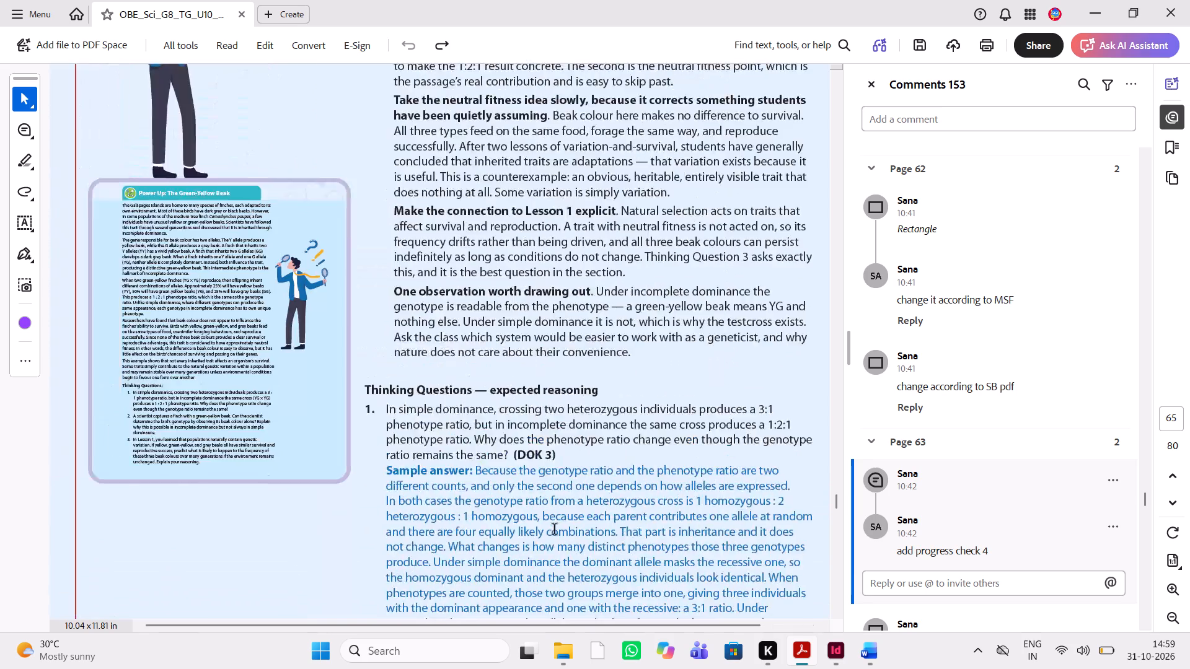
pyautogui.hscroll(1, 555, 530)
pyautogui.scroll(2, 555, 530)
pyautogui.scroll(-2, 555, 530)
pyautogui.hscroll(-1, 555, 530)
pyautogui.hscroll(1, 555, 530)
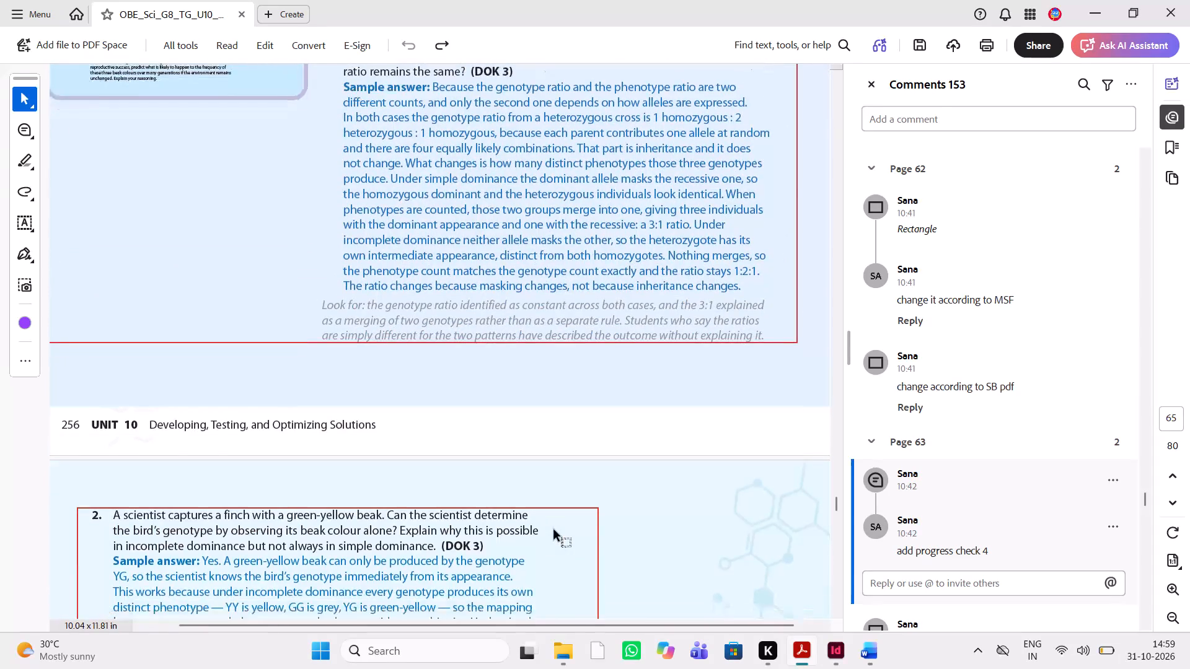
pyautogui.hscroll(1, 555, 530)
pyautogui.scroll(4, 555, 530)
pyautogui.scroll(2, 413, 404)
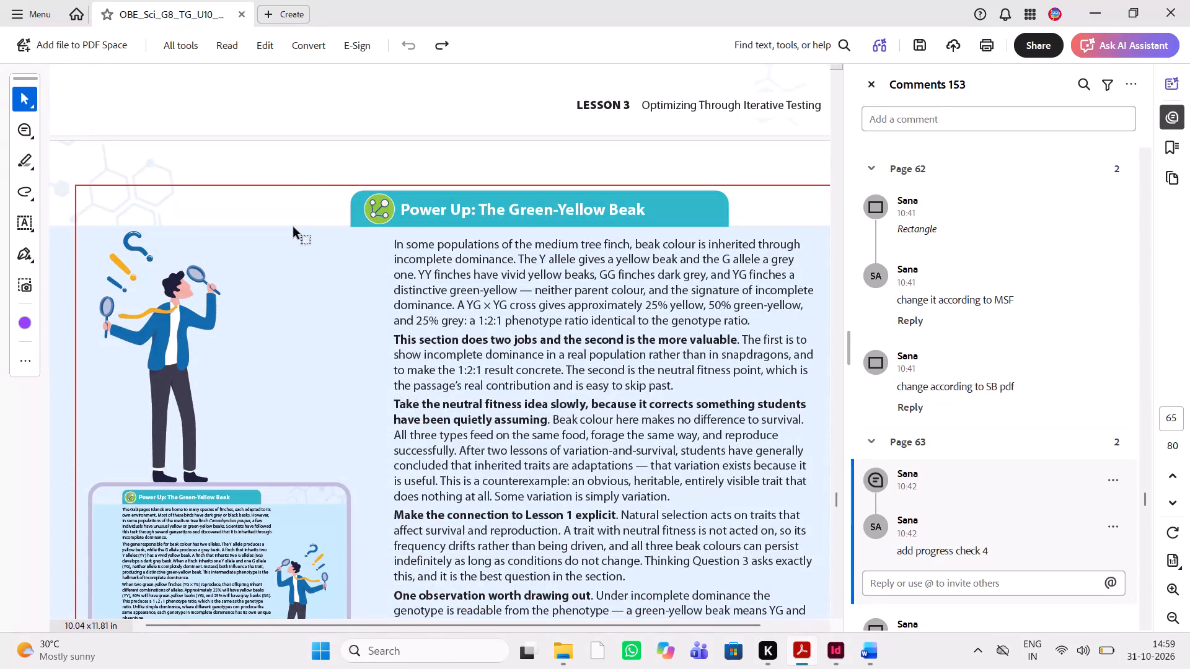
pyautogui.click(314, 180)
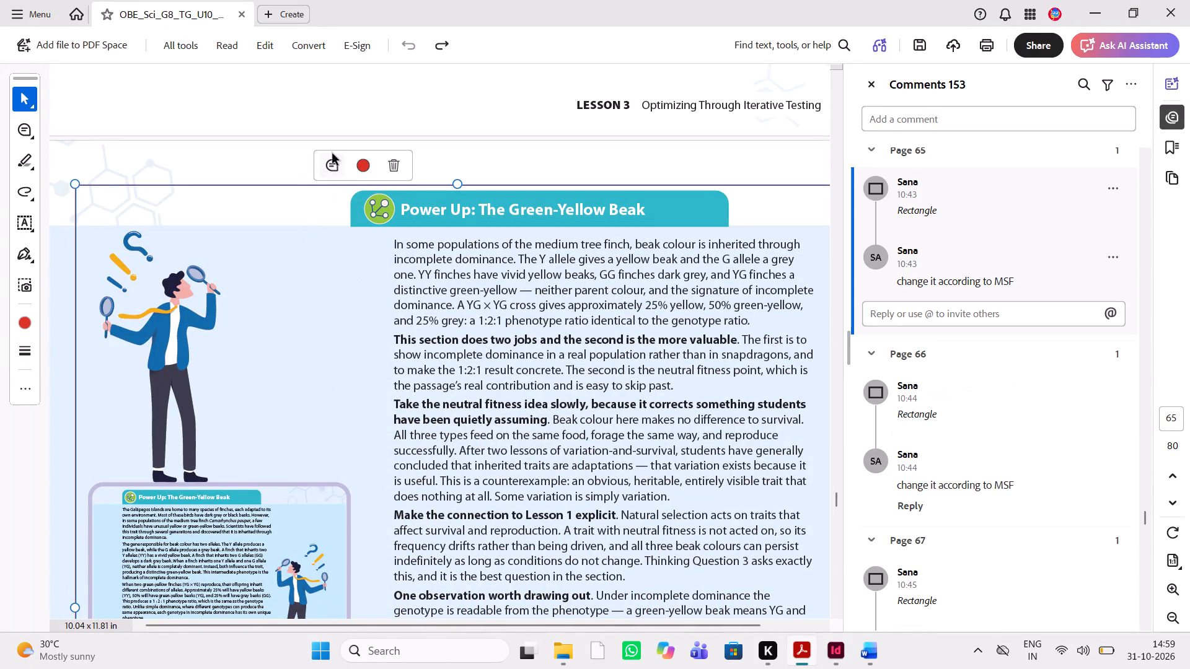
pyautogui.scroll(-1, 549, 392)
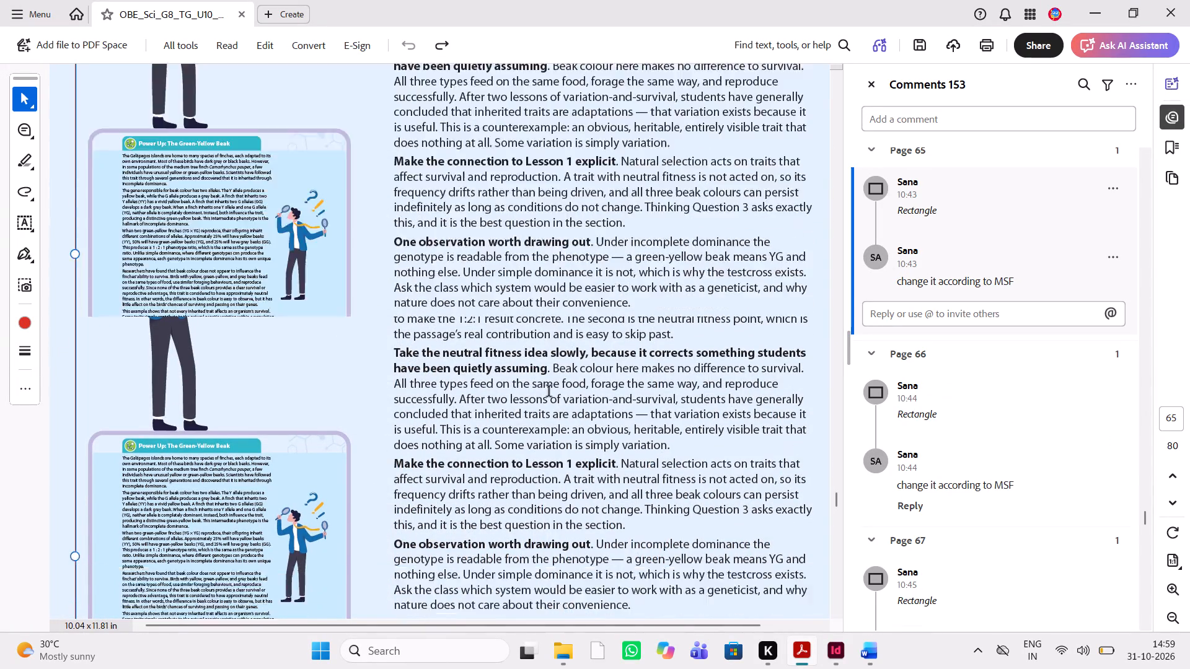
pyautogui.scroll(-4, 549, 392)
pyautogui.scroll(-3, 500, 519)
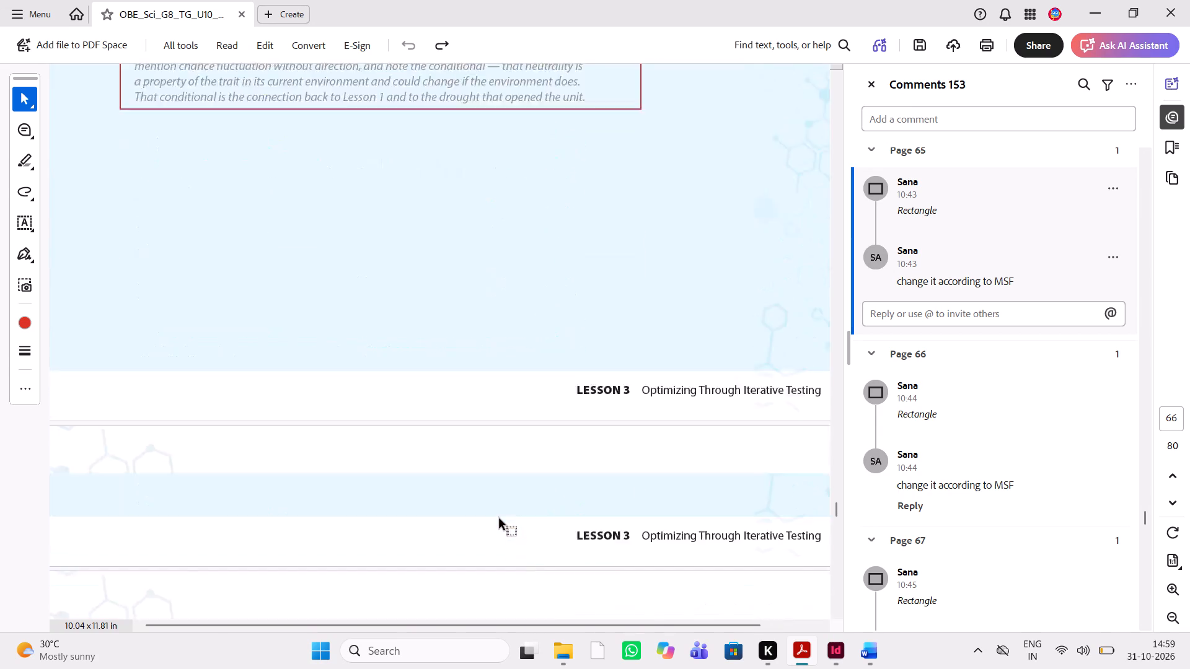
pyautogui.scroll(-3, 500, 519)
# Switch back to Word's "Power Up: Heat Without Fire" section.
pyautogui.hotkey('alt', 'Tab')
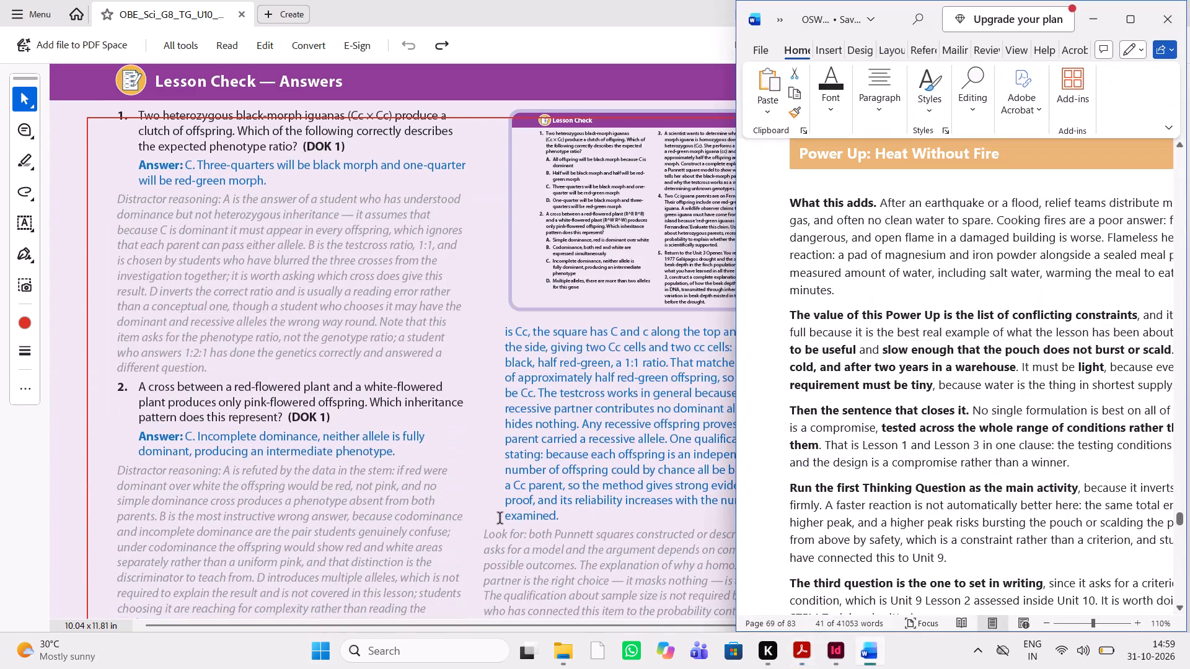
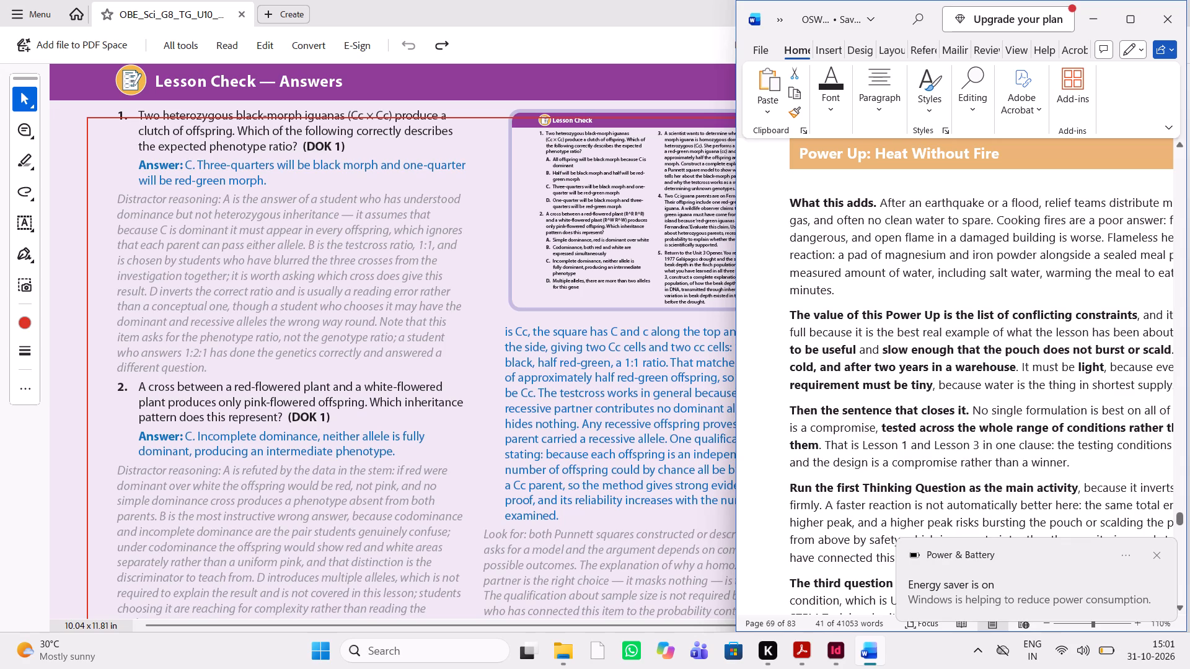
# Replace "The Green-Yellow Beak" in InDesign page 256's Power Up heading with "Heat Without Fire" copied from Word.
pyautogui.moveTo(1002, 155); pyautogui.dragTo(883, 153)
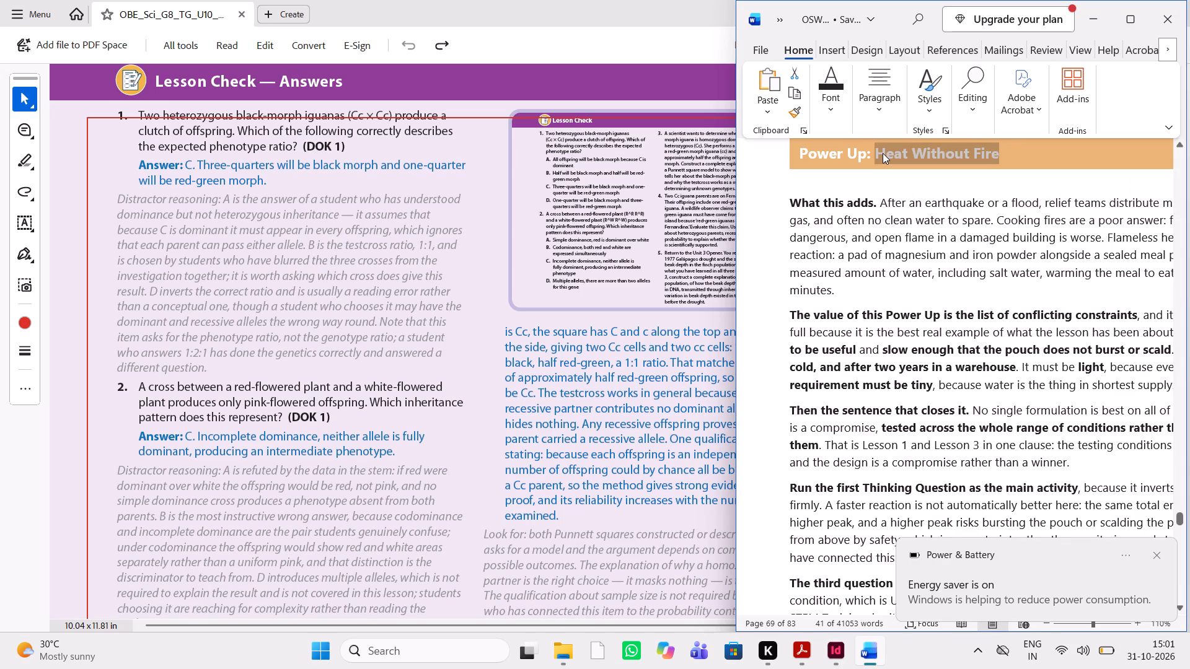
pyautogui.hotkey('ctrl', 'c')
pyautogui.hotkey('ctrl', 'c')
pyautogui.click(836, 653)
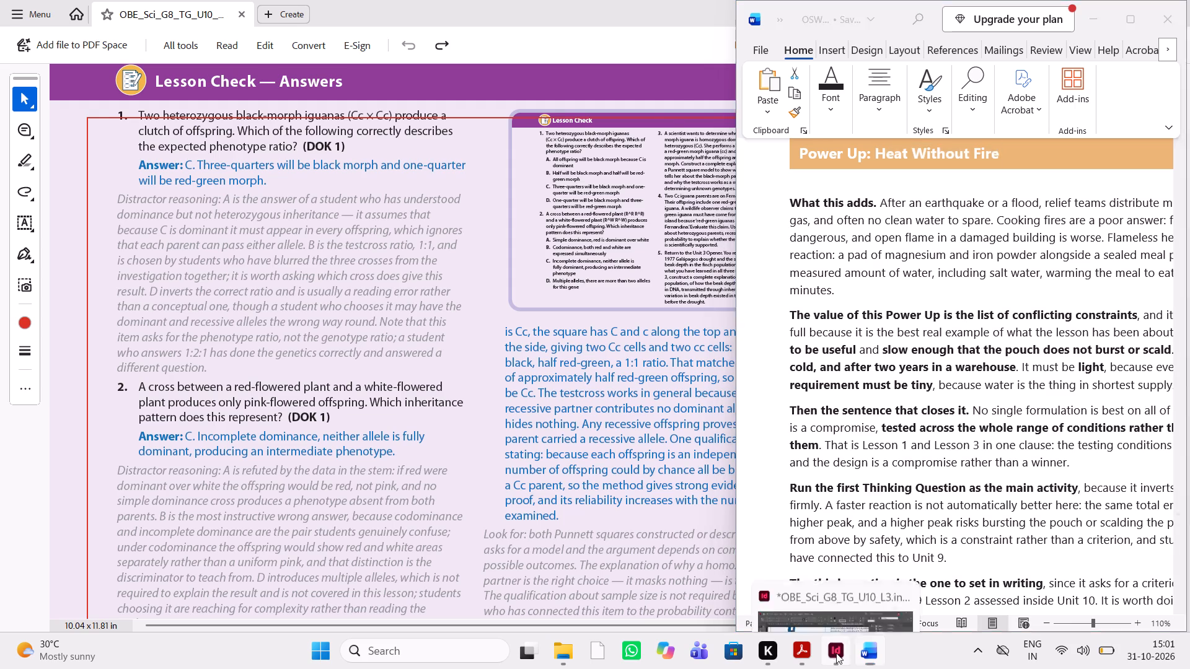
pyautogui.scroll(2, 793, 393)
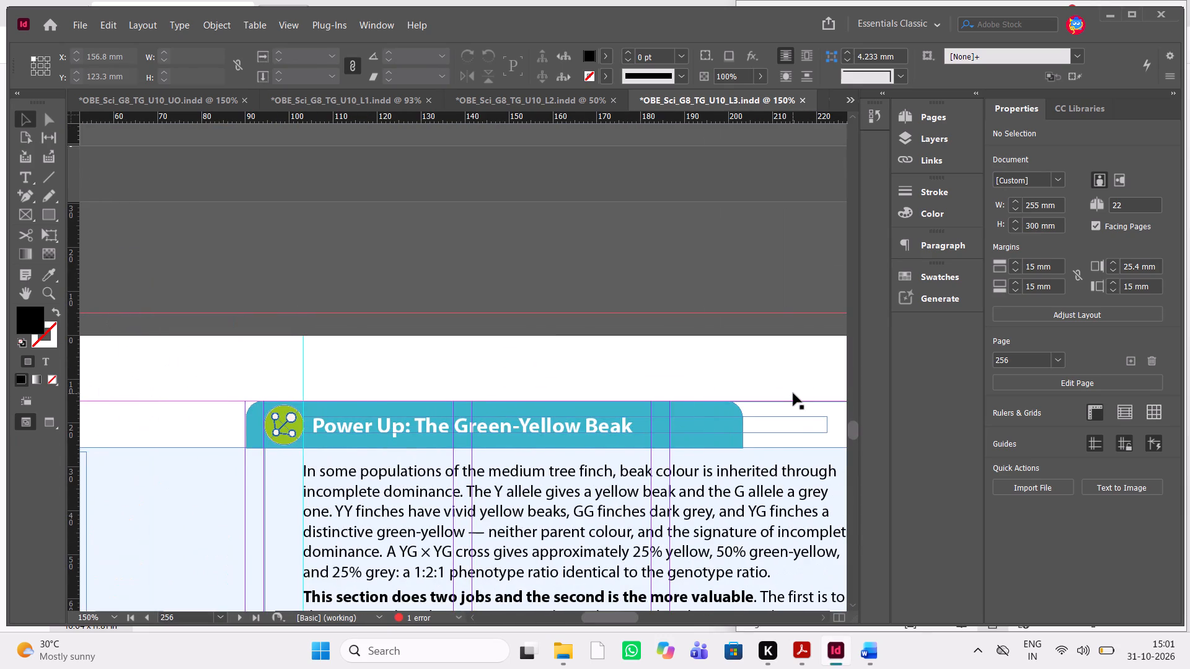
pyautogui.scroll(-2, 625, 437)
pyautogui.scroll(3, 625, 437)
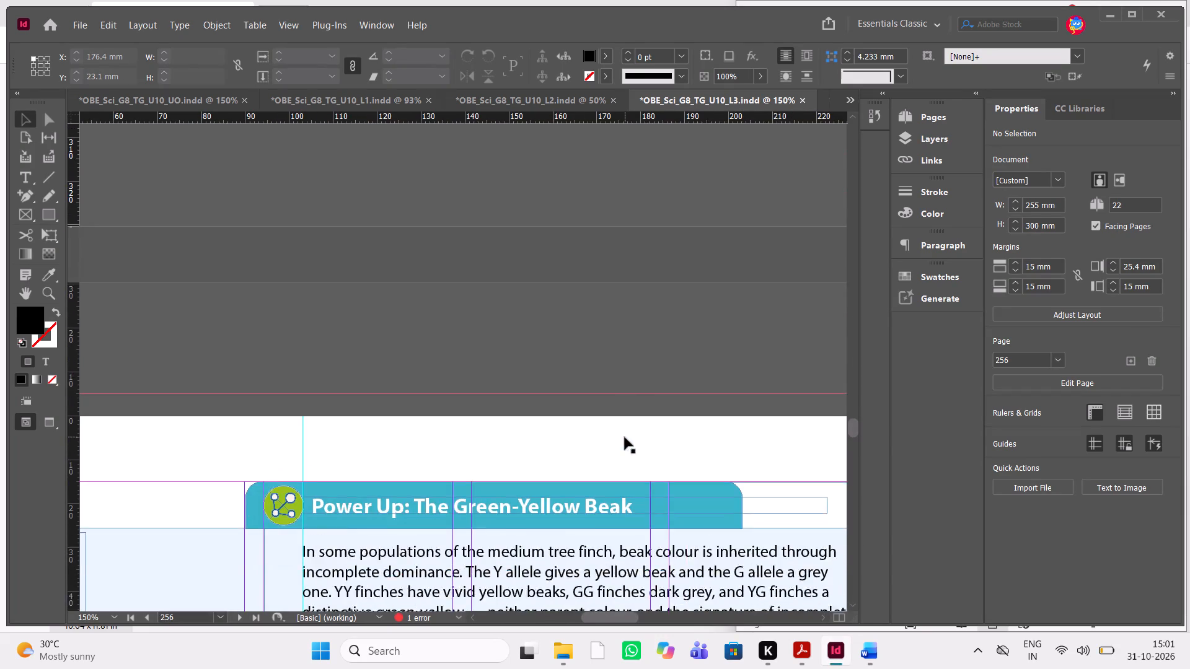
pyautogui.tripleClick(629, 463)
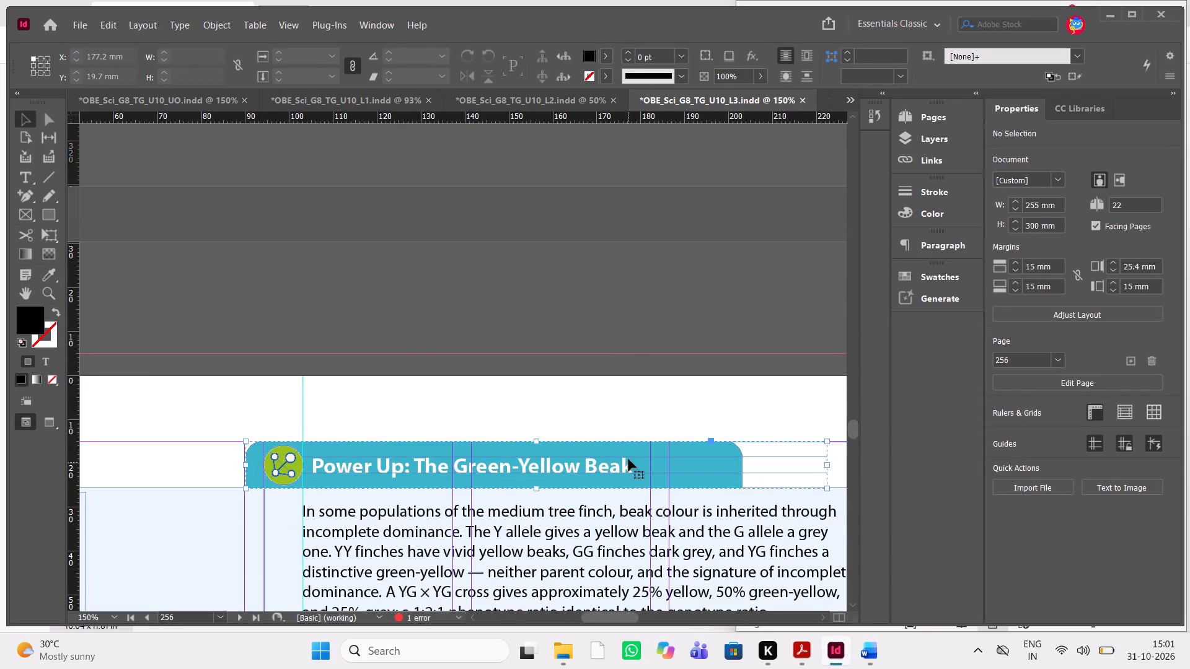
pyautogui.click(382, 333)
pyautogui.tripleClick(474, 460)
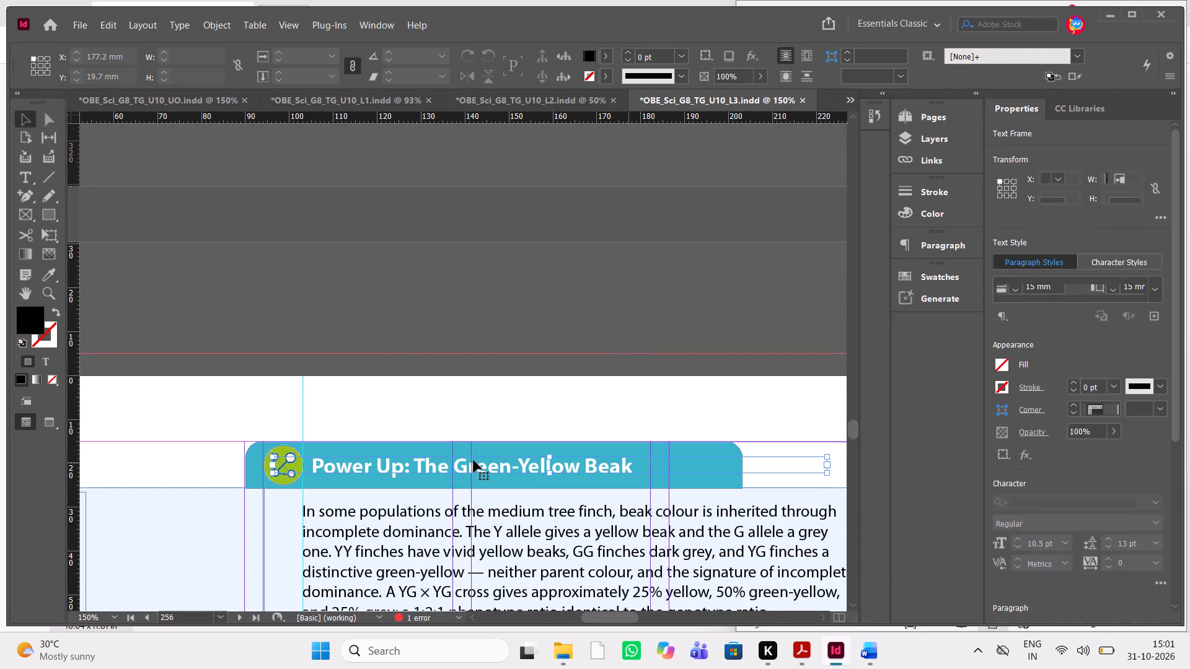
pyautogui.click(474, 460)
pyautogui.tripleClick(606, 461)
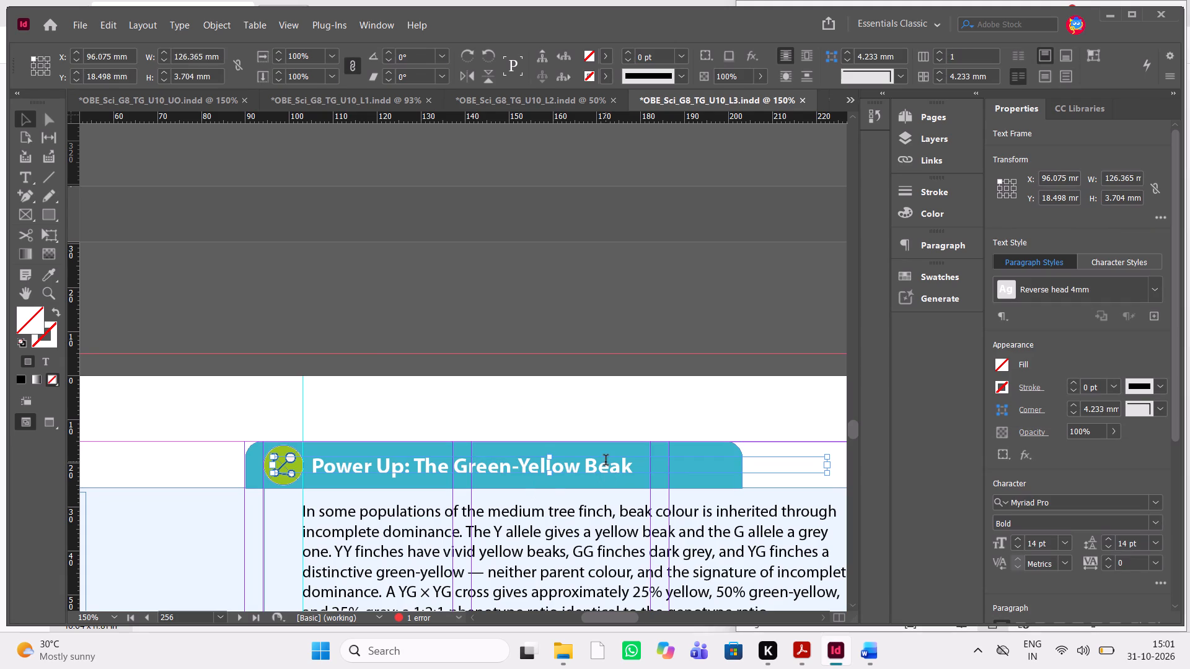
pyautogui.moveTo(643, 468); pyautogui.dragTo(593, 458)
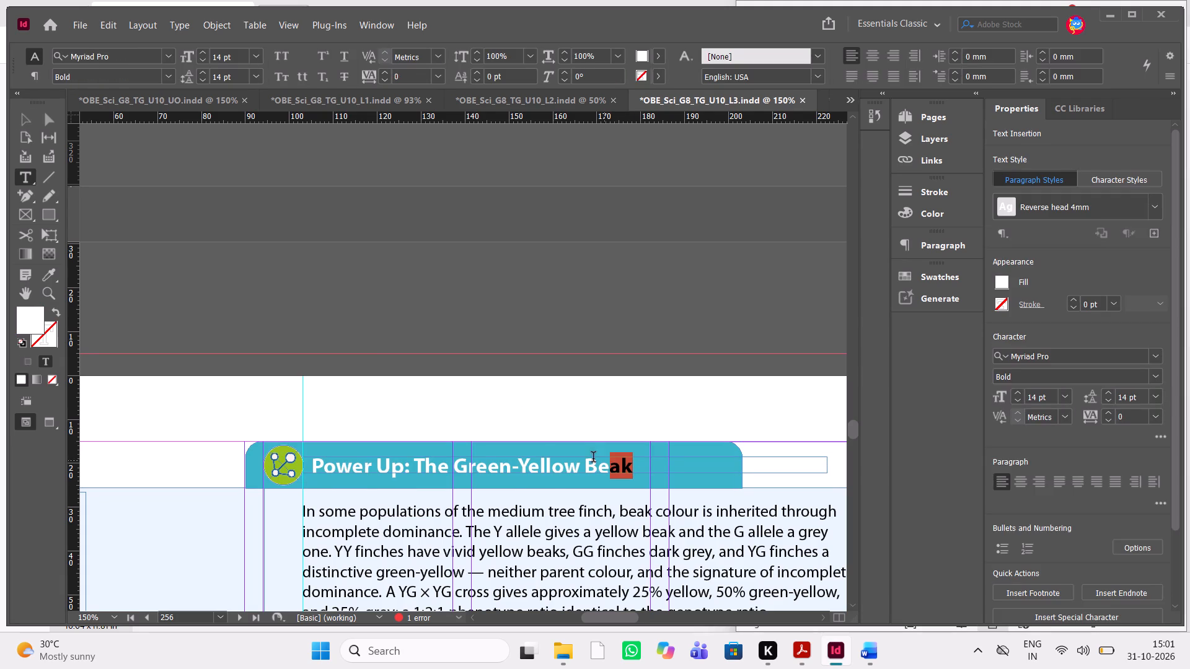
pyautogui.moveTo(593, 458); pyautogui.dragTo(414, 465)
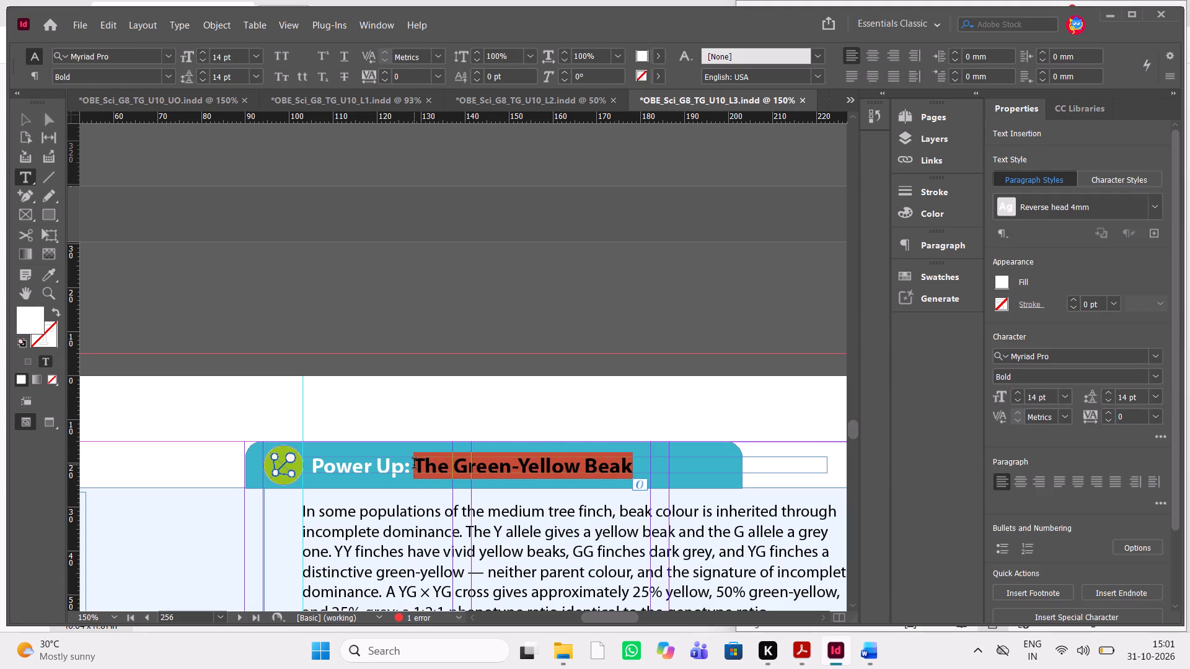
pyautogui.hotkey('ctrl', 'v')
# Switch to Word and copy the Power Up body paragraphs from "What this adds" through "The third question is the one to set in writing".
pyautogui.hotkey('alt', 'Tab')
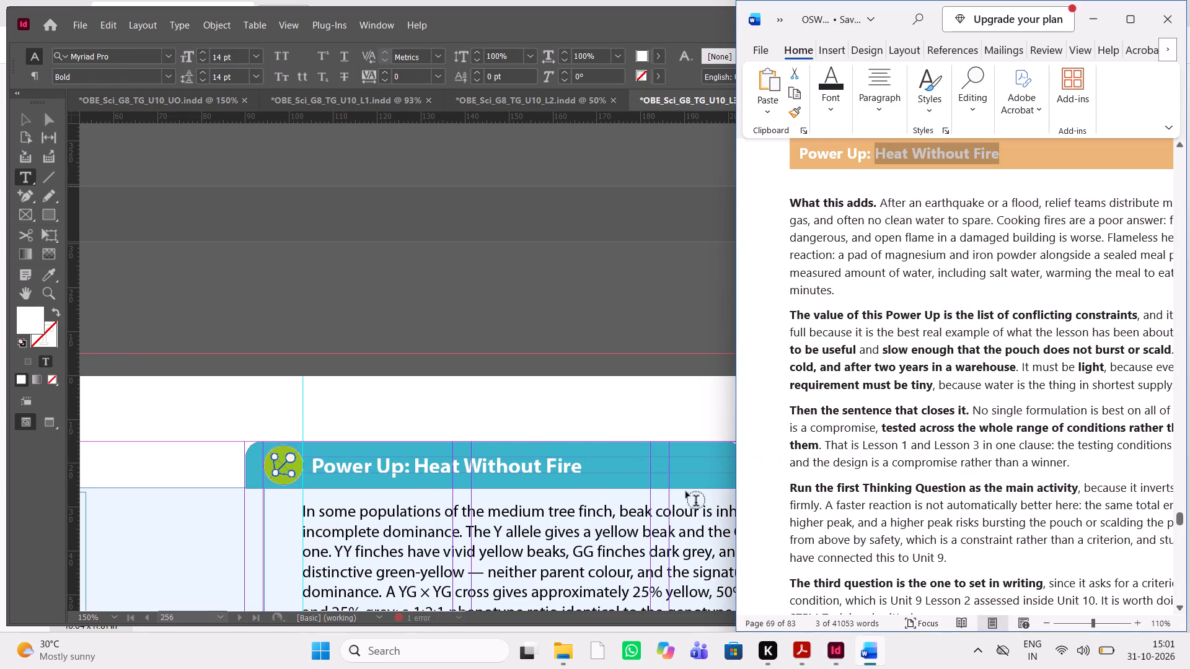
pyautogui.hotkey('alt', 'Tab')
pyautogui.hotkey('alt', 'Tab')
pyautogui.scroll(-1, 981, 504)
pyautogui.hscroll(-1, 981, 504)
pyautogui.hscroll(1, 840, 421)
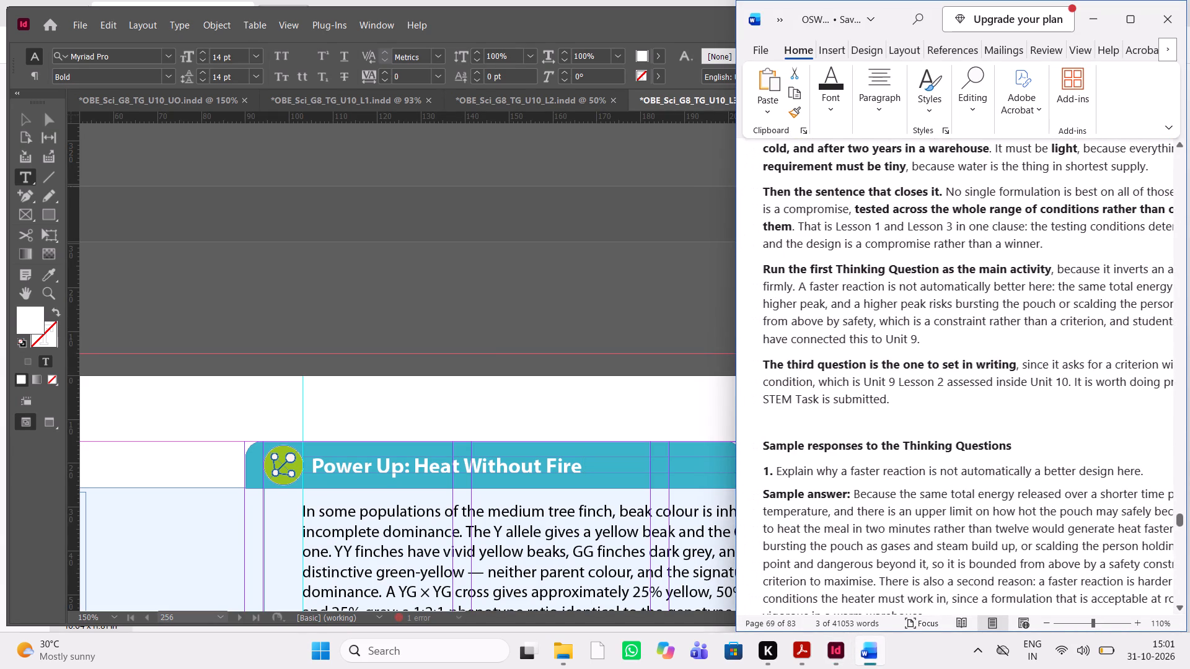
pyautogui.moveTo(904, 407); pyautogui.dragTo(773, 389)
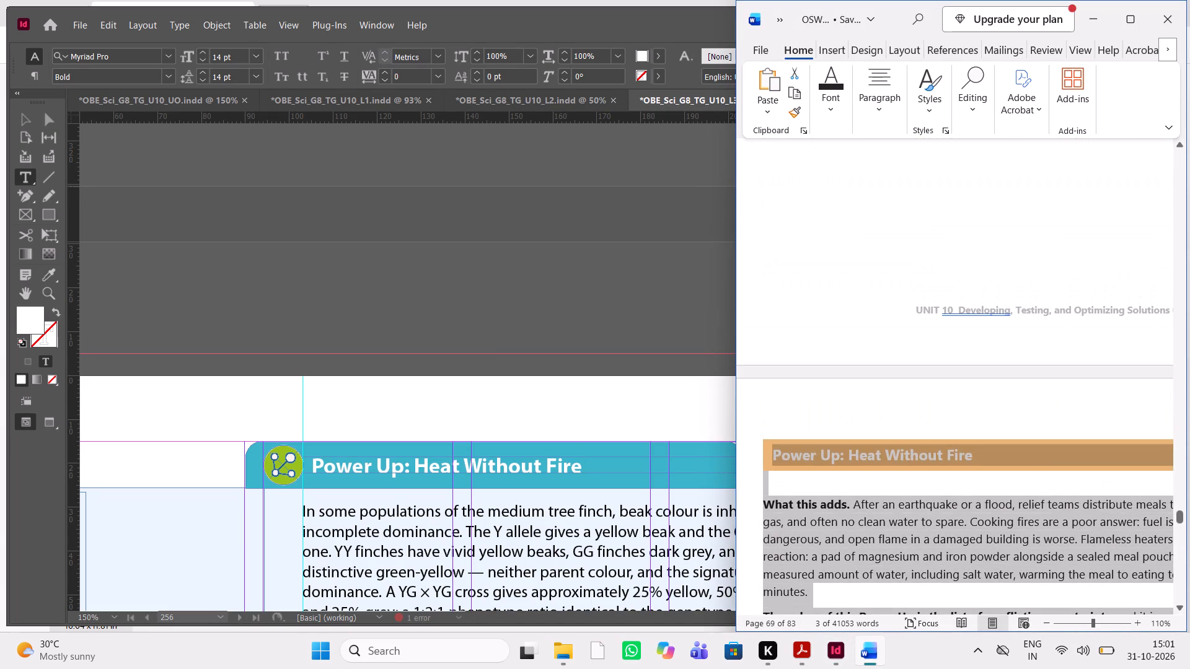
pyautogui.moveTo(773, 389); pyautogui.dragTo(765, 503)
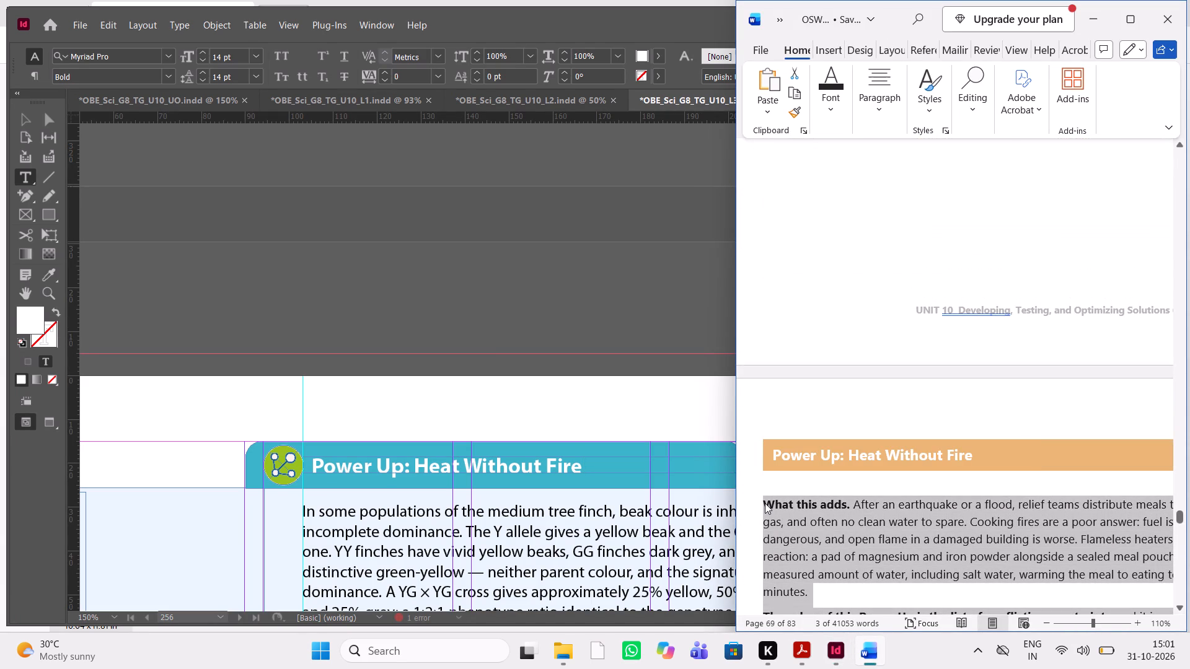
pyautogui.hotkey('ctrl', 'c')
pyautogui.hotkey('ctrl', 'c')
pyautogui.hotkey('ctrl', 'c')
# In InDesign, replace page 256's old Power Up body paragraphs above the Thinking Questions with the copied Word text.
pyautogui.scroll(-1, 570, 482)
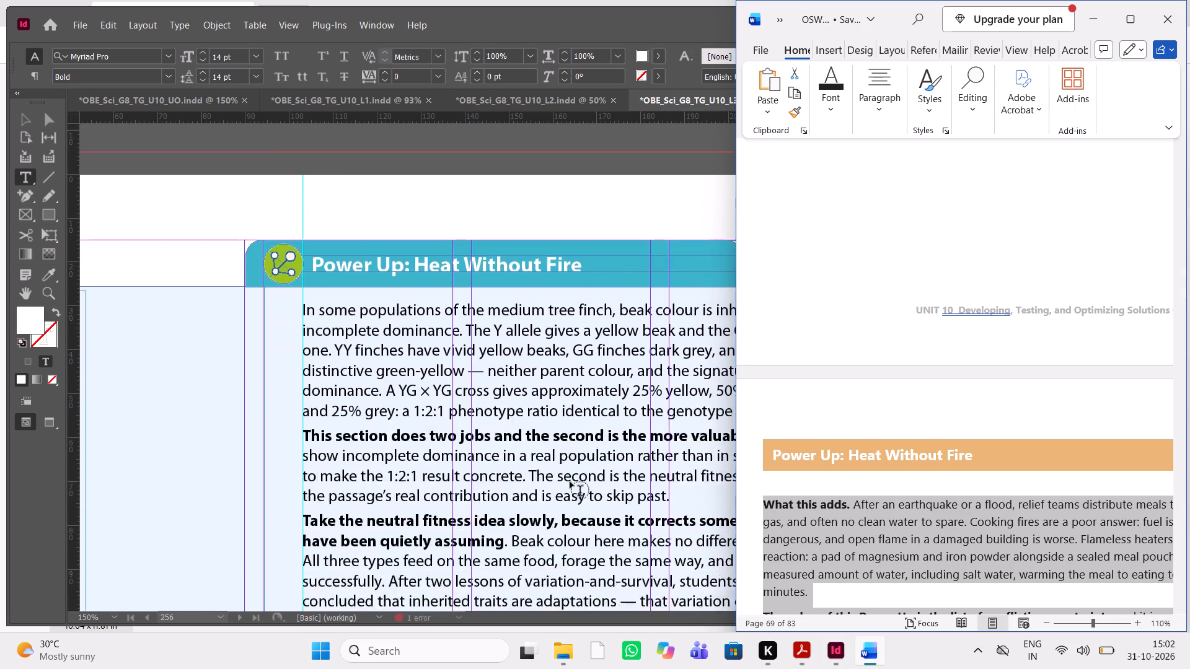
pyautogui.scroll(-1, 570, 482)
pyautogui.moveTo(625, 541); pyautogui.dragTo(268, 224)
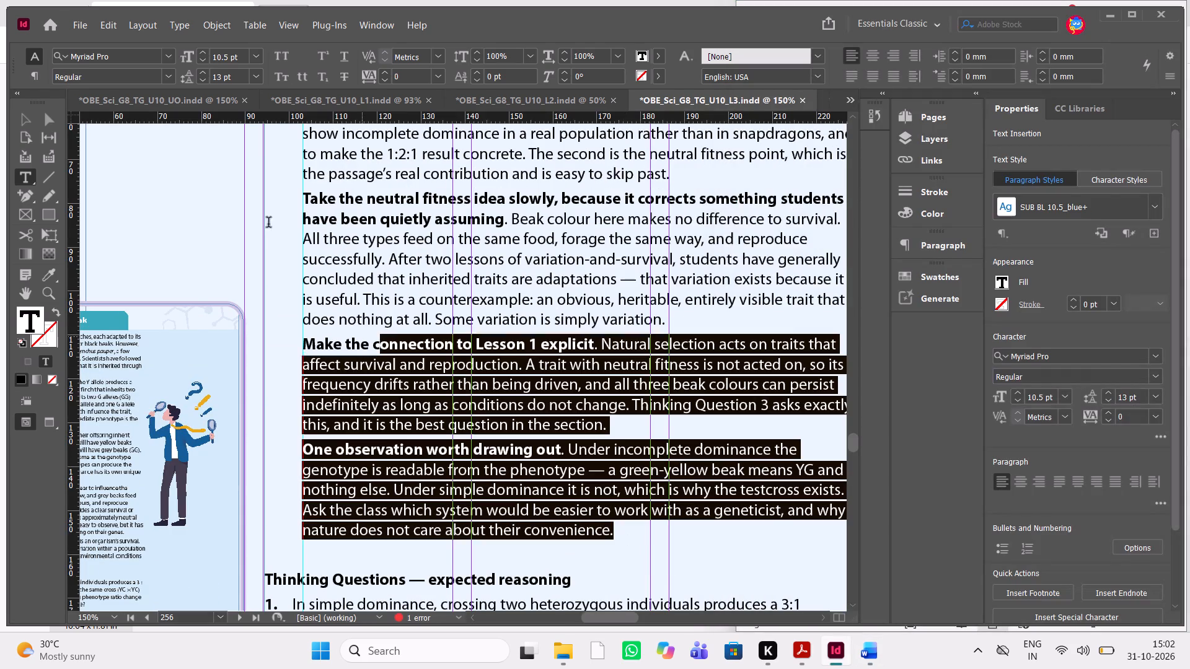
pyautogui.moveTo(268, 224); pyautogui.dragTo(296, 286)
pyautogui.hotkey('ctrl', 'v')
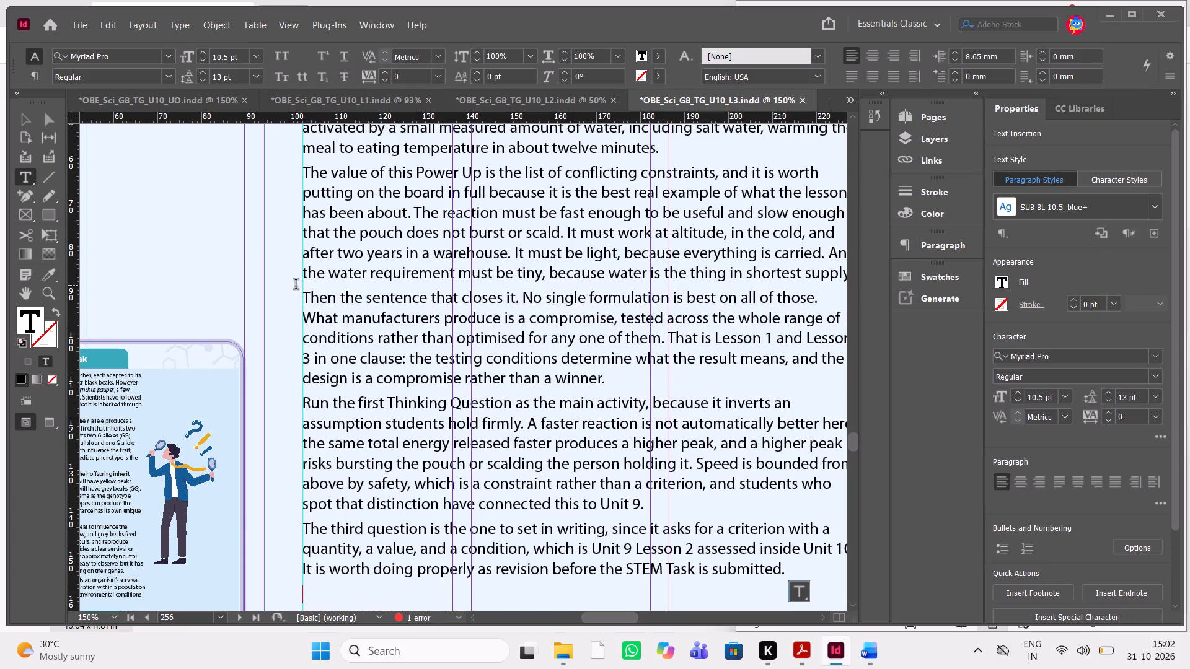
# Set the left indent of all the pasted Power Up body paragraphs to 0 mm.
pyautogui.scroll(-1, 467, 463)
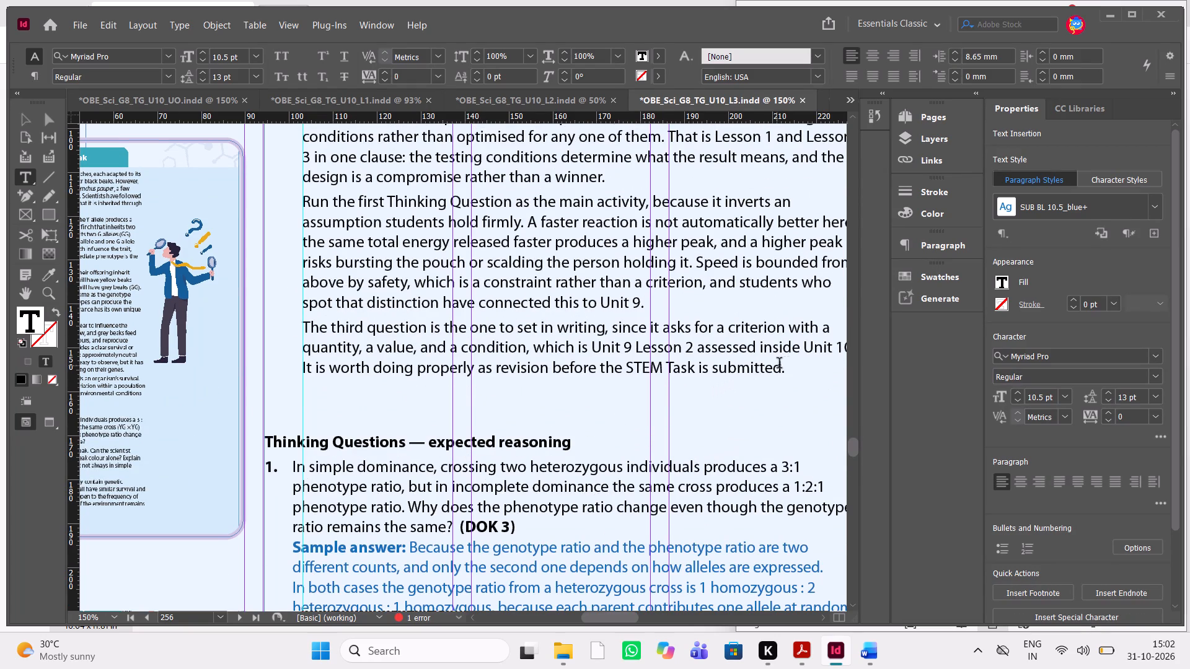
pyautogui.moveTo(796, 369); pyautogui.dragTo(340, 200)
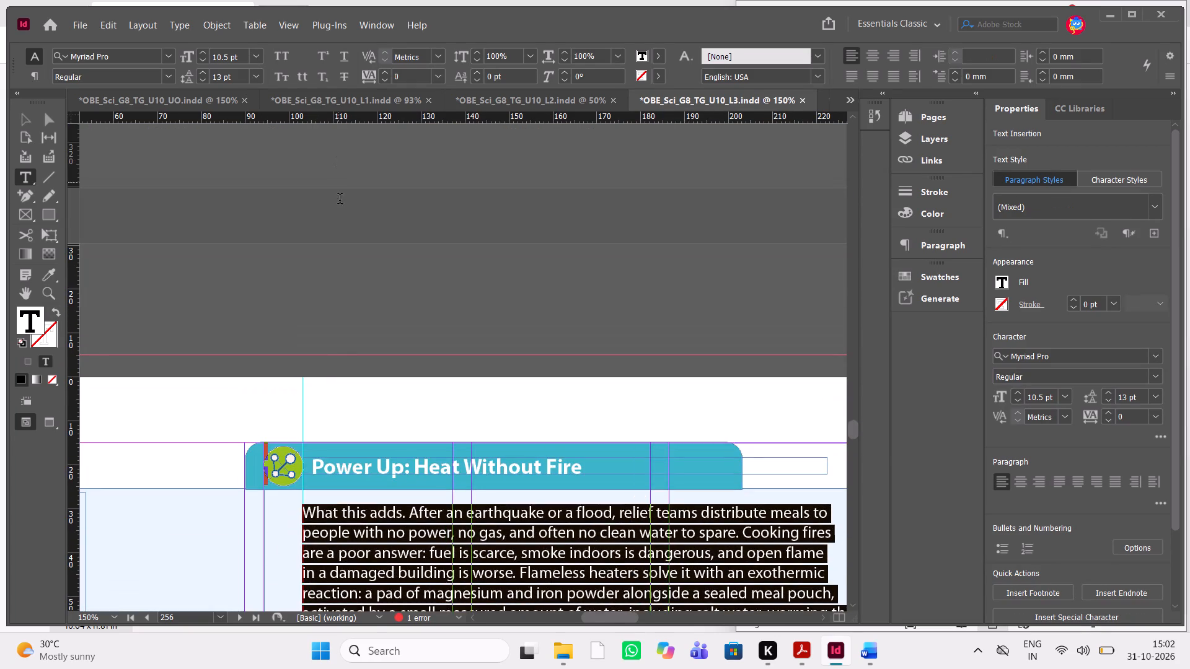
pyautogui.moveTo(340, 200); pyautogui.dragTo(295, 508)
pyautogui.hotkey('ctrl', 'shift', 't')
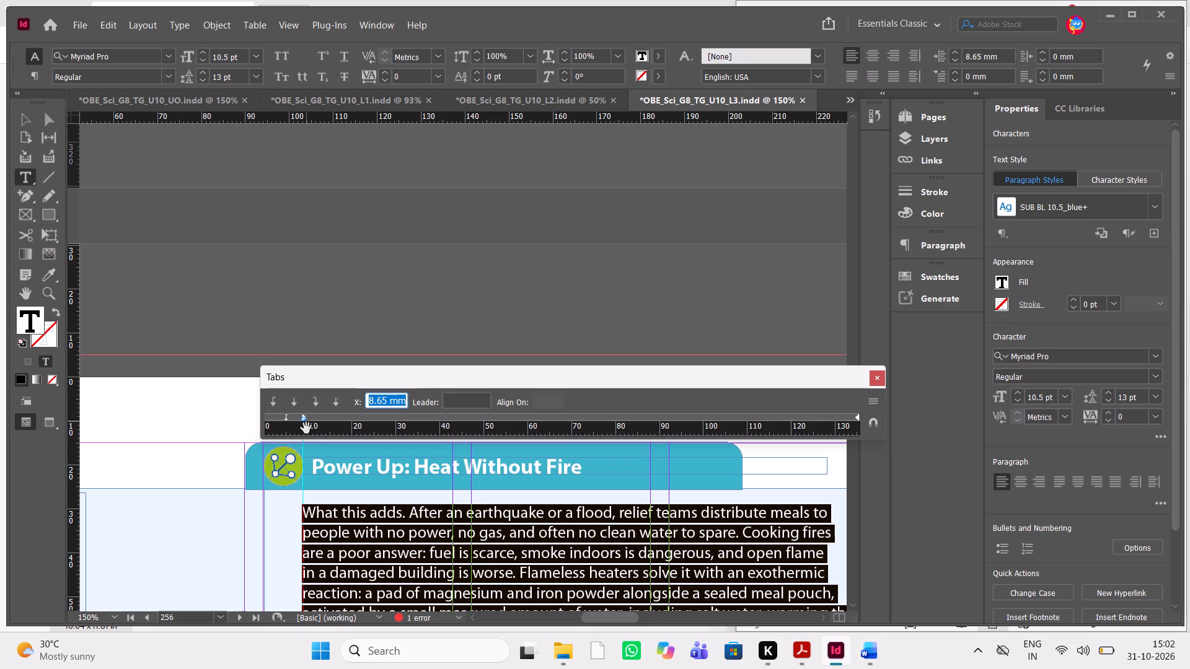
pyautogui.scroll(-1, 322, 428)
pyautogui.scroll(-1, 418, 496)
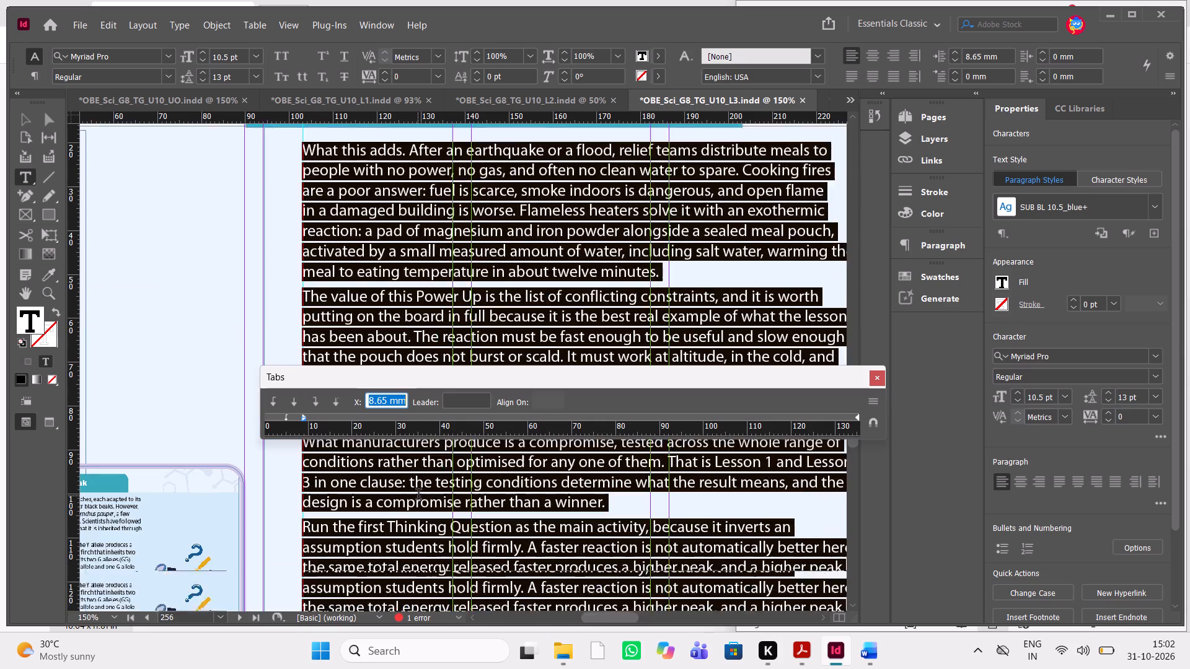
pyautogui.scroll(-2, 418, 496)
pyautogui.scroll(1, 380, 498)
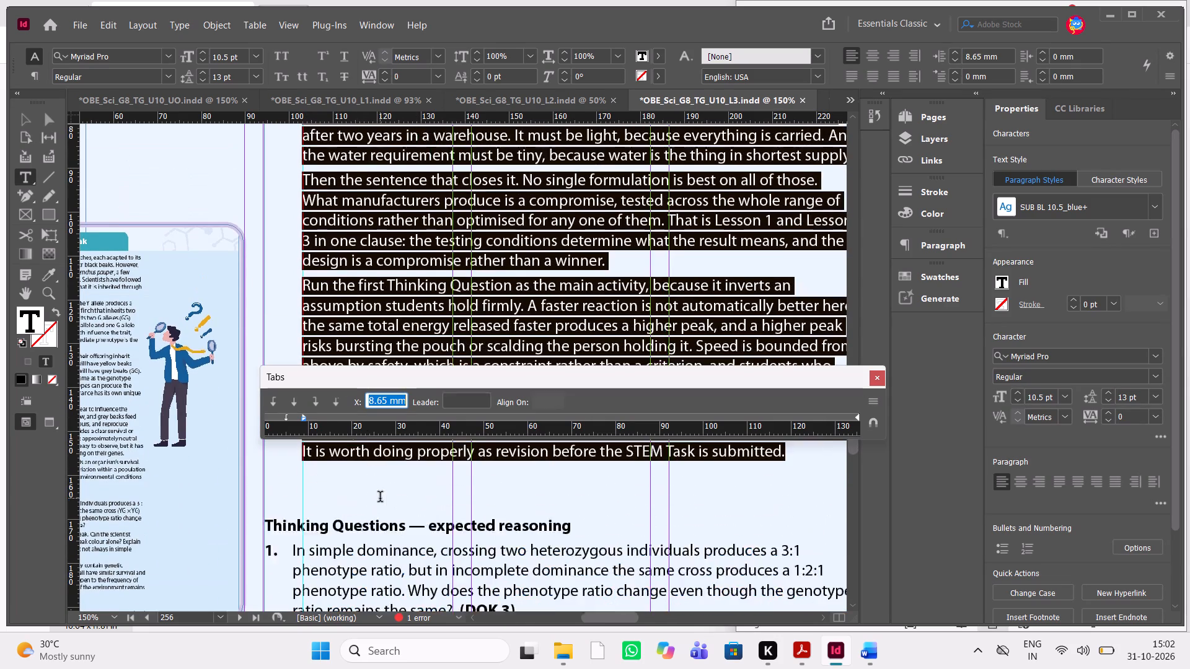
pyautogui.scroll(1, 380, 498)
pyautogui.moveTo(304, 420); pyautogui.dragTo(273, 422)
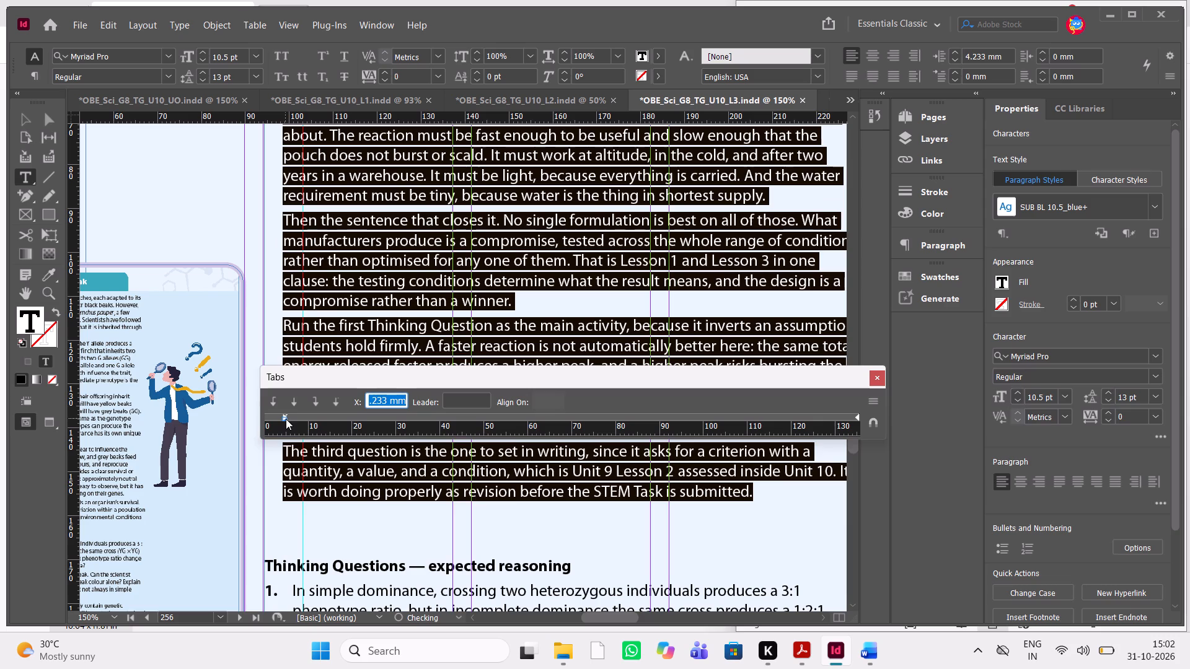
pyautogui.moveTo(286, 419); pyautogui.dragTo(266, 424)
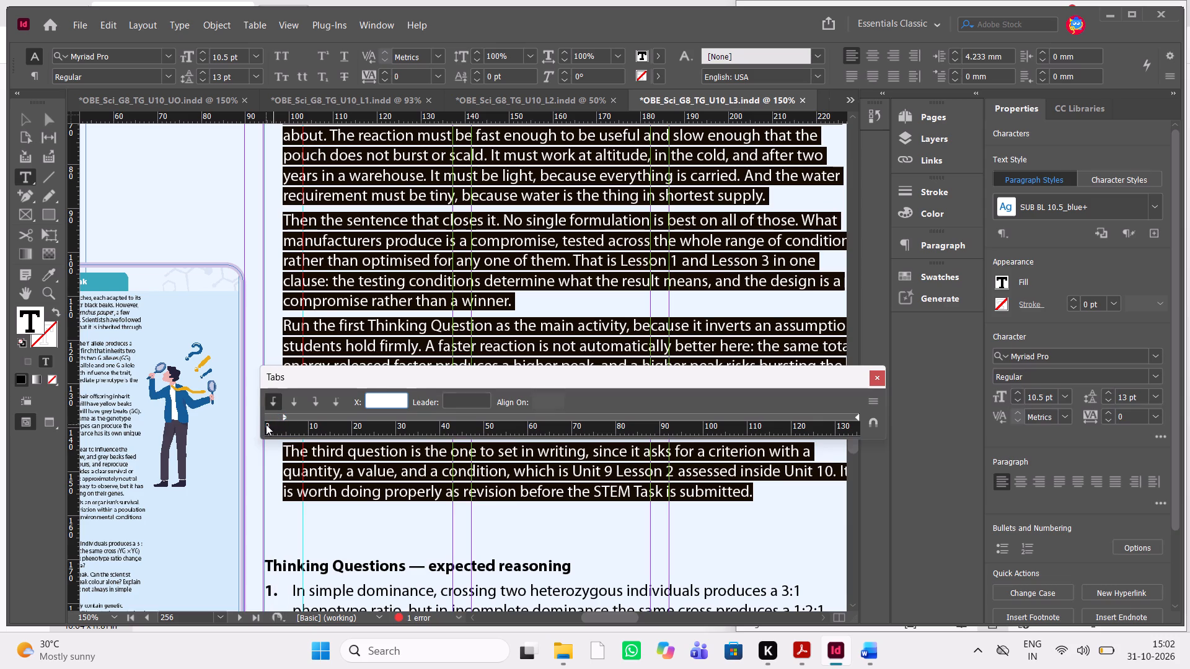
pyautogui.moveTo(266, 424); pyautogui.dragTo(267, 423)
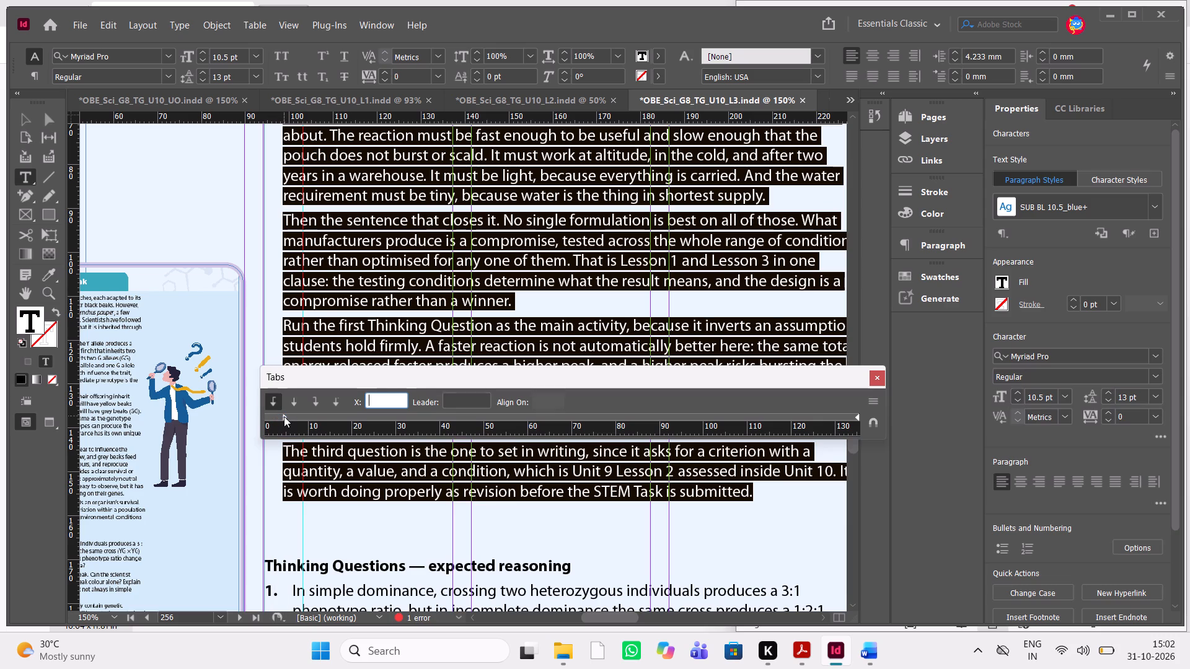
pyautogui.click(284, 416)
pyautogui.click(284, 418)
pyautogui.moveTo(284, 418); pyautogui.dragTo(262, 418)
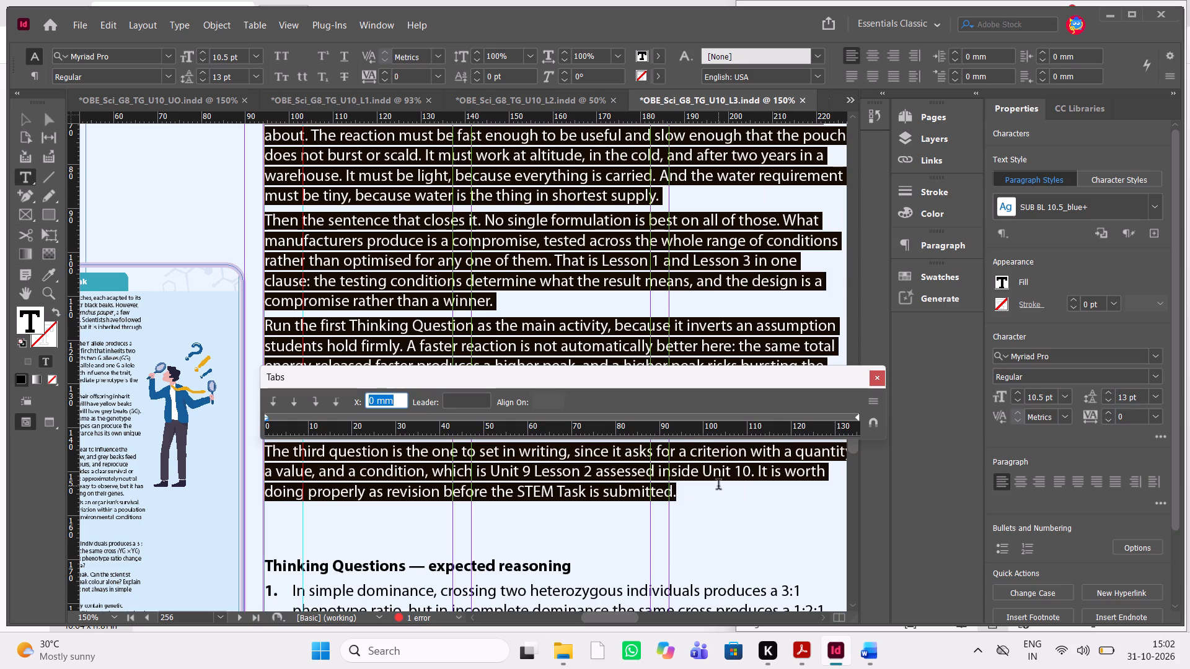
pyautogui.click(874, 377)
# Delete the empty paragraphs between the Power Up body text and the "Thinking Questions — expected reasoning" heading.
pyautogui.click(277, 515)
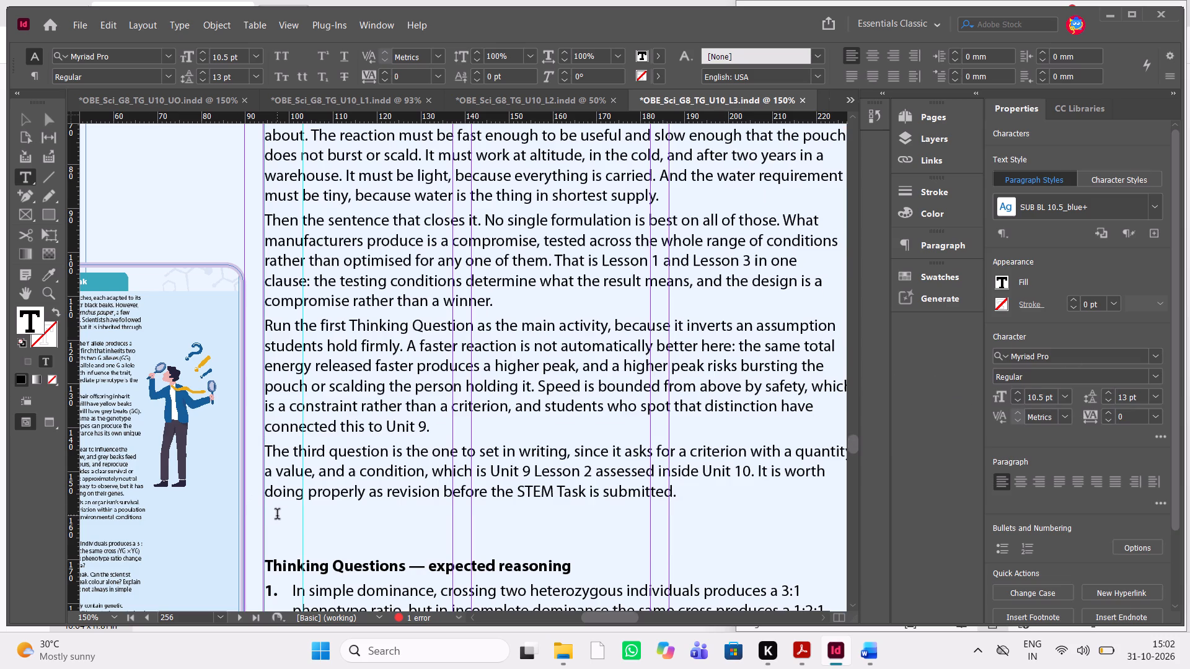
pyautogui.press('Delete')
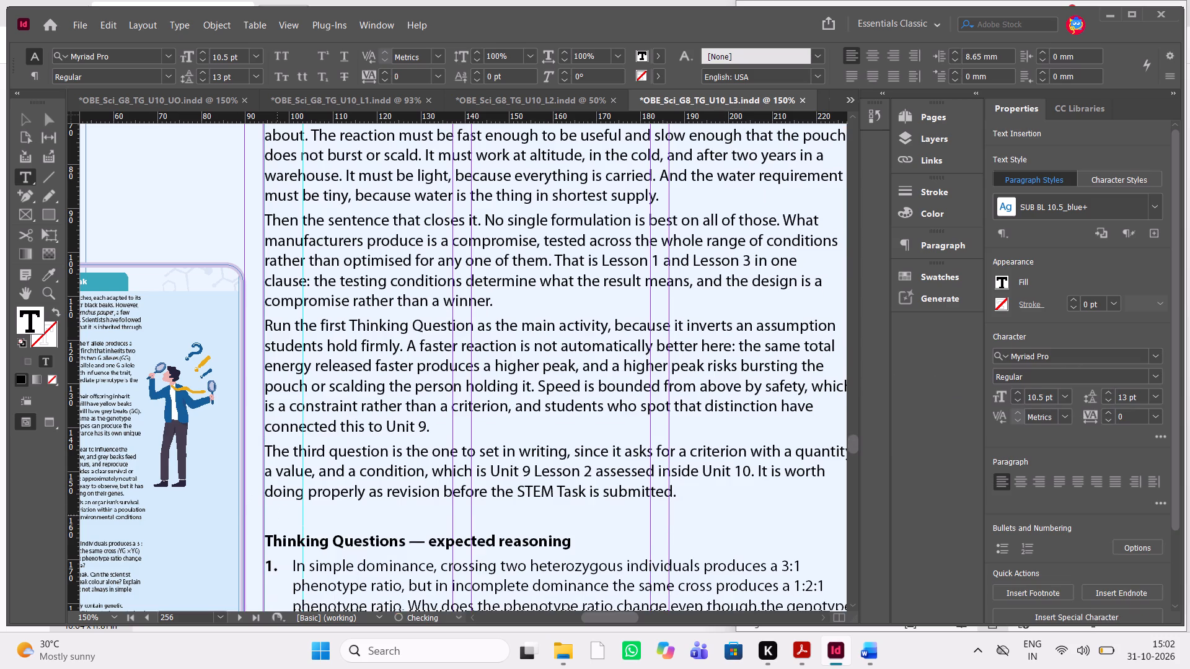
pyautogui.press('Delete')
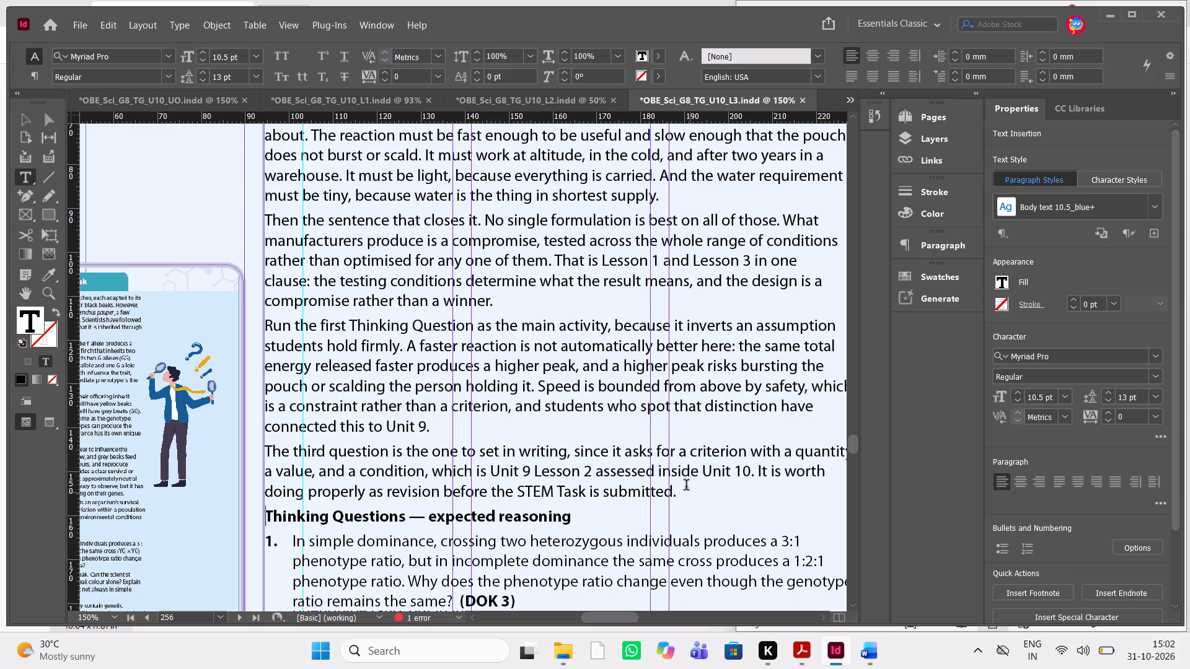
# Set the space after the "The third question is the one to set in writing" paragraph to 4 mm.
pyautogui.moveTo(685, 491); pyautogui.dragTo(264, 452)
pyautogui.click(945, 245)
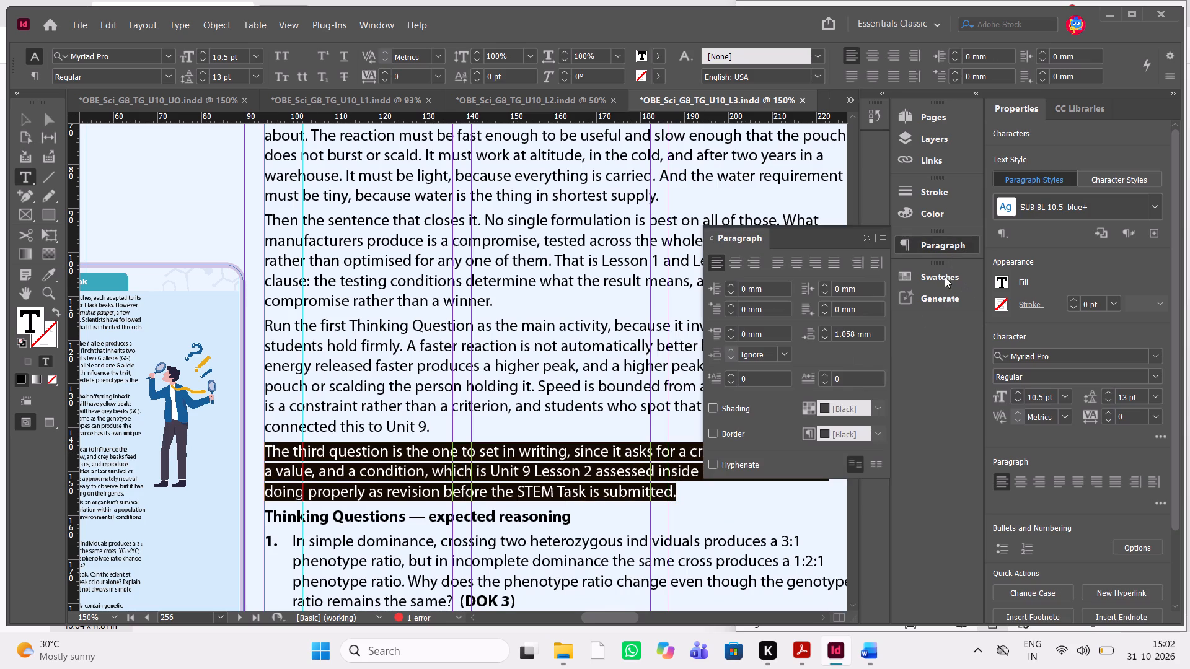
pyautogui.click(824, 330)
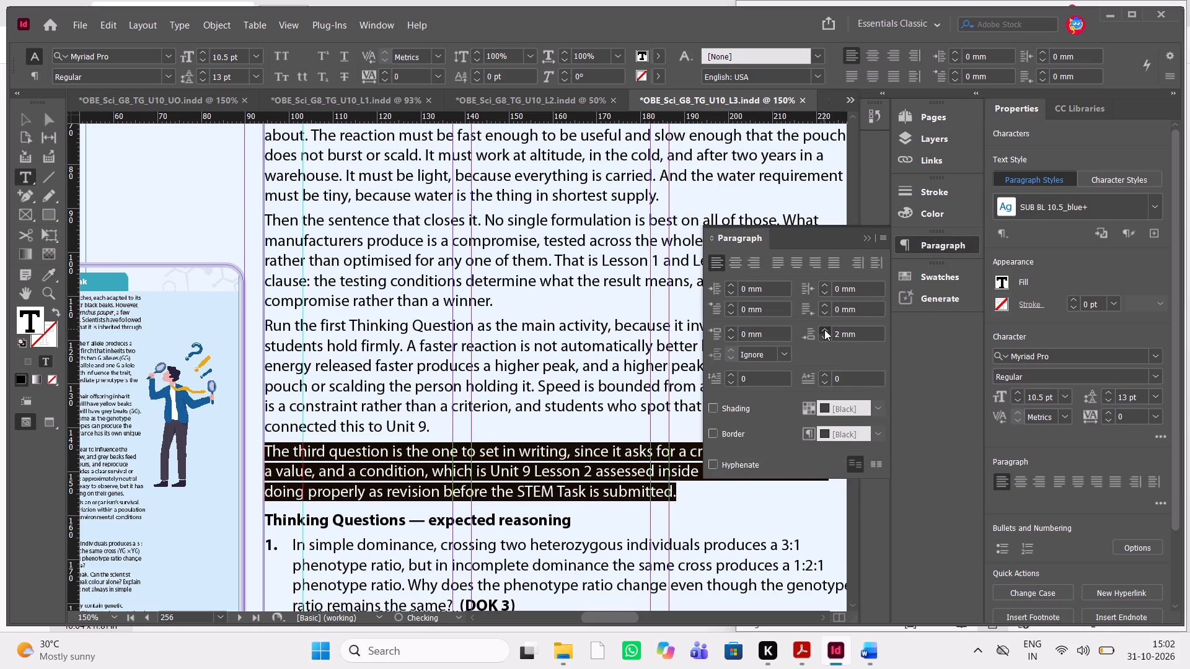
pyautogui.click(824, 330)
pyautogui.click(824, 330)
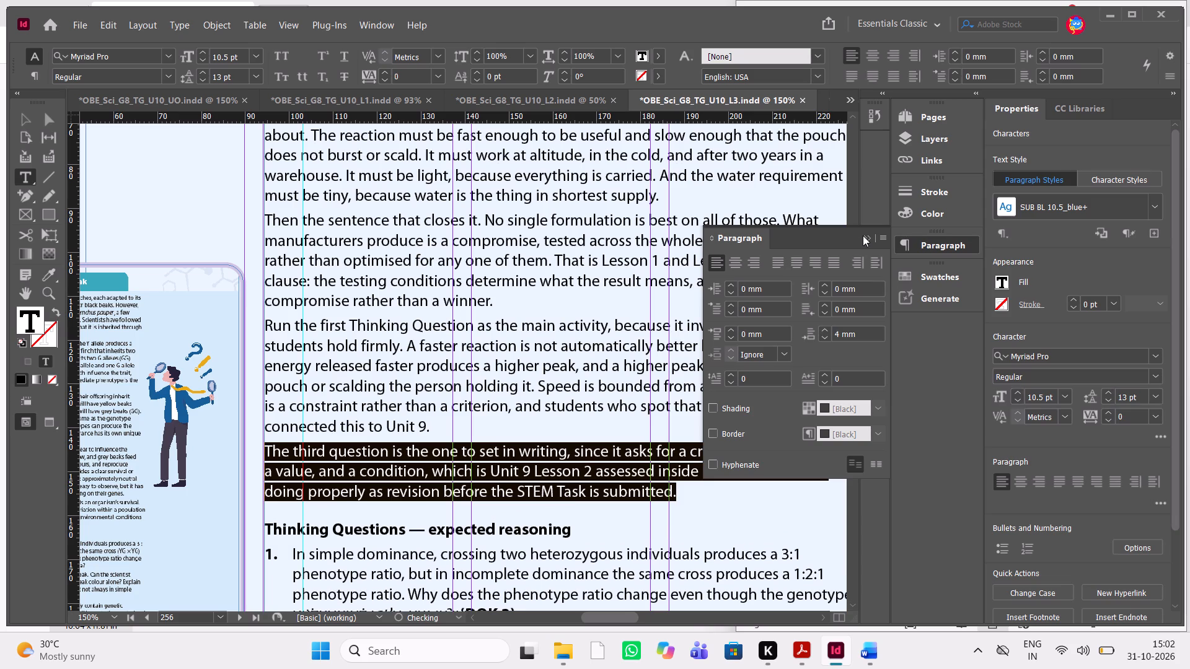
pyautogui.click(863, 235)
pyautogui.click(502, 302)
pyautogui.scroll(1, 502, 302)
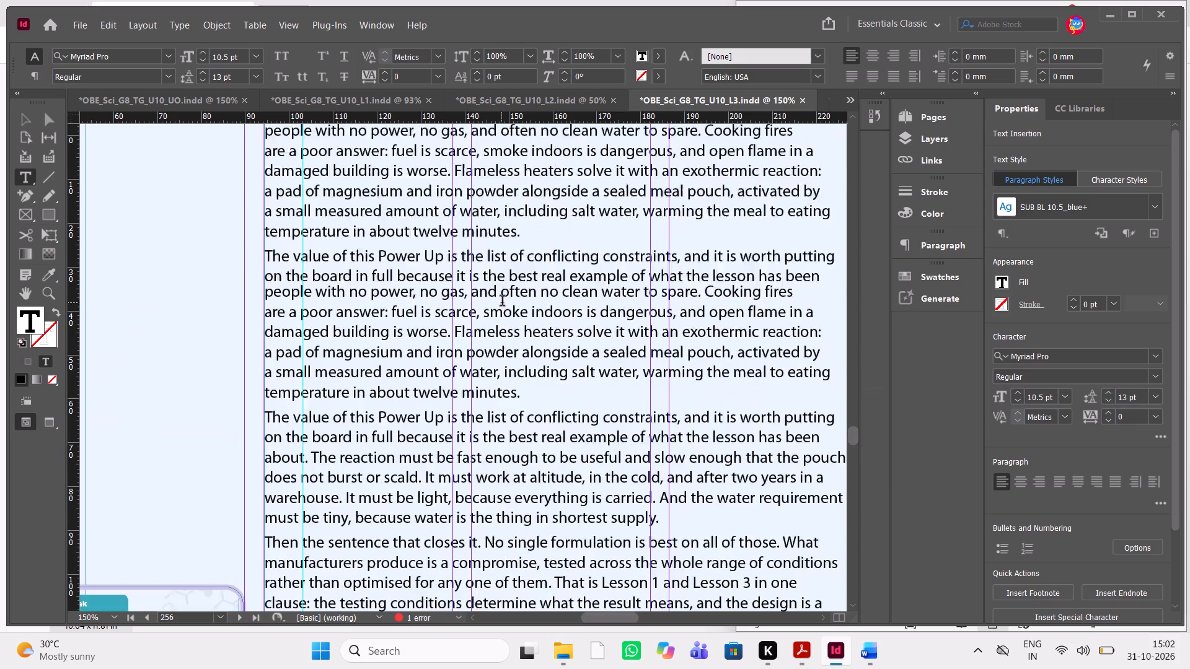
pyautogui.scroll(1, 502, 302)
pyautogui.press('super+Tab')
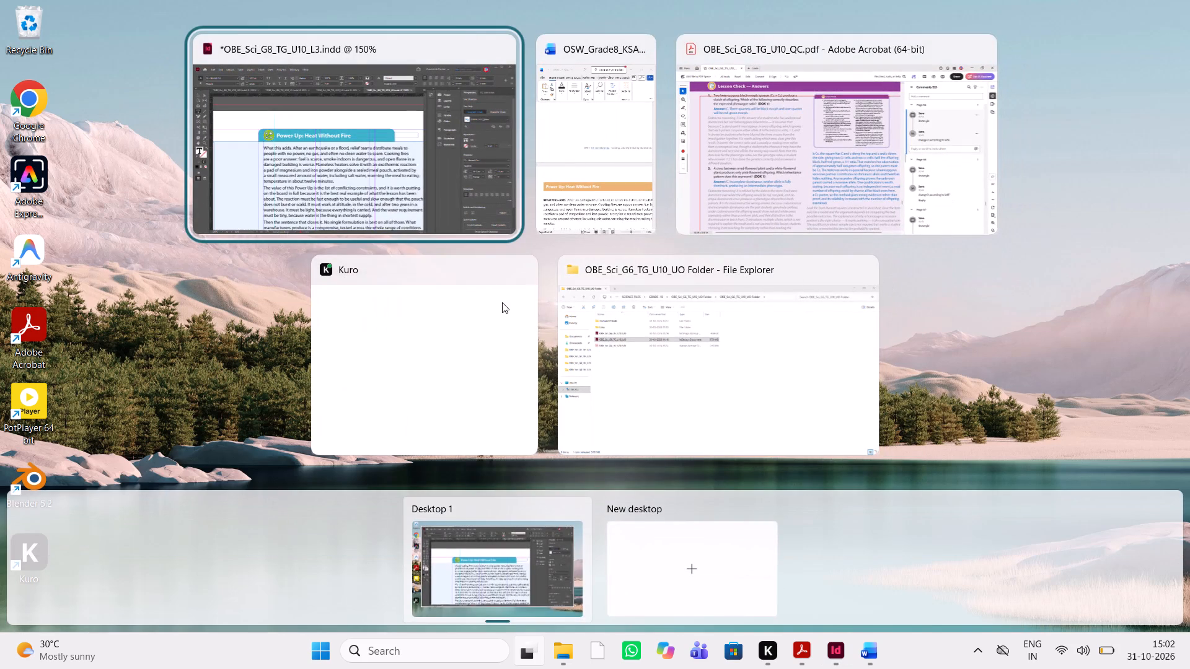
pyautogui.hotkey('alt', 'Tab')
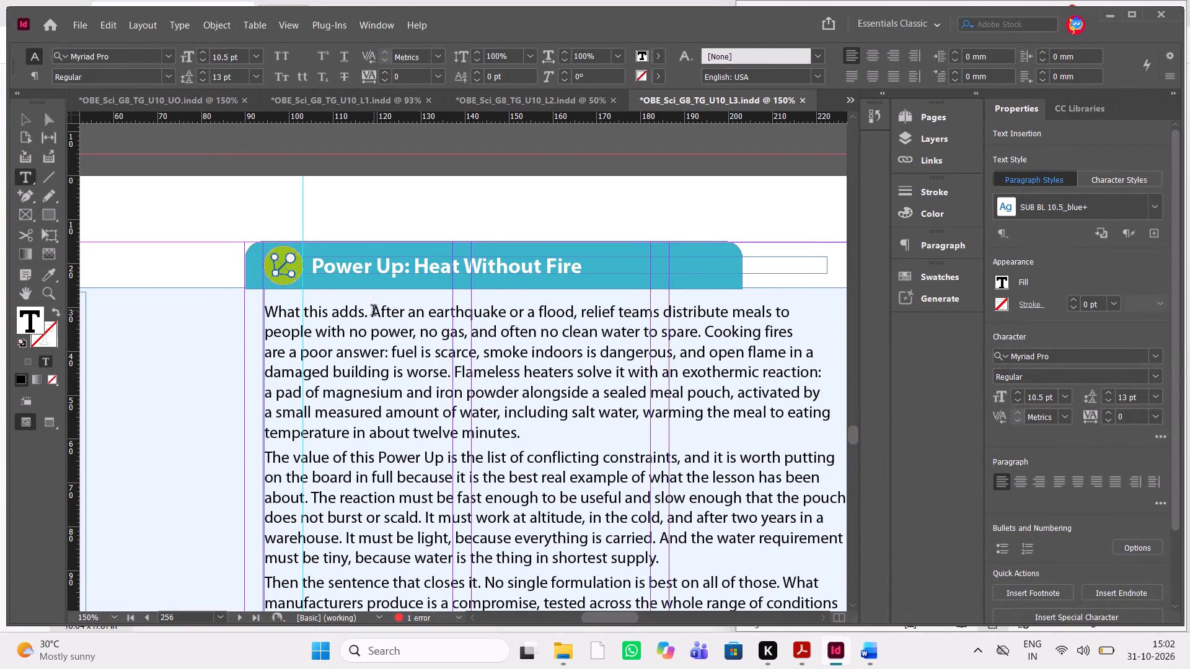
# Bold the lead-ins "What this adds." and "The value of this Power Up is the list of conflicting constraints," to match the Word document.
pyautogui.moveTo(371, 310); pyautogui.dragTo(255, 313)
pyautogui.hotkey('ctrl', 'shift', 'b')
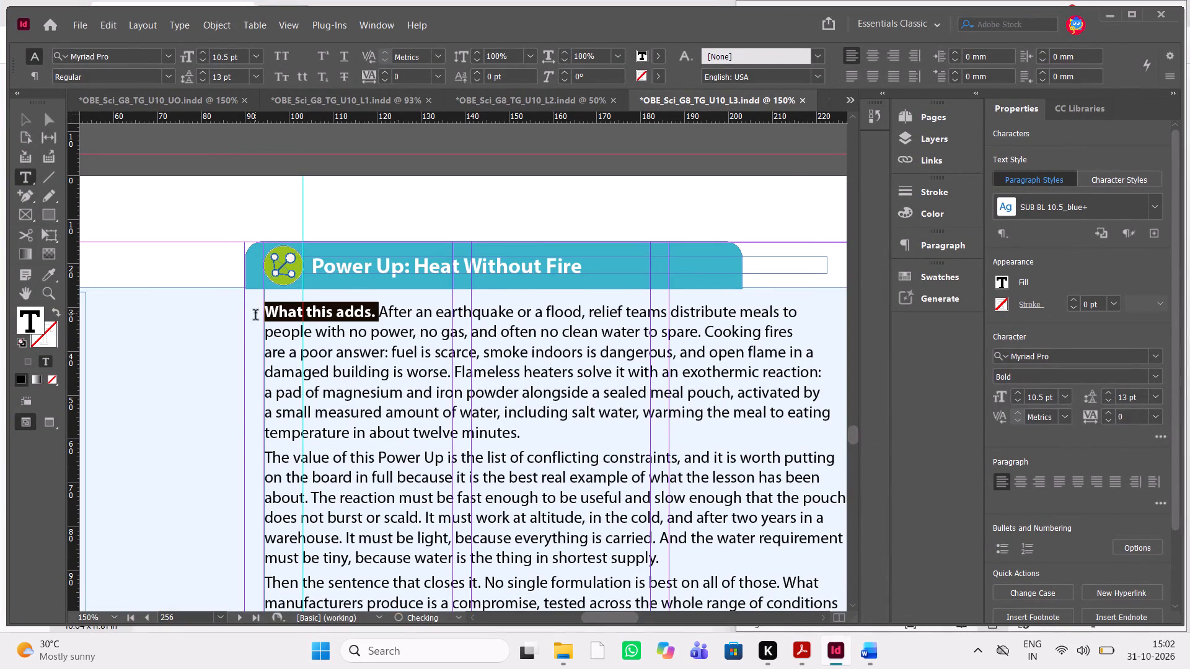
pyautogui.hotkey('alt', 'Tab')
pyautogui.scroll(-1, 873, 525)
pyautogui.hscroll(-1, 873, 525)
pyautogui.hscroll(1, 873, 525)
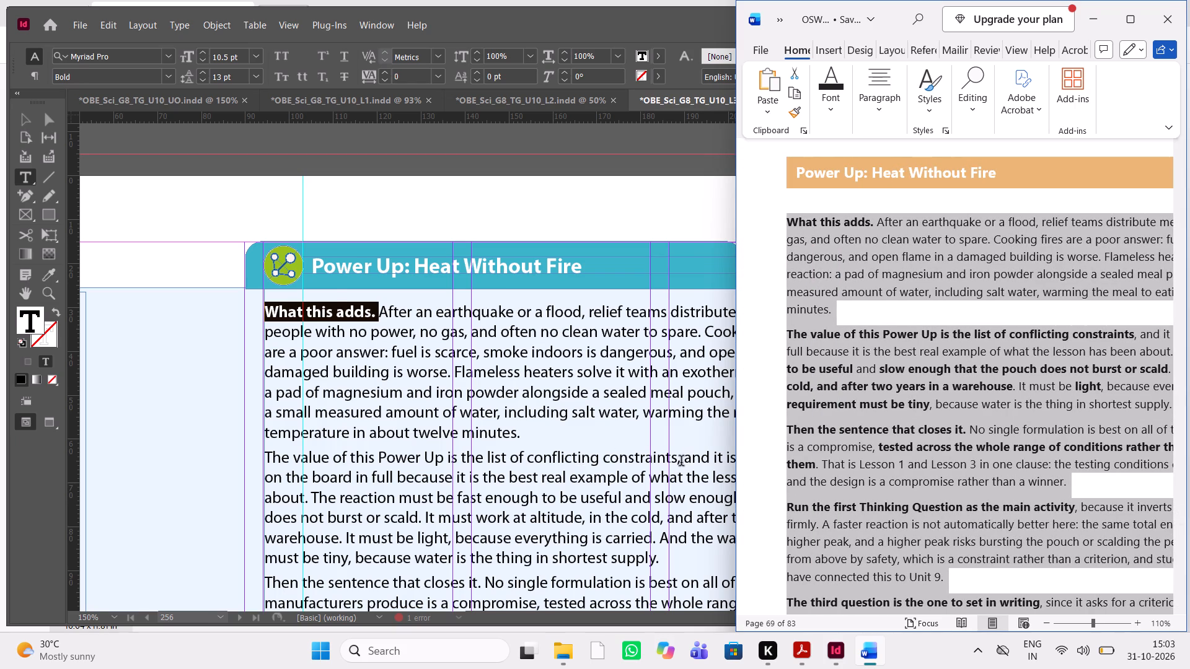
pyautogui.moveTo(681, 462); pyautogui.dragTo(250, 461)
pyautogui.hotkey('ctrl', 'shift', 'b')
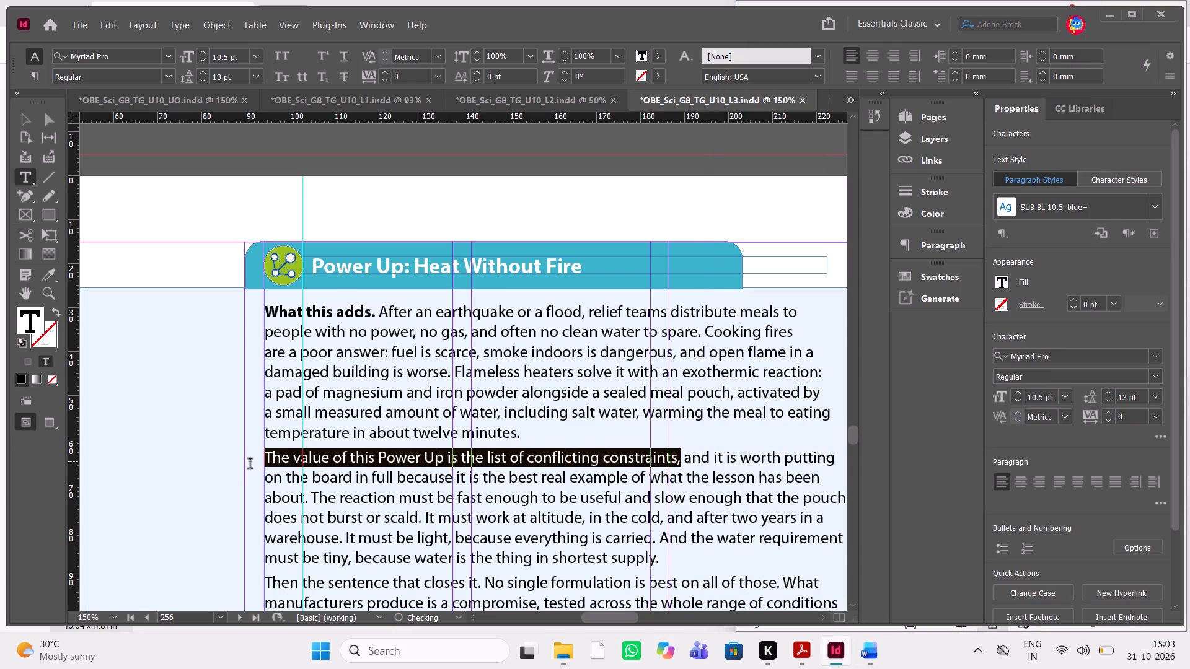
# Check the Word text's emphasis and bold "fast enough to be useful" in InDesign's second Power Up paragraph.
pyautogui.hotkey('alt', 'Tab')
pyautogui.click(897, 450)
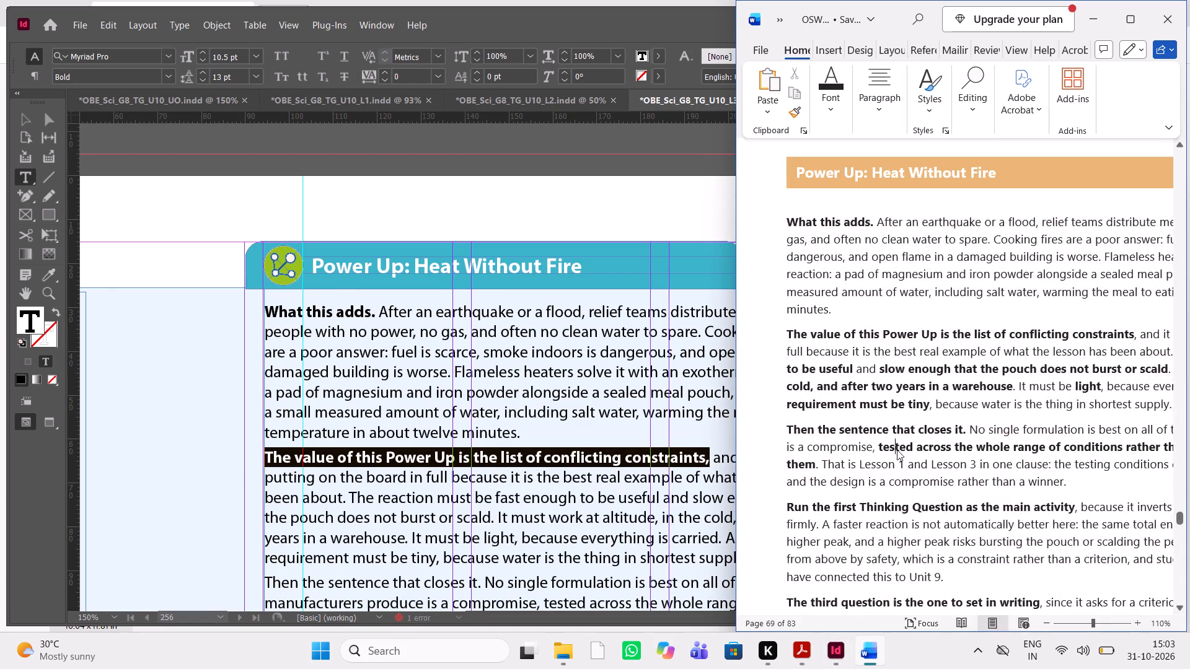
pyautogui.hscroll(-1, 897, 450)
pyautogui.hscroll(1, 897, 450)
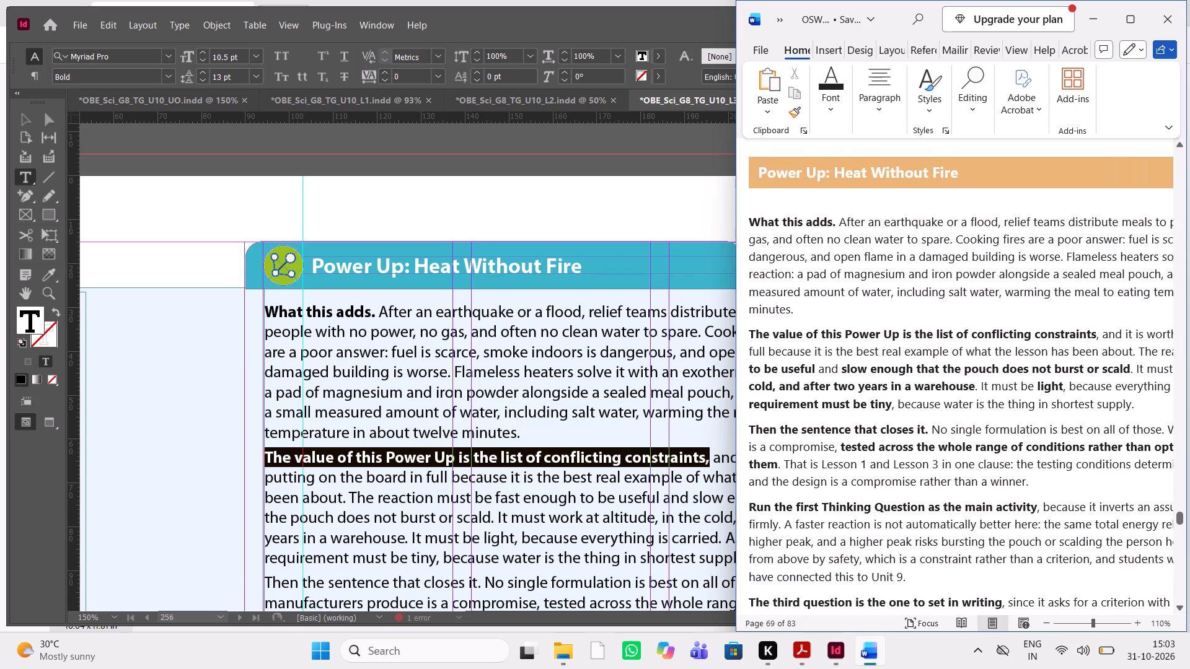
pyautogui.hscroll(-1, 675, 450)
pyautogui.scroll(-1, 675, 450)
pyautogui.hscroll(-1, 675, 450)
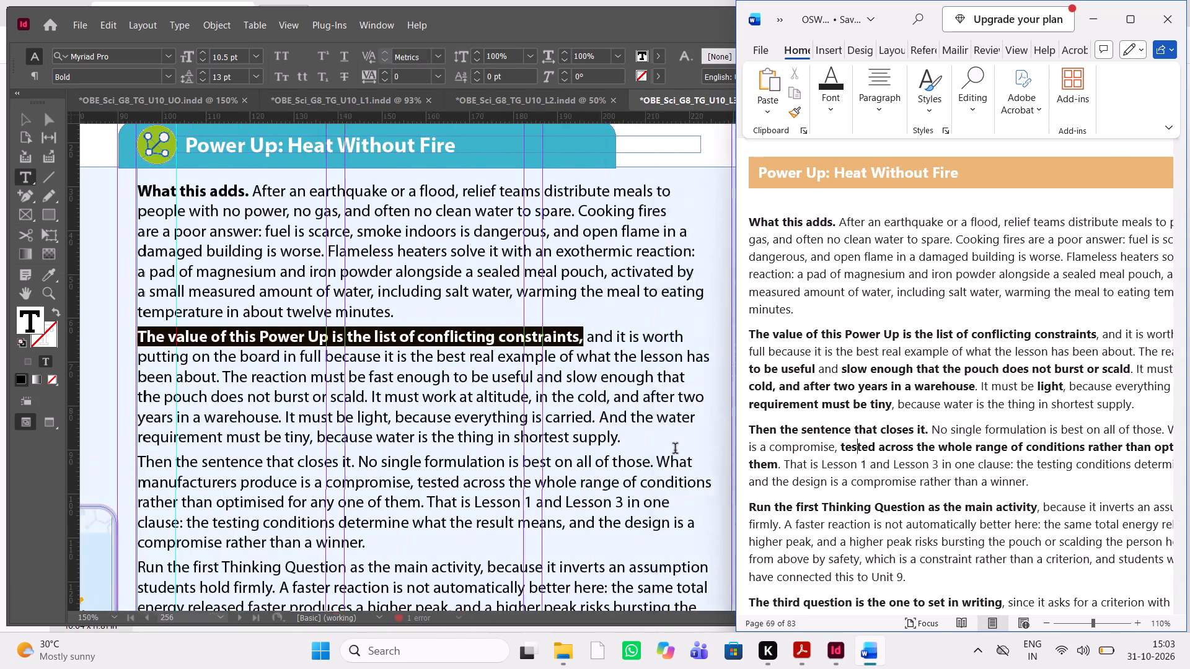
pyautogui.hscroll(-2, 675, 450)
pyautogui.scroll(-1, 675, 450)
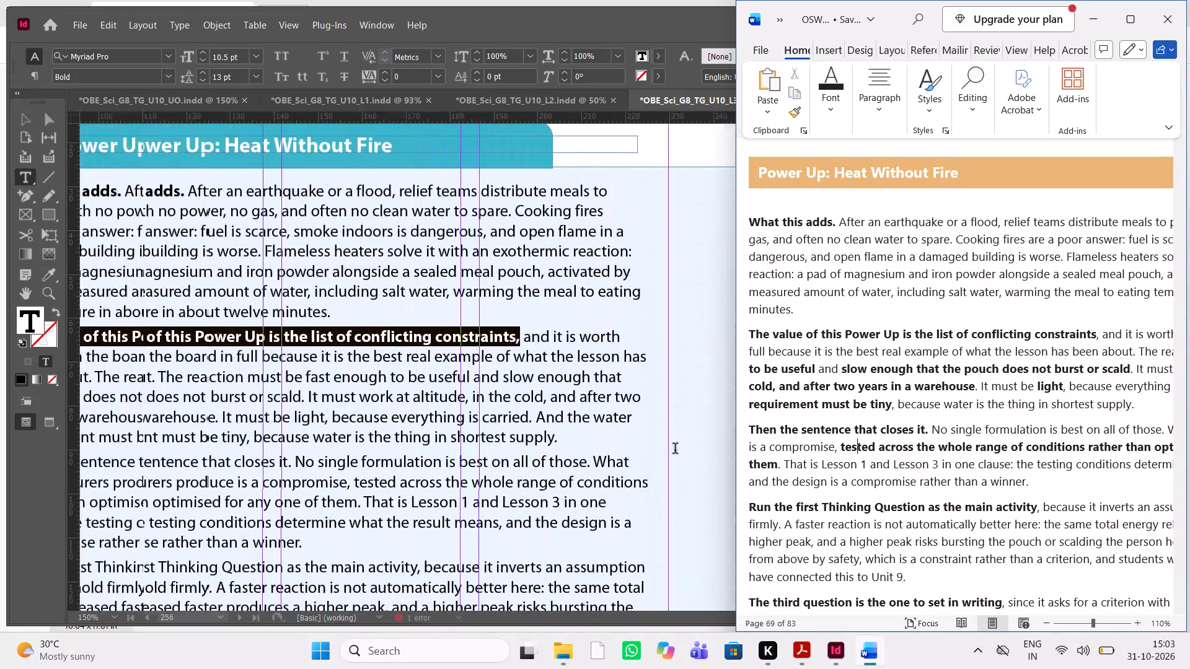
pyautogui.moveTo(365, 372); pyautogui.dragTo(377, 383)
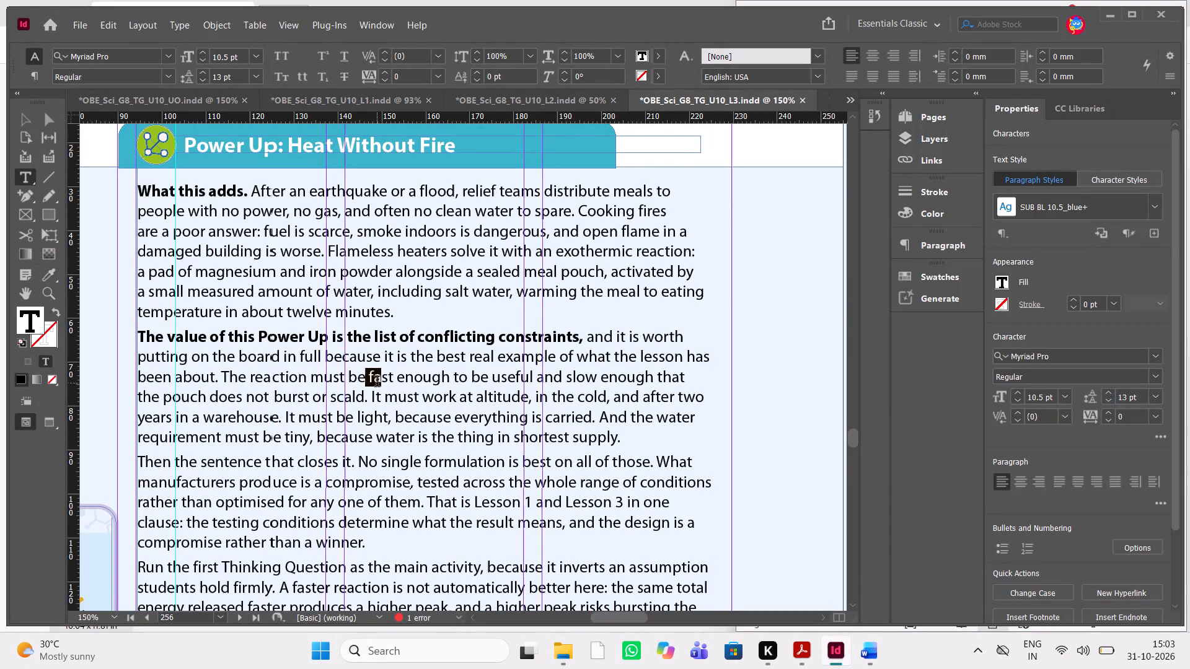
pyautogui.moveTo(377, 383); pyautogui.dragTo(523, 371)
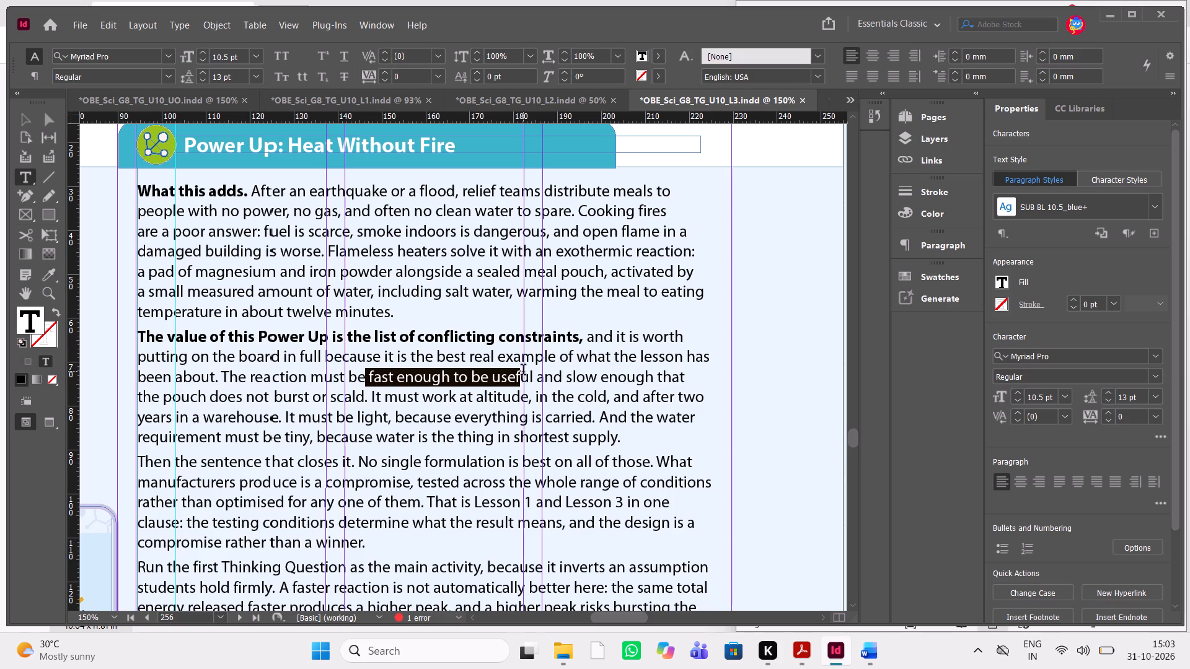
pyautogui.moveTo(523, 371); pyautogui.dragTo(537, 375)
pyautogui.hotkey('ctrl', 'shift', 'b')
# Bold "slow enough that the pouch does not burst or scald." in the second Power Up paragraph, following Word.
pyautogui.hotkey('alt', 'Tab')
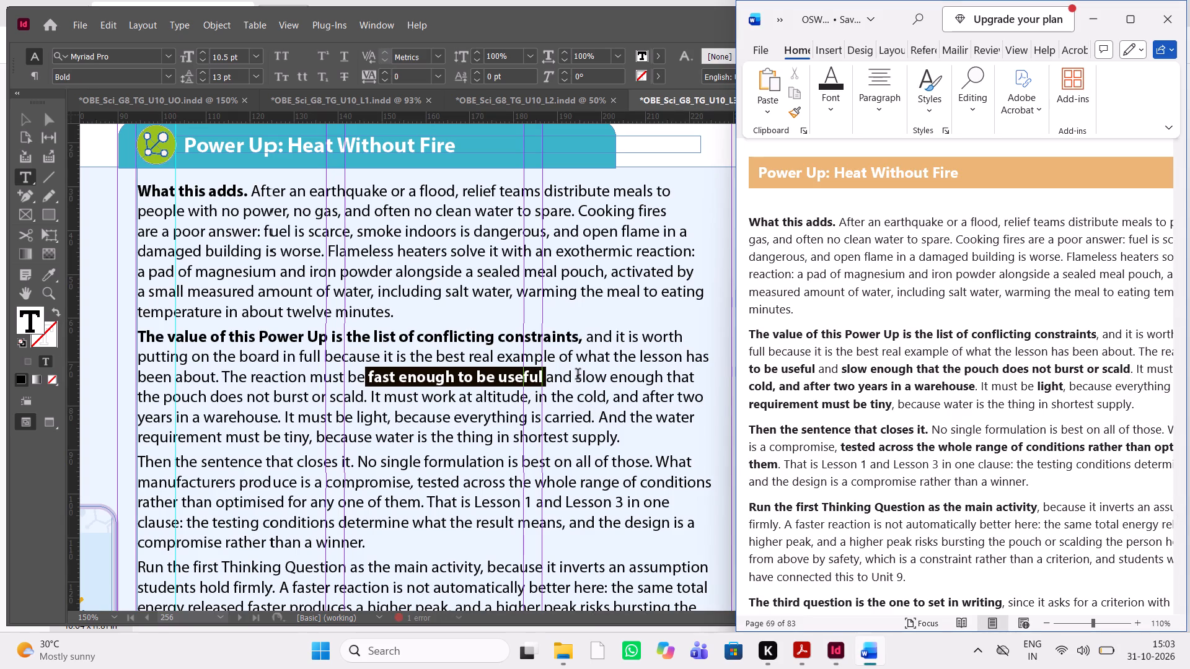
pyautogui.moveTo(576, 375); pyautogui.dragTo(364, 399)
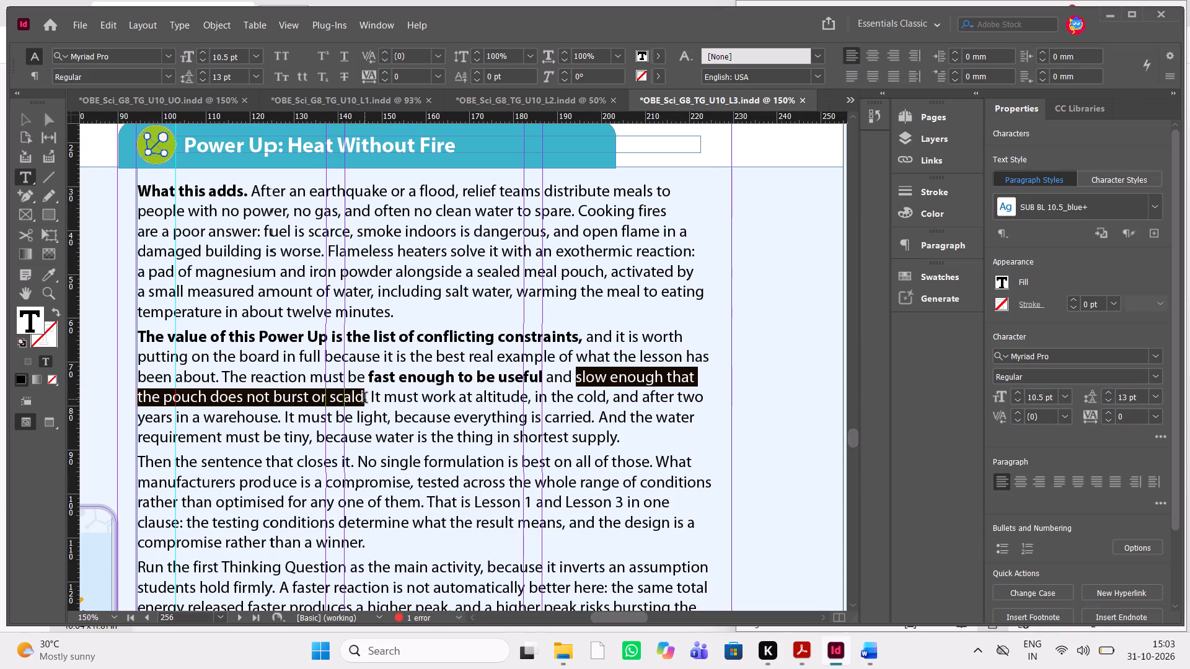
pyautogui.moveTo(364, 399); pyautogui.dragTo(370, 399)
pyautogui.hotkey('ctrl', 'shift', 'b')
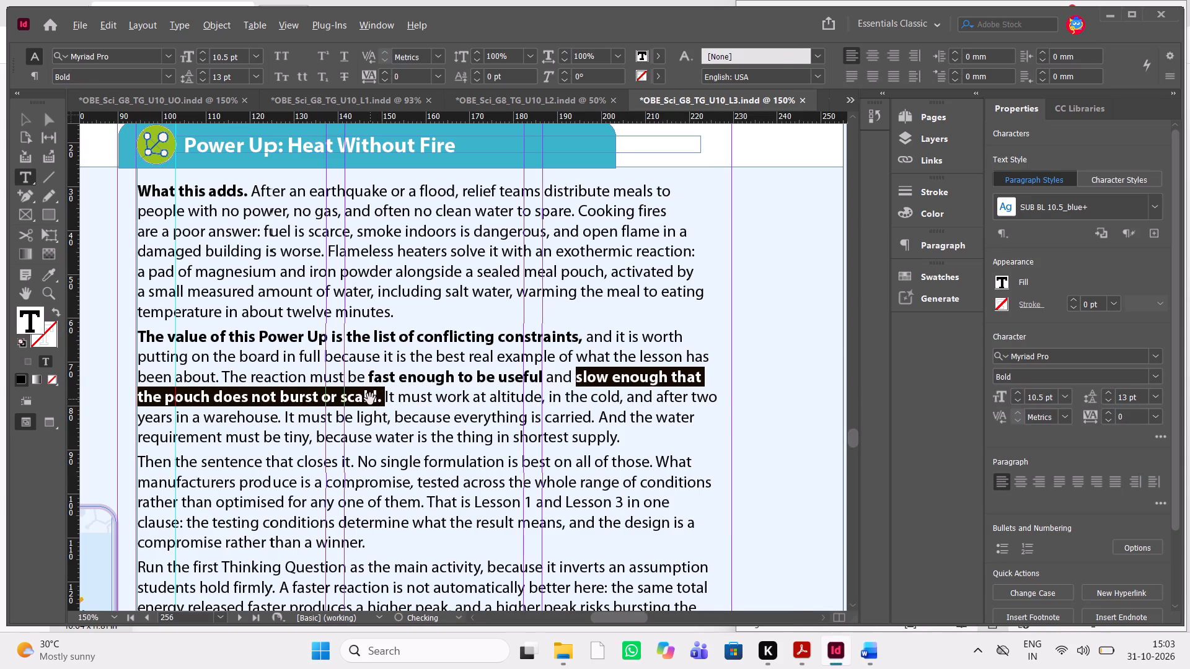
# Bold "at altitude, in the cold, and after two years in a warehouse." in the second Power Up paragraph, following Word.
pyautogui.hotkey('alt', 'Tab')
pyautogui.hscroll(-1, 984, 438)
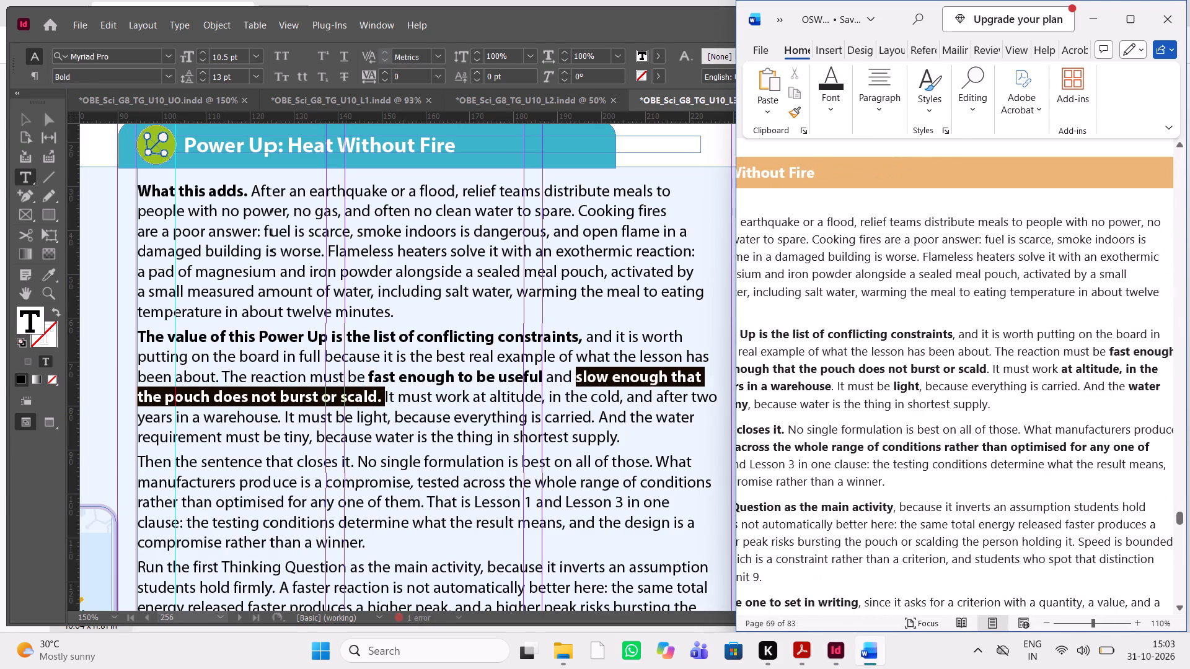
pyautogui.hscroll(1, 984, 438)
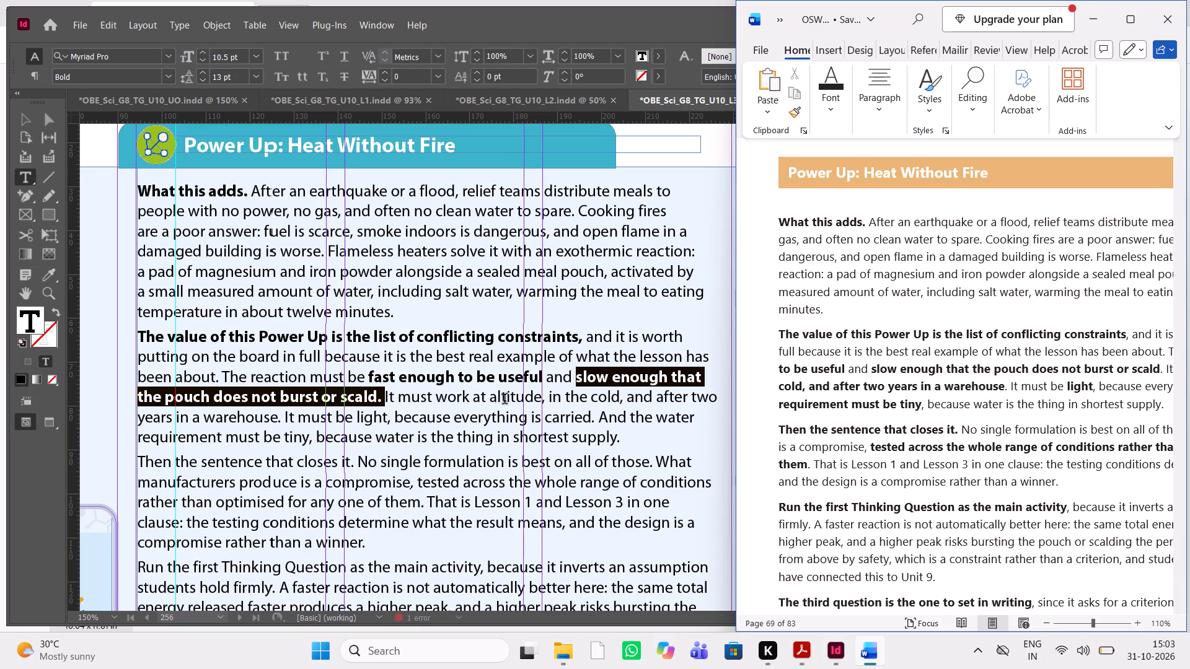
pyautogui.moveTo(473, 394); pyautogui.dragTo(389, 420)
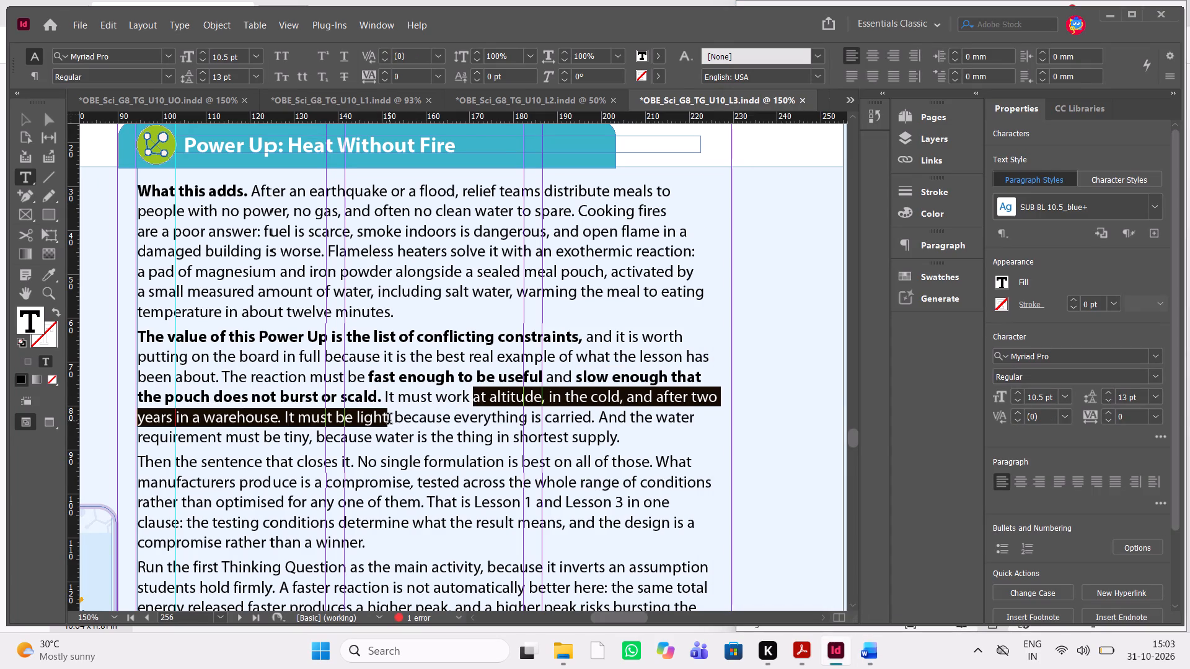
pyautogui.moveTo(389, 420); pyautogui.dragTo(594, 413)
pyautogui.hotkey('alt', 'Tab')
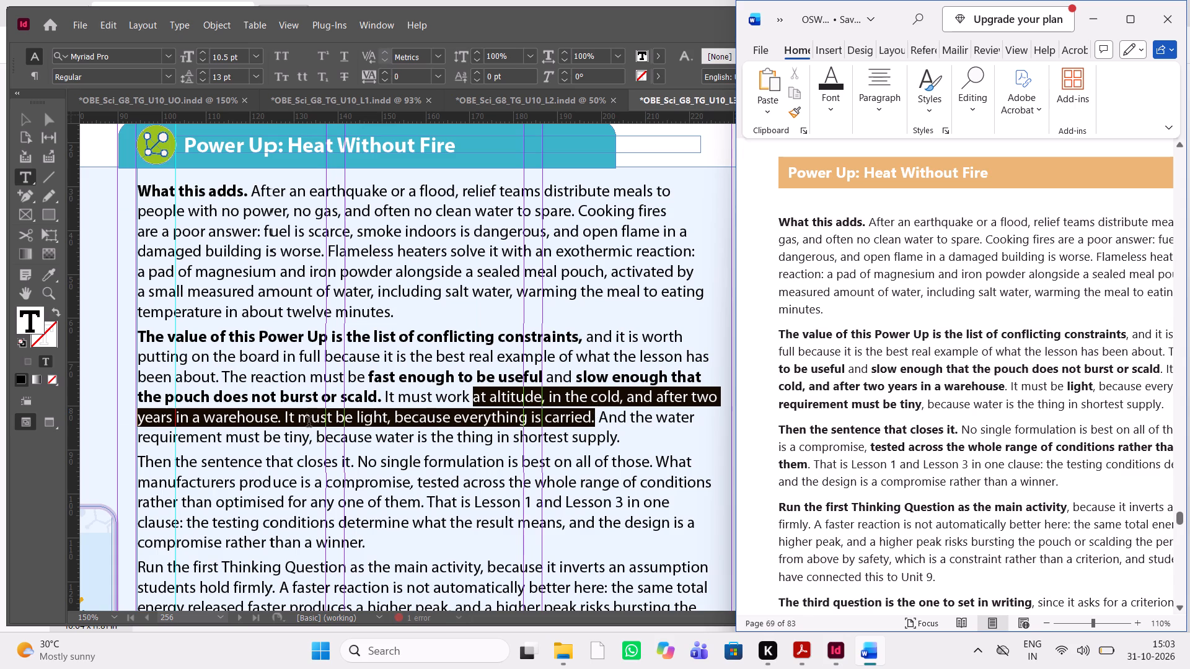
pyautogui.moveTo(283, 422); pyautogui.dragTo(486, 380)
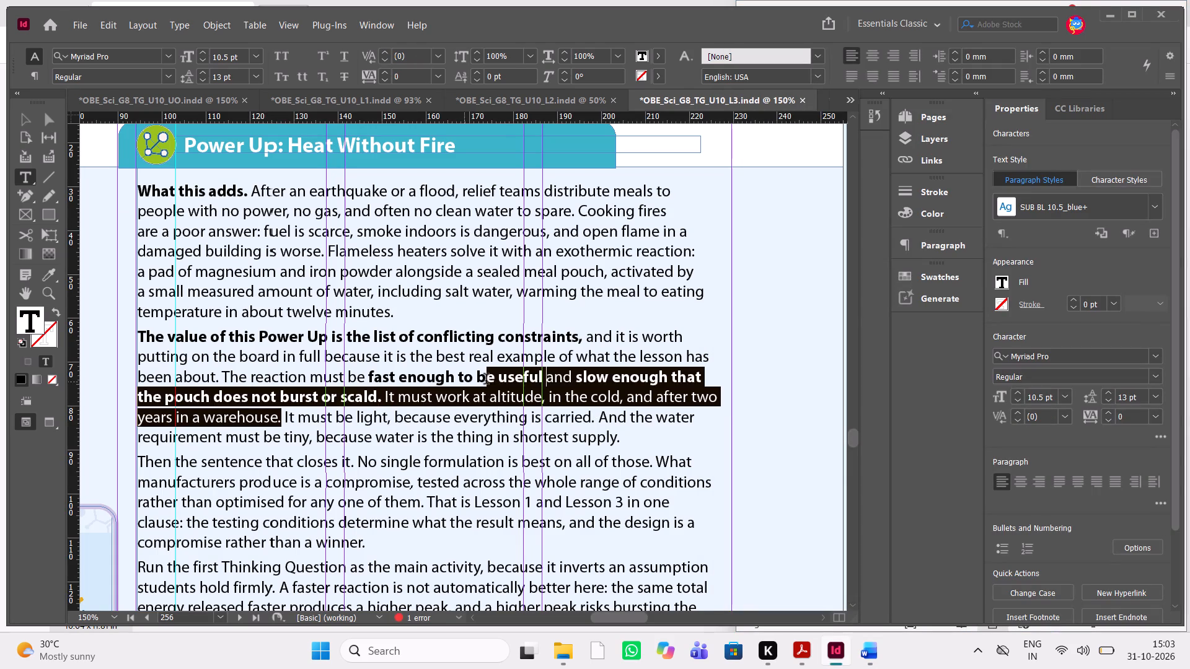
pyautogui.moveTo(486, 380); pyautogui.dragTo(476, 396)
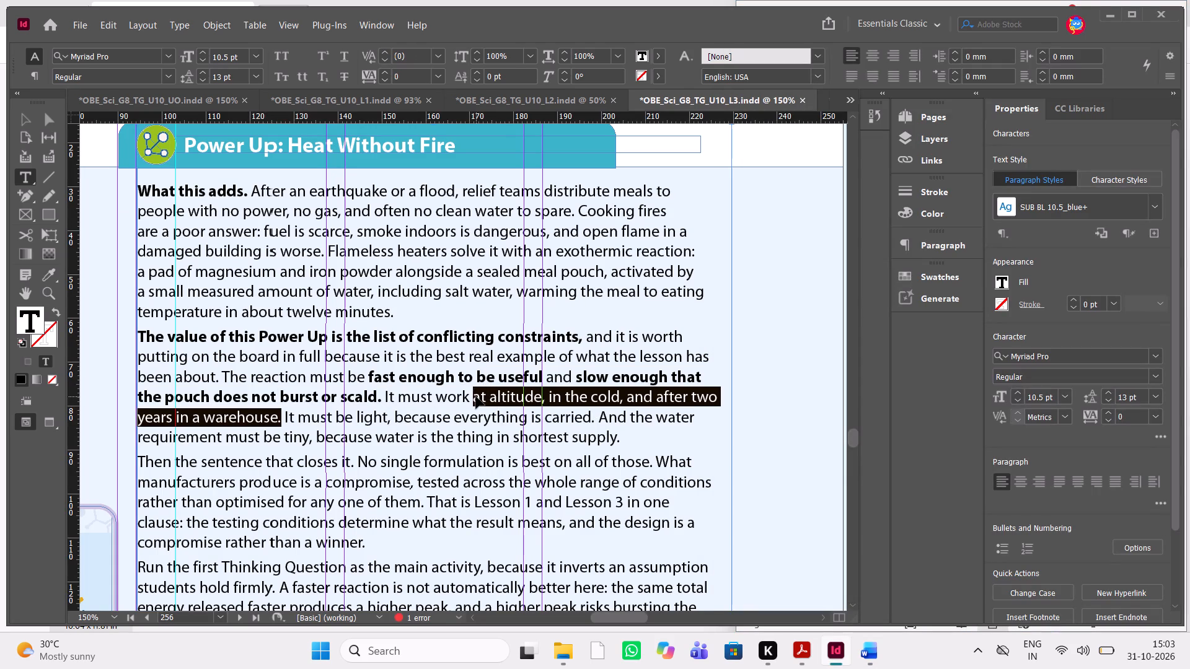
pyautogui.hotkey('ctrl', 'shift', 'b')
# Bold "light," in the second Power Up paragraph's sentence about everything being carried, following Word.
pyautogui.hotkey('alt', 'Tab')
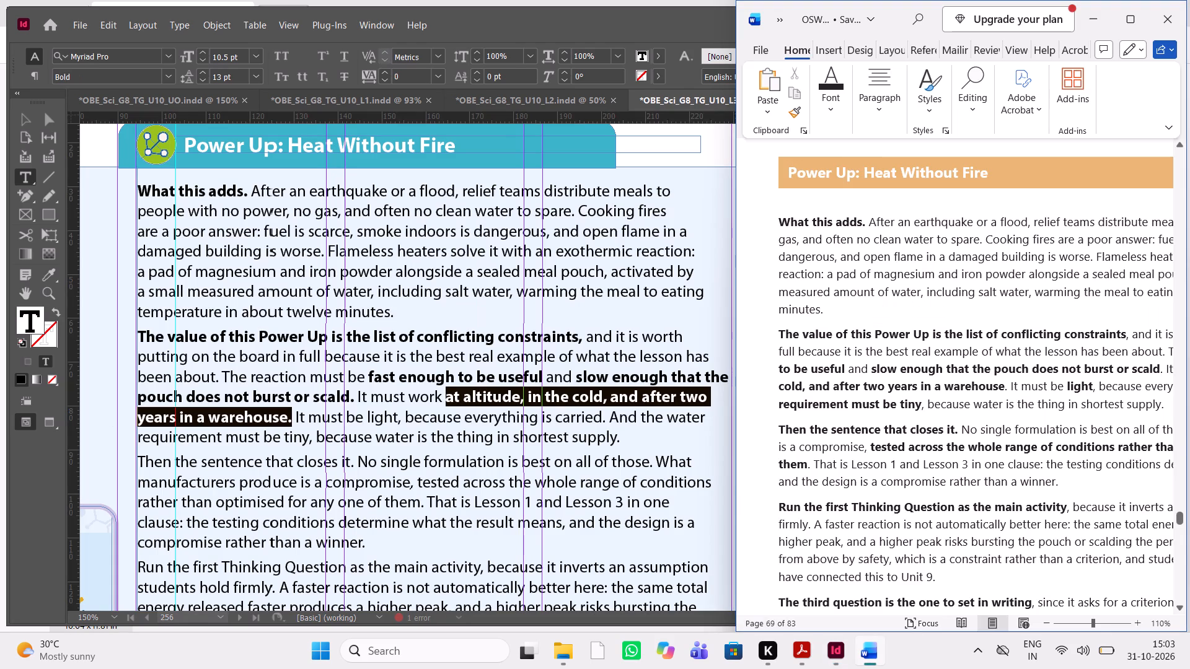
pyautogui.hscroll(-1, 1016, 363)
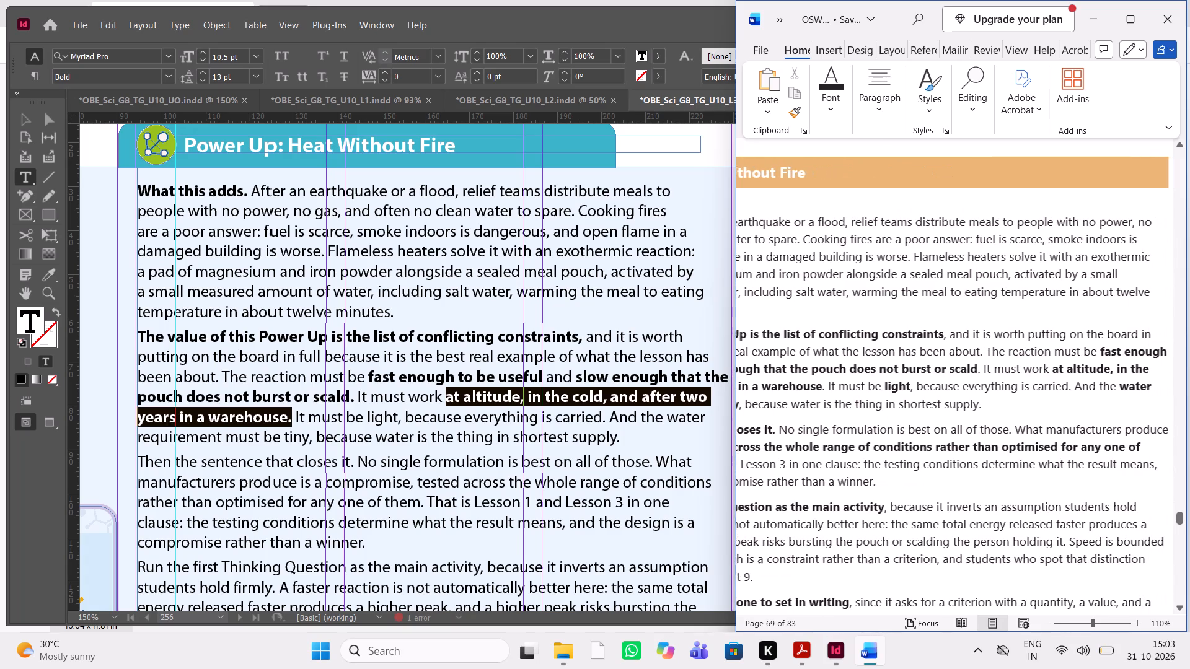
pyautogui.hscroll(1, 1016, 363)
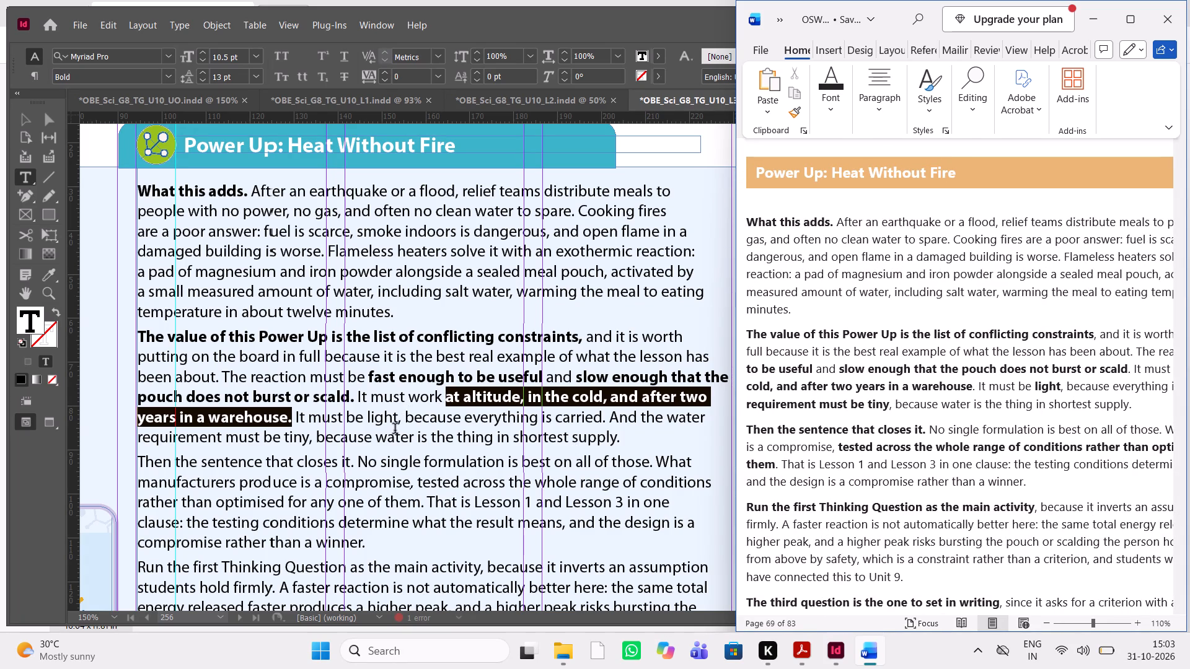
pyautogui.moveTo(401, 425); pyautogui.dragTo(362, 420)
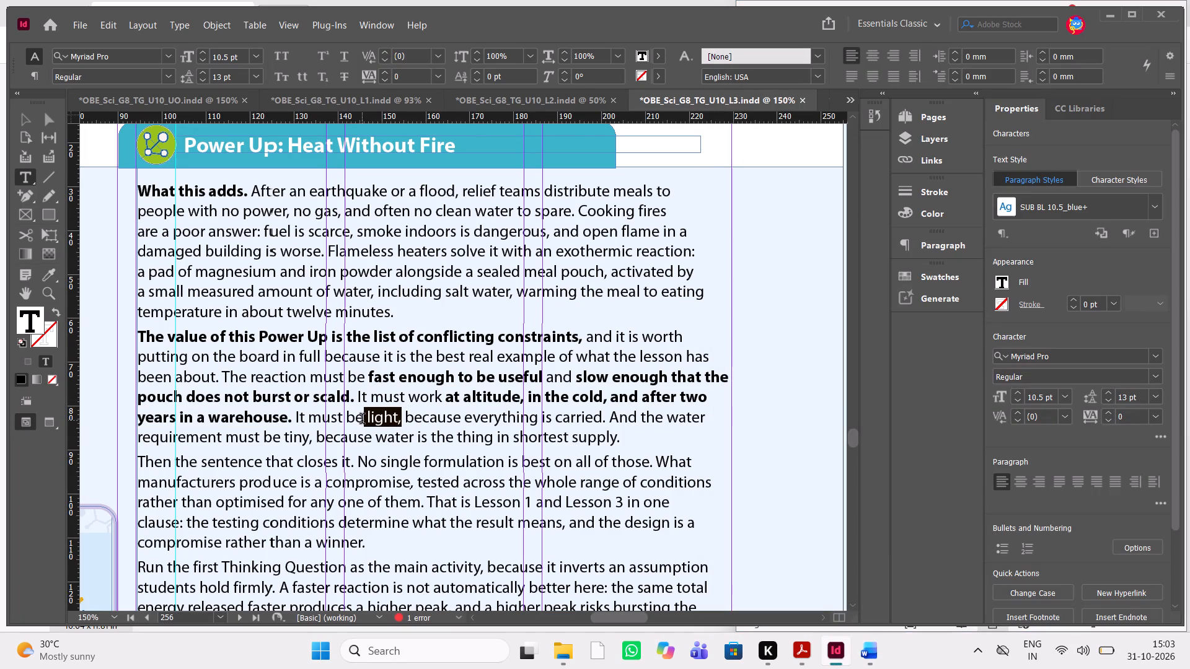
pyautogui.moveTo(362, 420); pyautogui.dragTo(363, 420)
pyautogui.hotkey('ctrl', 'shift', 'b')
# Bold "water requirement must be tiny," at the end of the second Power Up paragraph, following Word.
pyautogui.hotkey('alt', 'Tab')
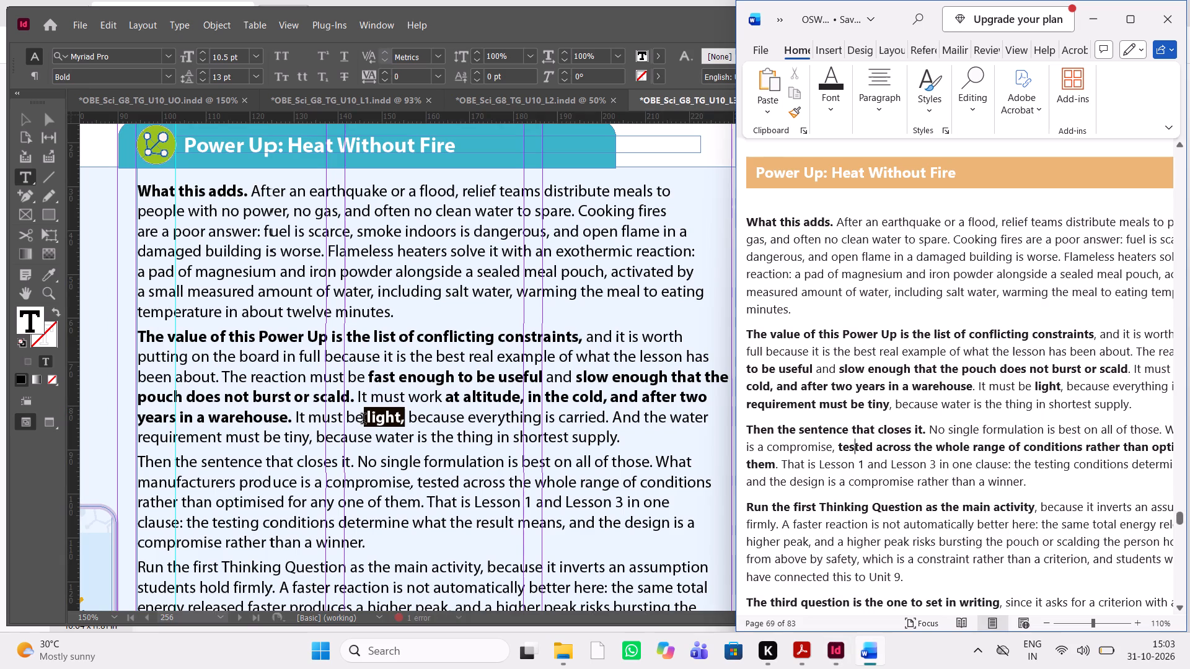
pyautogui.hscroll(-1, 804, 418)
pyautogui.hscroll(1, 804, 418)
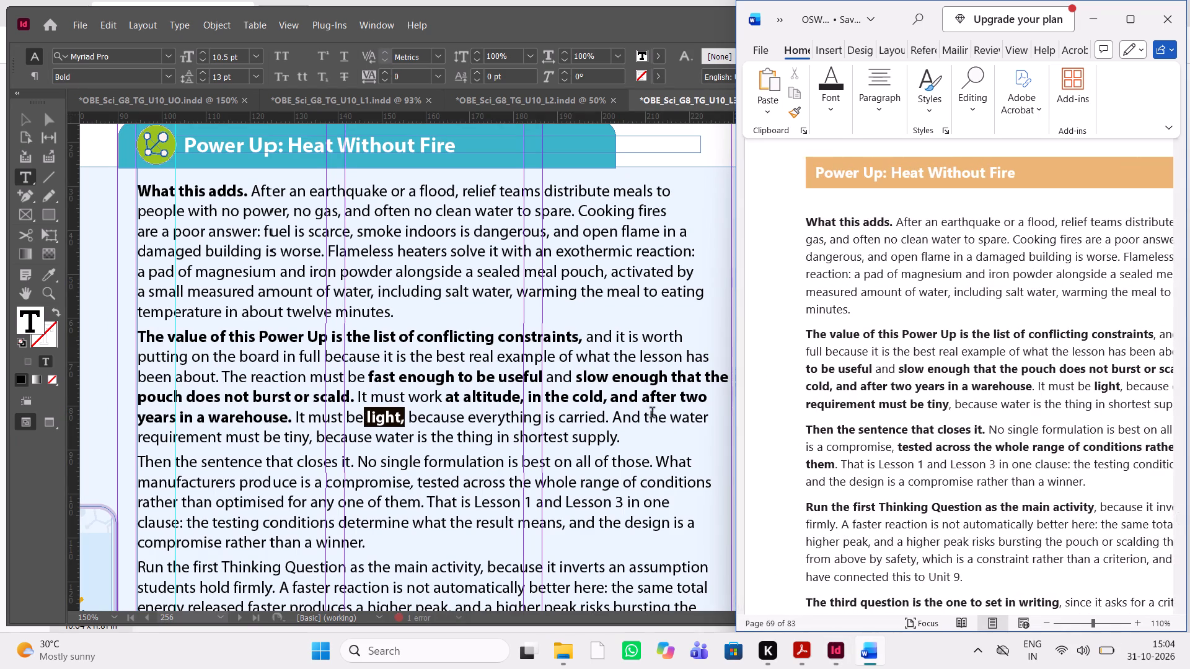
pyautogui.moveTo(668, 418); pyautogui.dragTo(315, 439)
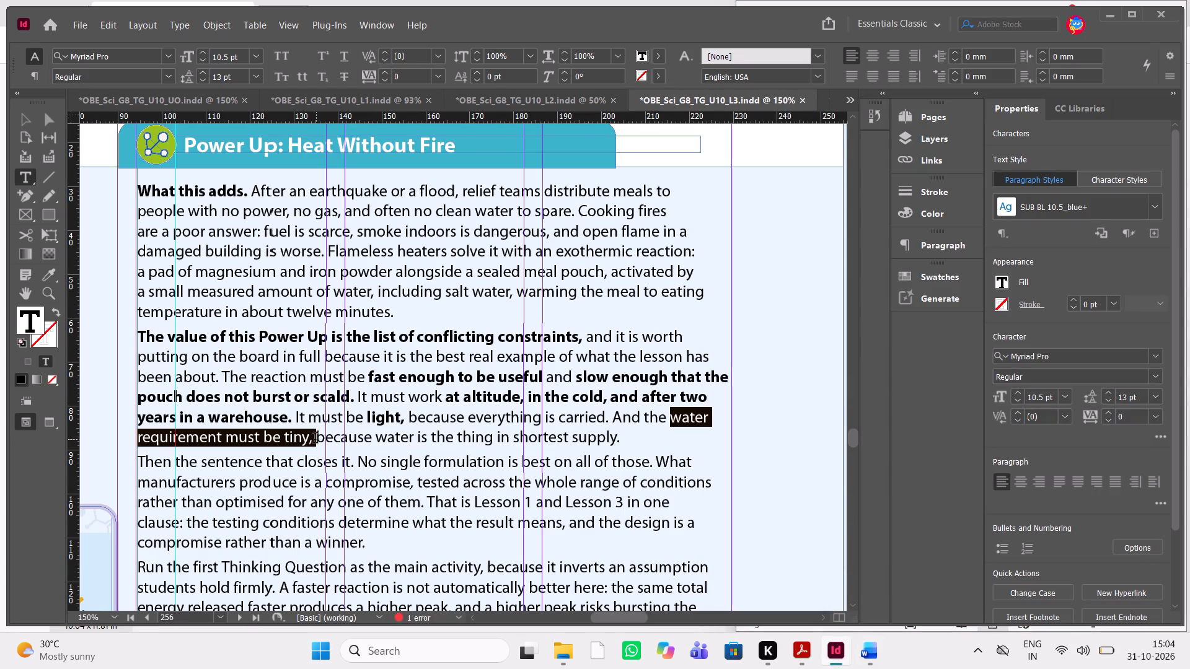
pyautogui.moveTo(315, 439); pyautogui.dragTo(314, 438)
pyautogui.click(314, 438)
pyautogui.moveTo(314, 438); pyautogui.dragTo(291, 435)
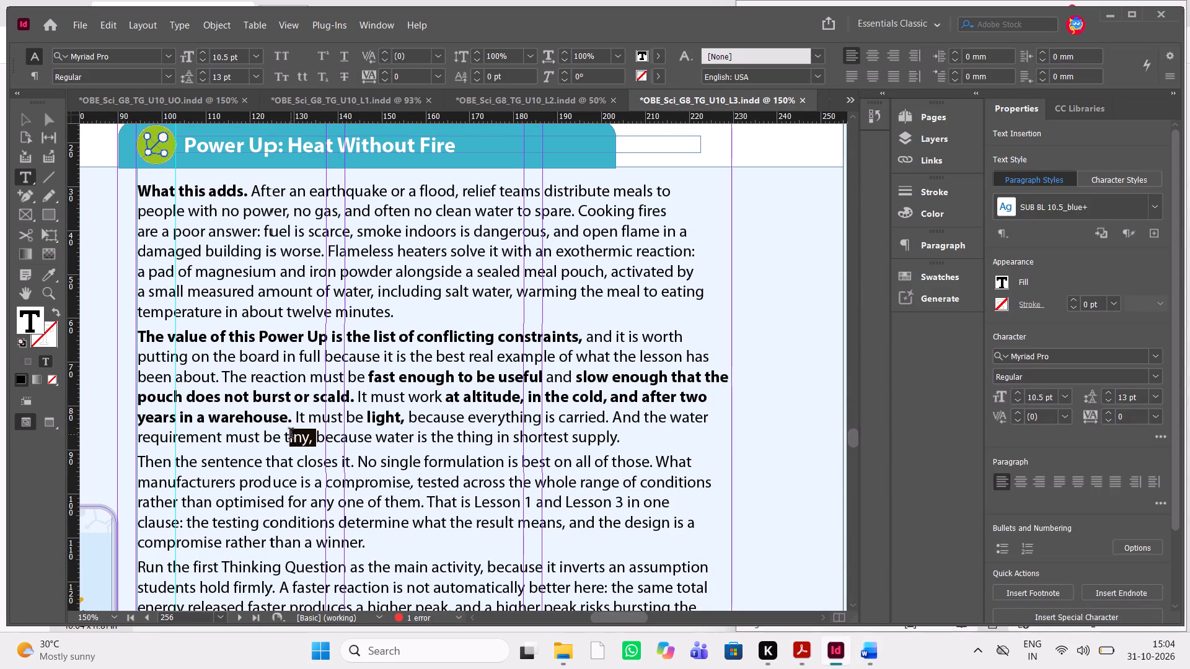
pyautogui.moveTo(291, 435); pyautogui.dragTo(666, 414)
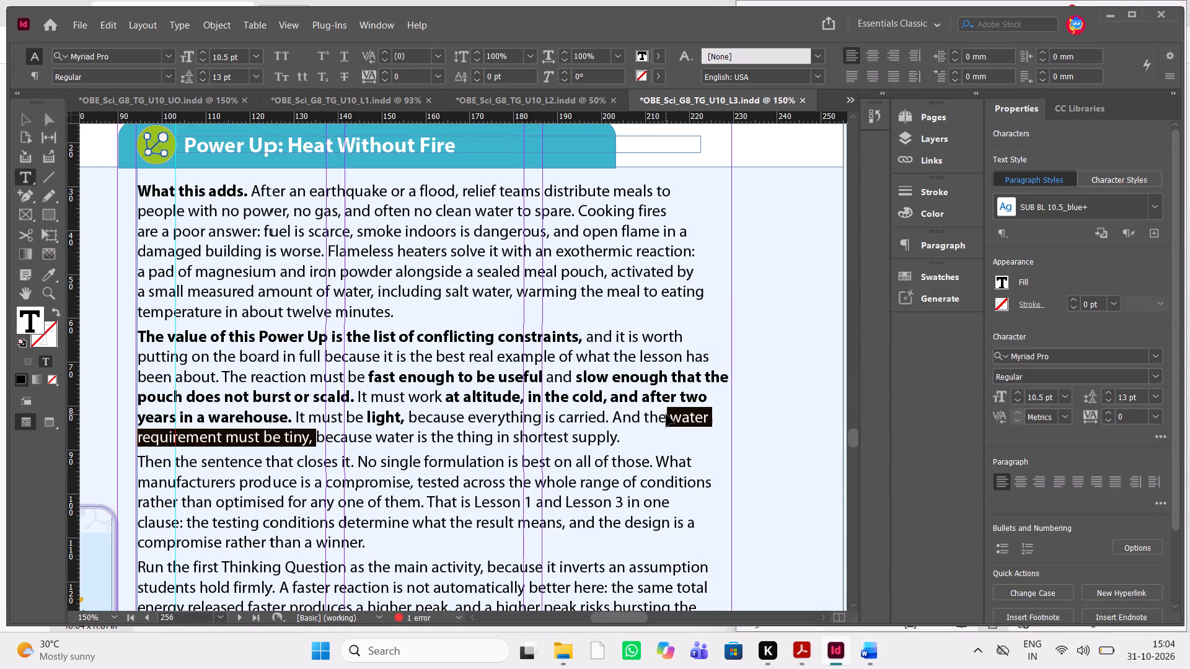
pyautogui.hotkey('ctrl', 'shift', 'b')
# Bold the third Power Up paragraph's lead-in "Then the sentence that closes it." to match the Word document.
pyautogui.hotkey('alt', 'Tab')
pyautogui.hscroll(-1, 1132, 403)
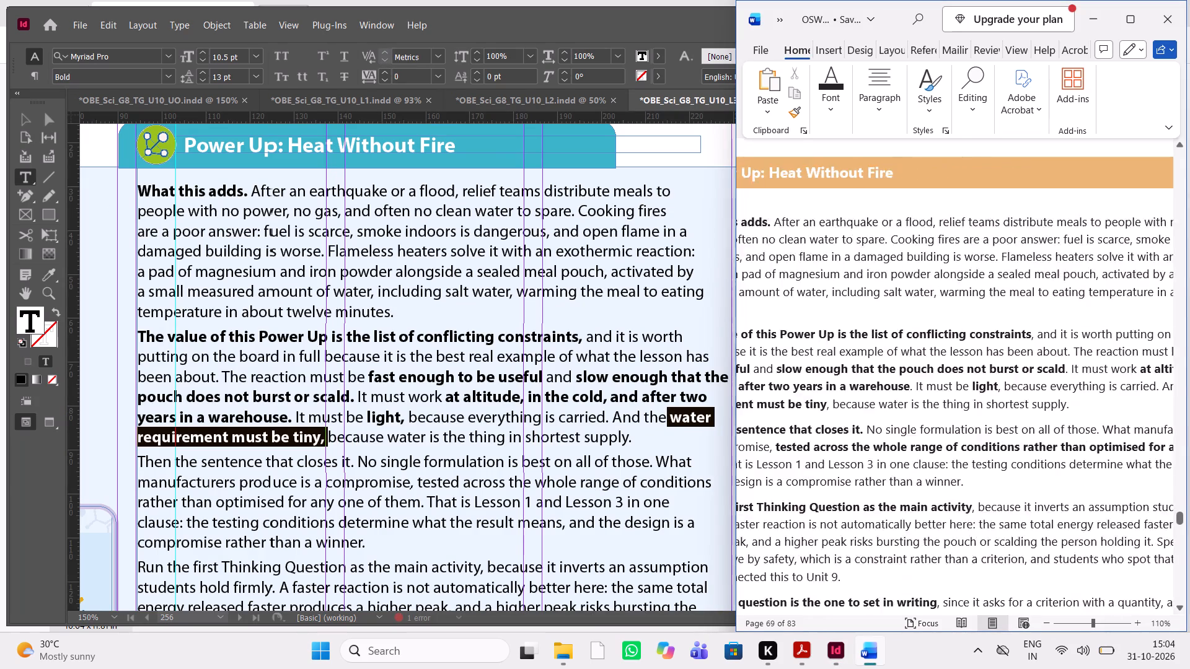
pyautogui.hscroll(-1, 1132, 403)
pyautogui.scroll(-1, 1132, 403)
pyautogui.hscroll(-1, 1132, 403)
pyautogui.hscroll(1, 1132, 403)
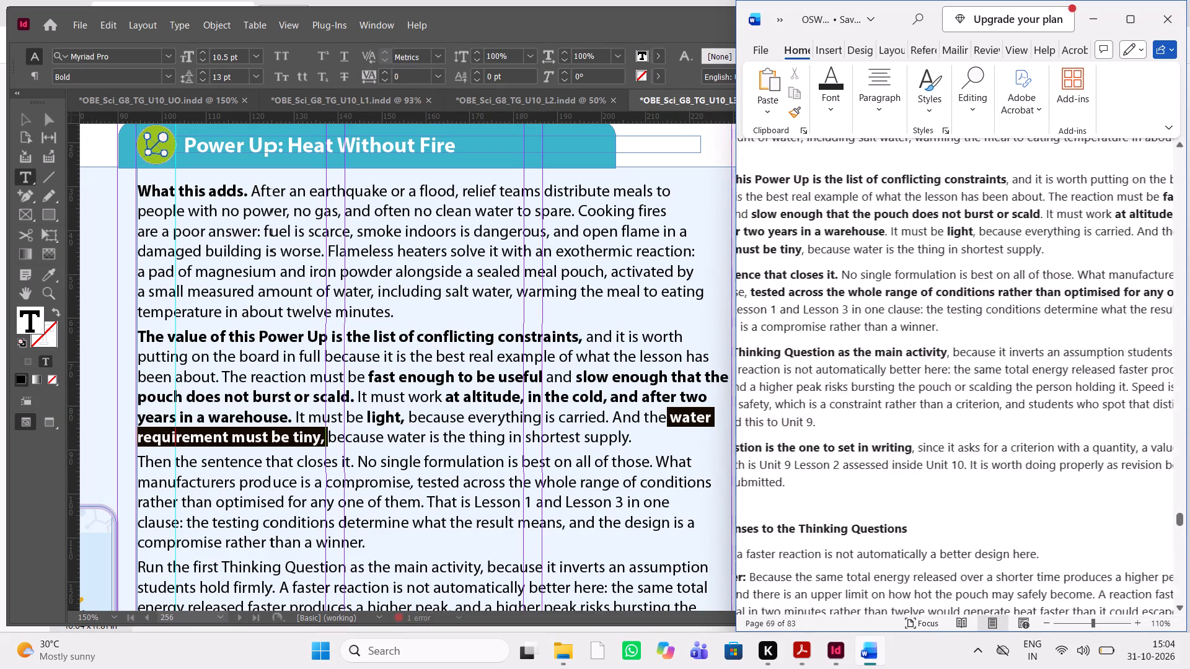
pyautogui.hscroll(1, 1132, 403)
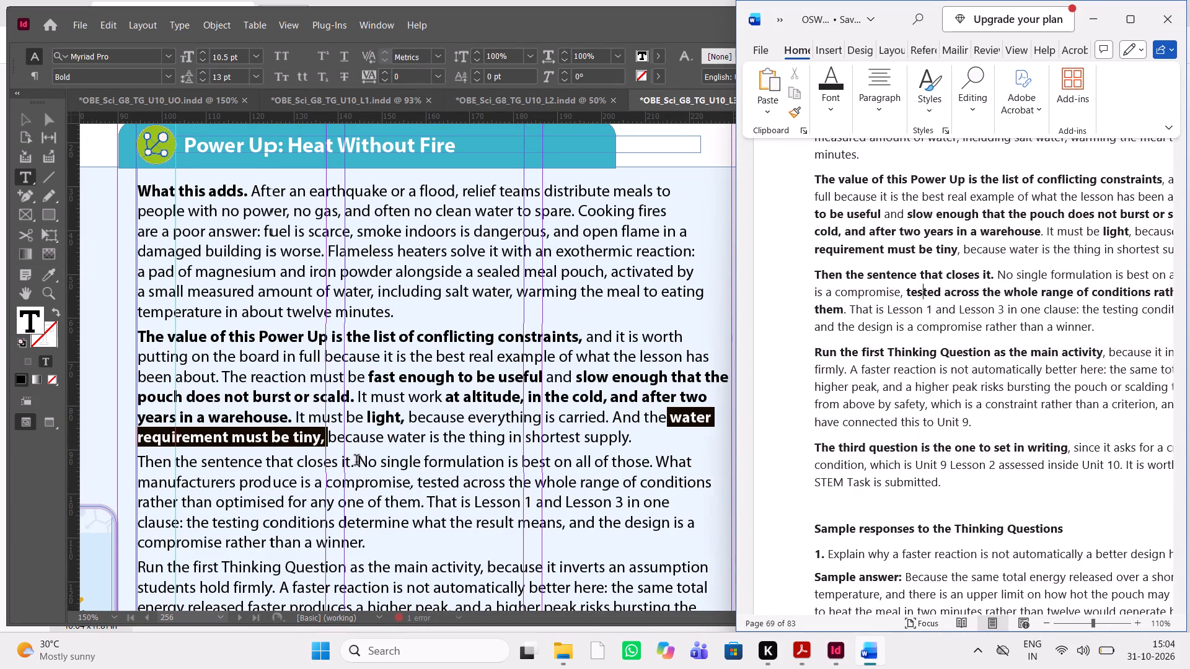
pyautogui.moveTo(356, 461); pyautogui.dragTo(130, 468)
pyautogui.hotkey('ctrl', 'shift', 'v')
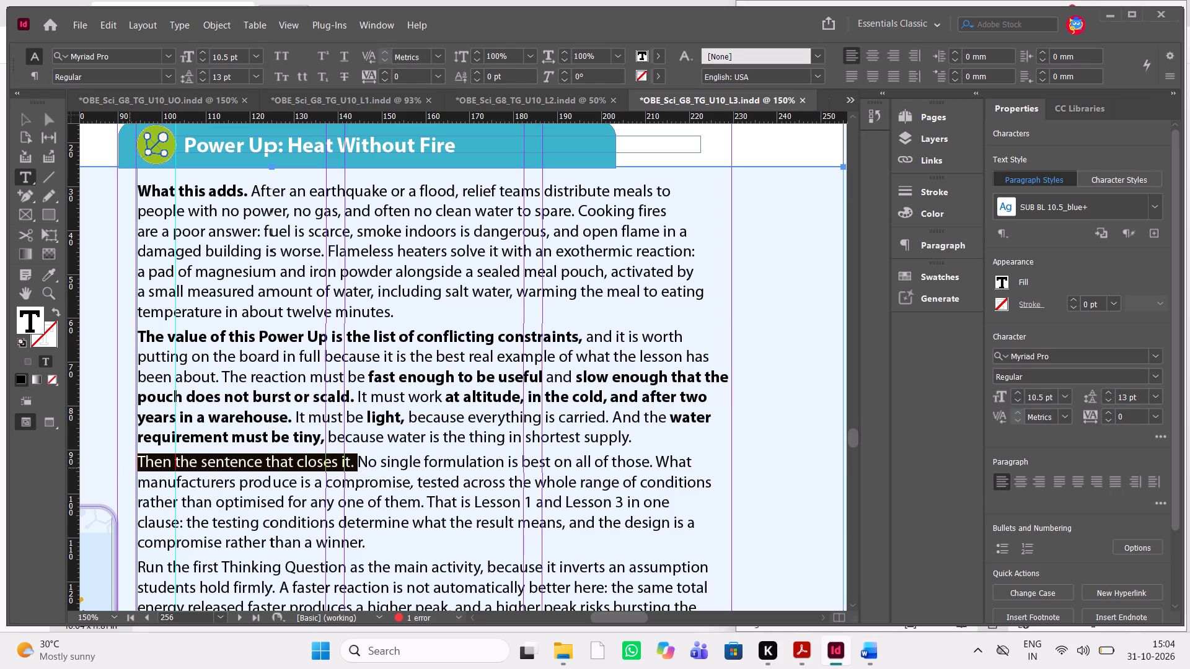
pyautogui.hotkey('ctrl', 'shift', 'b')
# Bold "tested across the whole range of conditions rather than optimised for any one of them." in the third paragraph, following Word.
pyautogui.hotkey('alt', 'Tab')
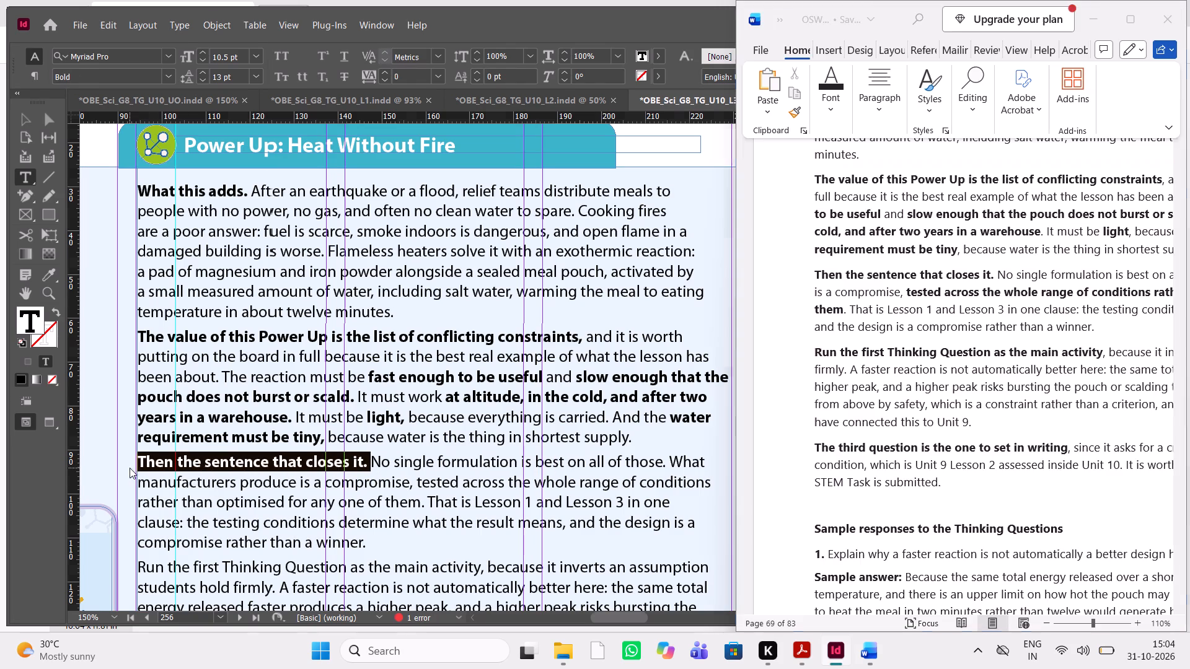
pyautogui.scroll(1, 889, 474)
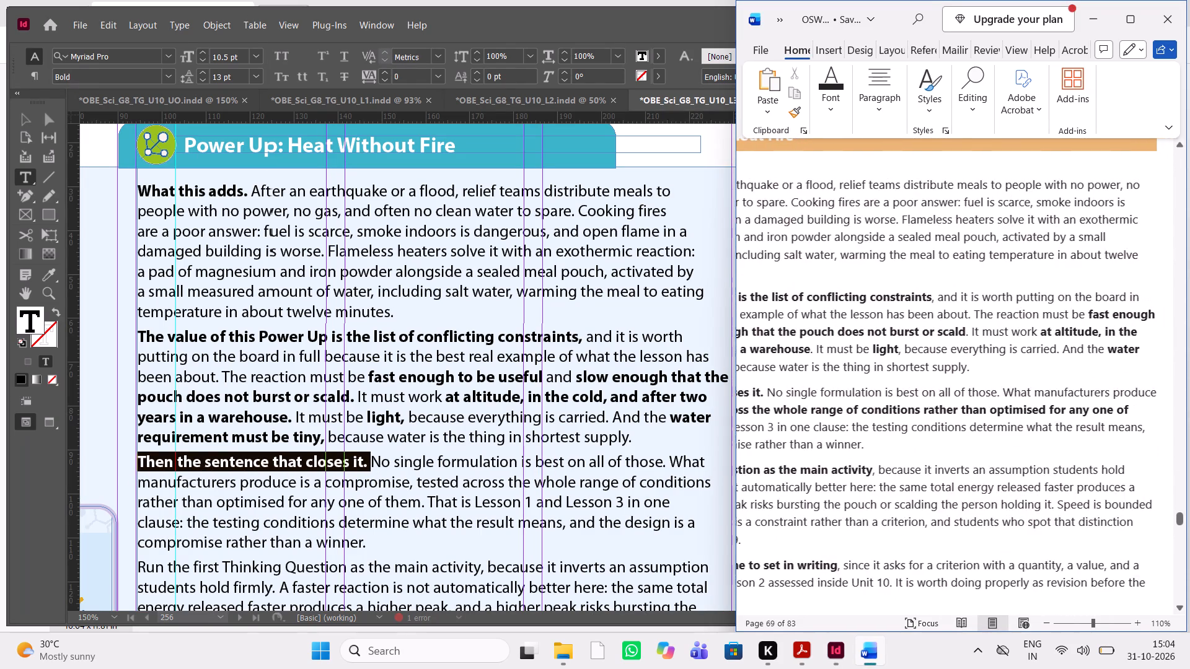
pyautogui.hscroll(1, 889, 474)
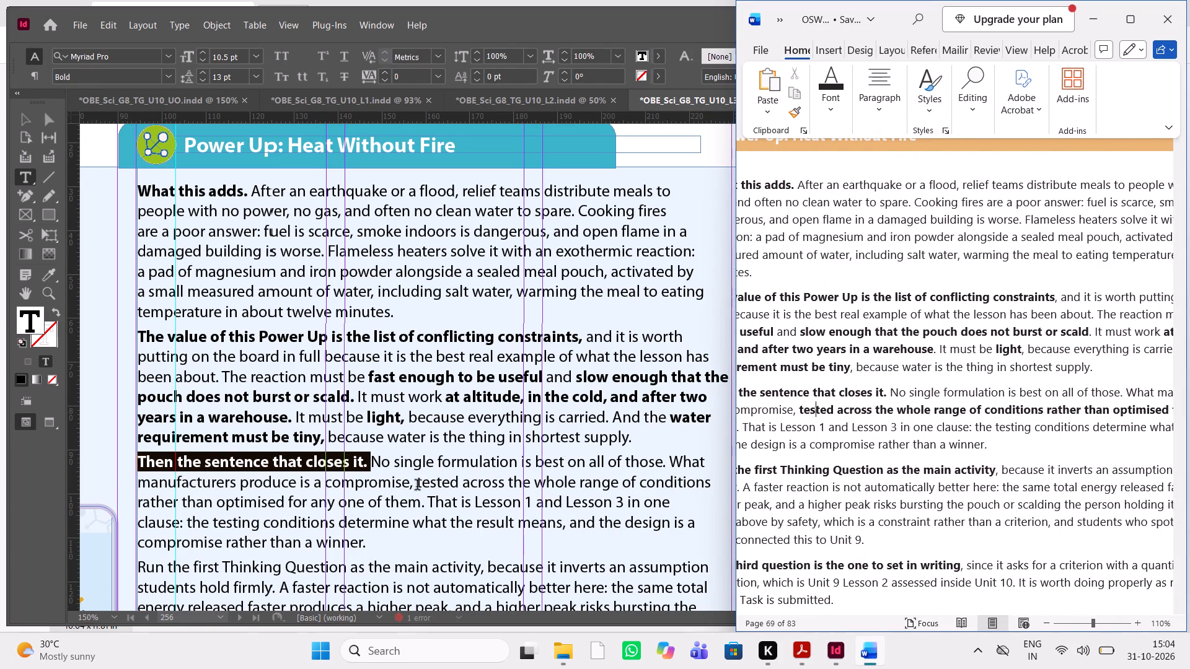
pyautogui.moveTo(417, 486); pyautogui.dragTo(426, 502)
pyautogui.hotkey('ctrl', 'shift', 'b')
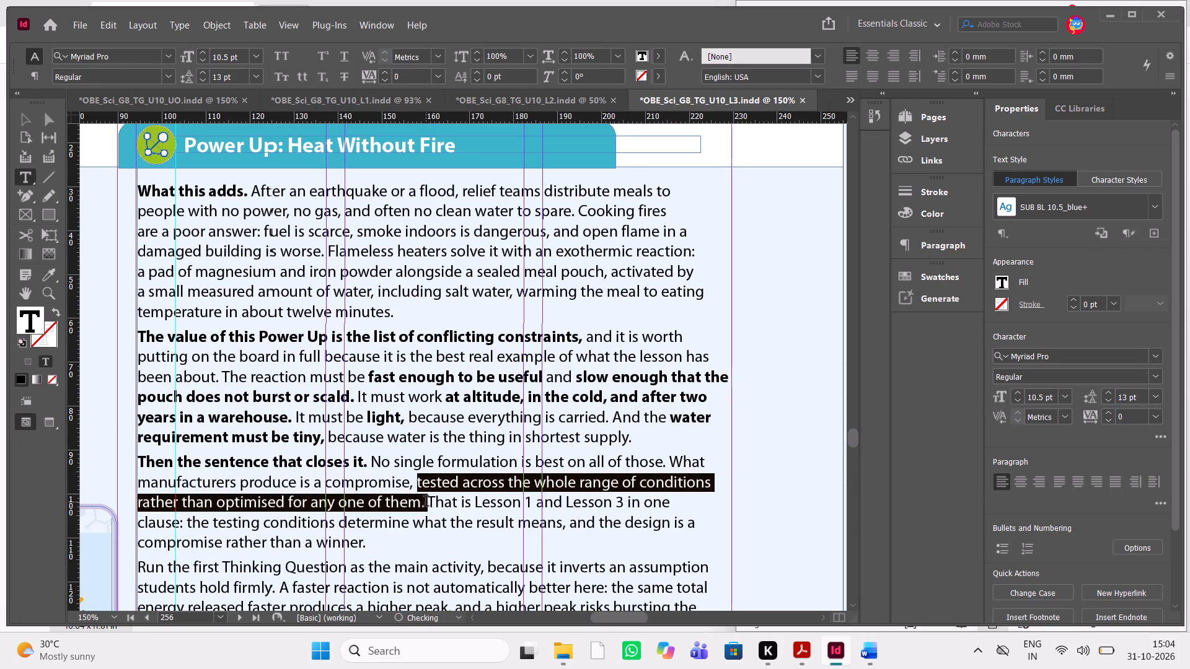
# Bold the fourth Power Up paragraph's opening "Run the first Thinking Question as the main activity," to match Word.
pyautogui.hotkey('alt', 'Tab')
pyautogui.scroll(-1, 545, 522)
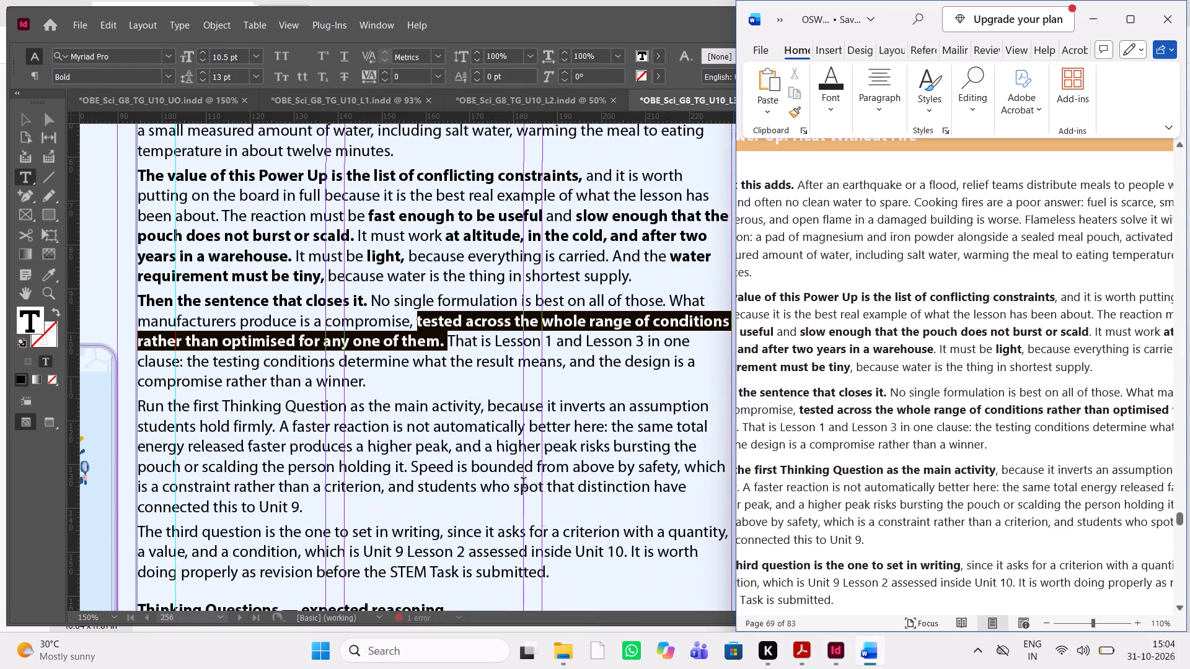
pyautogui.moveTo(487, 406); pyautogui.dragTo(156, 404)
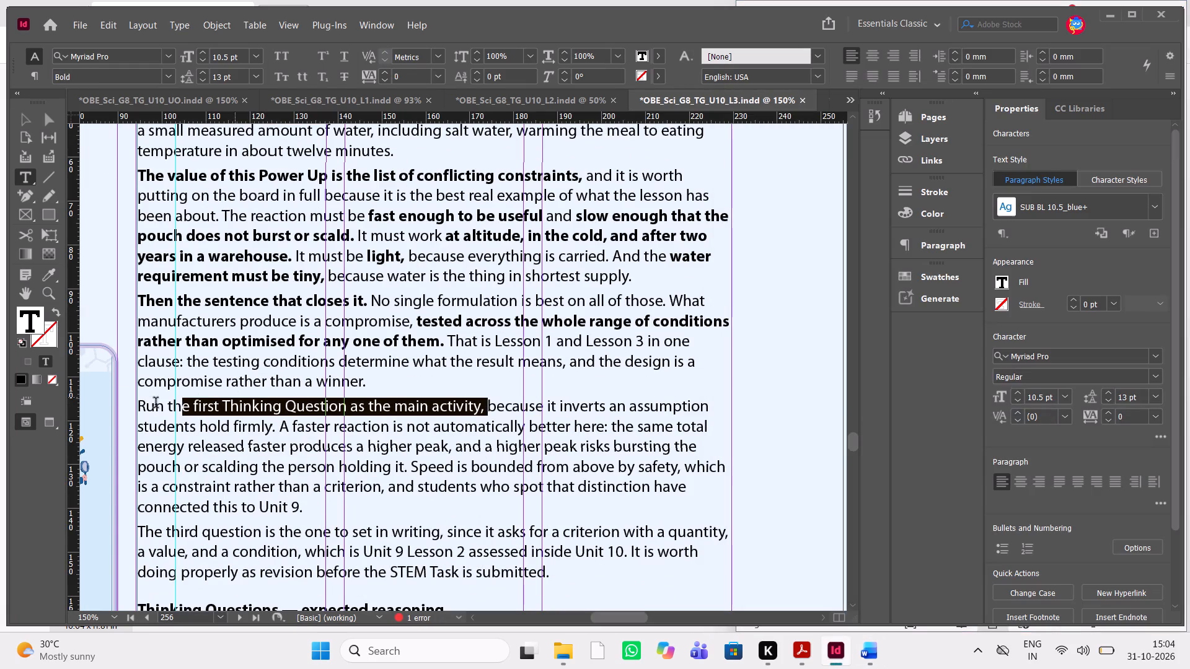
pyautogui.moveTo(156, 404); pyautogui.dragTo(112, 402)
pyautogui.hotkey('ctrl', 'shift', 'b')
# Bold the last Power Up paragraph's opening "The third question is the one to set in writing," following Word.
pyautogui.hotkey('alt', 'Tab')
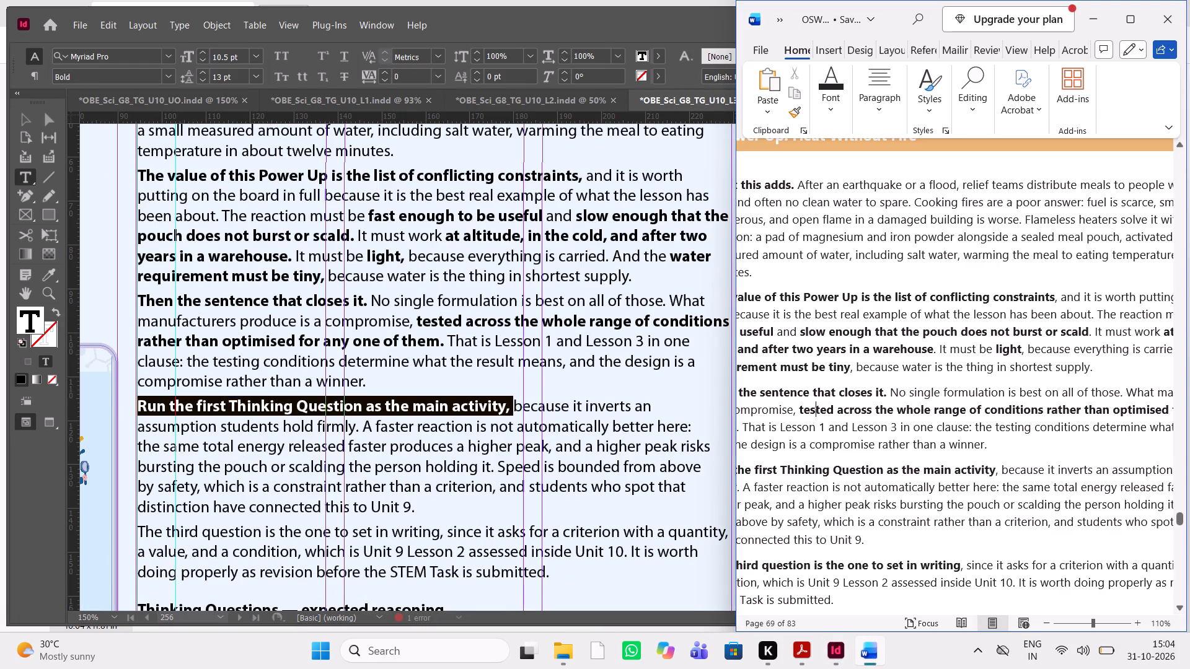
pyautogui.scroll(-1, 865, 370)
pyautogui.hscroll(-1, 865, 370)
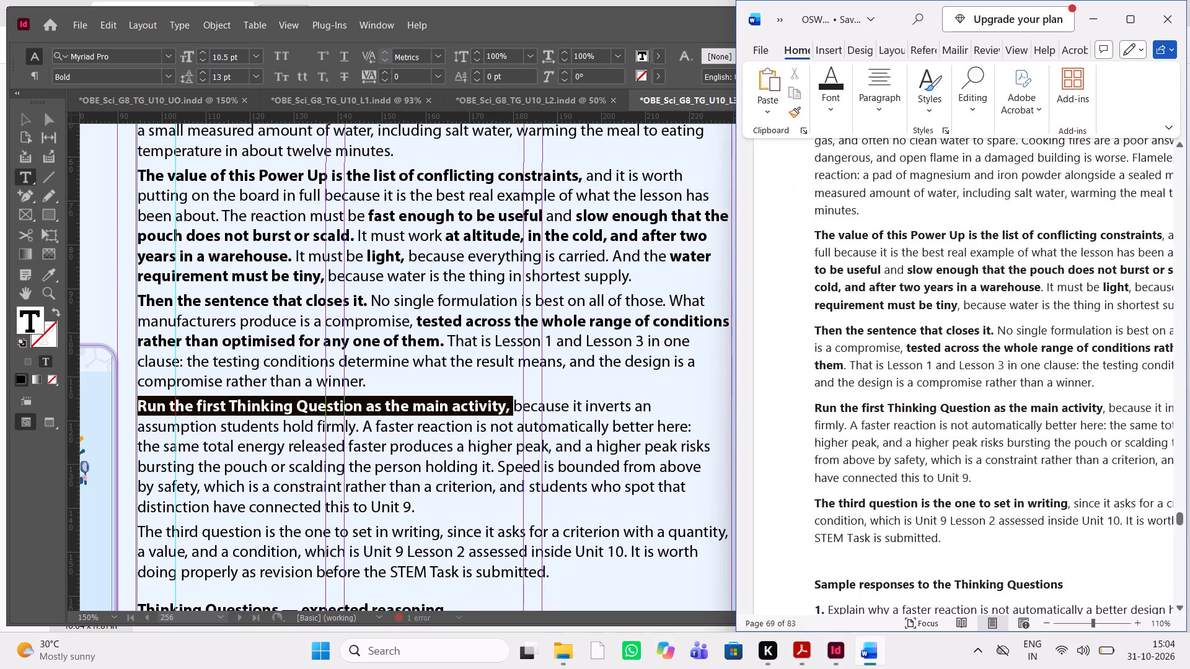
pyautogui.hscroll(-1, 865, 370)
pyautogui.scroll(-1, 865, 370)
pyautogui.hscroll(-1, 865, 370)
pyautogui.hscroll(1, 865, 370)
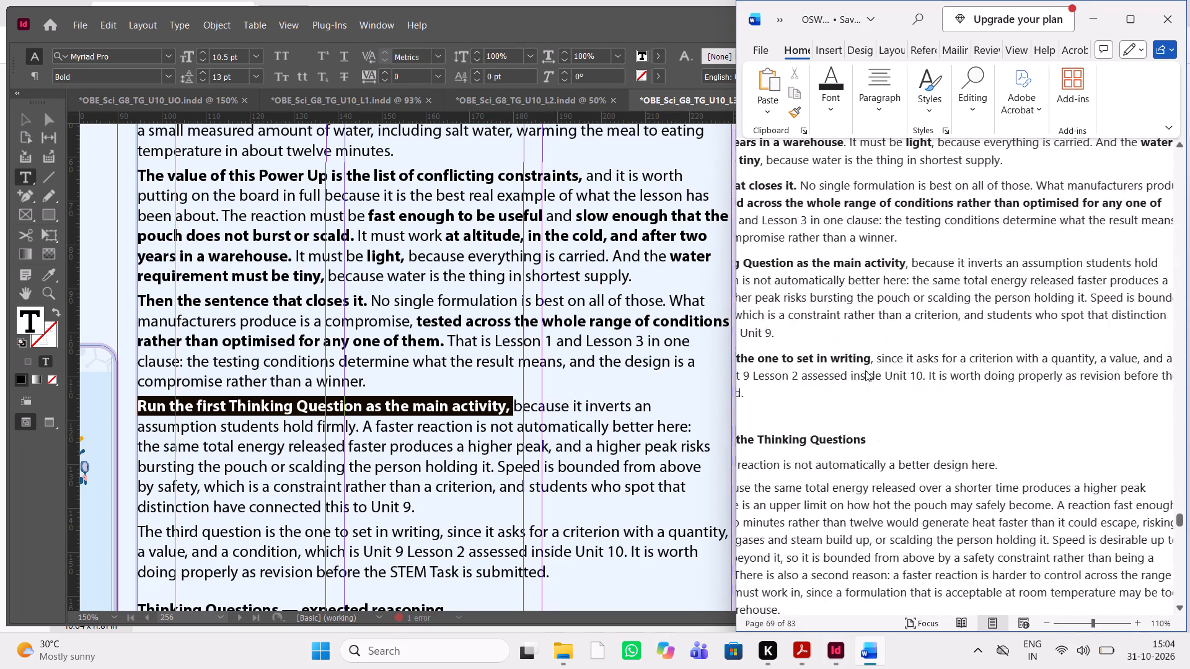
pyautogui.hscroll(1, 865, 370)
pyautogui.scroll(-1, 441, 441)
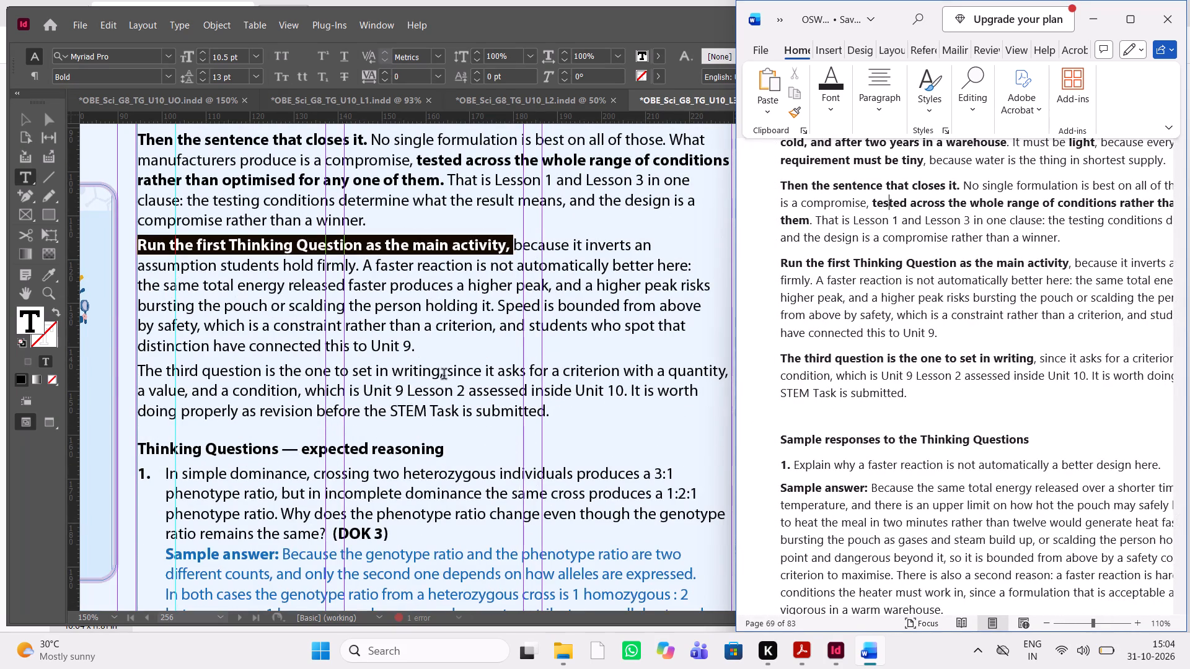
pyautogui.moveTo(444, 375); pyautogui.dragTo(133, 359)
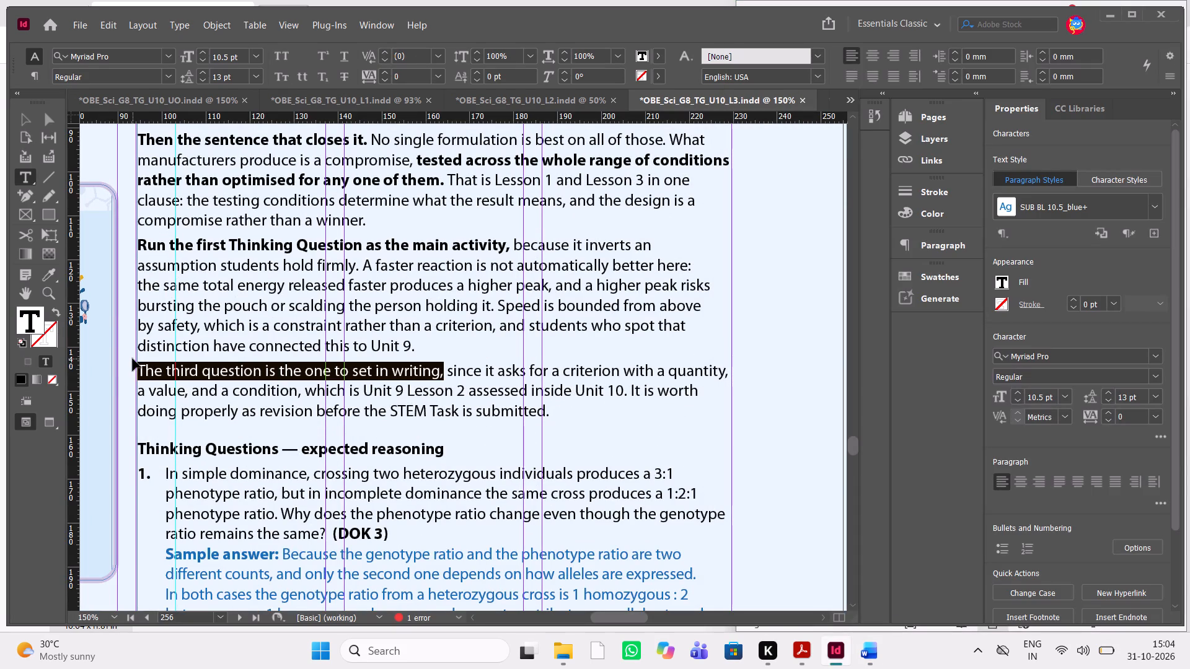
pyautogui.hotkey('ctrl', 'shift', 'b')
# Replace Thinking Question 1, including its DOK tag, with Word's "Explain why a faster reaction is not automatically a better design here.".
pyautogui.hotkey('alt', 'Tab')
pyautogui.scroll(-1, 421, 437)
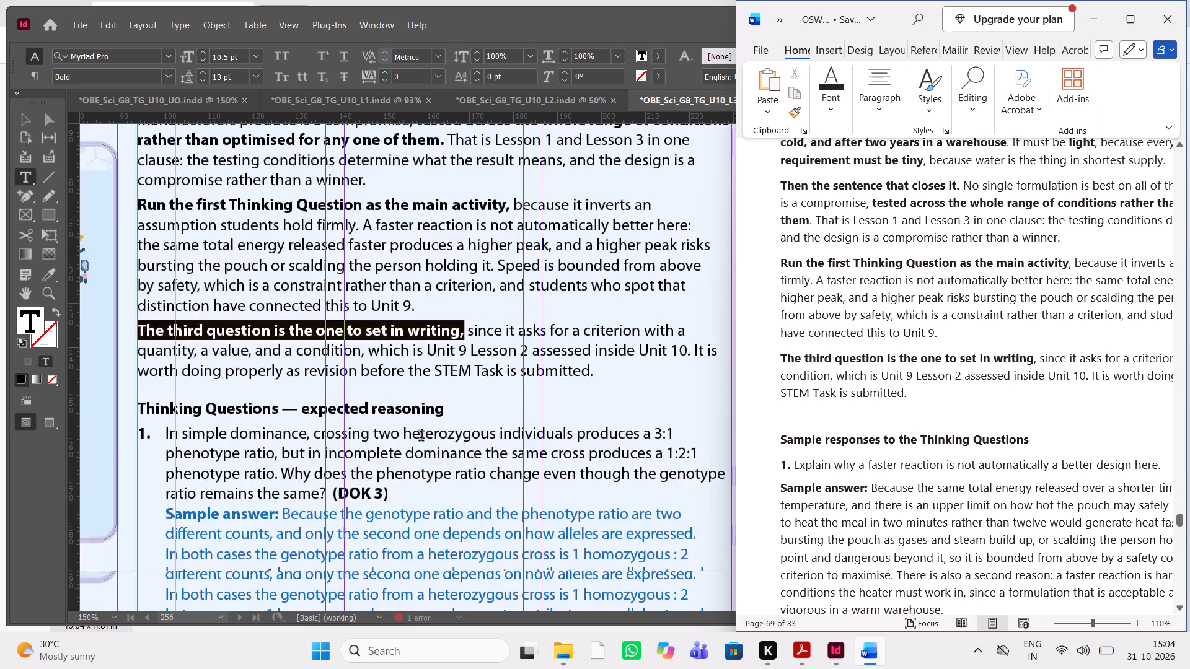
pyautogui.scroll(-2, 421, 437)
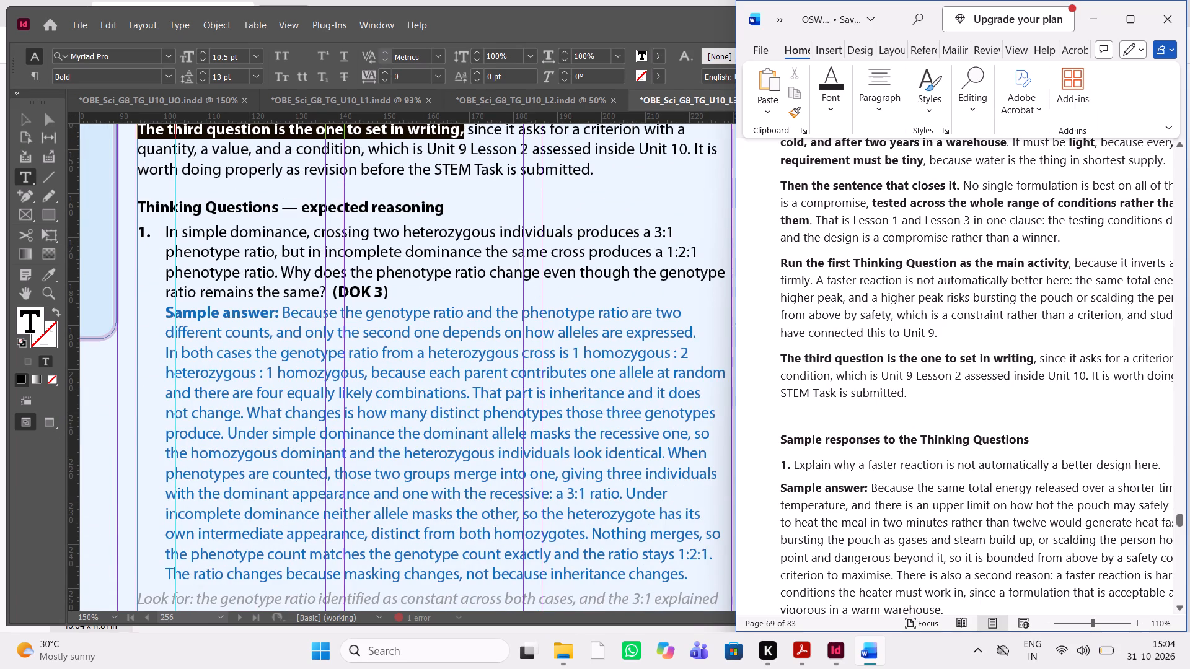
pyautogui.moveTo(1160, 463); pyautogui.dragTo(793, 456)
pyautogui.hotkey('ctrl', 'c')
pyautogui.hotkey('ctrl', 'c')
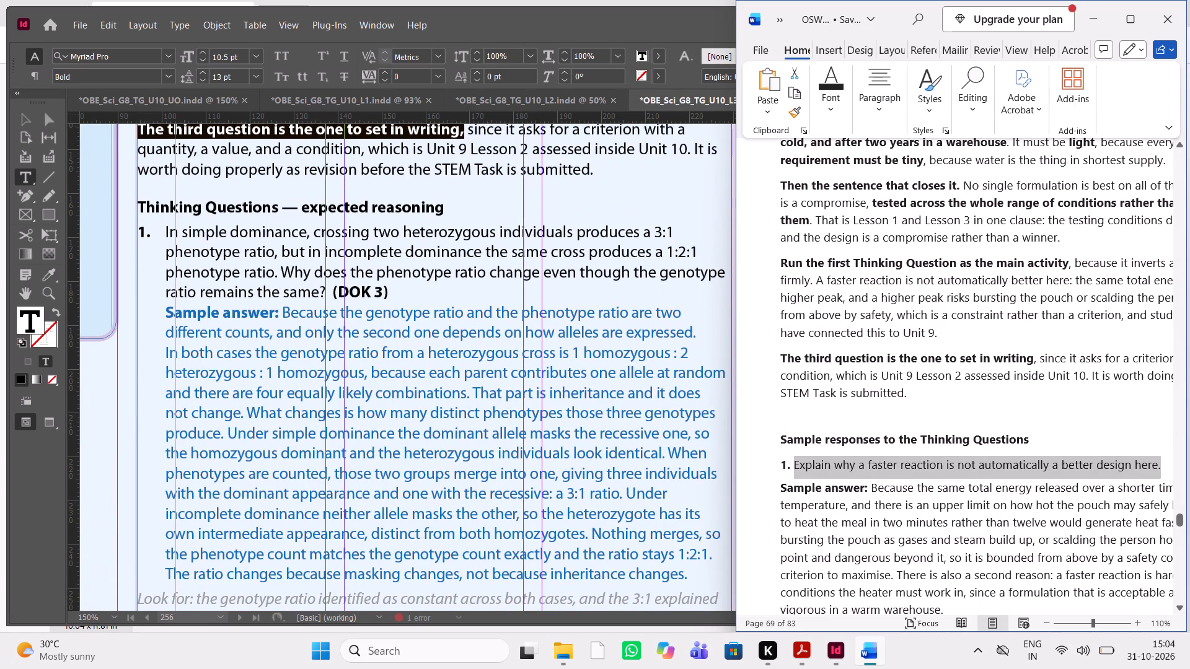
pyautogui.hscroll(-1, 1002, 533)
pyautogui.hscroll(1, 1002, 533)
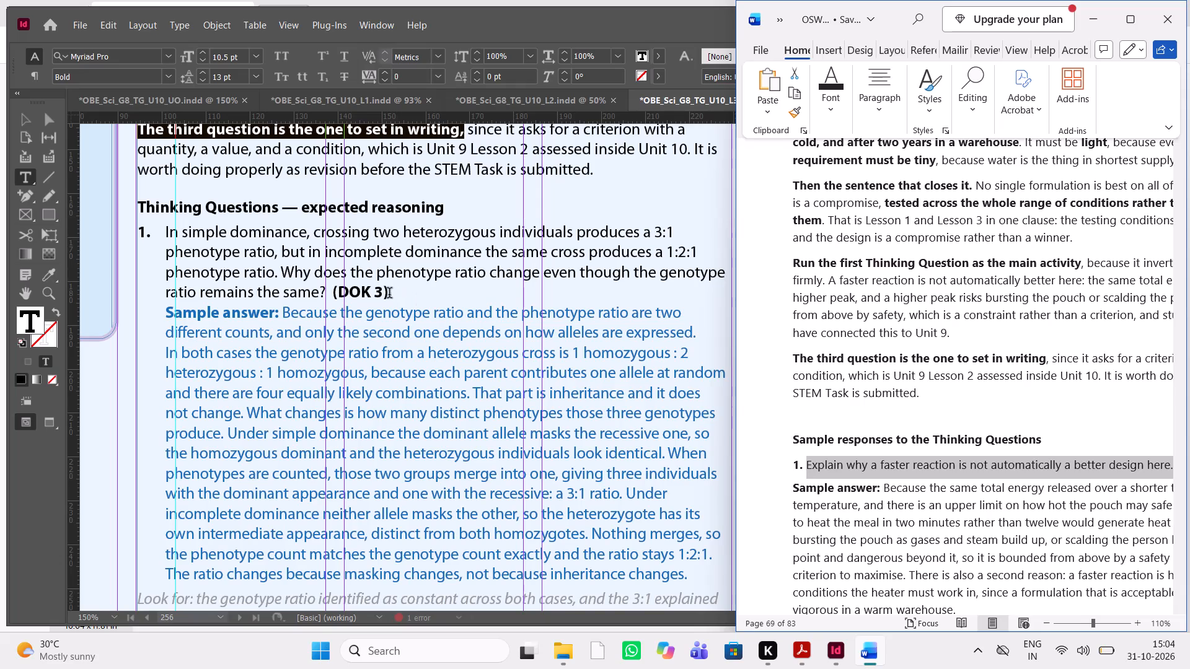
pyautogui.moveTo(390, 290); pyautogui.dragTo(165, 235)
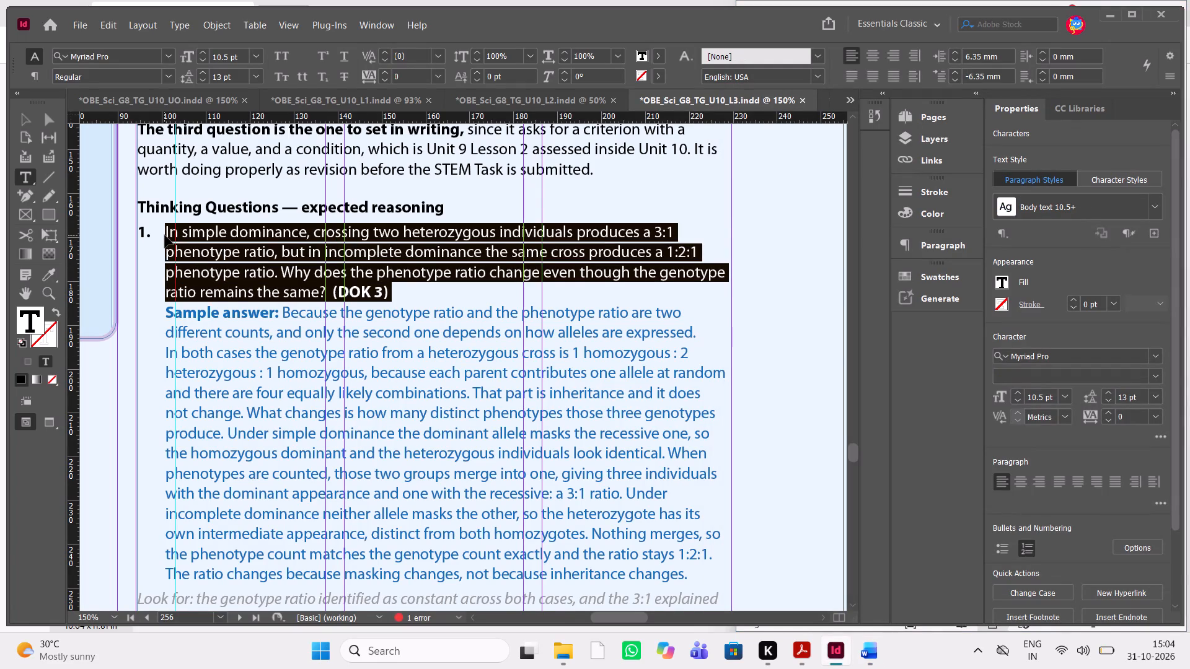
pyautogui.hotkey('ctrl', 'v')
# Replace Thinking Question 1's sample answer text with Word's answer beginning "Because the same total energy released over a shorter time".
pyautogui.hotkey('alt', 'Tab')
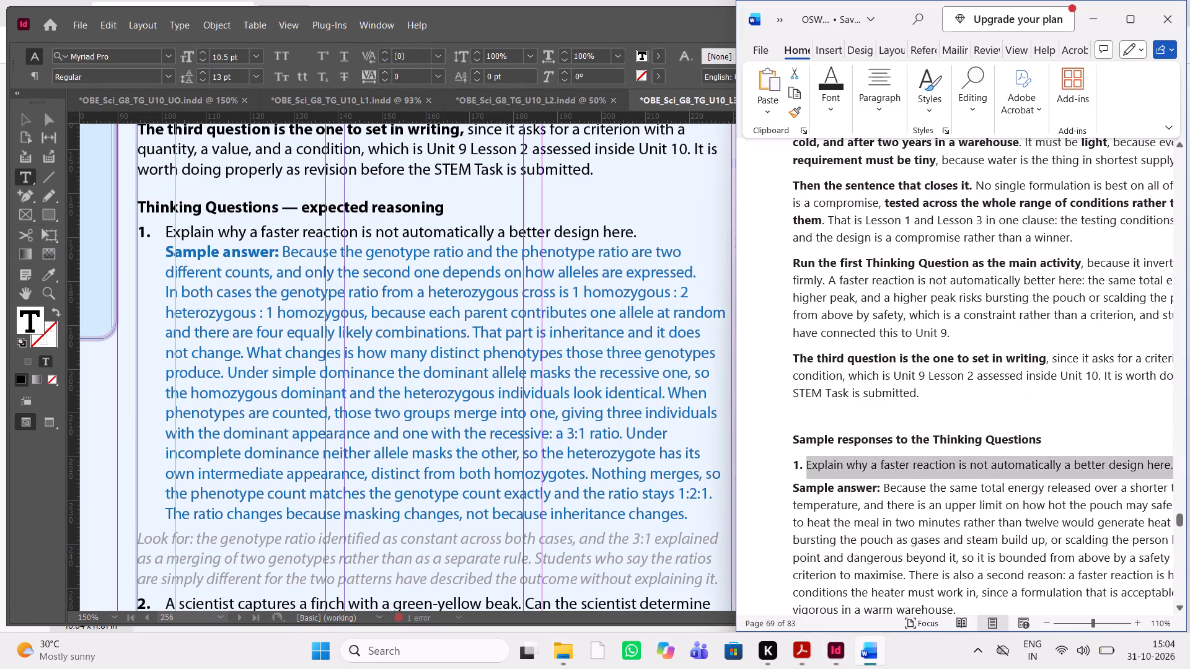
pyautogui.scroll(-1, 813, 313)
pyautogui.moveTo(956, 365); pyautogui.dragTo(951, 364)
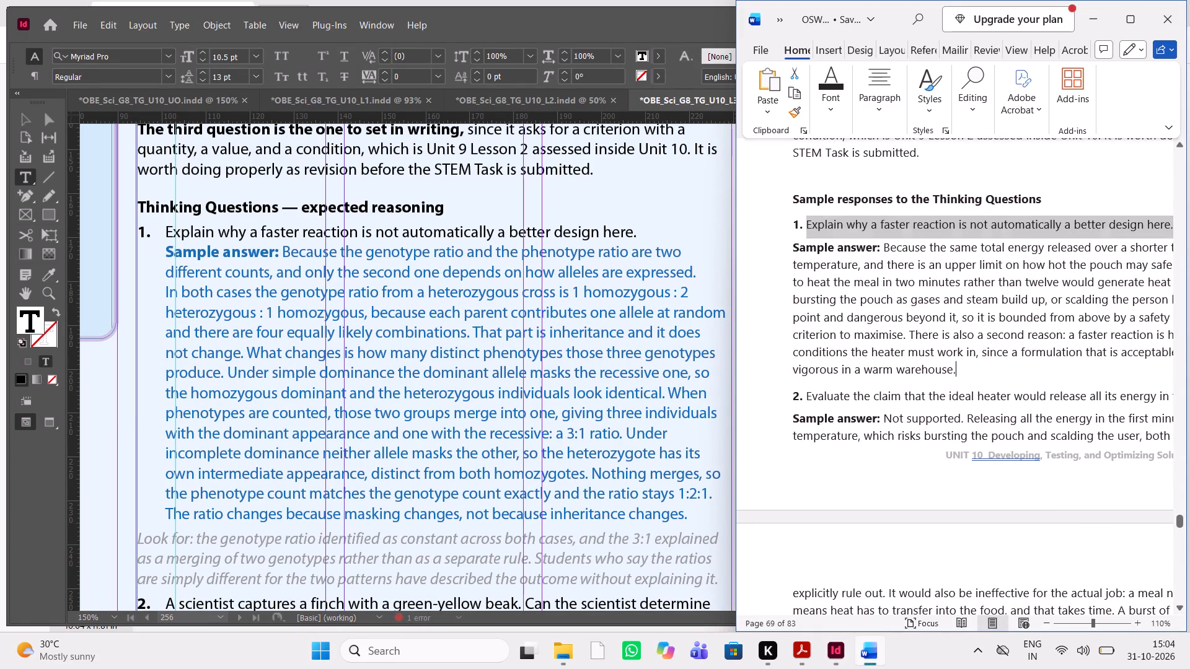
pyautogui.moveTo(951, 364); pyautogui.dragTo(884, 250)
pyautogui.hotkey('ctrl', 'c')
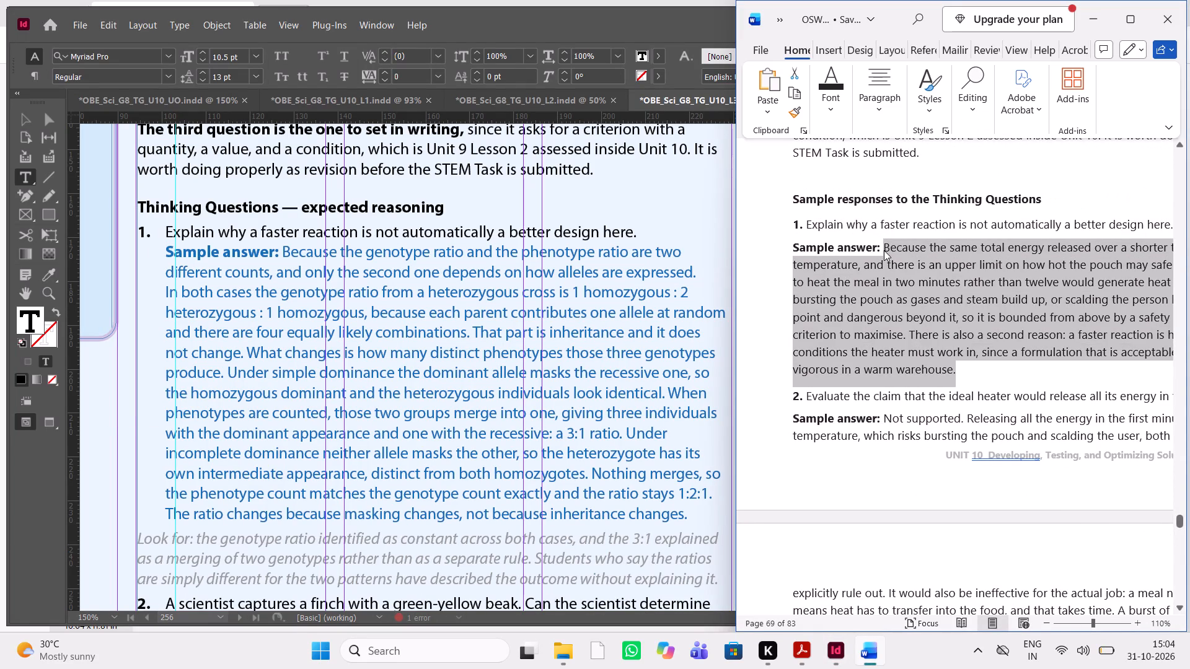
pyautogui.hotkey('ctrl', 'c')
pyautogui.moveTo(687, 517); pyautogui.dragTo(286, 253)
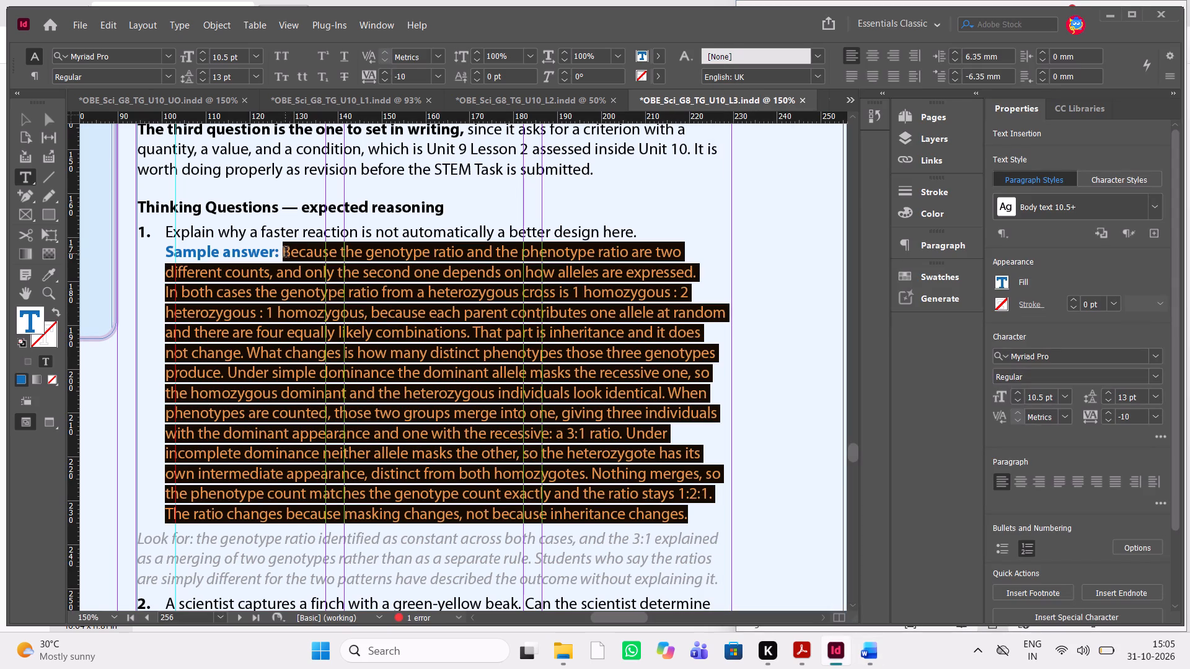
pyautogui.moveTo(286, 253); pyautogui.dragTo(284, 253)
pyautogui.hotkey('ctrl', 'v')
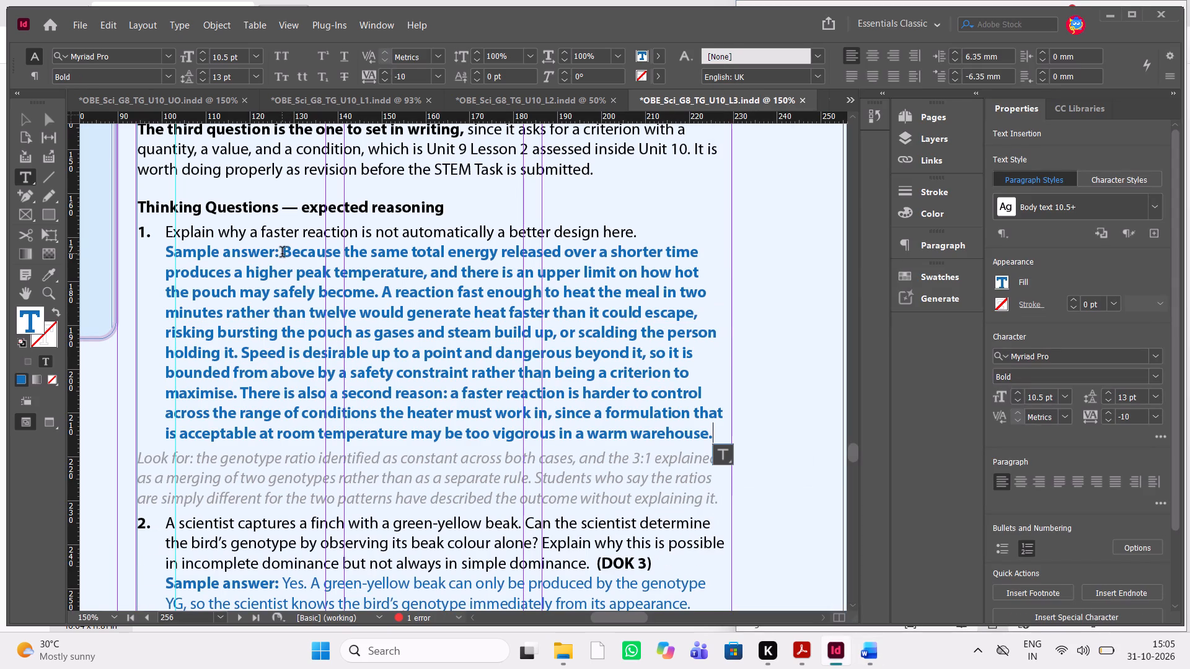
# Set Thinking Question 1's pasted answer text to Regular weight, leaving out the "Sample answer:" label.
pyautogui.moveTo(280, 253); pyautogui.dragTo(720, 426)
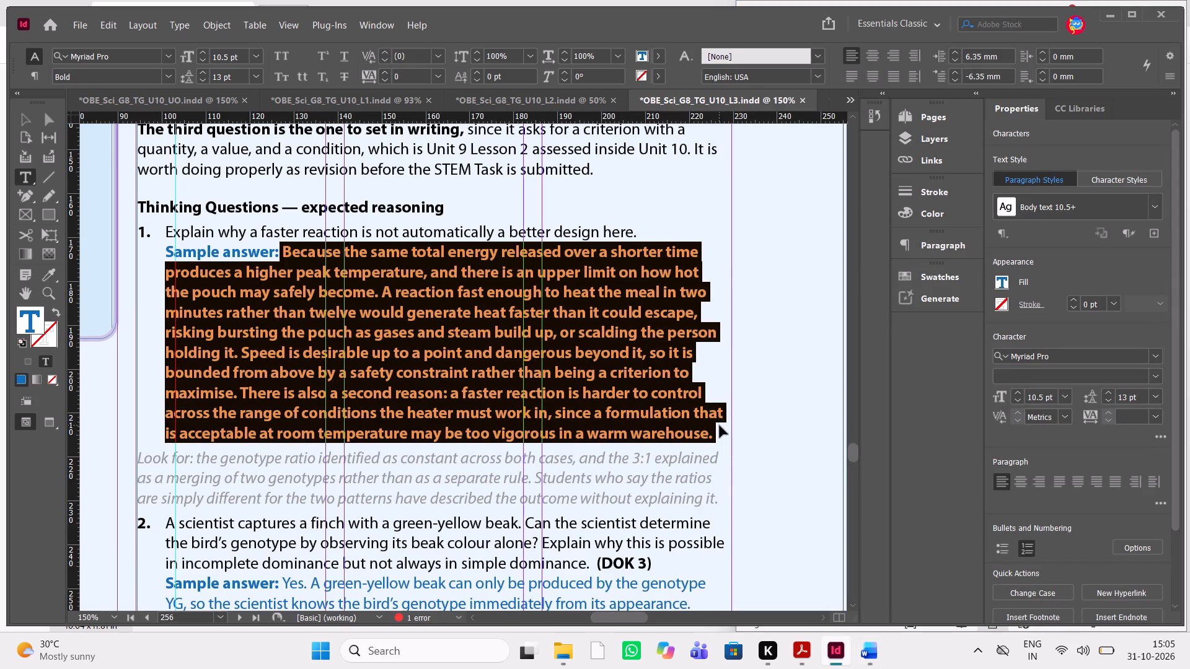
pyautogui.hotkey('ctrl', 'shift', 'b')
pyautogui.hotkey('ctrl', 'shift', 'b')
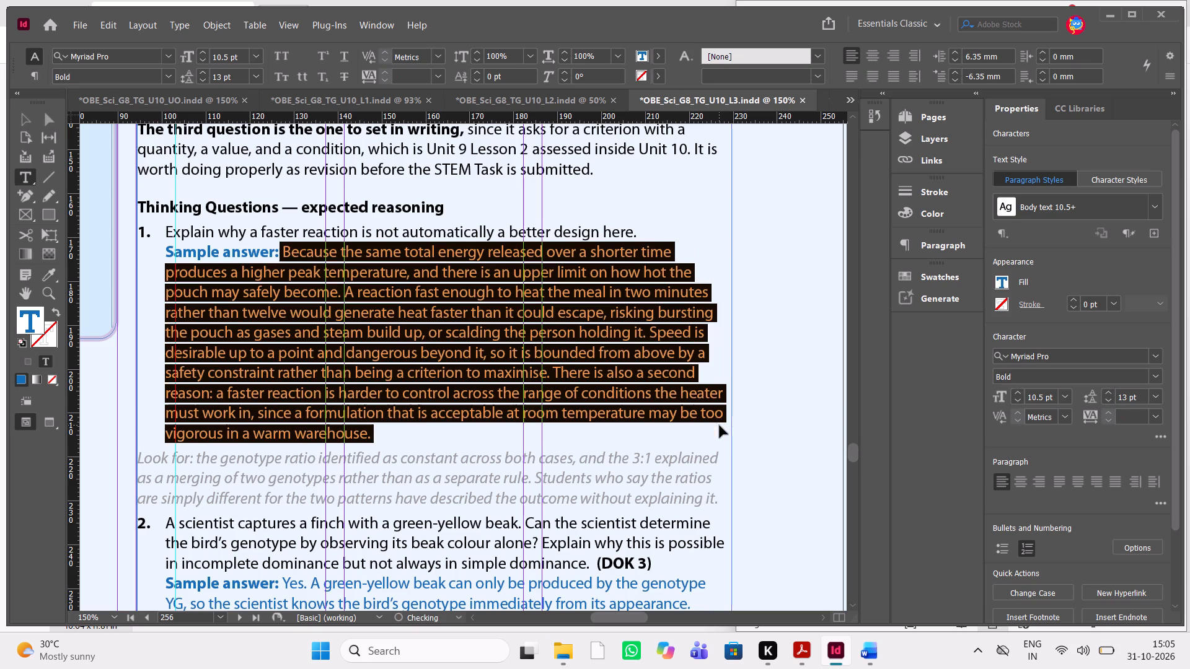
pyautogui.click(459, 444)
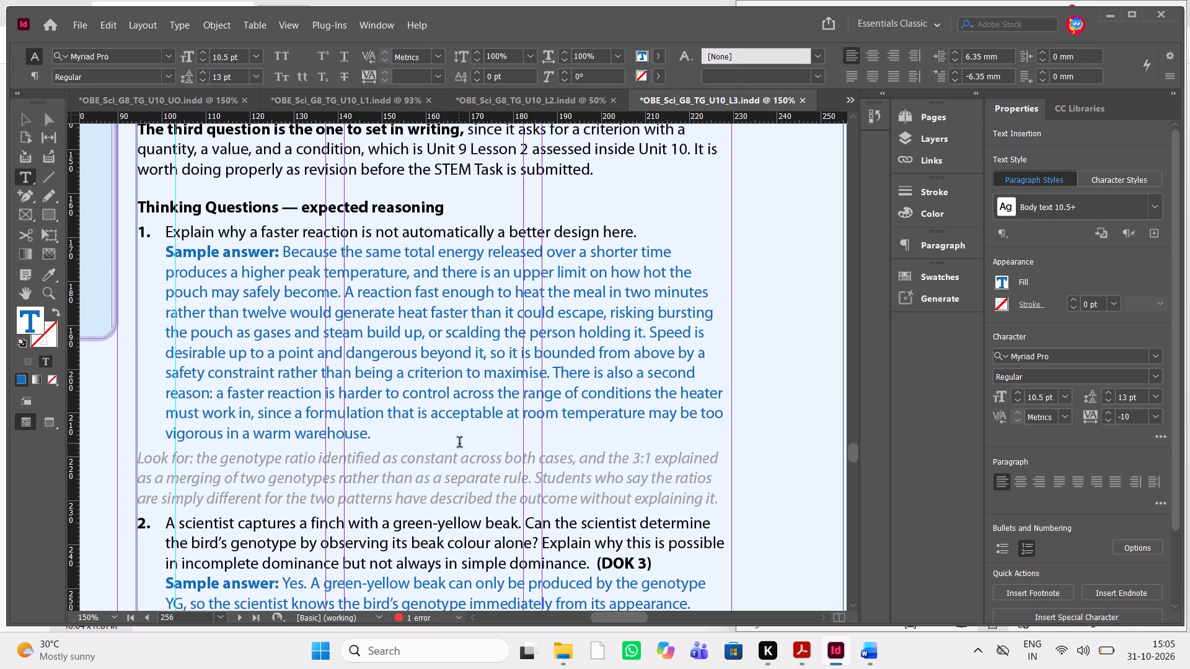
# Replace Thinking Question 2 with Word's "Evaluate the claim that the ideal heater would release all its energy in the first minute.".
pyautogui.hotkey('alt', 'Tab')
pyautogui.hscroll(-1, 930, 403)
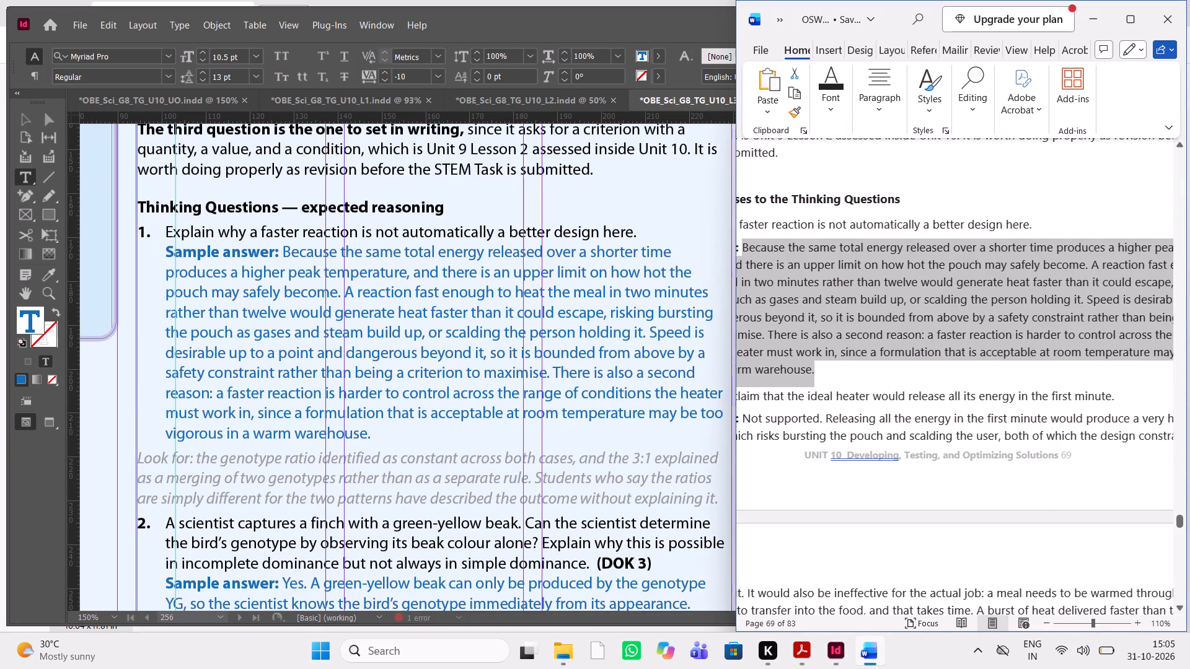
pyautogui.moveTo(1115, 393); pyautogui.dragTo(731, 400)
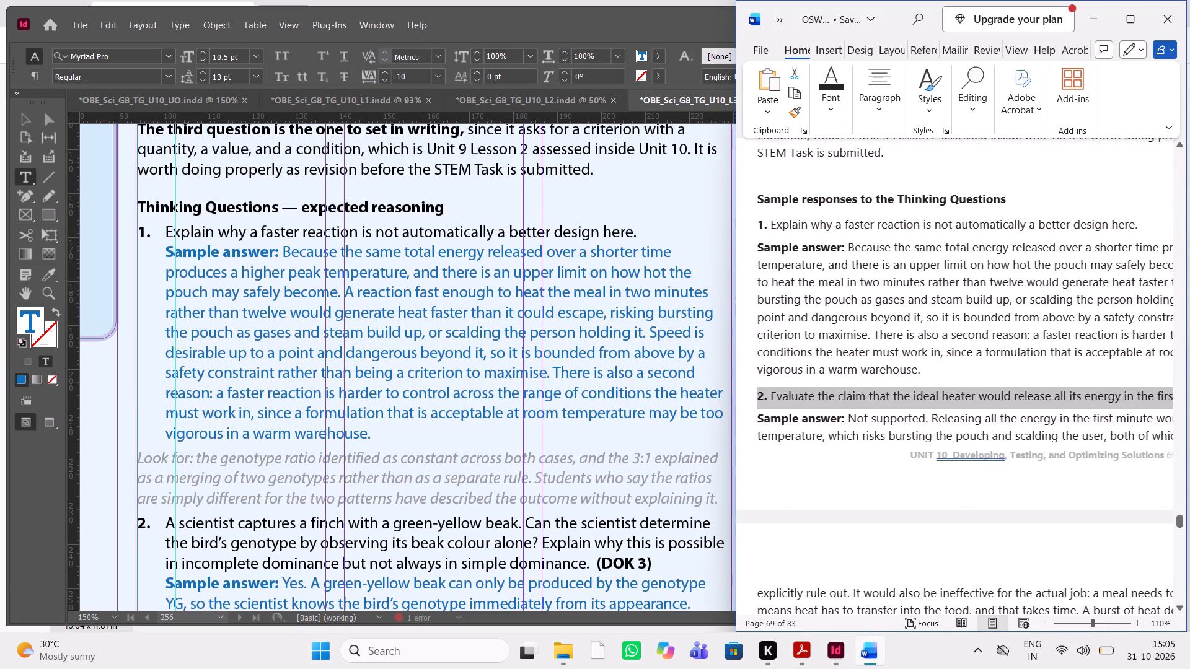
pyautogui.moveTo(731, 400); pyautogui.dragTo(769, 399)
pyautogui.hotkey('ctrl', 'c')
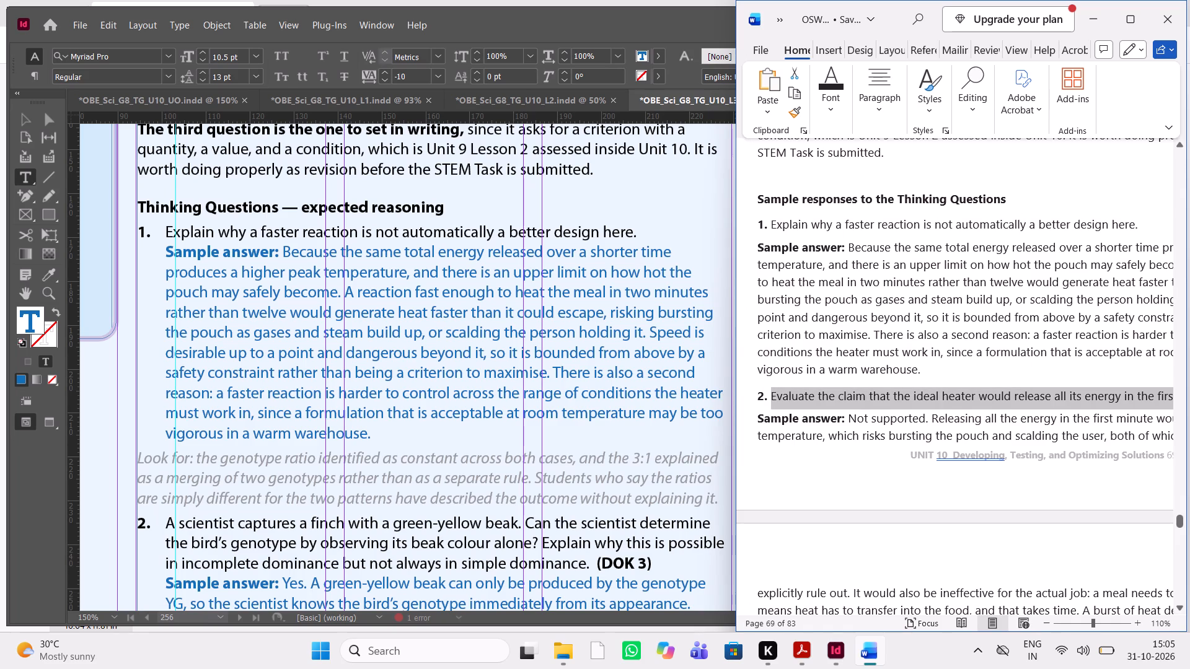
pyautogui.hotkey('ctrl', 'c')
pyautogui.moveTo(661, 559); pyautogui.dragTo(163, 523)
pyautogui.hotkey('ctrl', 'v')
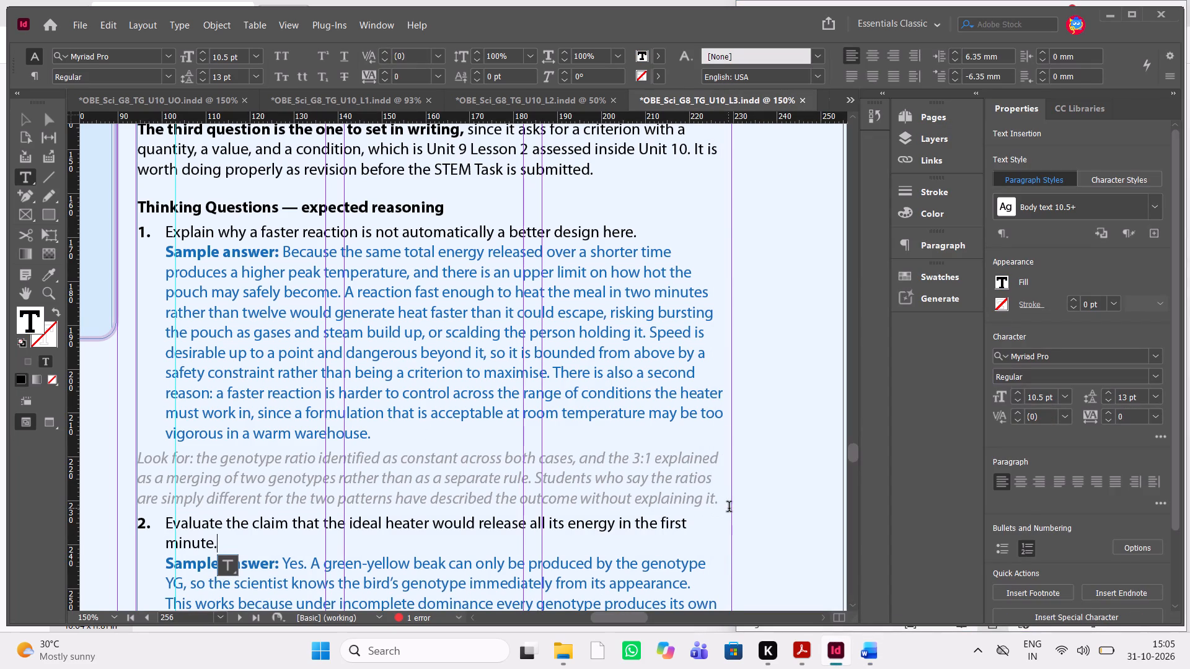
# Delete the grey italic "Look for" note beneath Thinking Question 1's sample answer, including its empty line.
pyautogui.moveTo(726, 504); pyautogui.dragTo(102, 464)
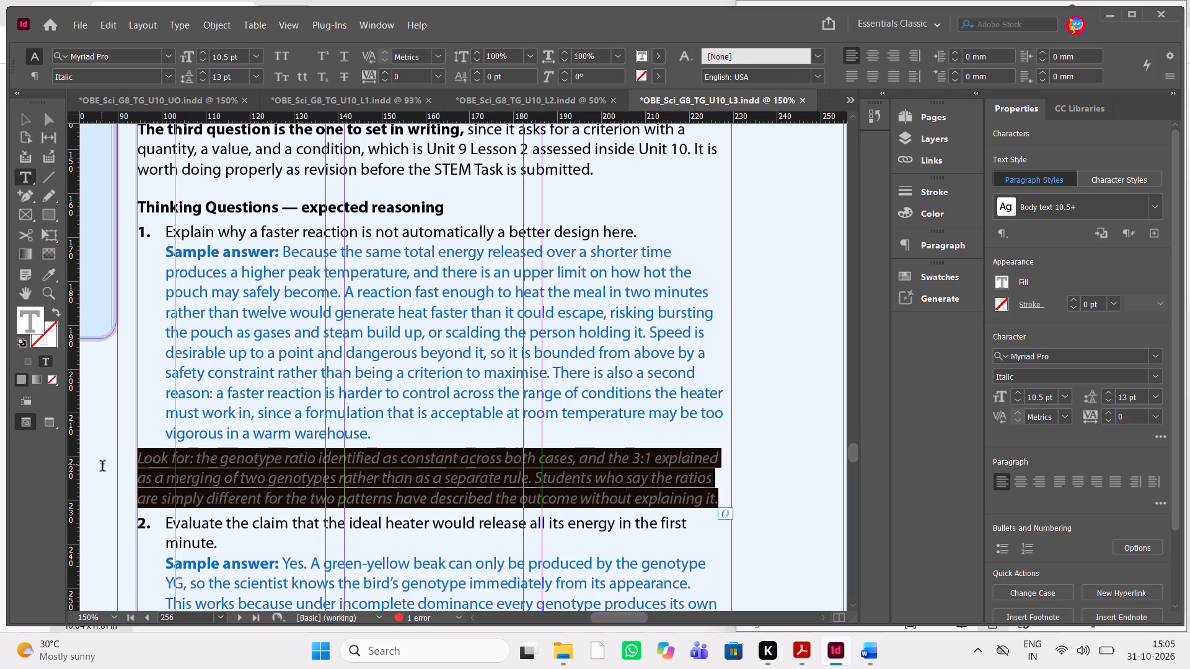
pyautogui.press('Delete')
pyautogui.press('Delete')
# Copy Word's sample answer to question 2, from "Not supported." through "quickly and being safe and effective.".
pyautogui.hotkey('alt', 'Tab')
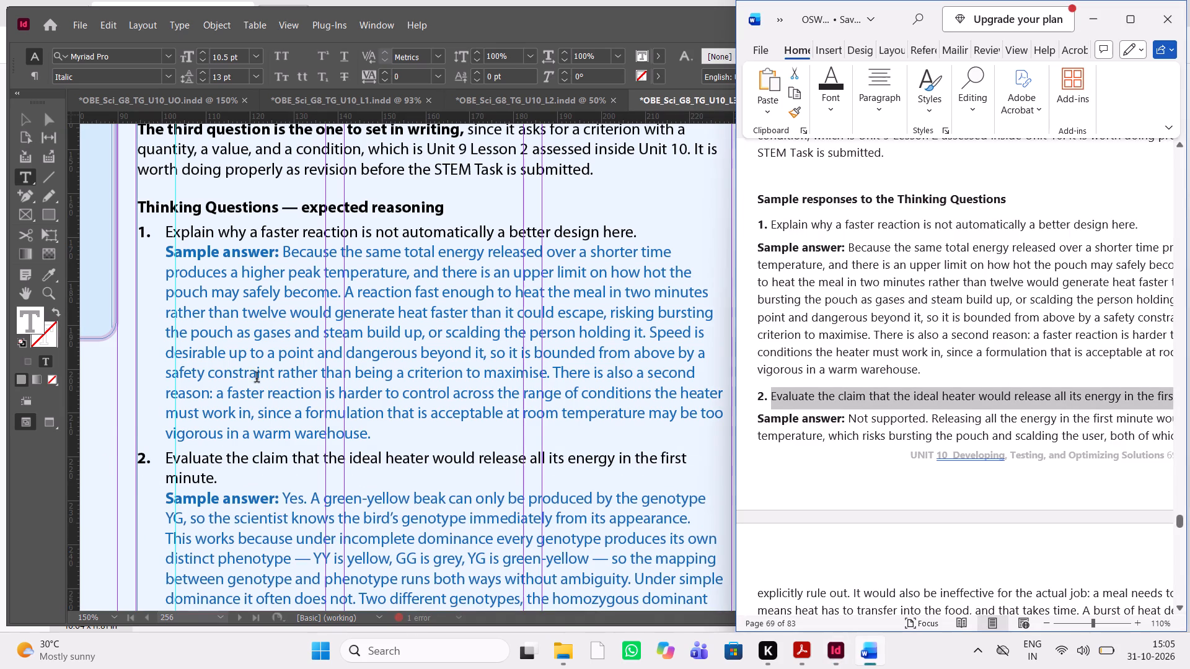
pyautogui.scroll(-1, 874, 481)
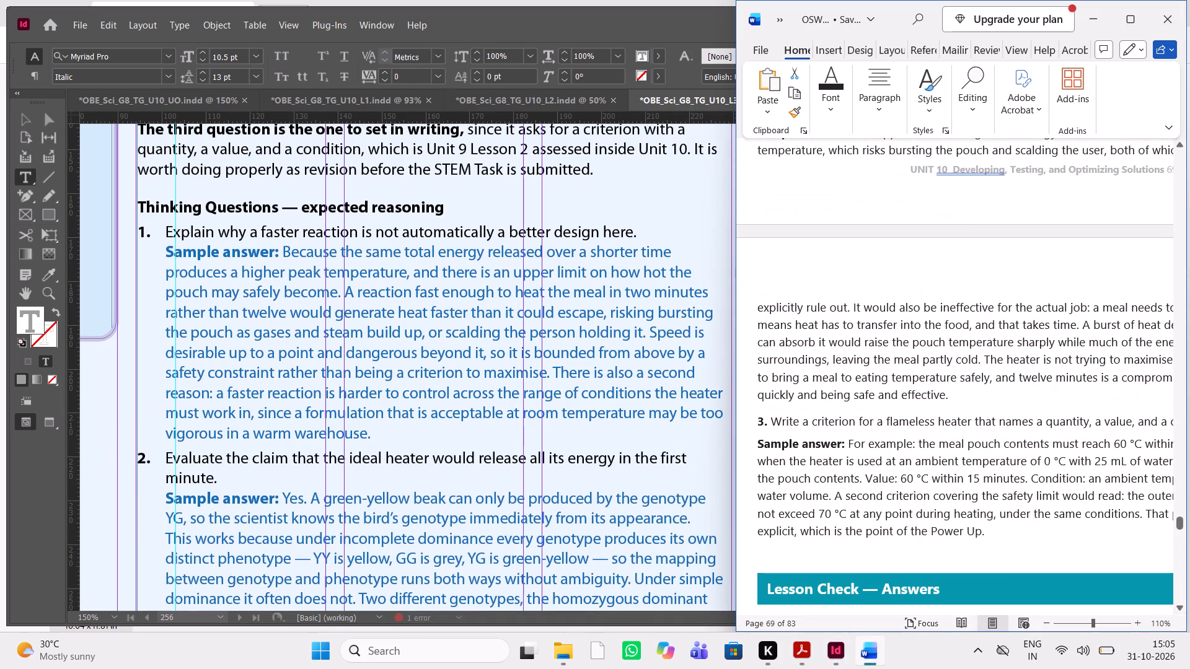
pyautogui.moveTo(948, 395); pyautogui.dragTo(845, 180)
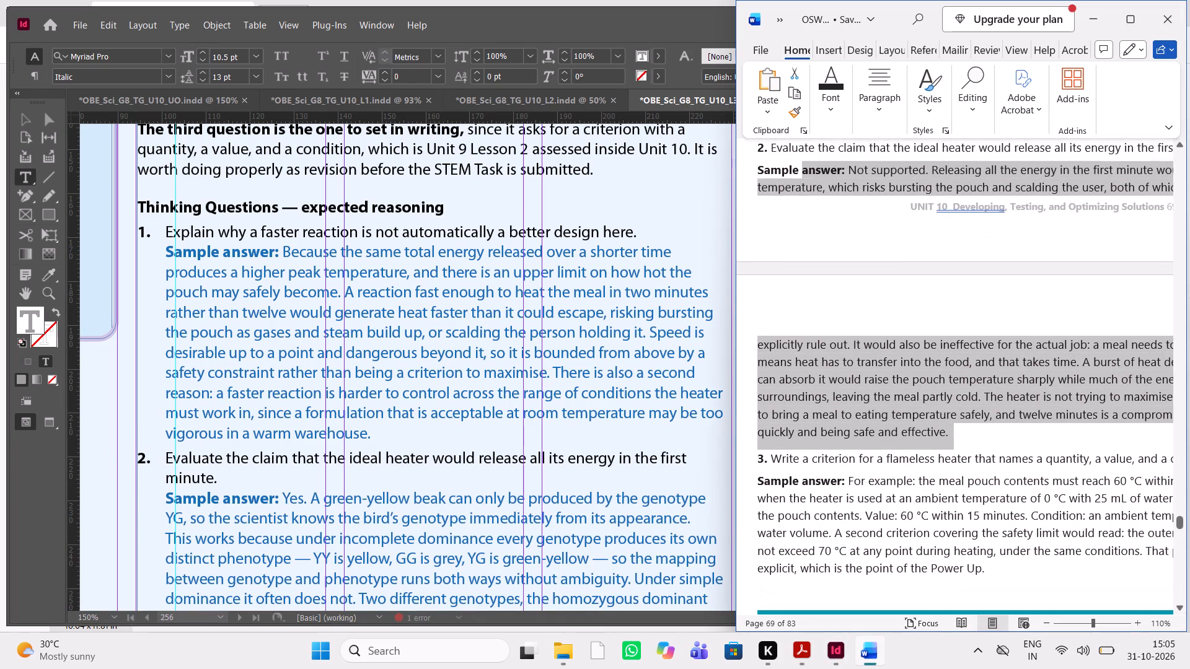
pyautogui.moveTo(845, 180); pyautogui.dragTo(847, 172)
pyautogui.hotkey('ctrl', 'c')
pyautogui.hotkey('ctrl', 'c')
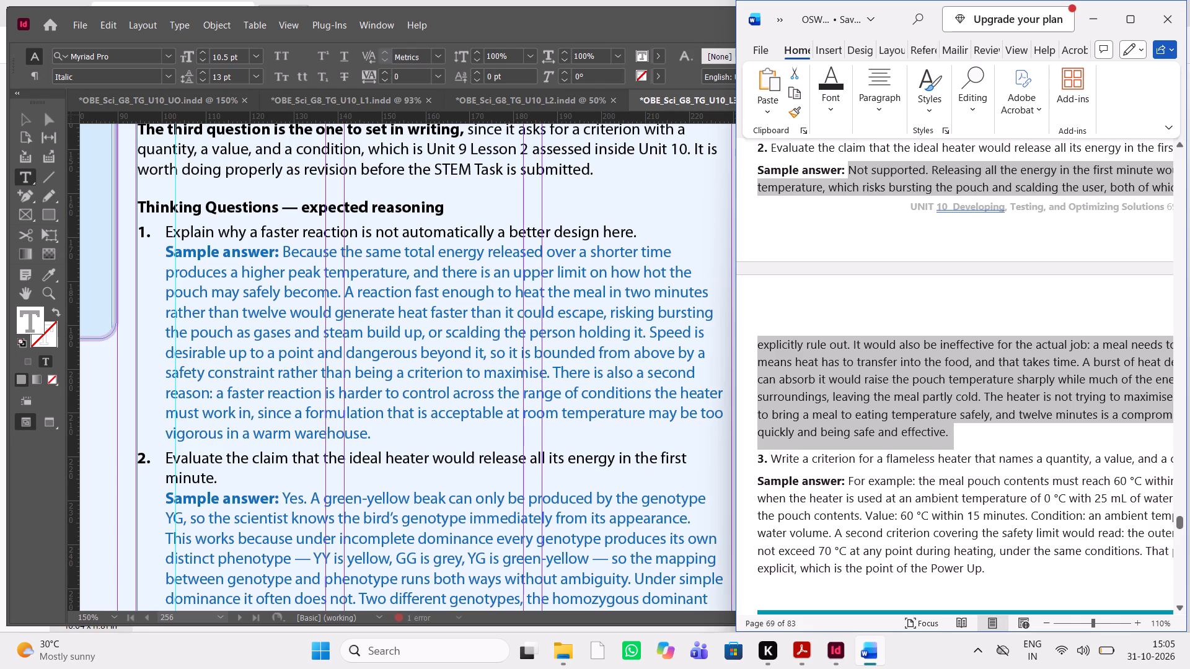
pyautogui.hotkey('ctrl', 'c')
pyautogui.hotkey('ctrl', 'c')
# Delete the first part of Thinking Question 2's old sample answer, from "Yes. A green-yellow beak" through "which is precisely".
pyautogui.scroll(-1, 594, 414)
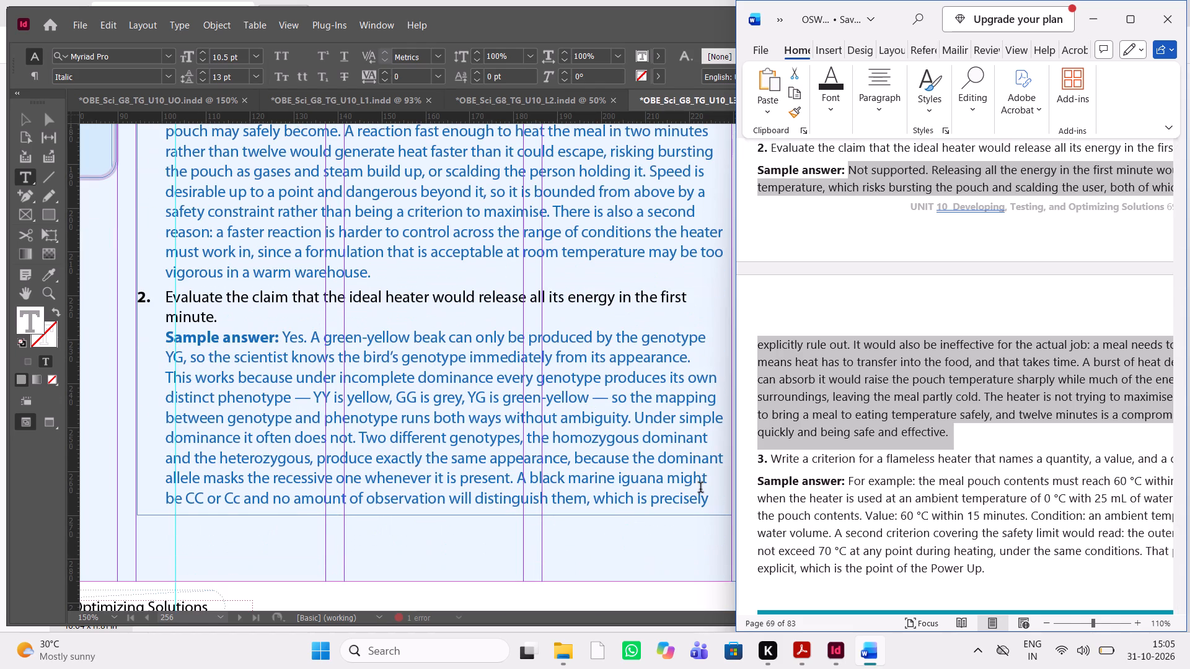
pyautogui.moveTo(711, 499); pyautogui.dragTo(287, 351)
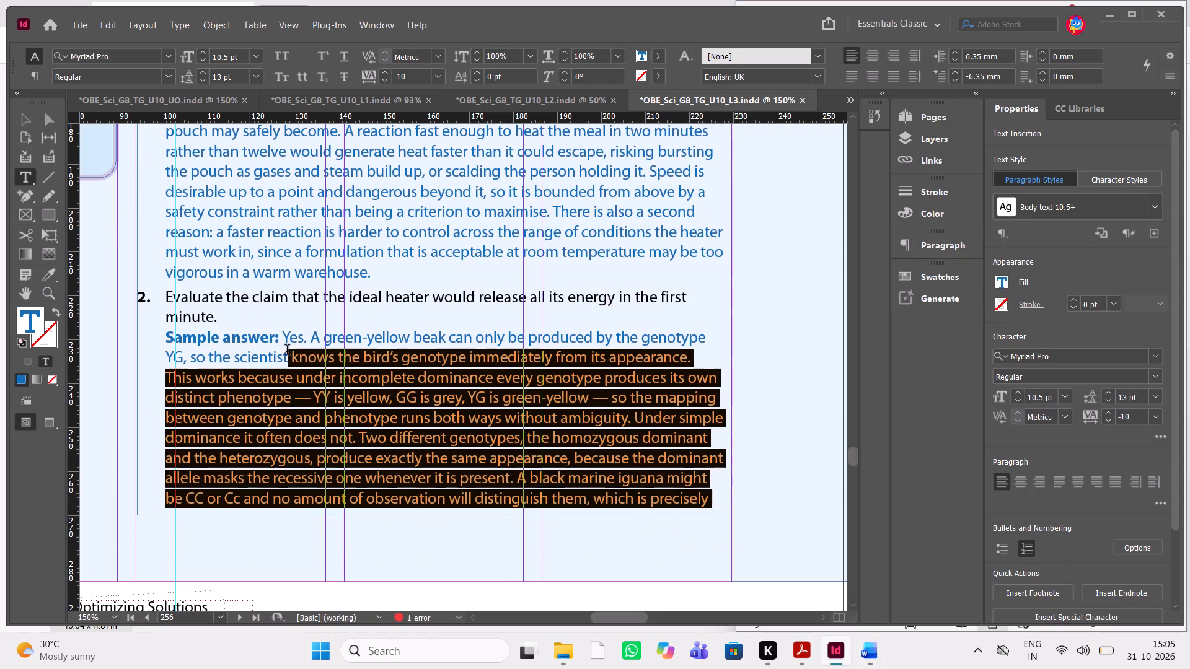
pyautogui.moveTo(287, 351); pyautogui.dragTo(282, 343)
pyautogui.press('Delete')
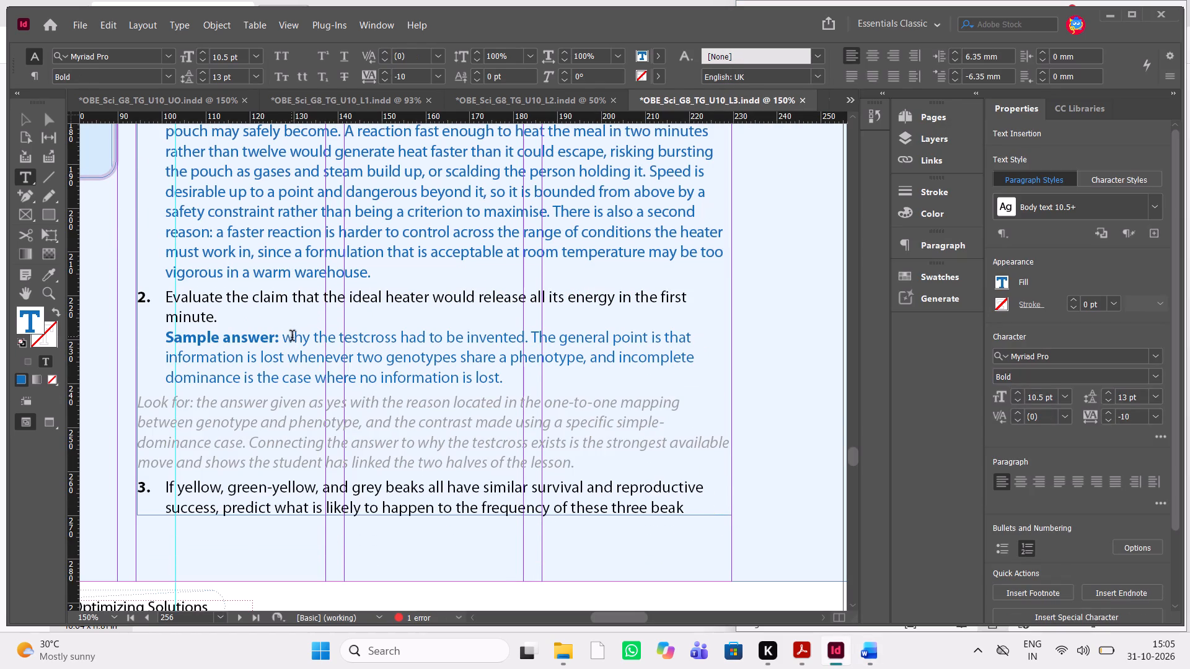
# Delete the grey italic "Look for" note text beneath Thinking Question 2's sample answer.
pyautogui.moveTo(581, 467); pyautogui.dragTo(180, 419)
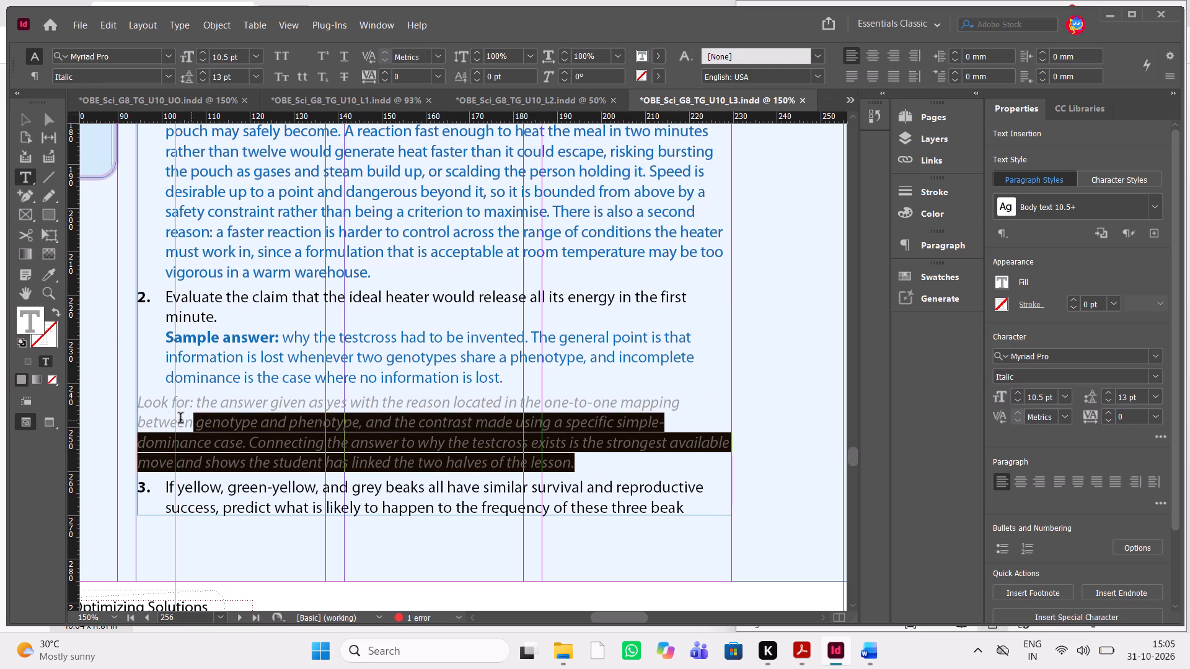
pyautogui.moveTo(180, 419); pyautogui.dragTo(133, 401)
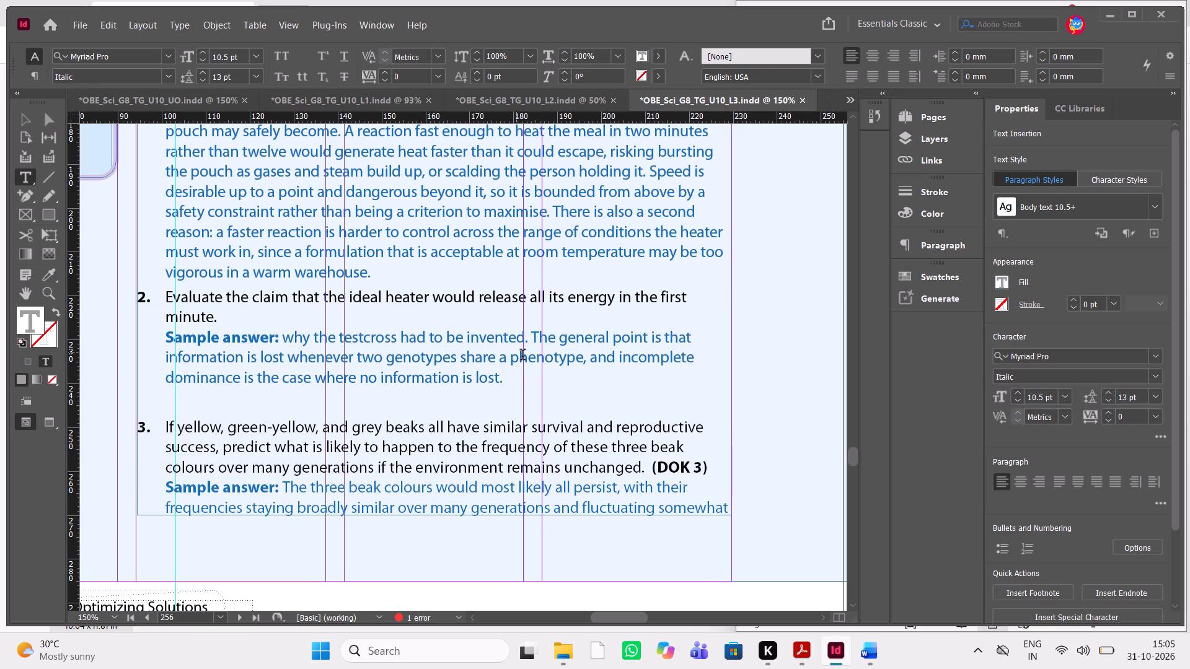
# Replace the rest of Thinking Question 2's old sample answer, from "why the testcross", with the answer copied from Word.
pyautogui.moveTo(524, 372); pyautogui.dragTo(284, 337)
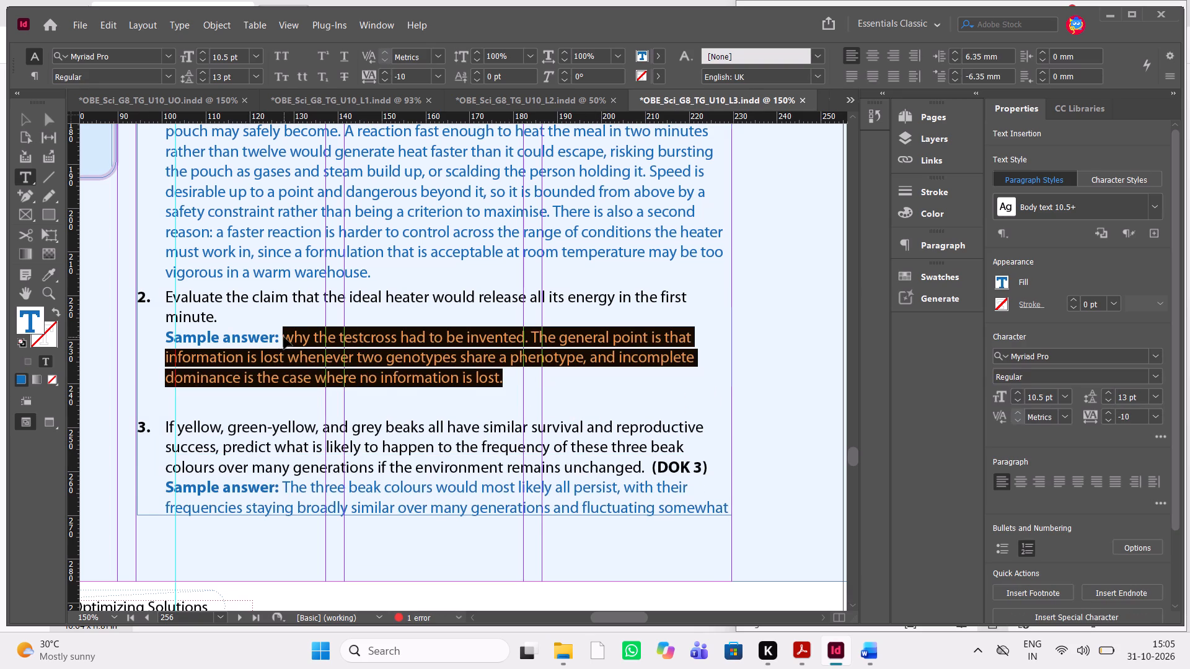
pyautogui.hotkey('ctrl', 'v')
# Set Thinking Question 2's pasted sample answer to Regular weight, from "Not supported." through "safe and effective.", keeping the "Sample answer:" label bold.
pyautogui.scroll(-1, 431, 398)
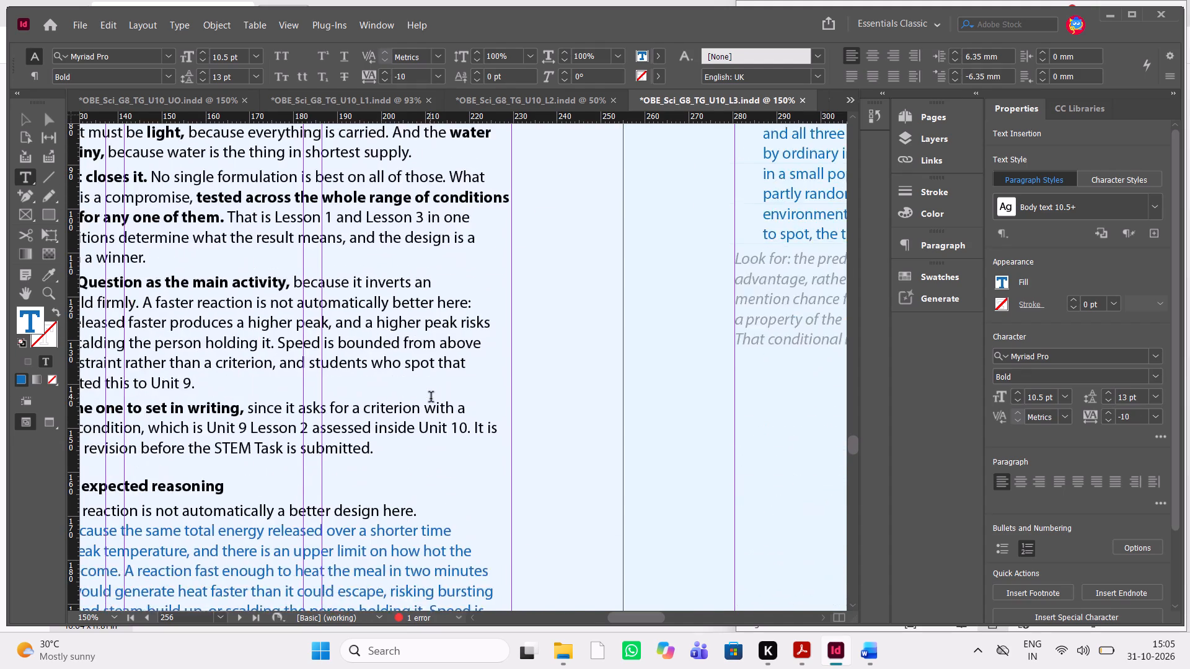
pyautogui.scroll(-1, 431, 398)
pyautogui.hscroll(-1, 431, 398)
pyautogui.scroll(-1, 431, 398)
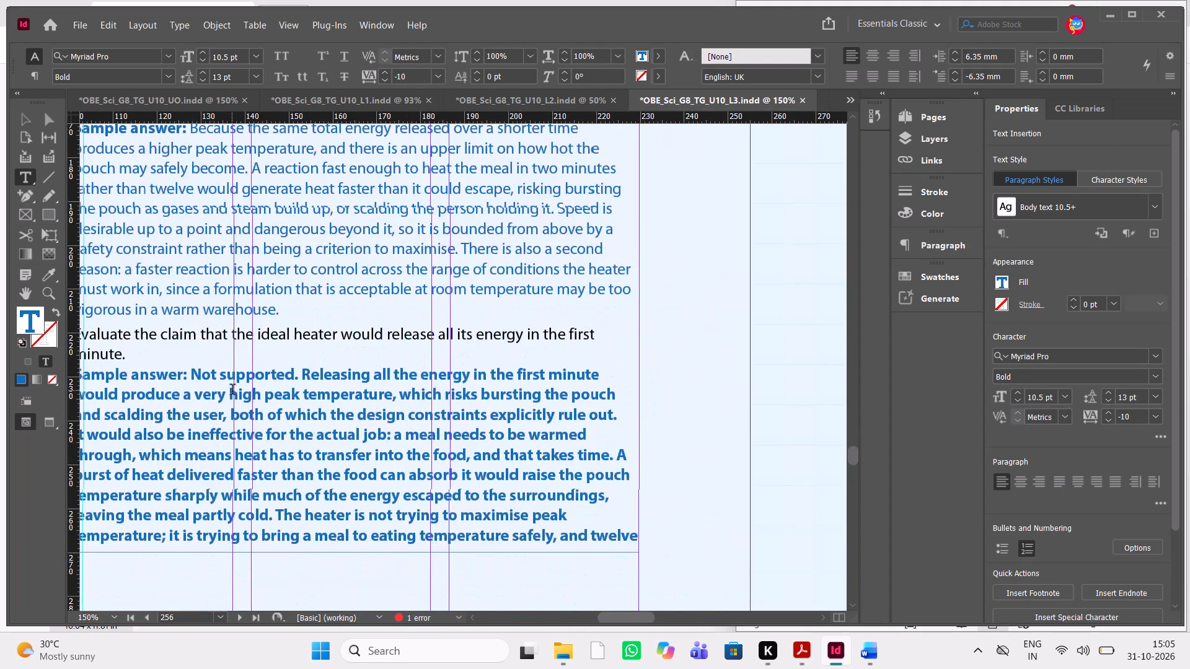
pyautogui.moveTo(190, 375); pyautogui.dragTo(639, 550)
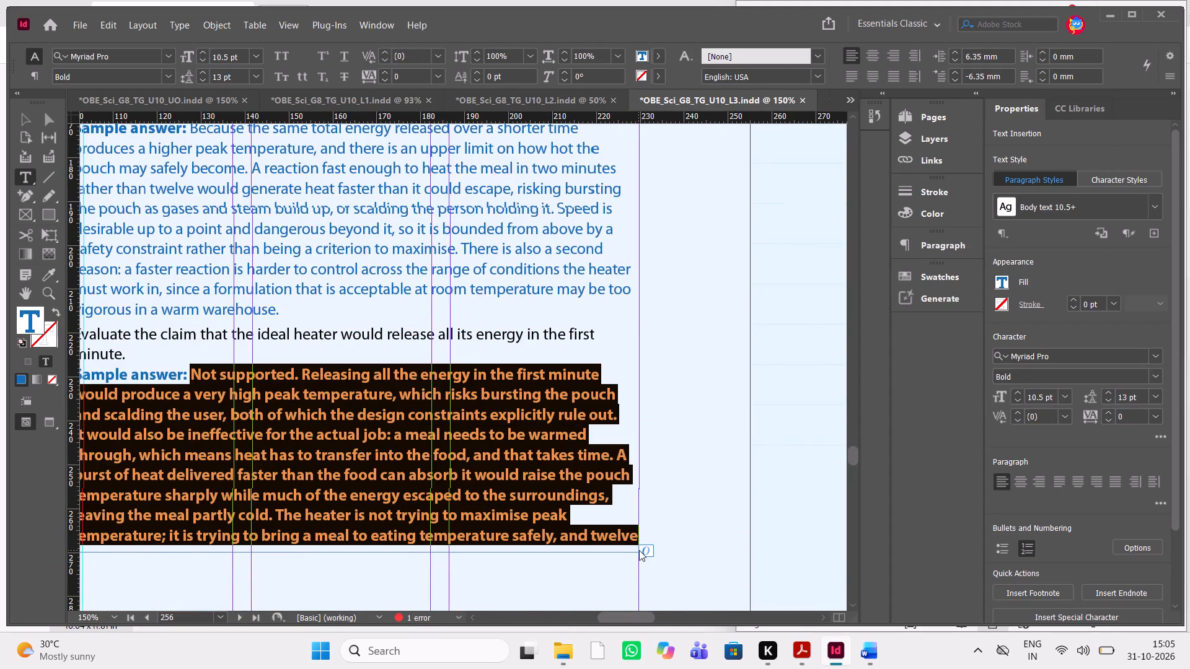
pyautogui.scroll(2, 712, 532)
pyautogui.hscroll(1, 712, 532)
pyautogui.scroll(1, 712, 532)
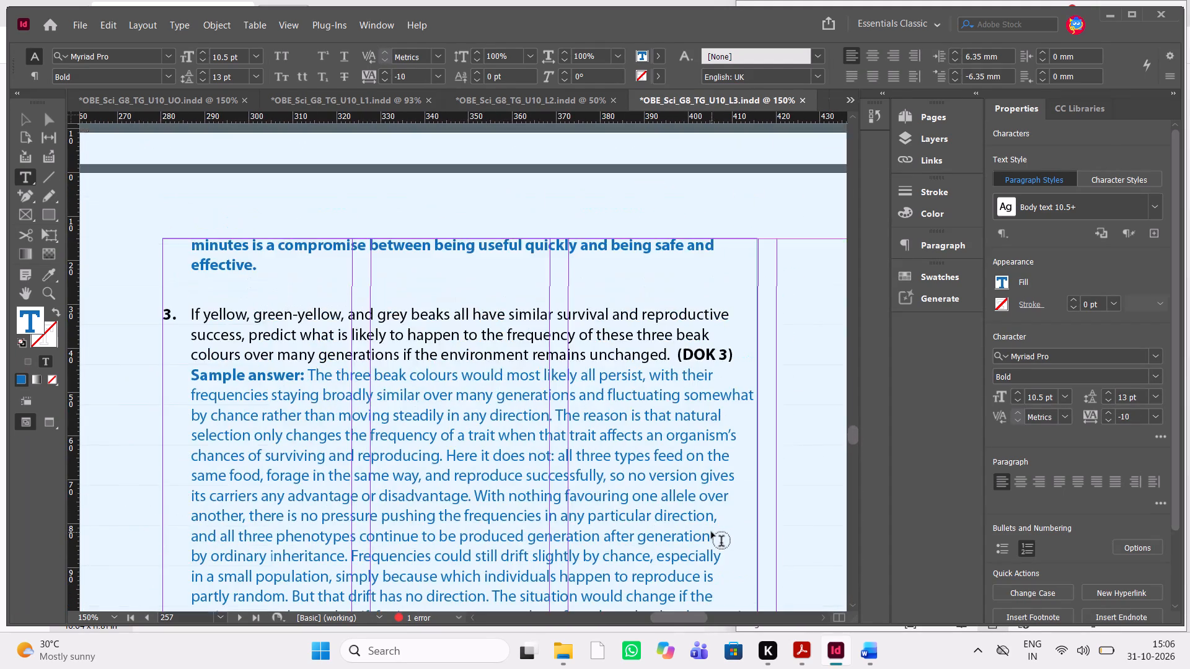
pyautogui.scroll(1, 712, 532)
pyautogui.hotkey('shift', 'Down')
pyautogui.hotkey('shift', 'Down')
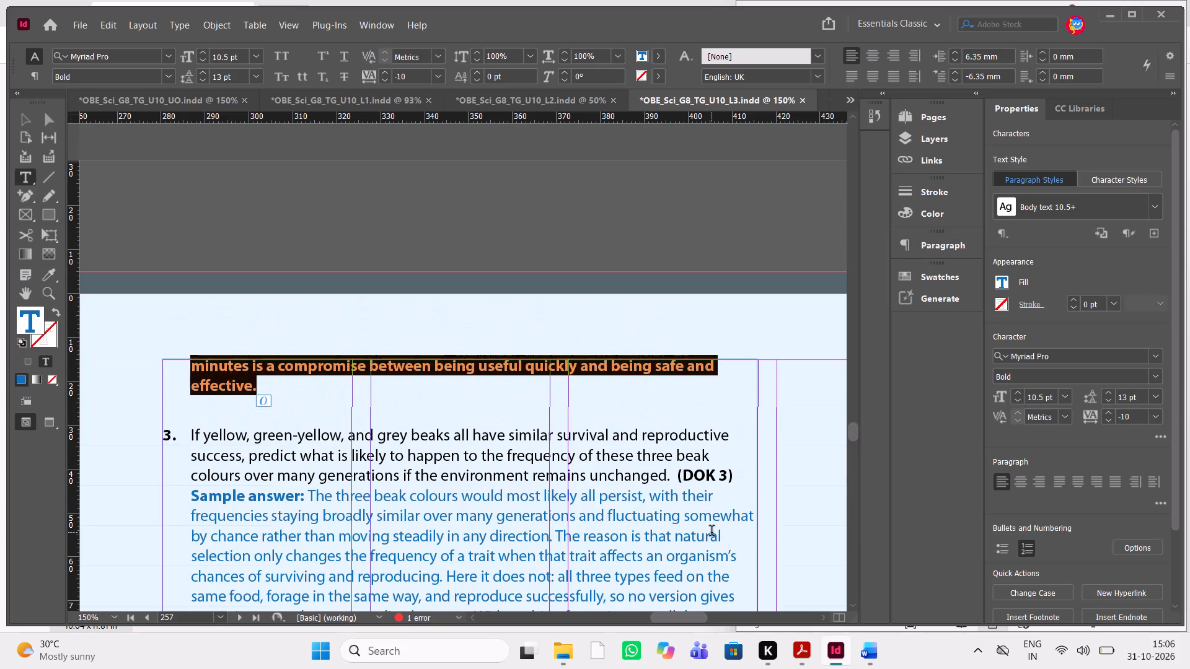
pyautogui.hotkey('ctrl', 'shift', 'b')
pyautogui.hscroll(1, 920, 545)
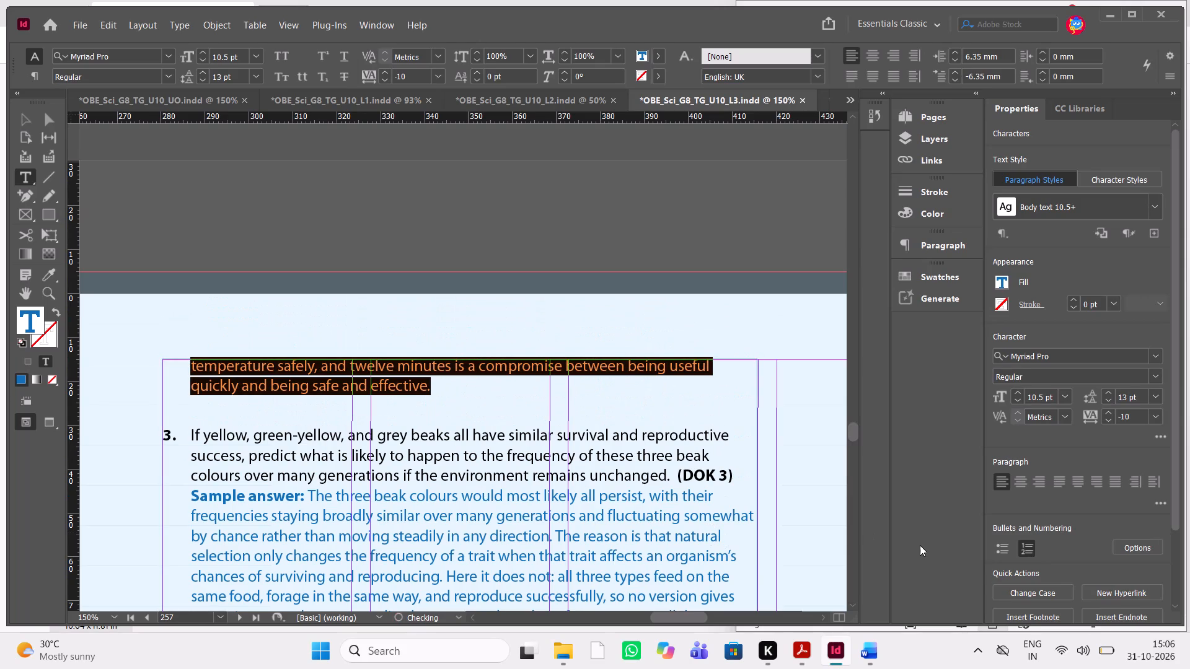
pyautogui.hscroll(1, 920, 545)
pyautogui.scroll(-3, 588, 503)
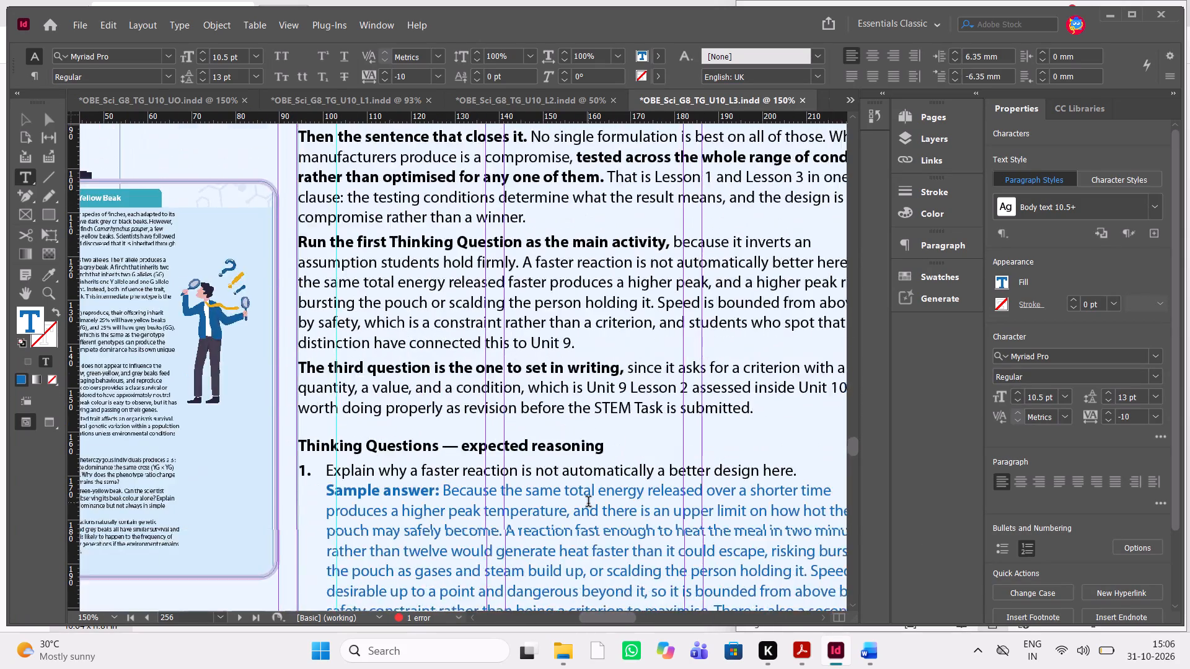
pyautogui.scroll(-2, 588, 503)
pyautogui.hscroll(-1, 588, 503)
pyautogui.scroll(-1, 588, 503)
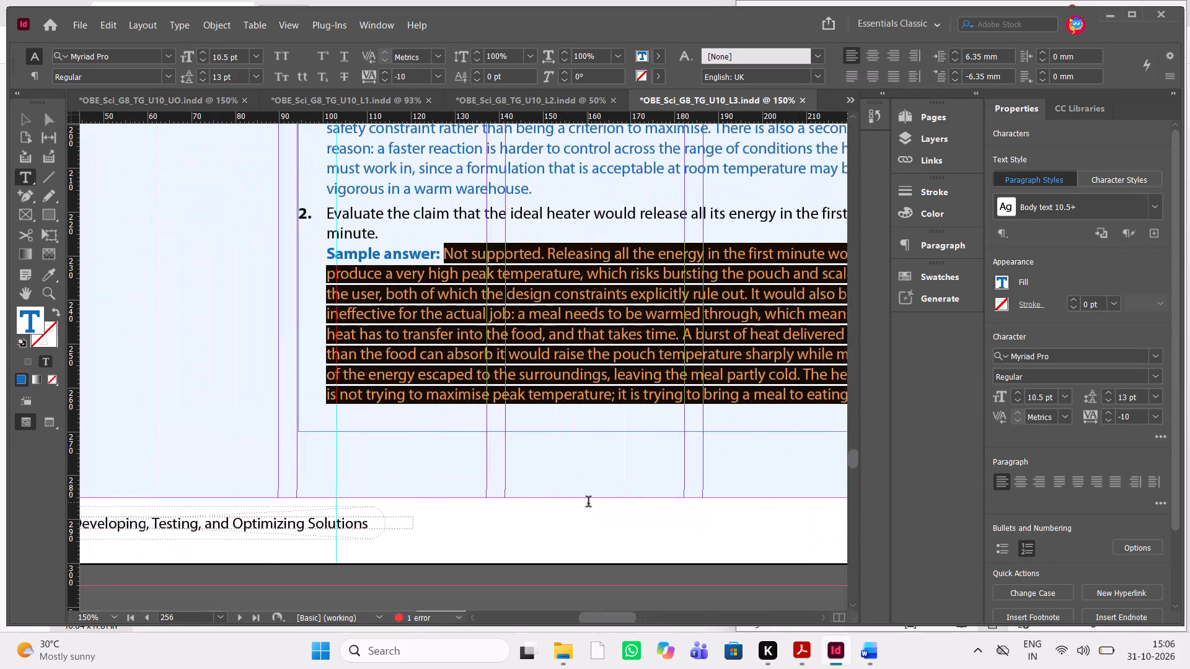
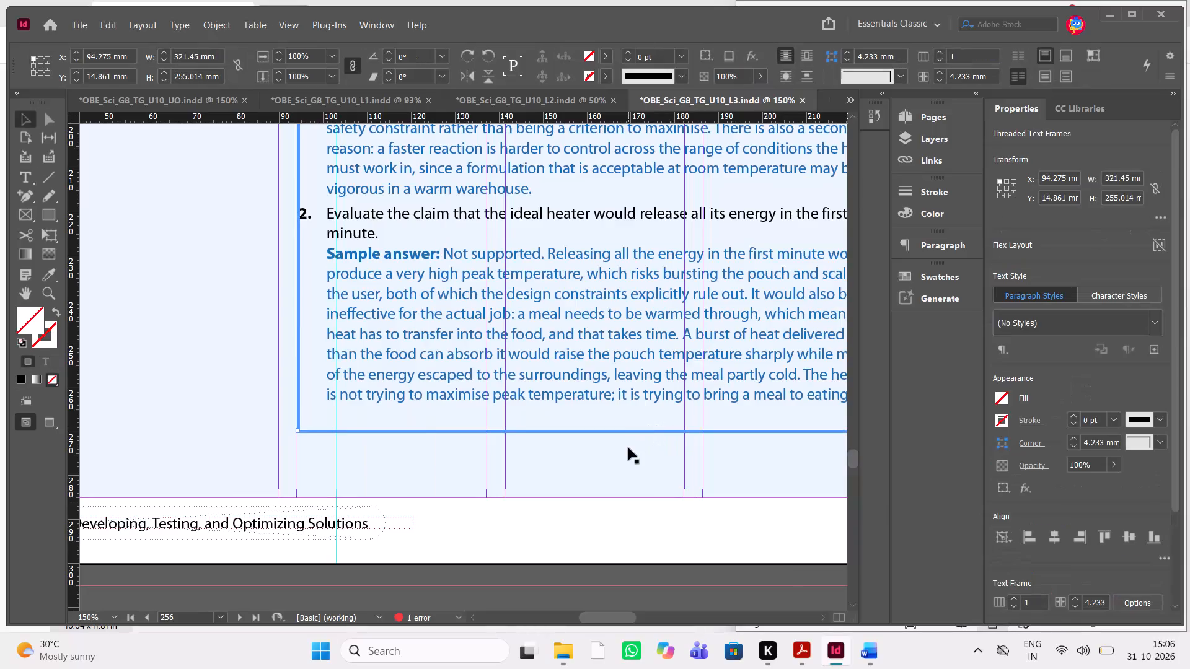
# Extend the bottom of the threaded text frame on page 256 to about 261 mm high to fit question 2's full sample answer.
pyautogui.hscroll(-1, 628, 448)
pyautogui.click(712, 481)
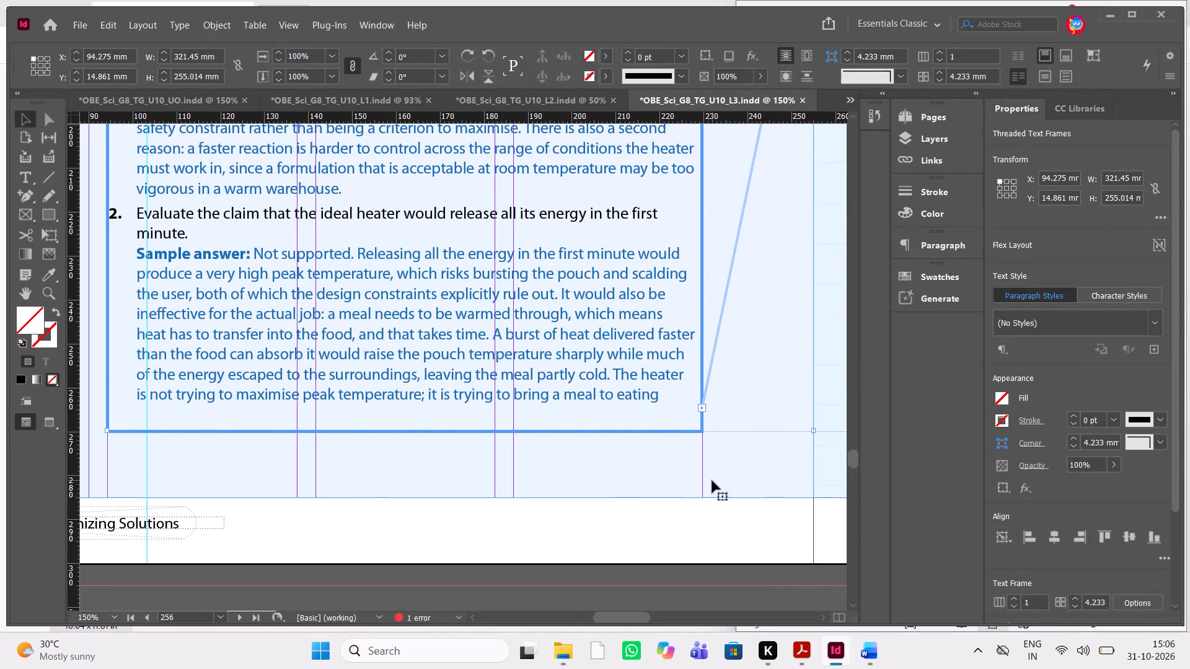
pyautogui.click(570, 431)
pyautogui.click(499, 370)
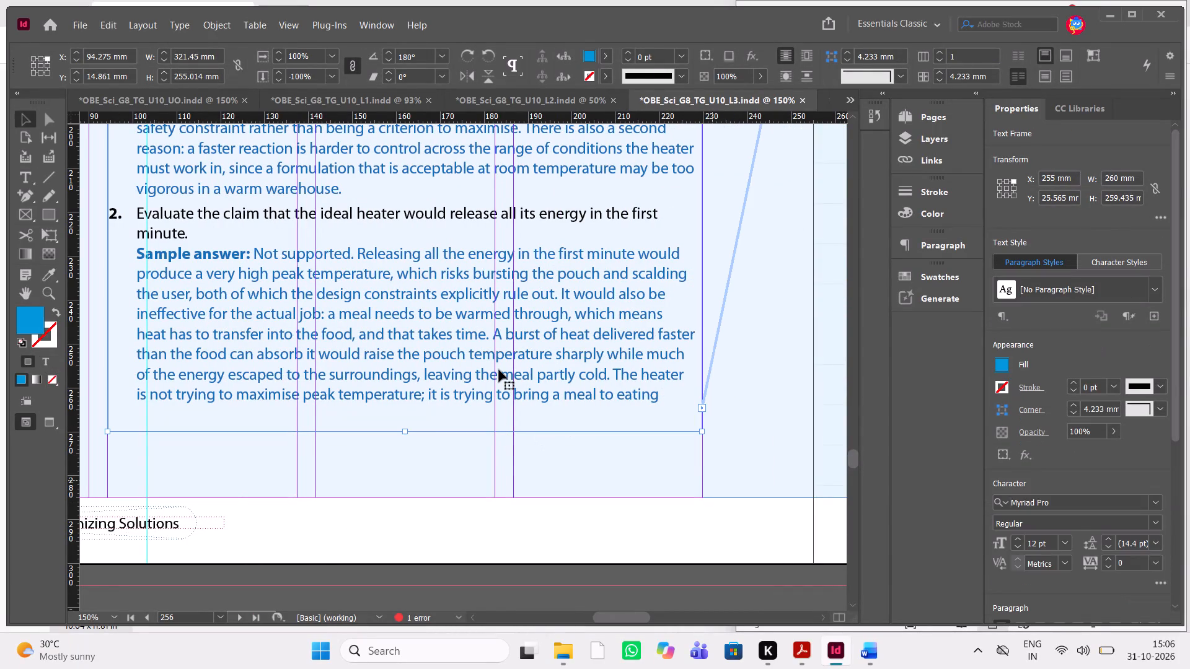
pyautogui.moveTo(405, 432); pyautogui.dragTo(405, 458)
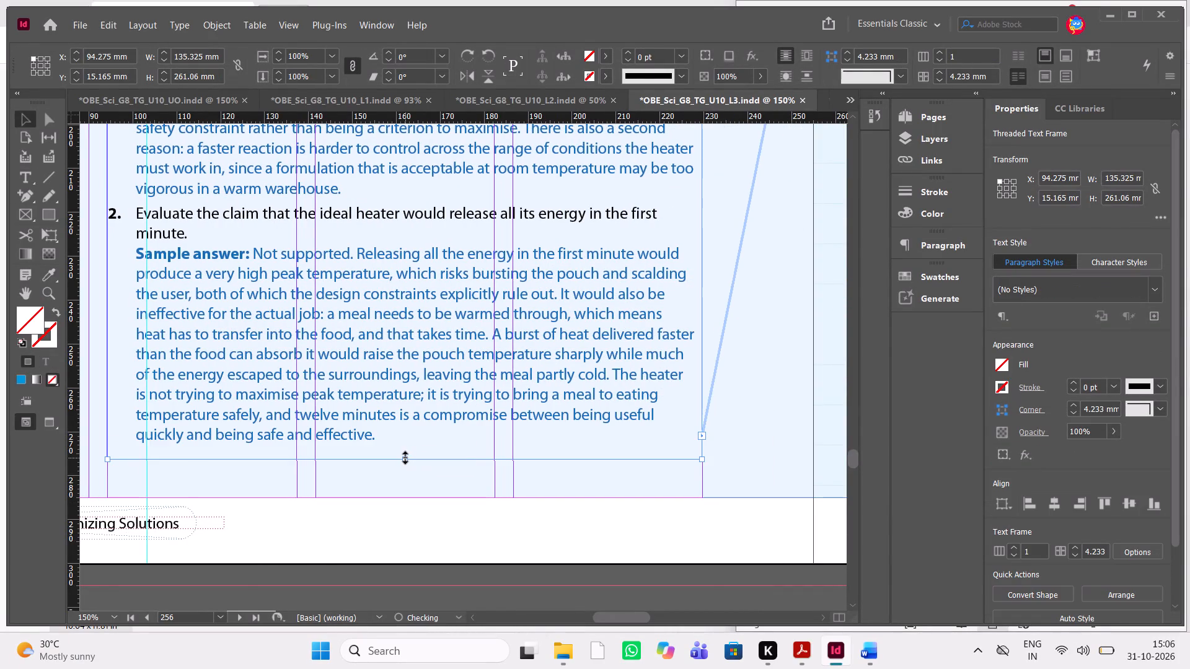
# Delete the empty line above question 3 at the top of page 257's text frame.
pyautogui.scroll(3, 405, 458)
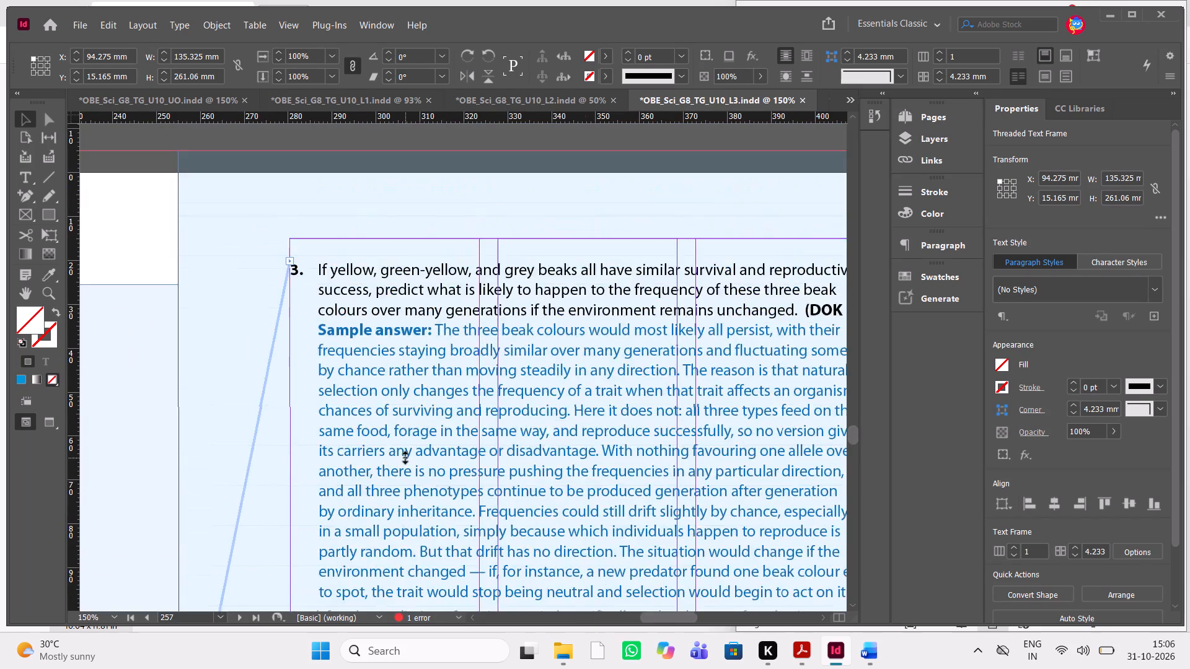
pyautogui.scroll(1, 405, 458)
pyautogui.doubleClick(303, 295)
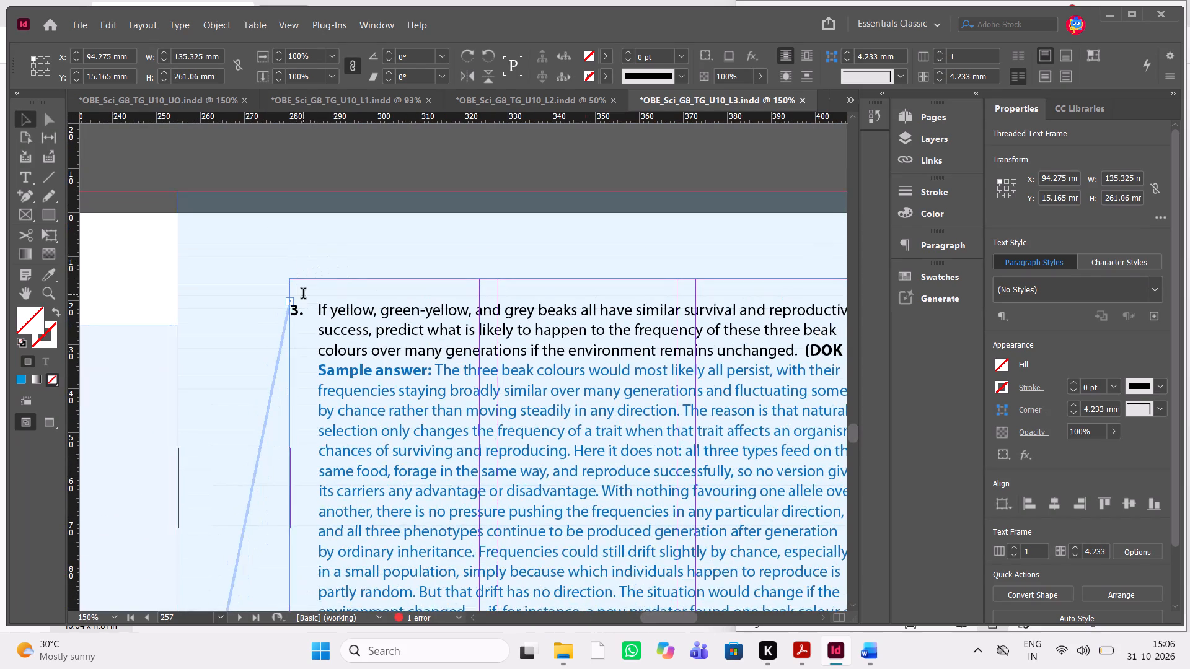
pyautogui.click(295, 286)
pyautogui.click(324, 305)
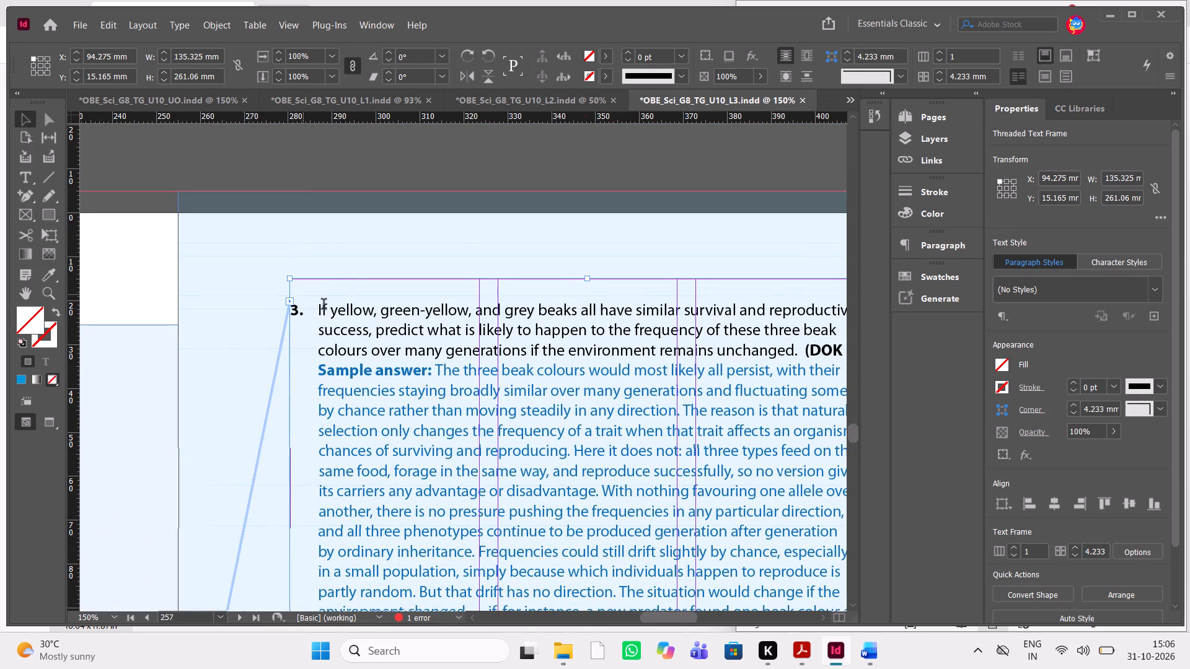
pyautogui.click(226, 359)
pyautogui.hscroll(1, 298, 289)
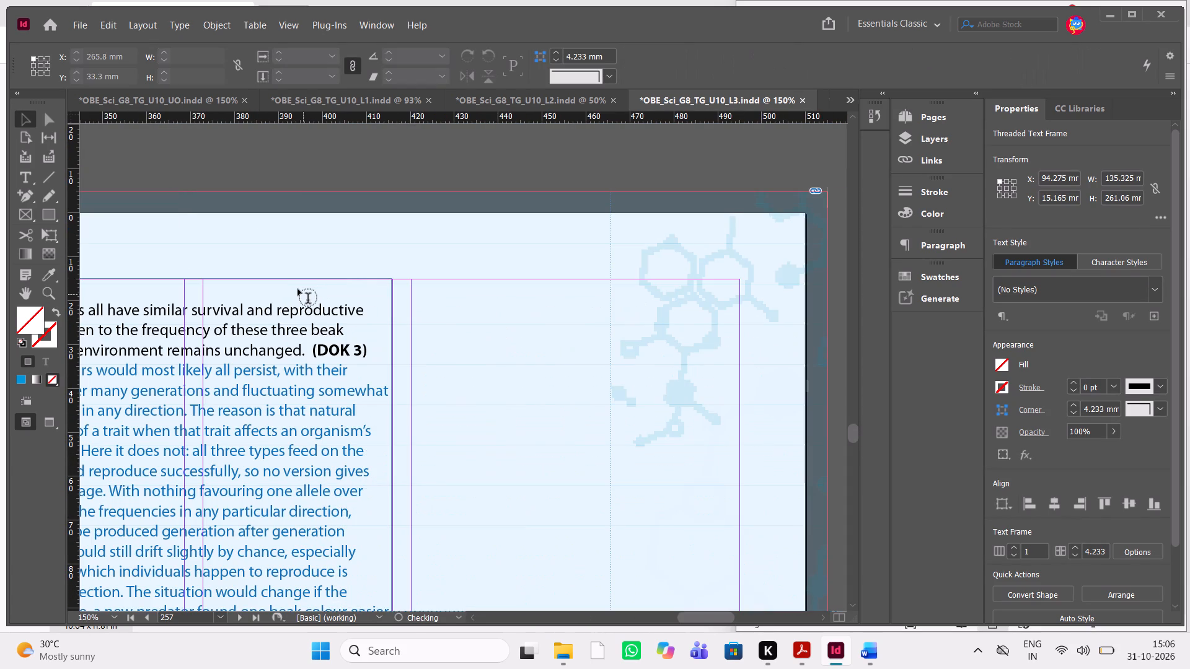
pyautogui.hscroll(5, 298, 289)
pyautogui.hscroll(1, 302, 343)
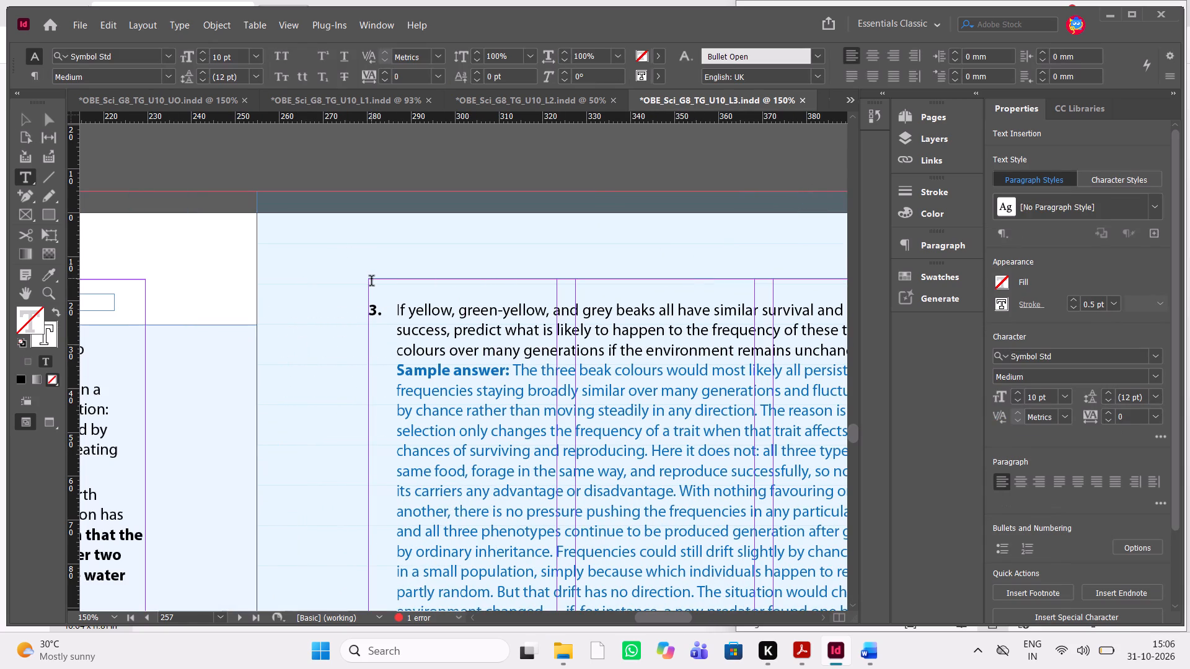
pyautogui.click(371, 279)
pyautogui.press('Escape')
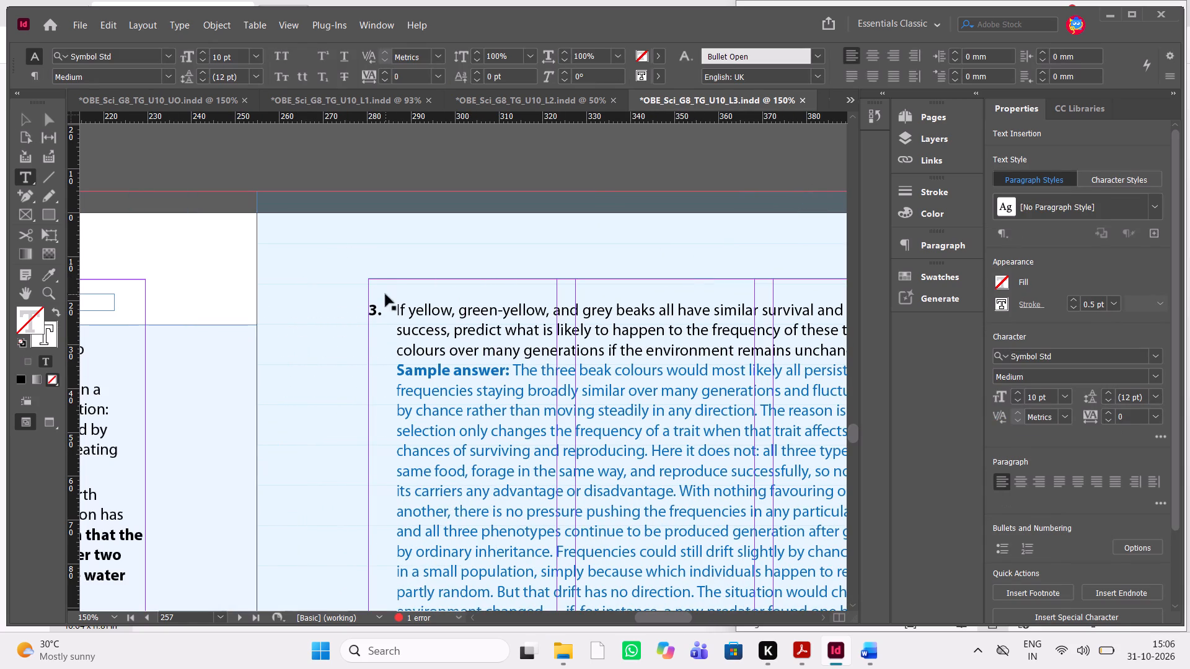
pyautogui.tripleClick(402, 336)
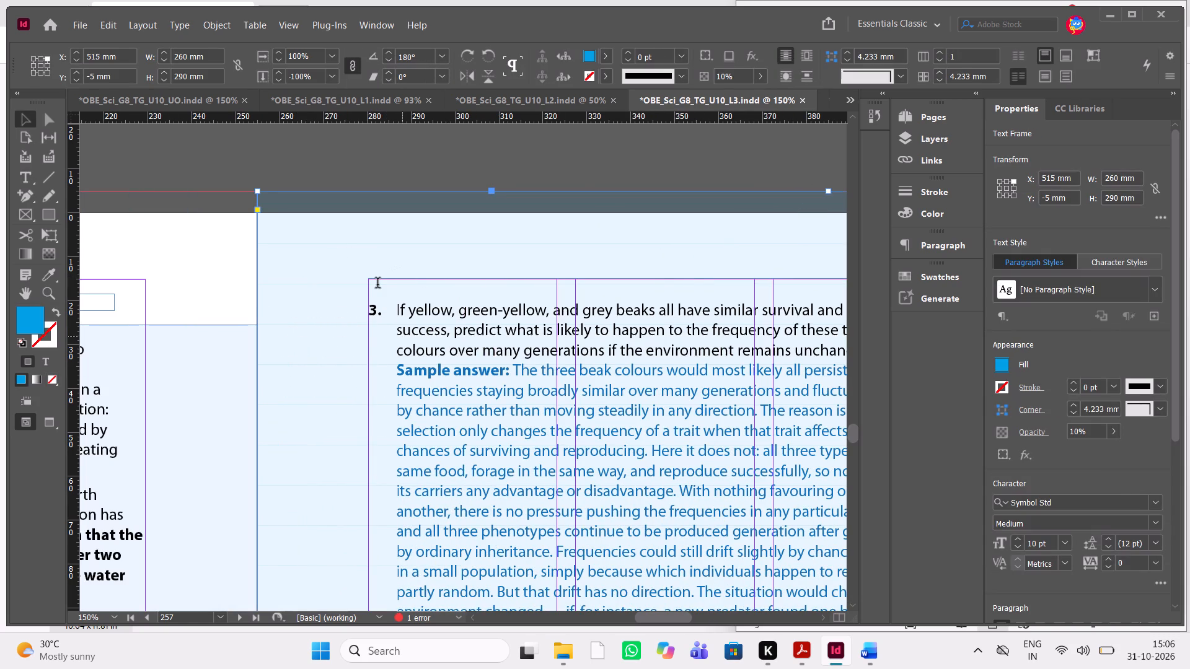
pyautogui.click(377, 284)
pyautogui.click(423, 327)
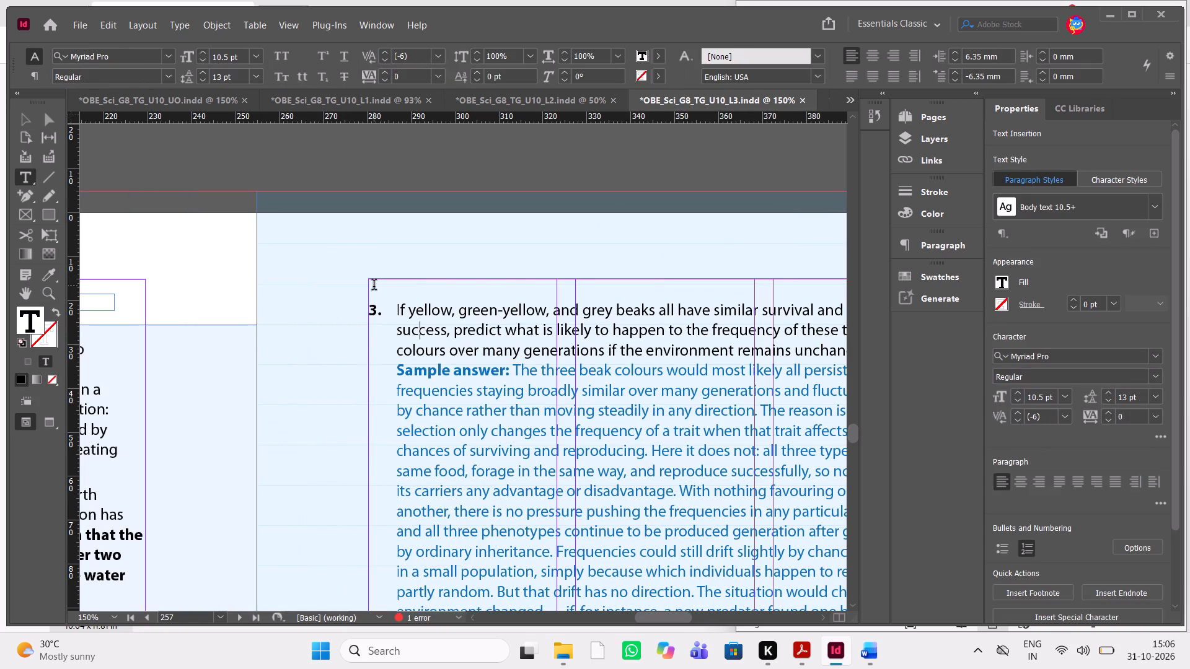
pyautogui.click(374, 286)
pyautogui.press('Delete')
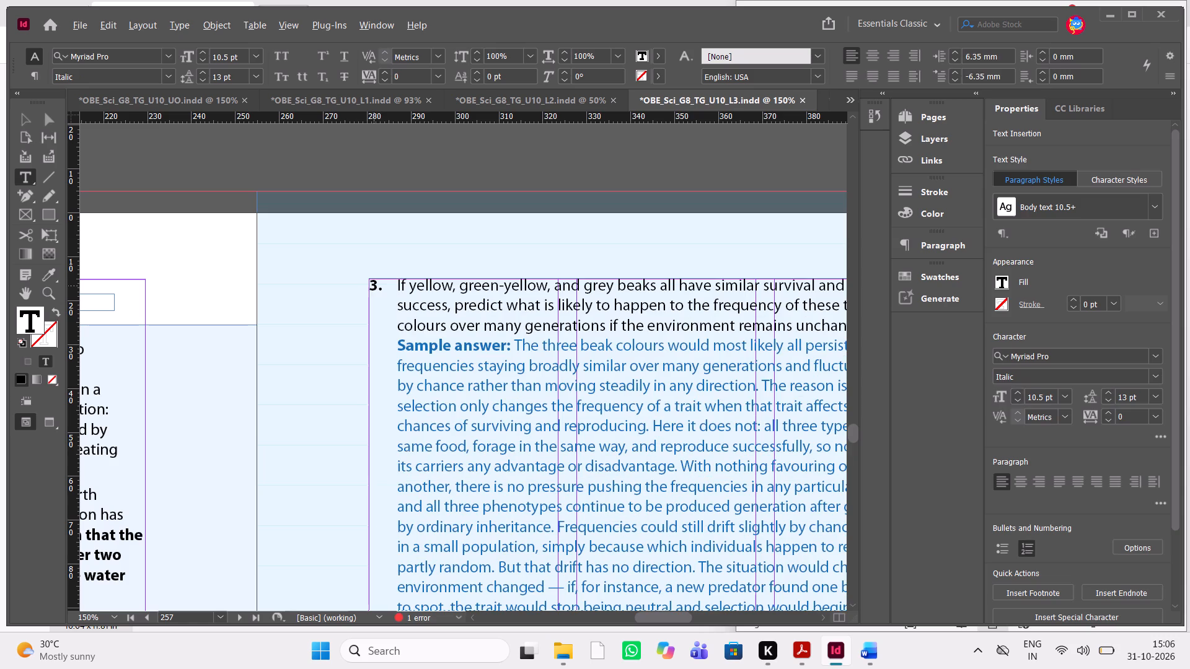
# Replace the beak-colour question 3, including its DOK label, with the flameless heater criterion question copied from the Word manuscript.
pyautogui.hotkey('alt', 'Tab')
pyautogui.hscroll(-1, 1060, 473)
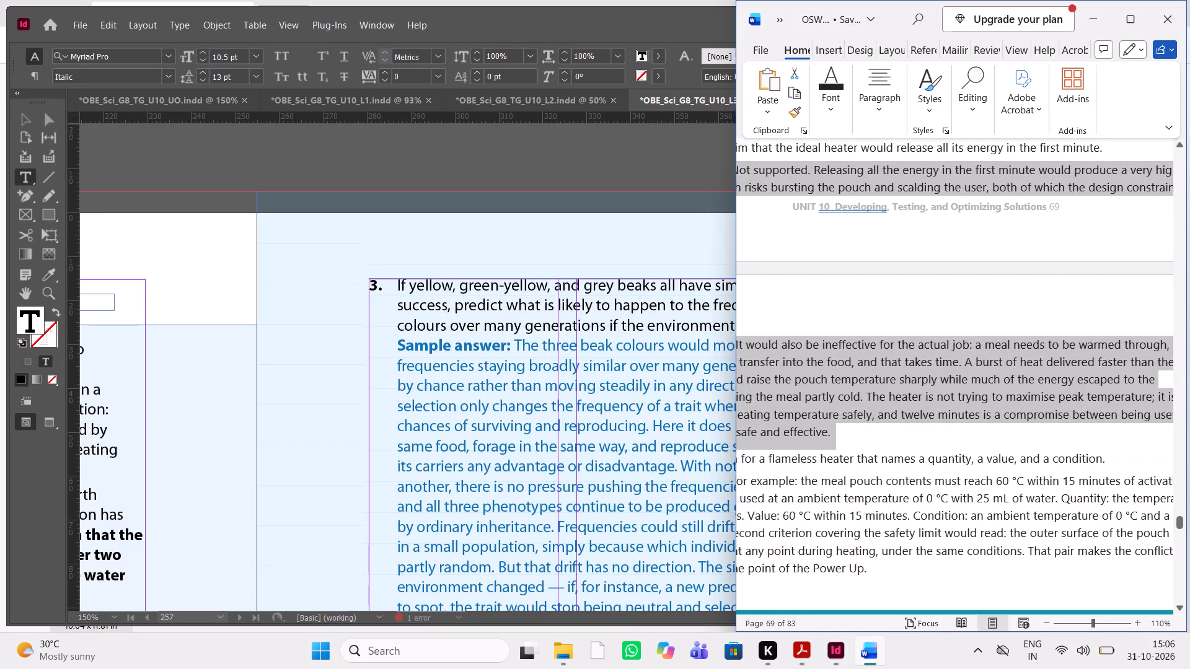
pyautogui.moveTo(1109, 456); pyautogui.dragTo(746, 448)
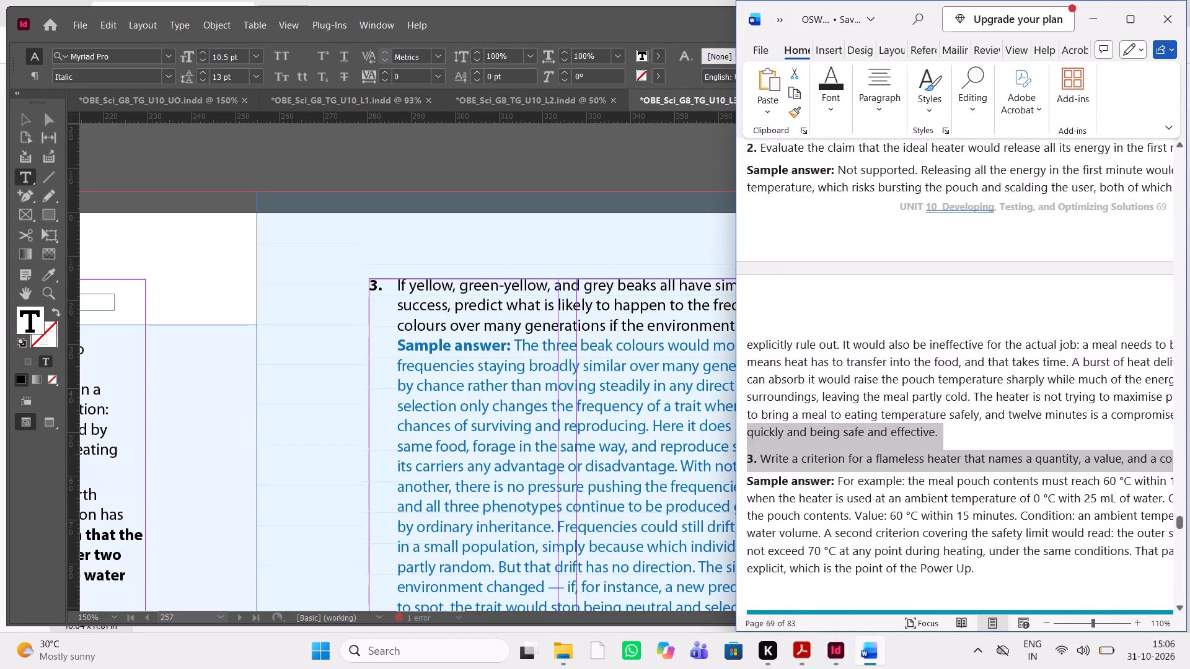
pyautogui.moveTo(746, 448); pyautogui.dragTo(760, 457)
pyautogui.hotkey('ctrl', 'c')
pyautogui.hotkey('ctrl', 'c')
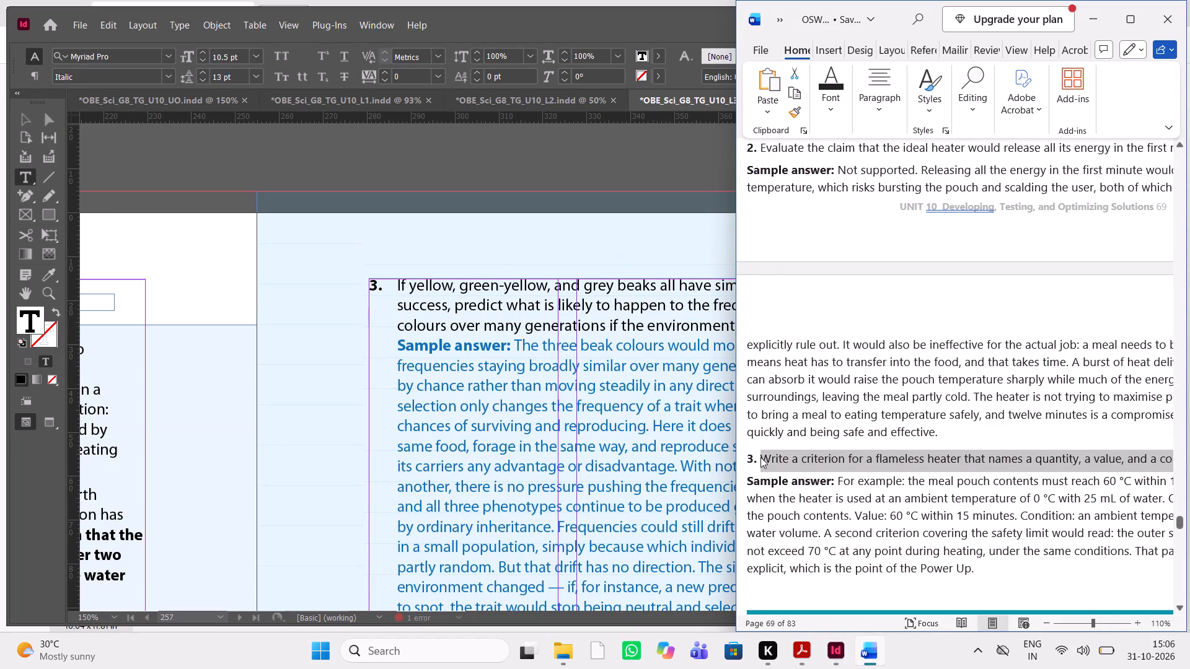
pyautogui.doubleClick(607, 331)
pyautogui.hscroll(-1, 777, 341)
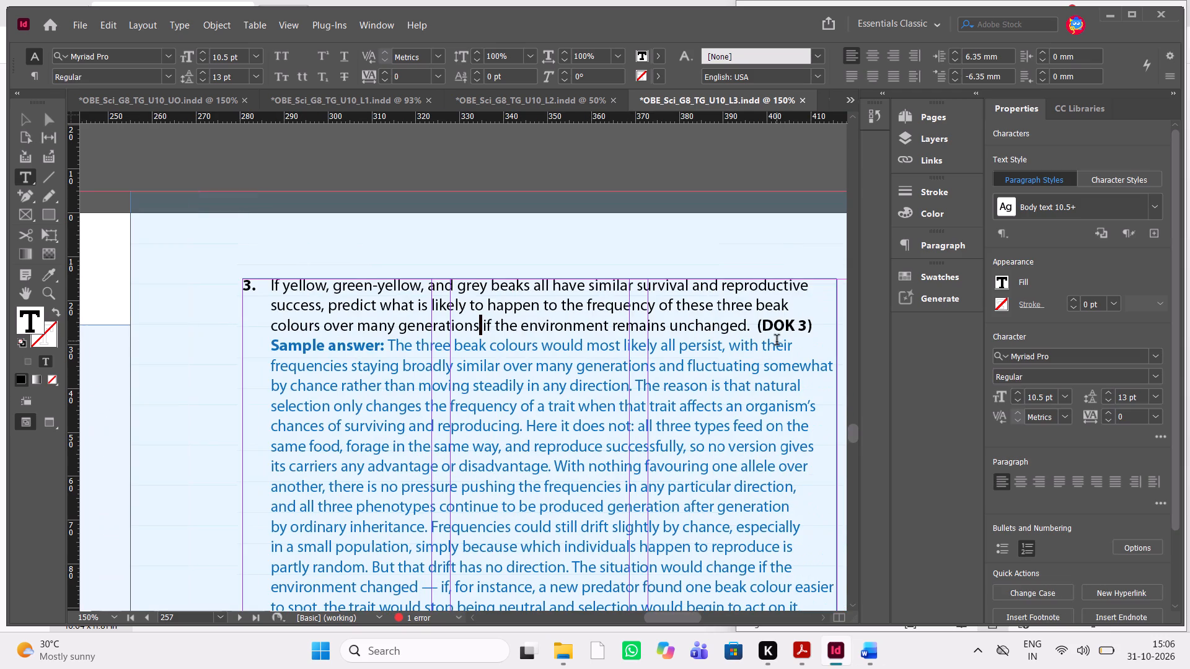
pyautogui.moveTo(818, 326); pyautogui.dragTo(331, 266)
pyautogui.hotkey('ctrl', 'v')
# Replace question 3's sample answer text with the Word manuscript's answer beginning "For example: the meal pouch contents must reach 60 °C".
pyautogui.hotkey('alt', 'Tab')
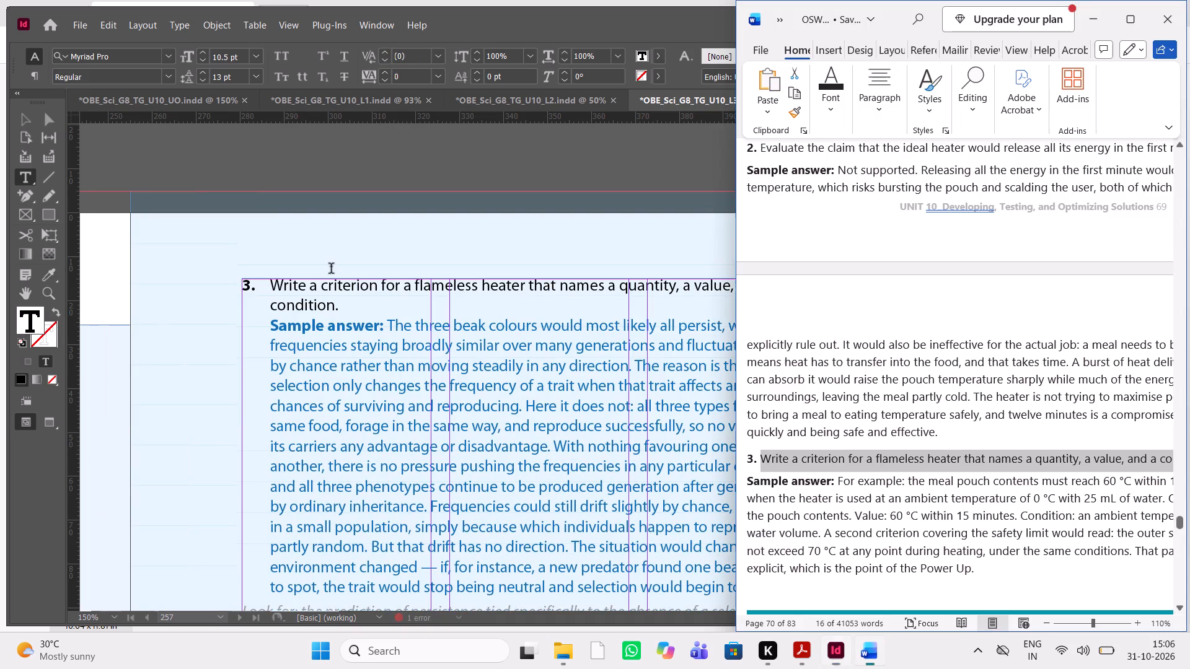
pyautogui.hscroll(-1, 496, 332)
pyautogui.scroll(-1, 856, 401)
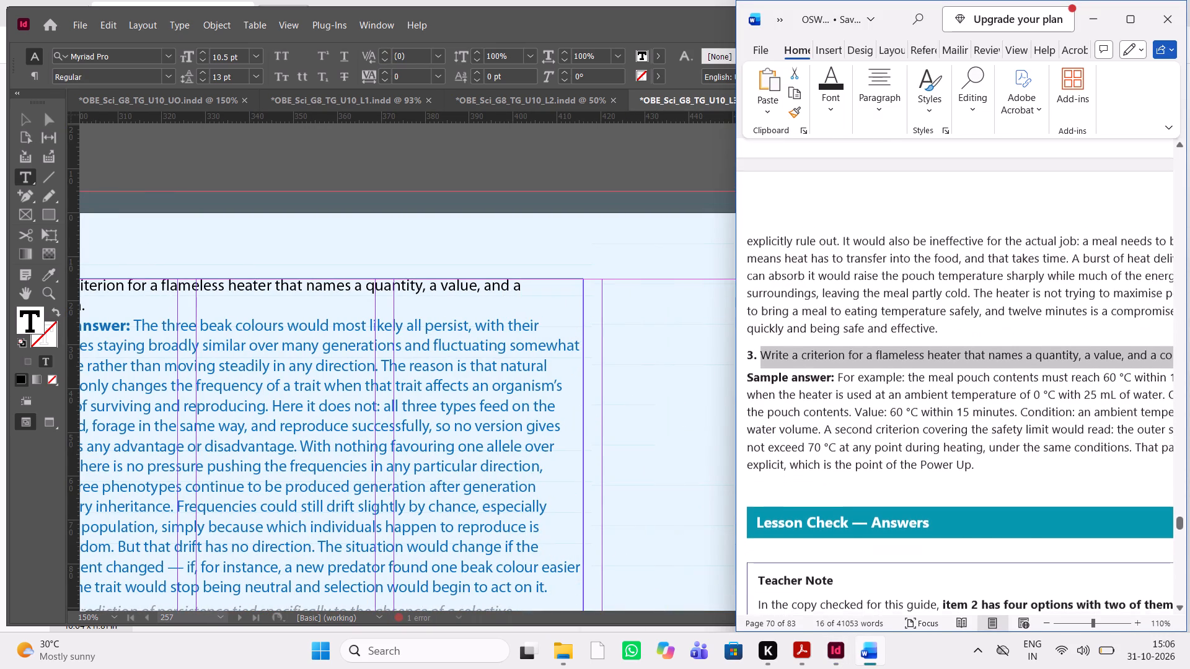
pyautogui.moveTo(988, 464); pyautogui.dragTo(850, 375)
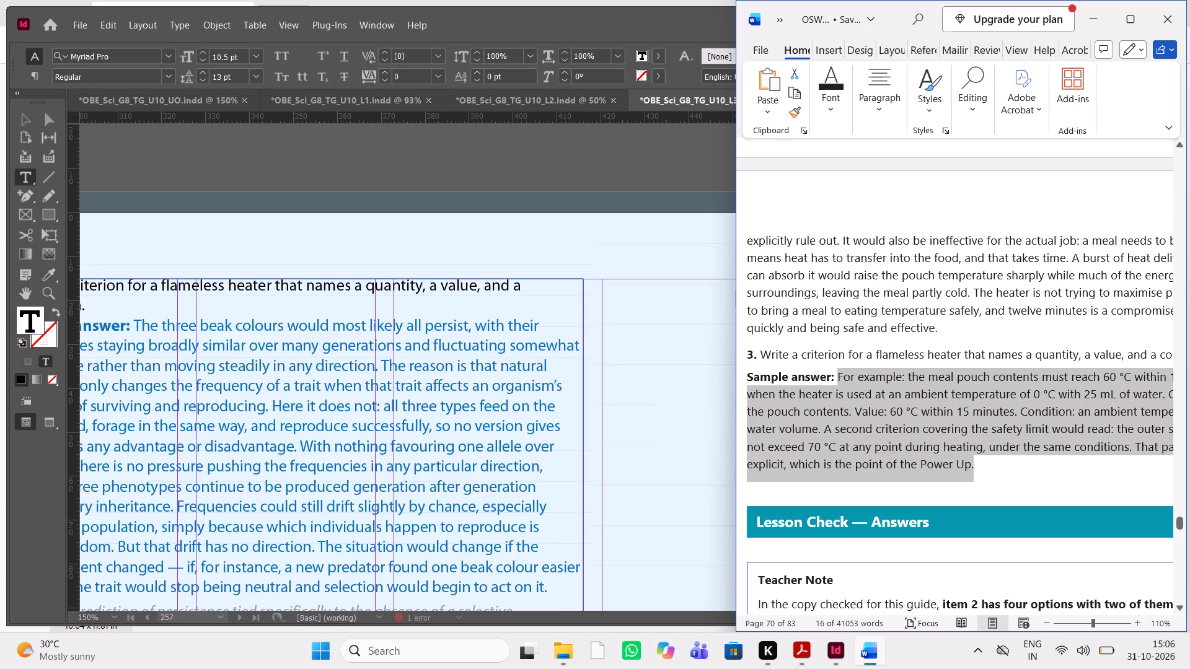
pyautogui.moveTo(850, 375); pyautogui.dragTo(845, 375)
pyautogui.hotkey('ctrl', 'c')
pyautogui.hotkey('ctrl', 'c')
pyautogui.scroll(-1, 590, 403)
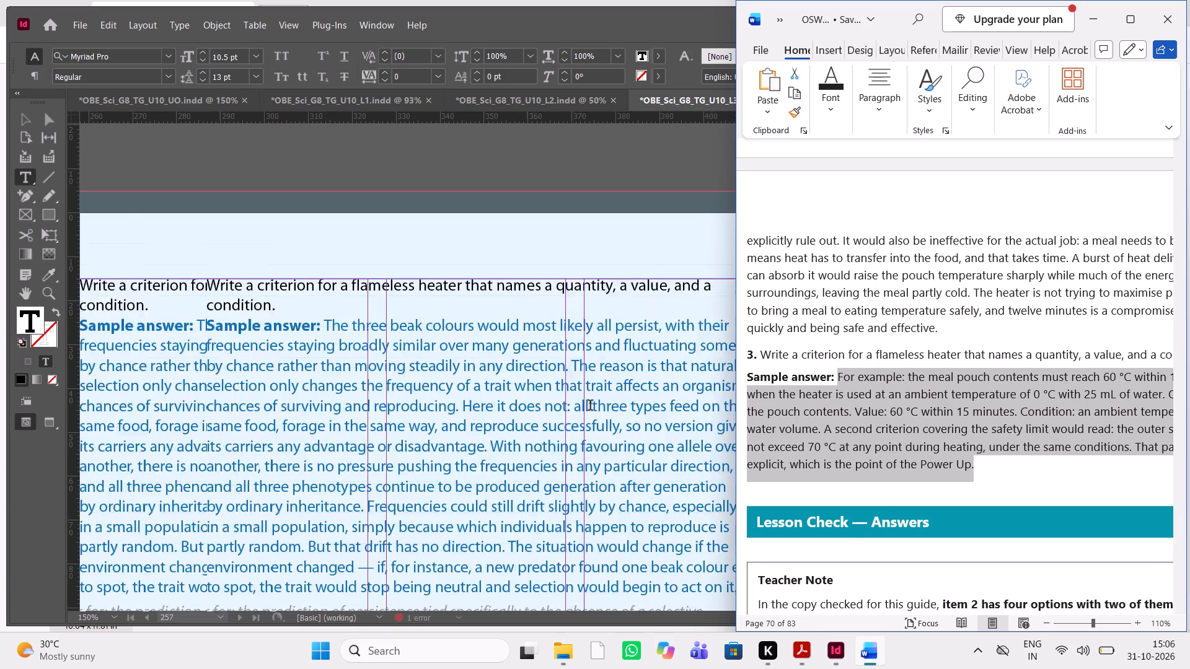
pyautogui.scroll(-1, 590, 403)
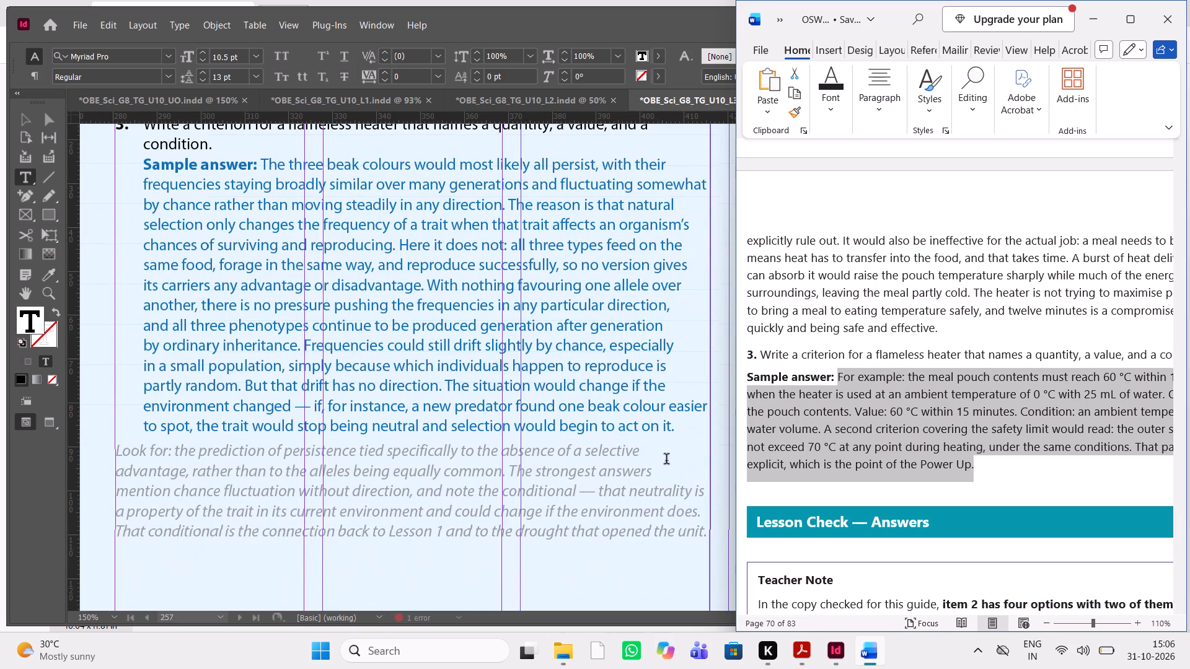
pyautogui.moveTo(679, 432); pyautogui.dragTo(267, 192)
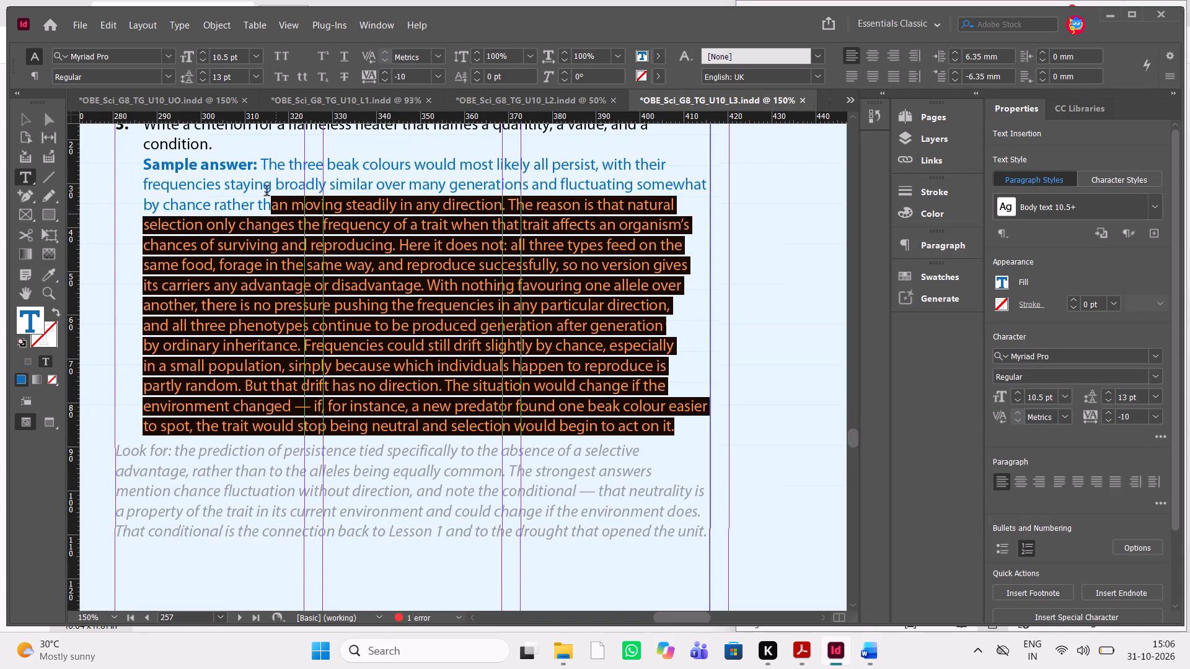
pyautogui.moveTo(267, 192); pyautogui.dragTo(267, 191)
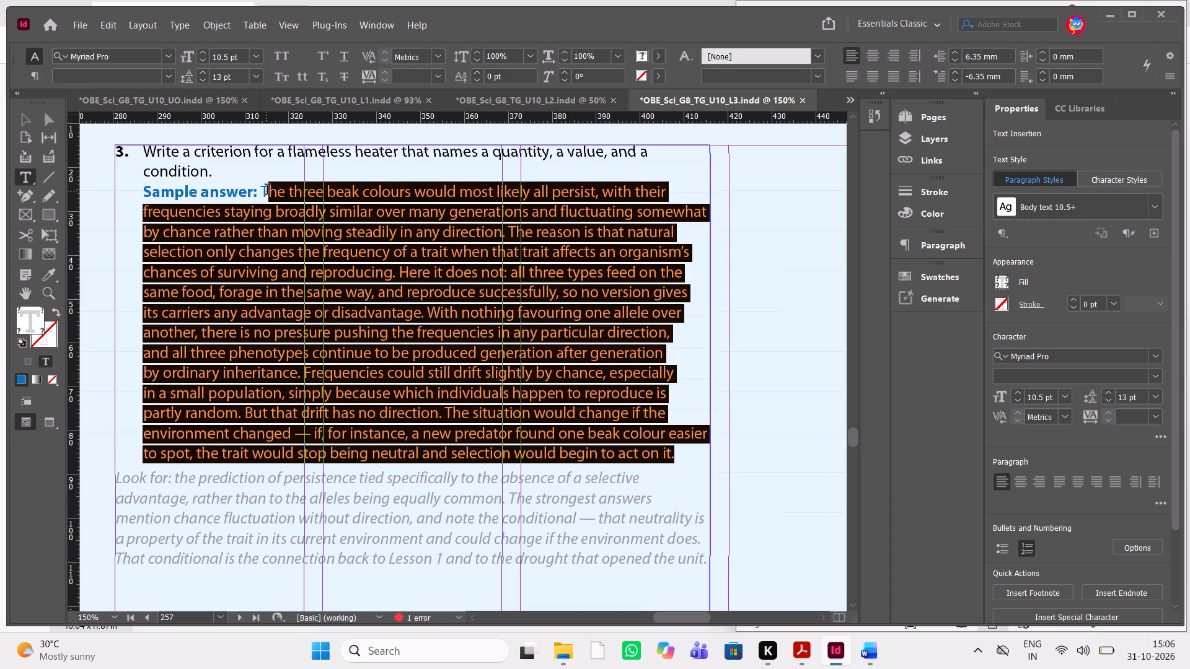
pyautogui.moveTo(267, 191); pyautogui.dragTo(260, 188)
pyautogui.hotkey('ctrl', 'v')
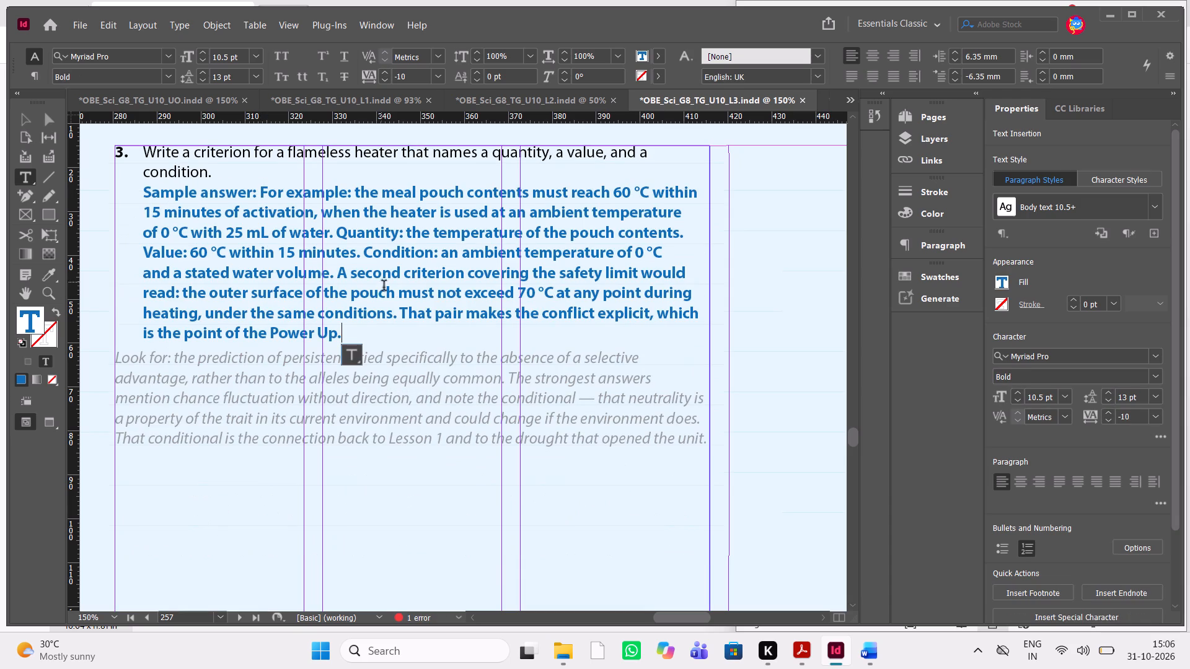
# Delete the grey italic "Look for" note below question 3's answer up to its last few letters, and dismiss the low-battery alert.
pyautogui.moveTo(655, 444); pyautogui.dragTo(99, 364)
pyautogui.press('Delete')
pyautogui.press('Delete')
pyautogui.press('Delete')
pyautogui.press('Delete')
pyautogui.press('Delete')
pyautogui.press('Delete')
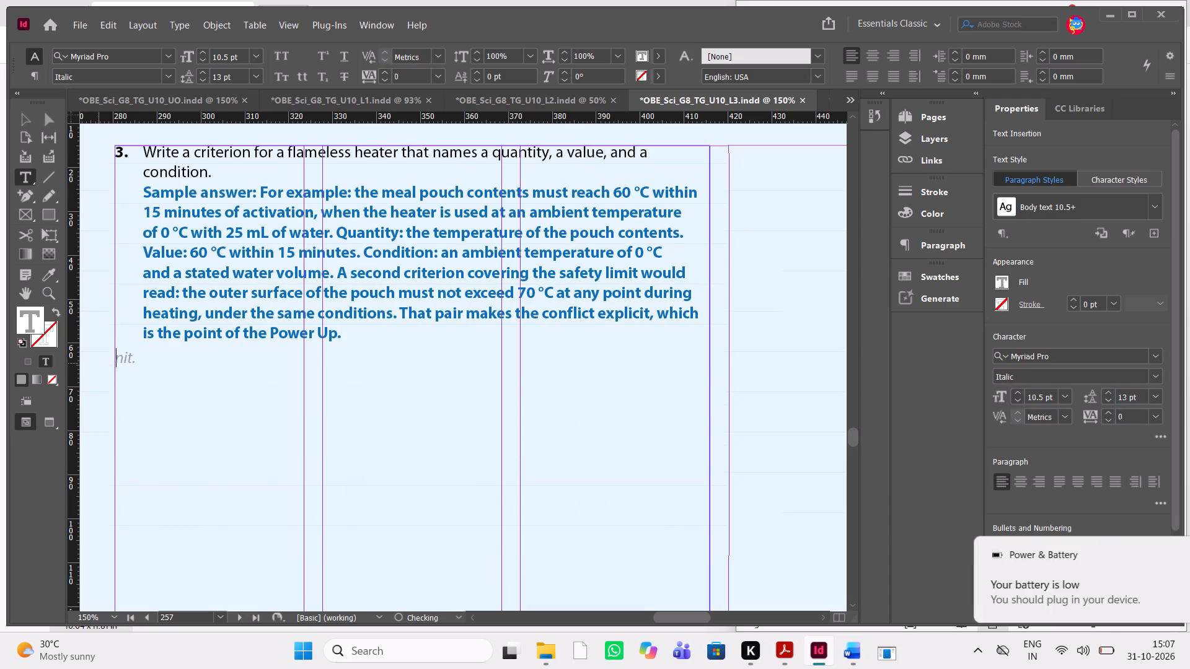
pyautogui.press('Delete')
pyautogui.press('Delete')
pyautogui.press('Delete')
pyautogui.press('Delete')
pyautogui.press('Delete')
pyautogui.press('Delete')
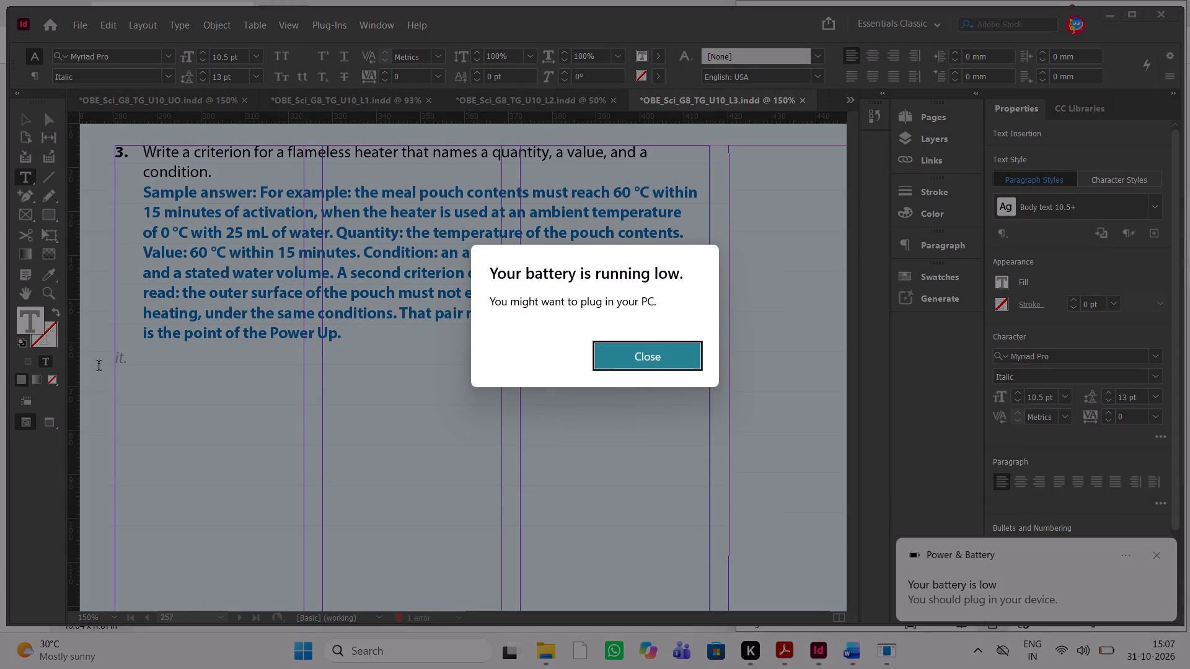
pyautogui.click(622, 363)
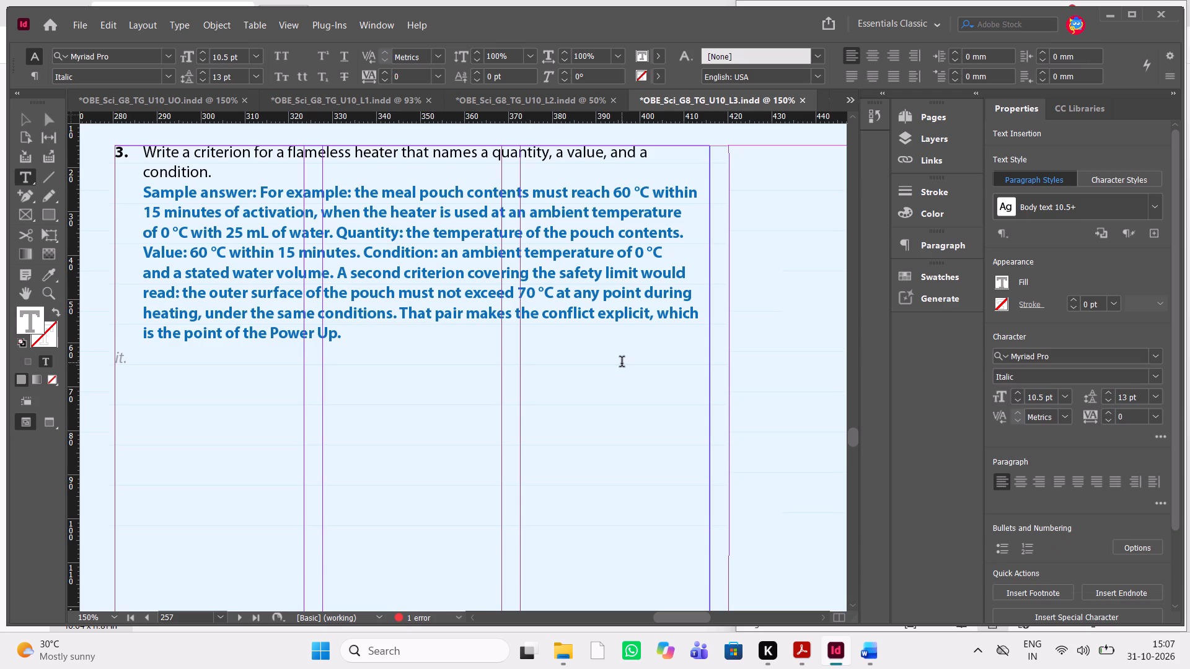
# Remove the bold from question 3's answer text, keeping only the "Sample answer:" label bold.
pyautogui.moveTo(355, 328); pyautogui.dragTo(322, 230)
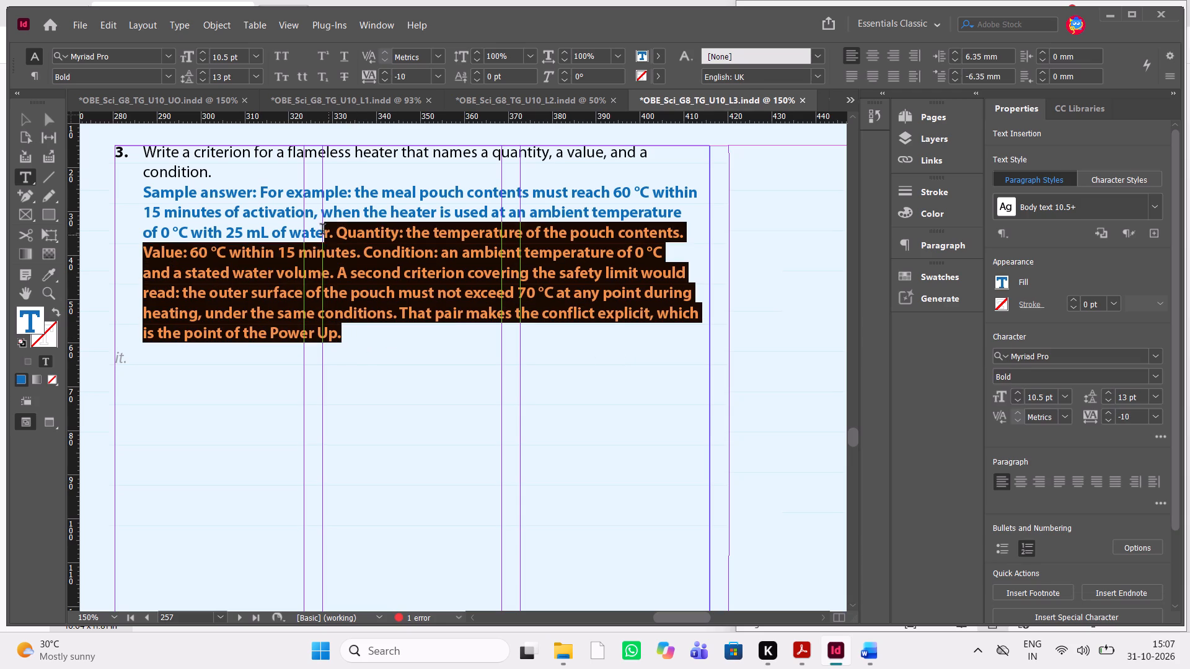
pyautogui.moveTo(322, 230); pyautogui.dragTo(260, 196)
pyautogui.hotkey('ctrl', 'shift', 'b')
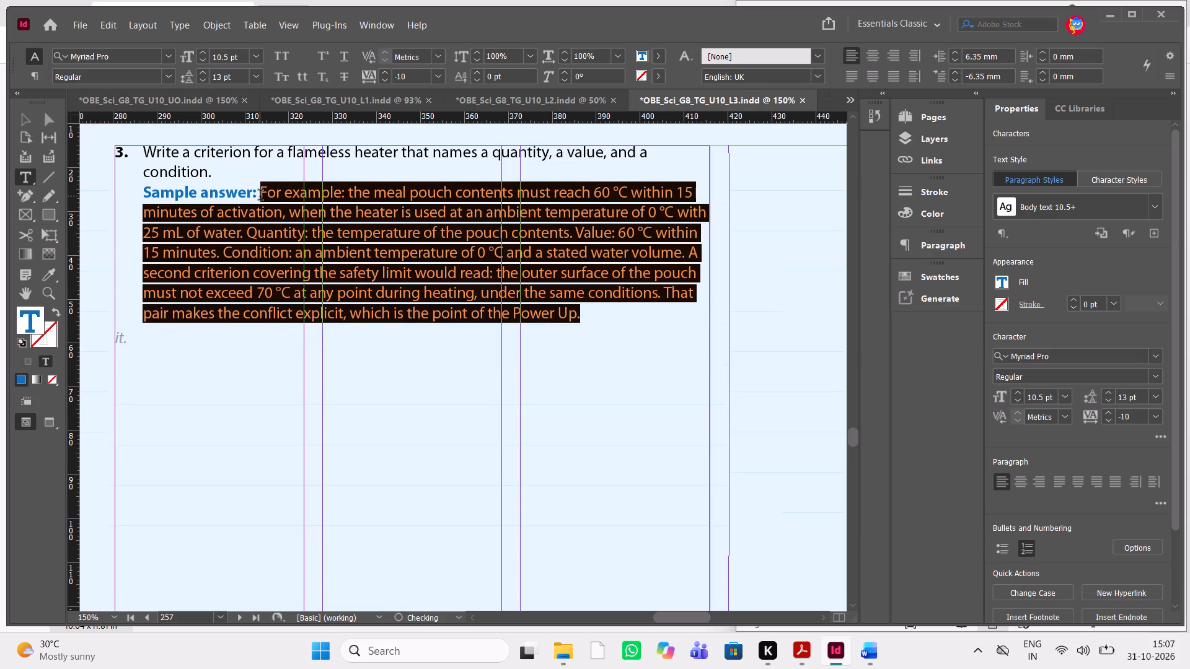
pyautogui.click(409, 361)
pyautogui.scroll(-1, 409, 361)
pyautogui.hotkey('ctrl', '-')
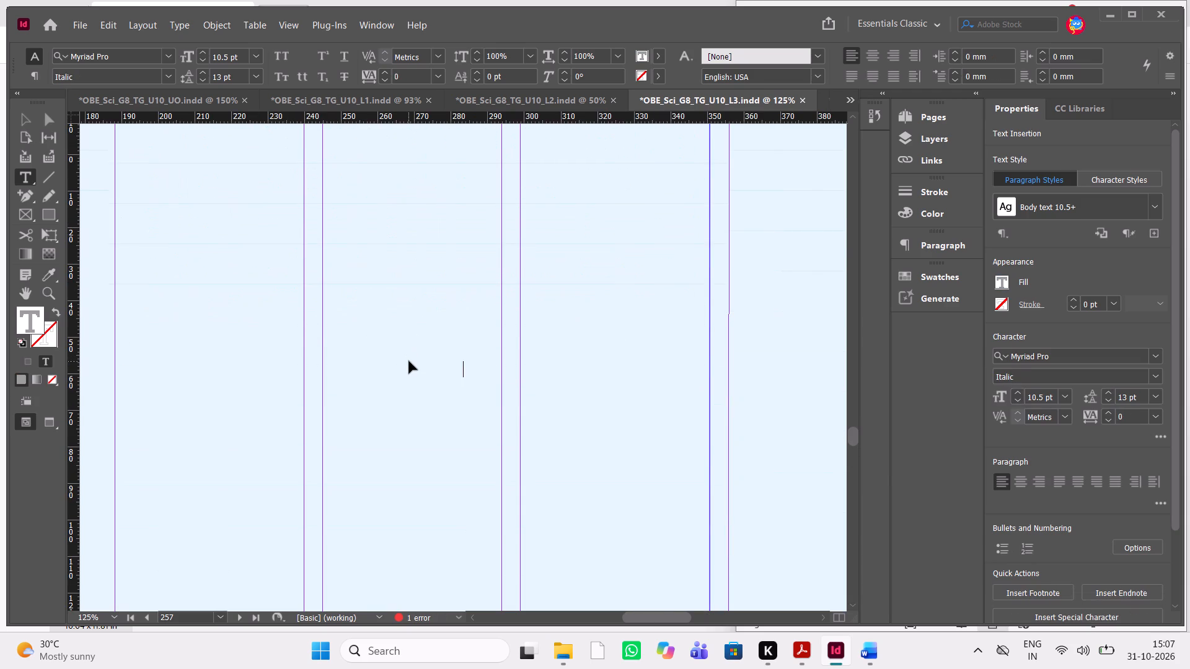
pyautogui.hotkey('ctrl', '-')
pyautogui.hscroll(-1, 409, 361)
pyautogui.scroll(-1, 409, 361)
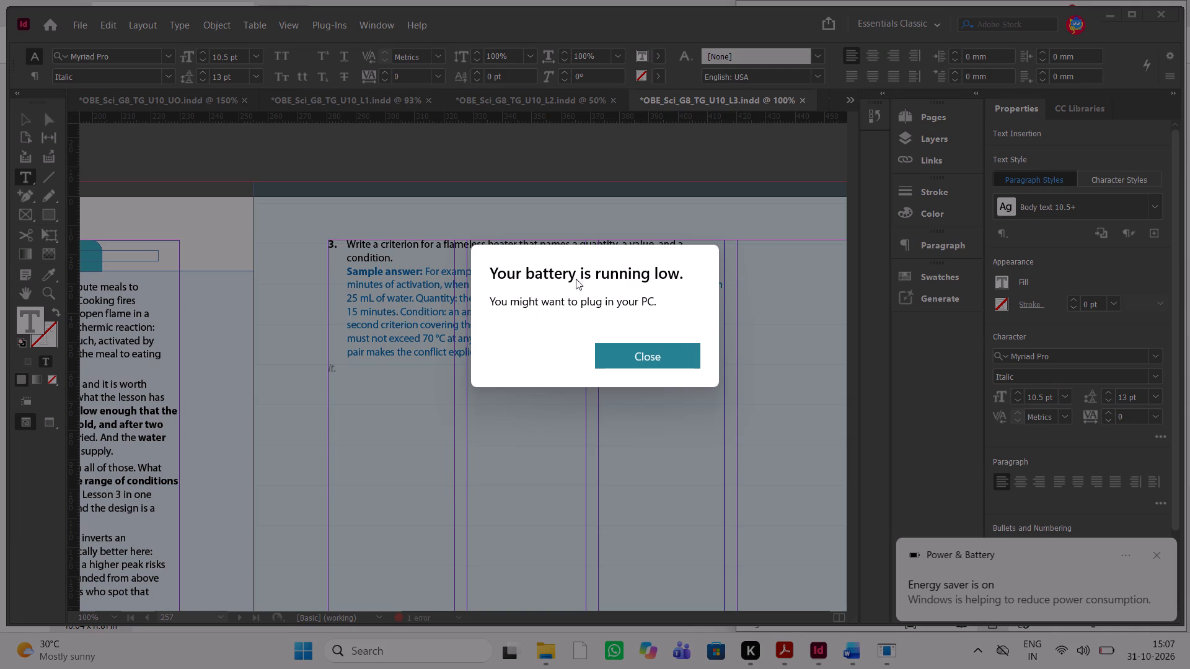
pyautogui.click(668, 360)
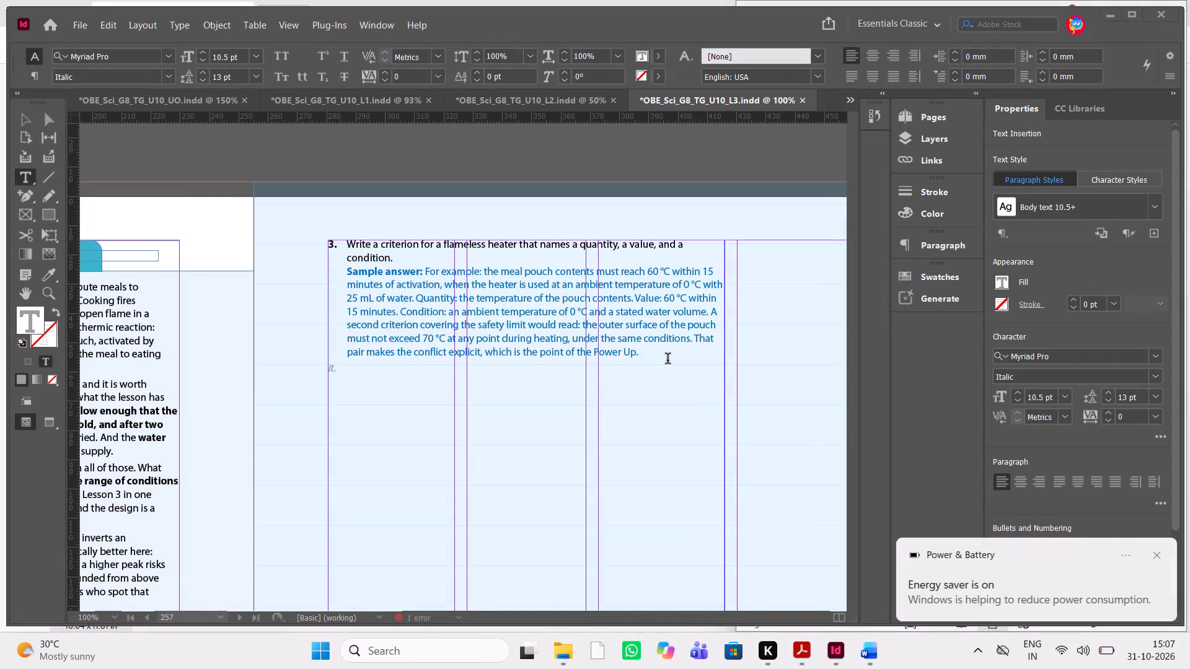